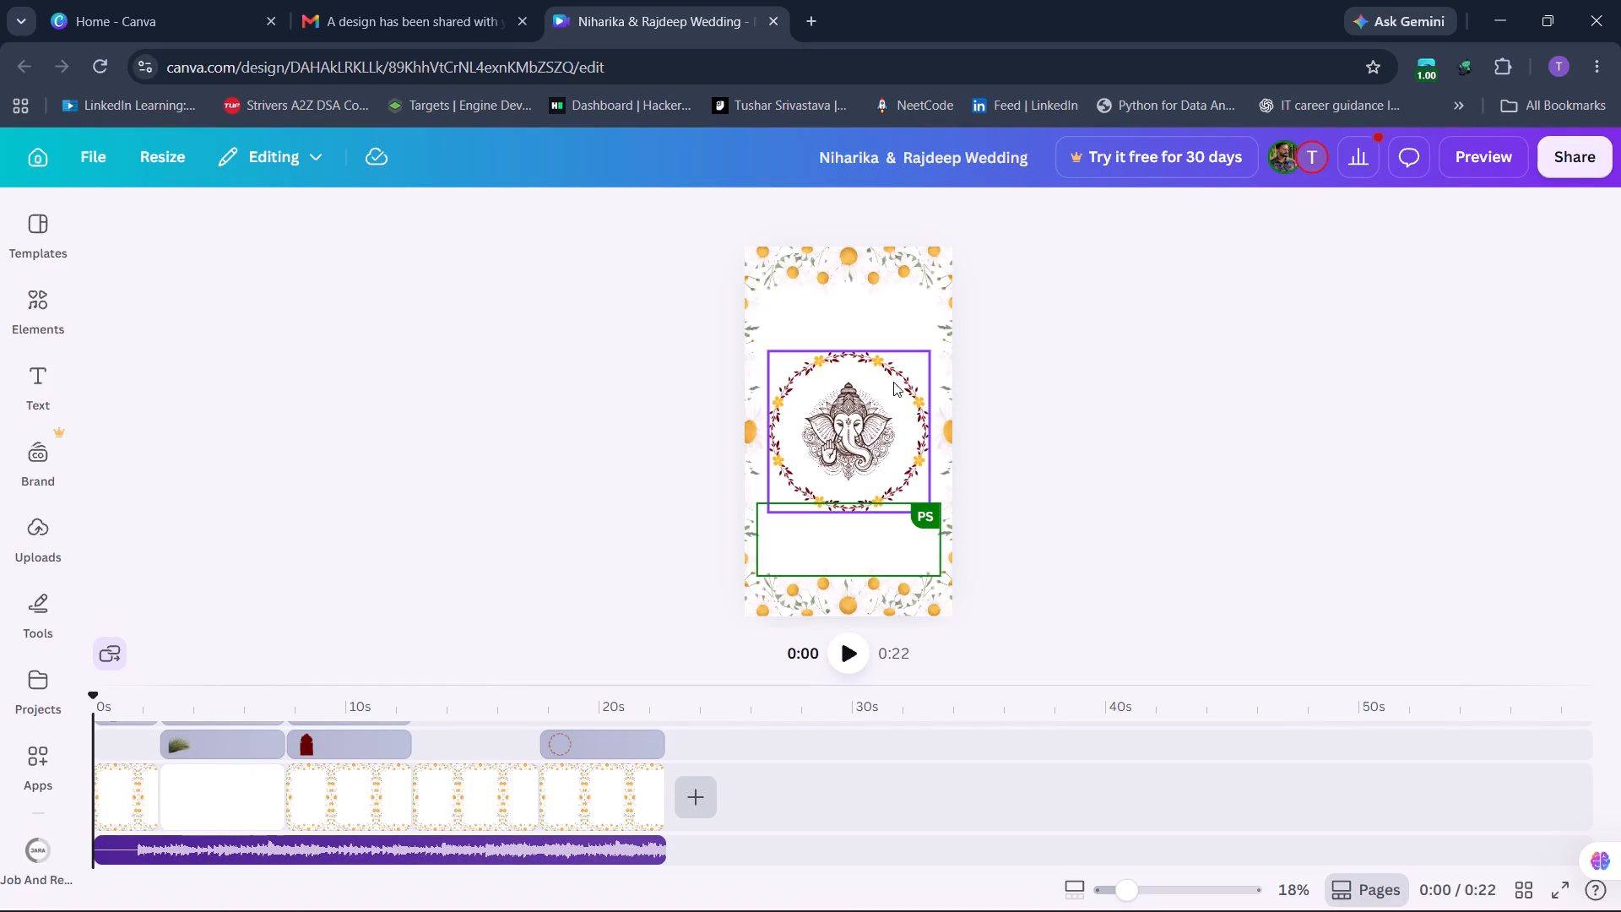
Play the invitation video from the start and pause it on the page with the couple's portrait.
scroll(893, 382, down, 1)
click(847, 272)
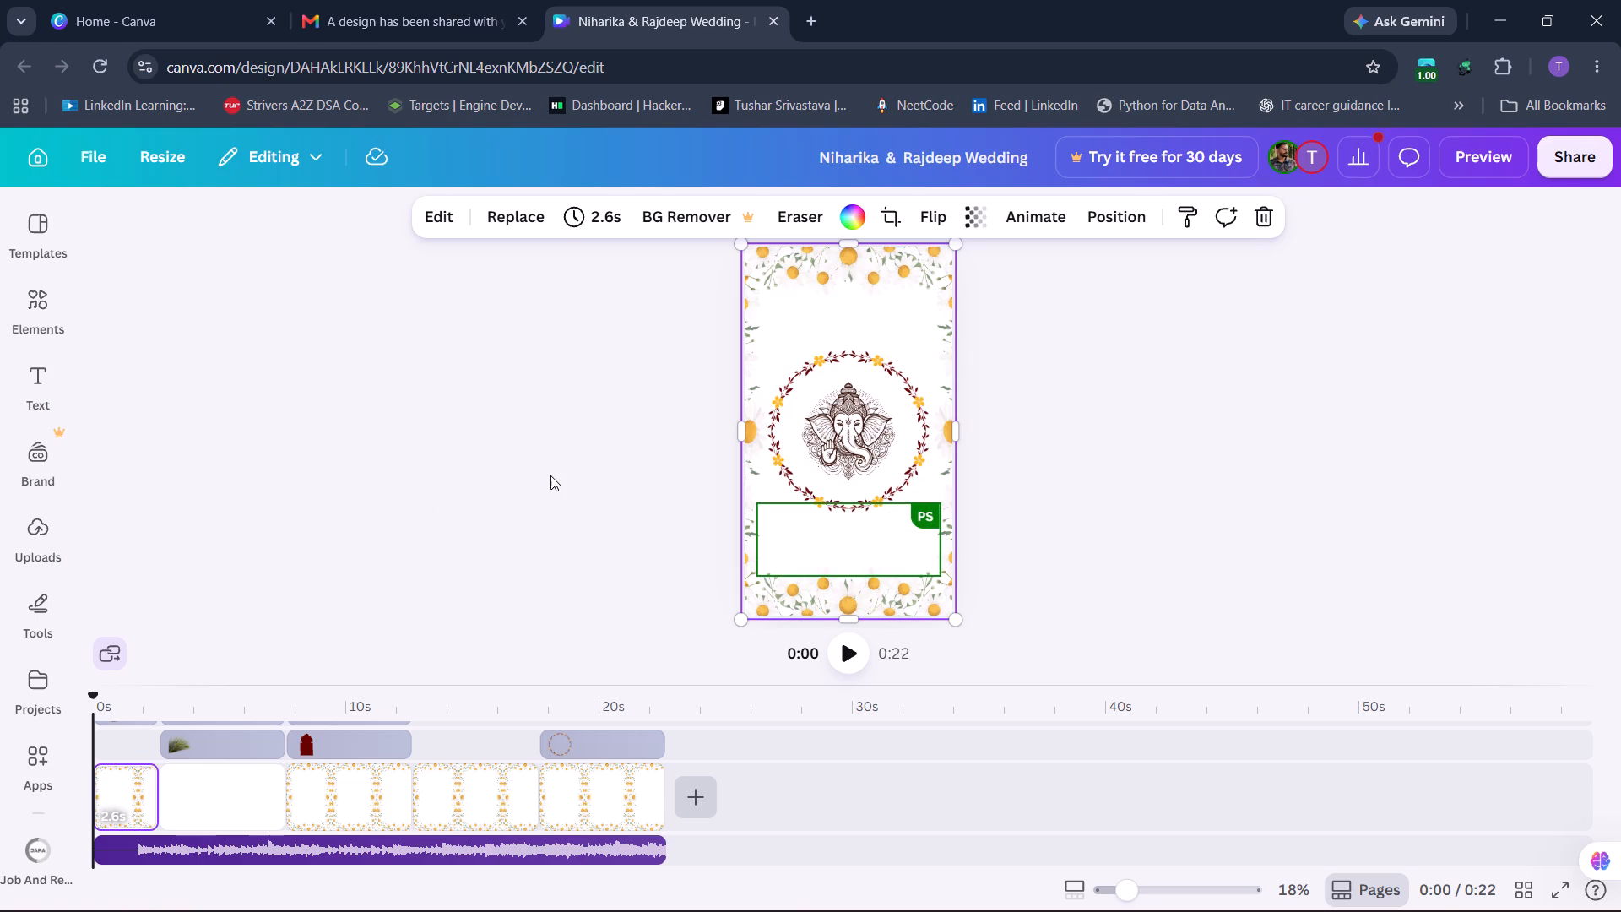
key(space)
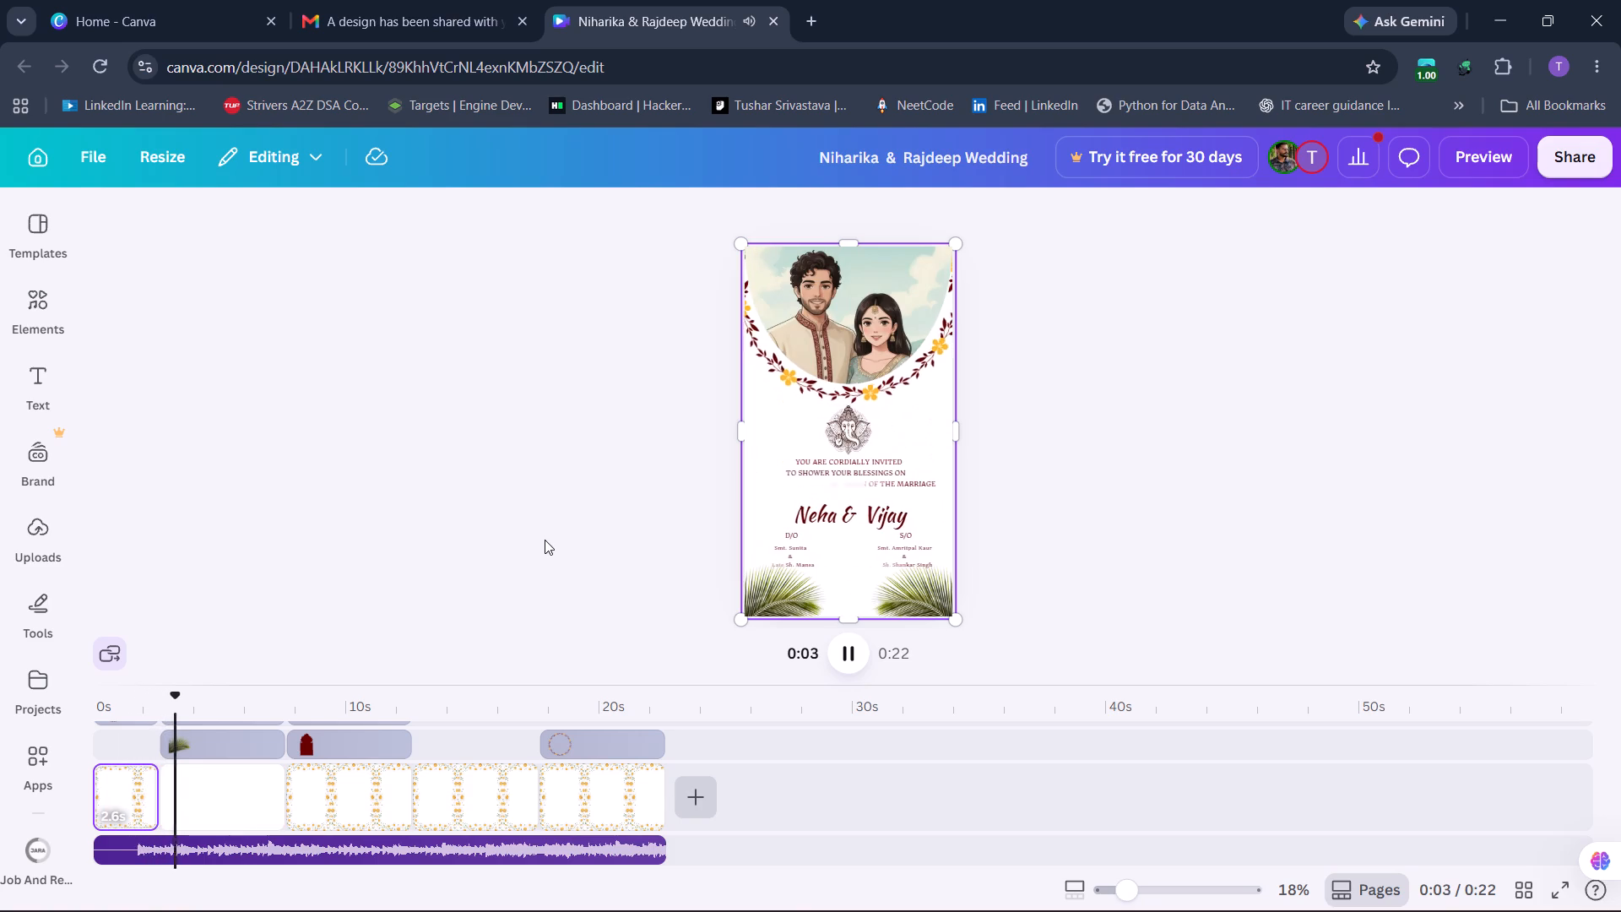
key(space)
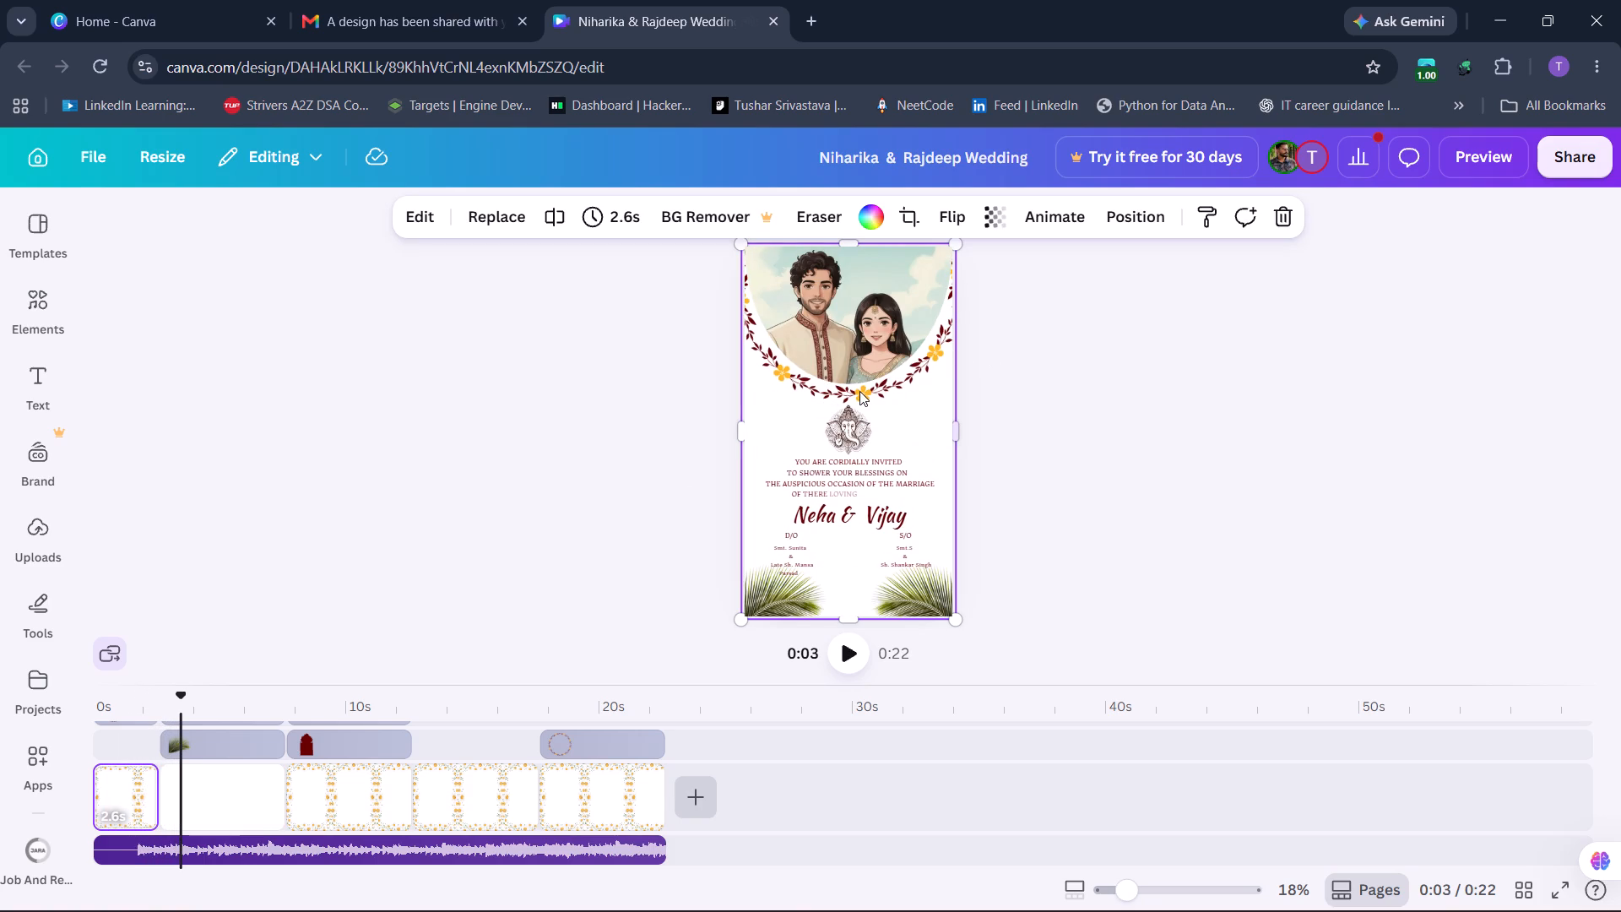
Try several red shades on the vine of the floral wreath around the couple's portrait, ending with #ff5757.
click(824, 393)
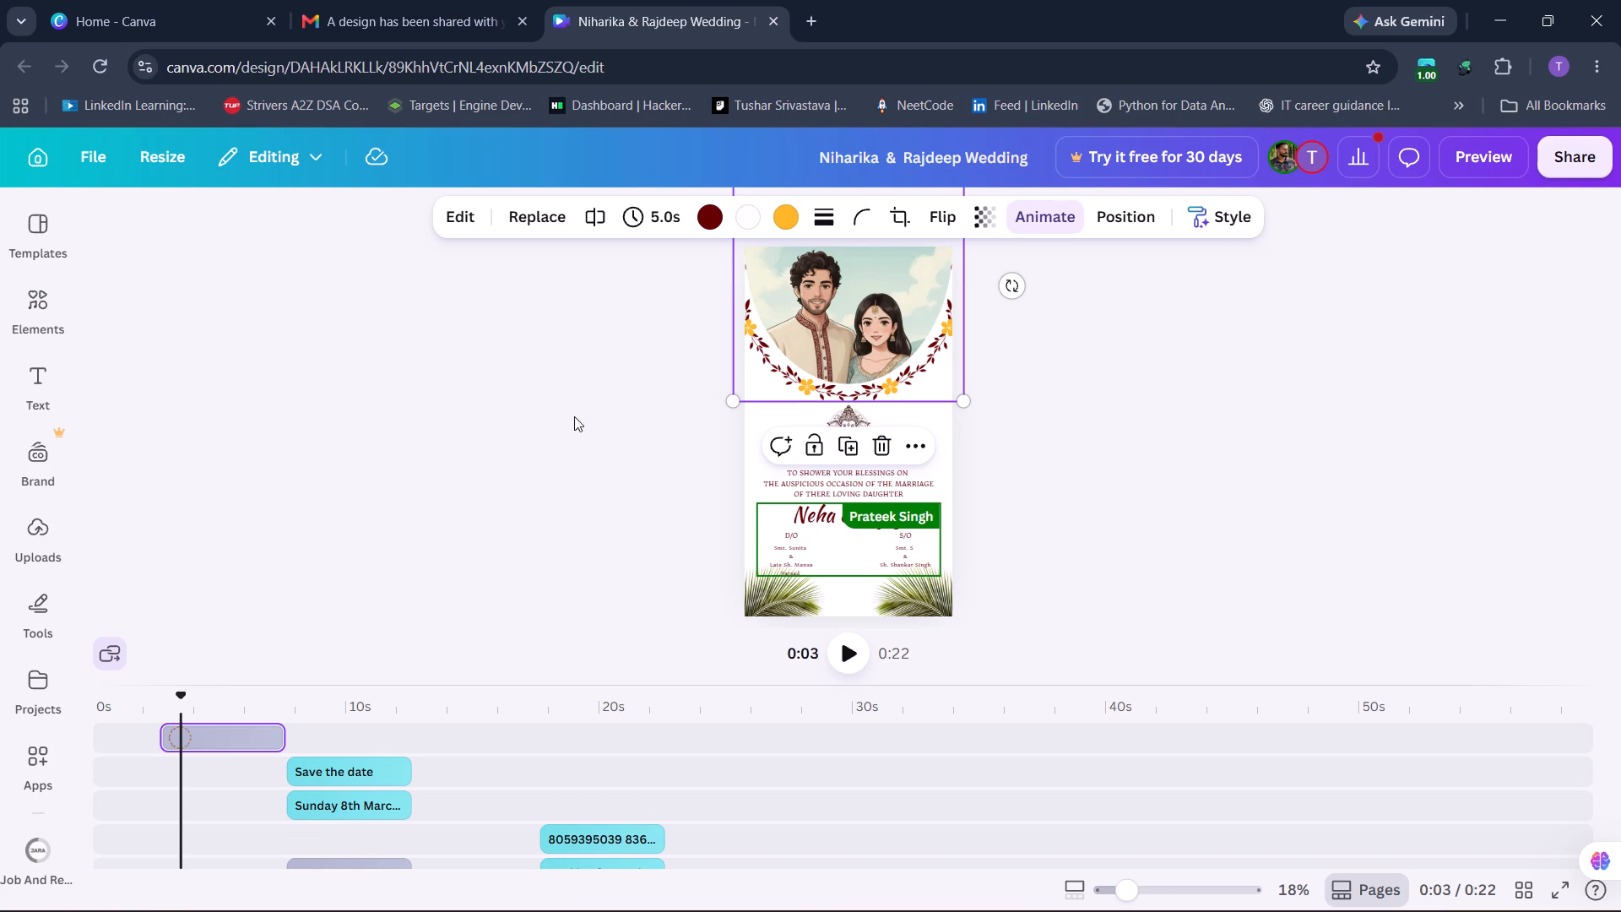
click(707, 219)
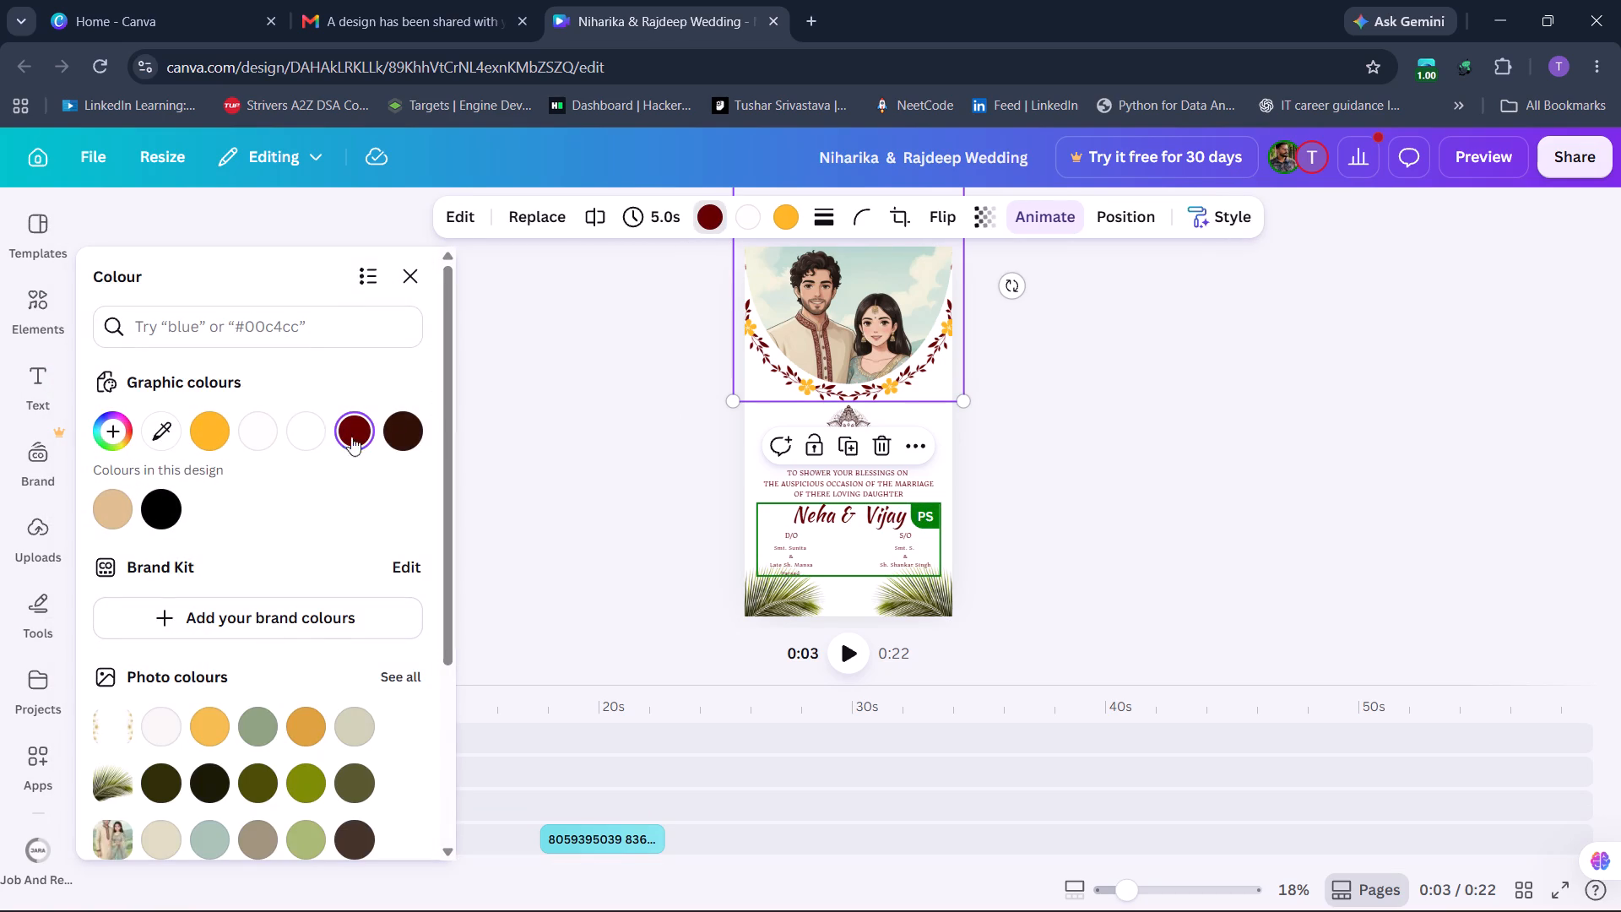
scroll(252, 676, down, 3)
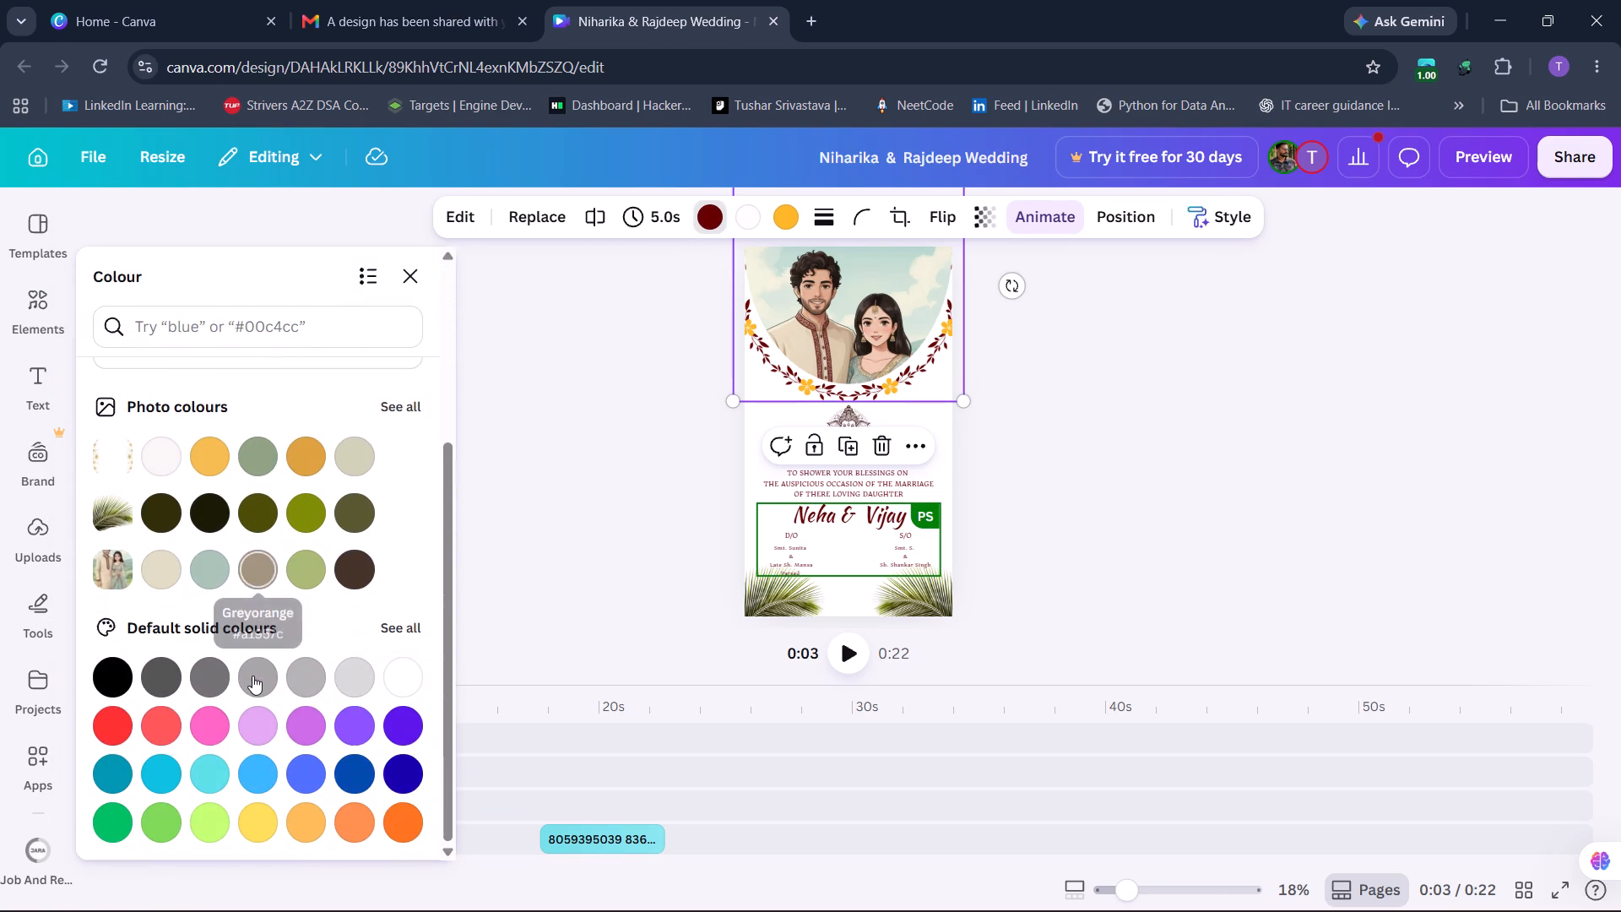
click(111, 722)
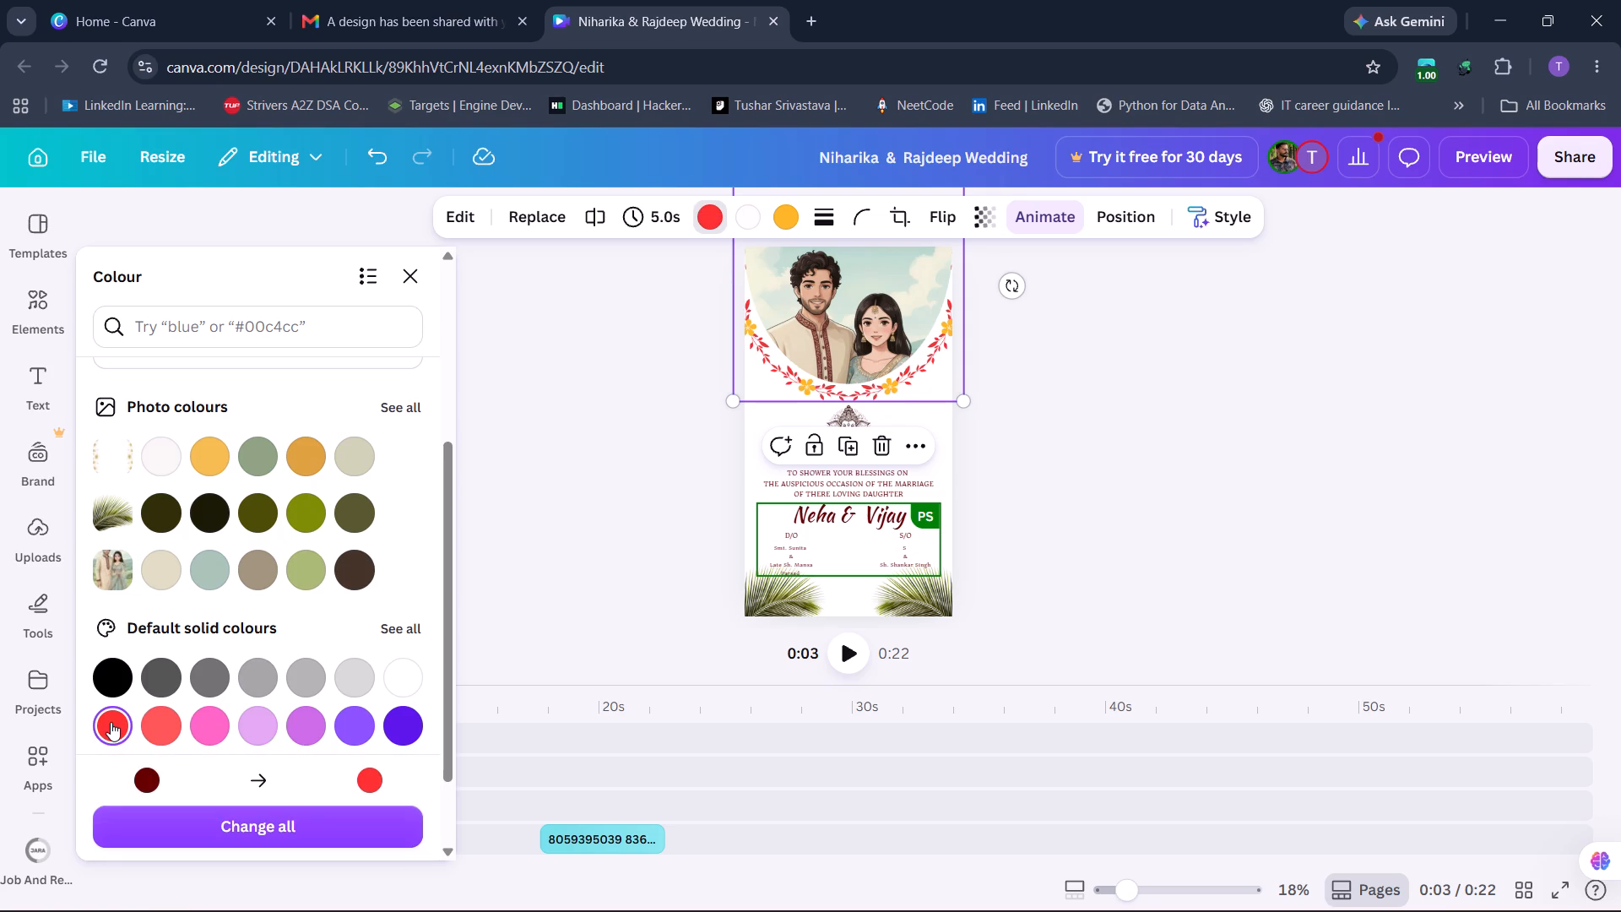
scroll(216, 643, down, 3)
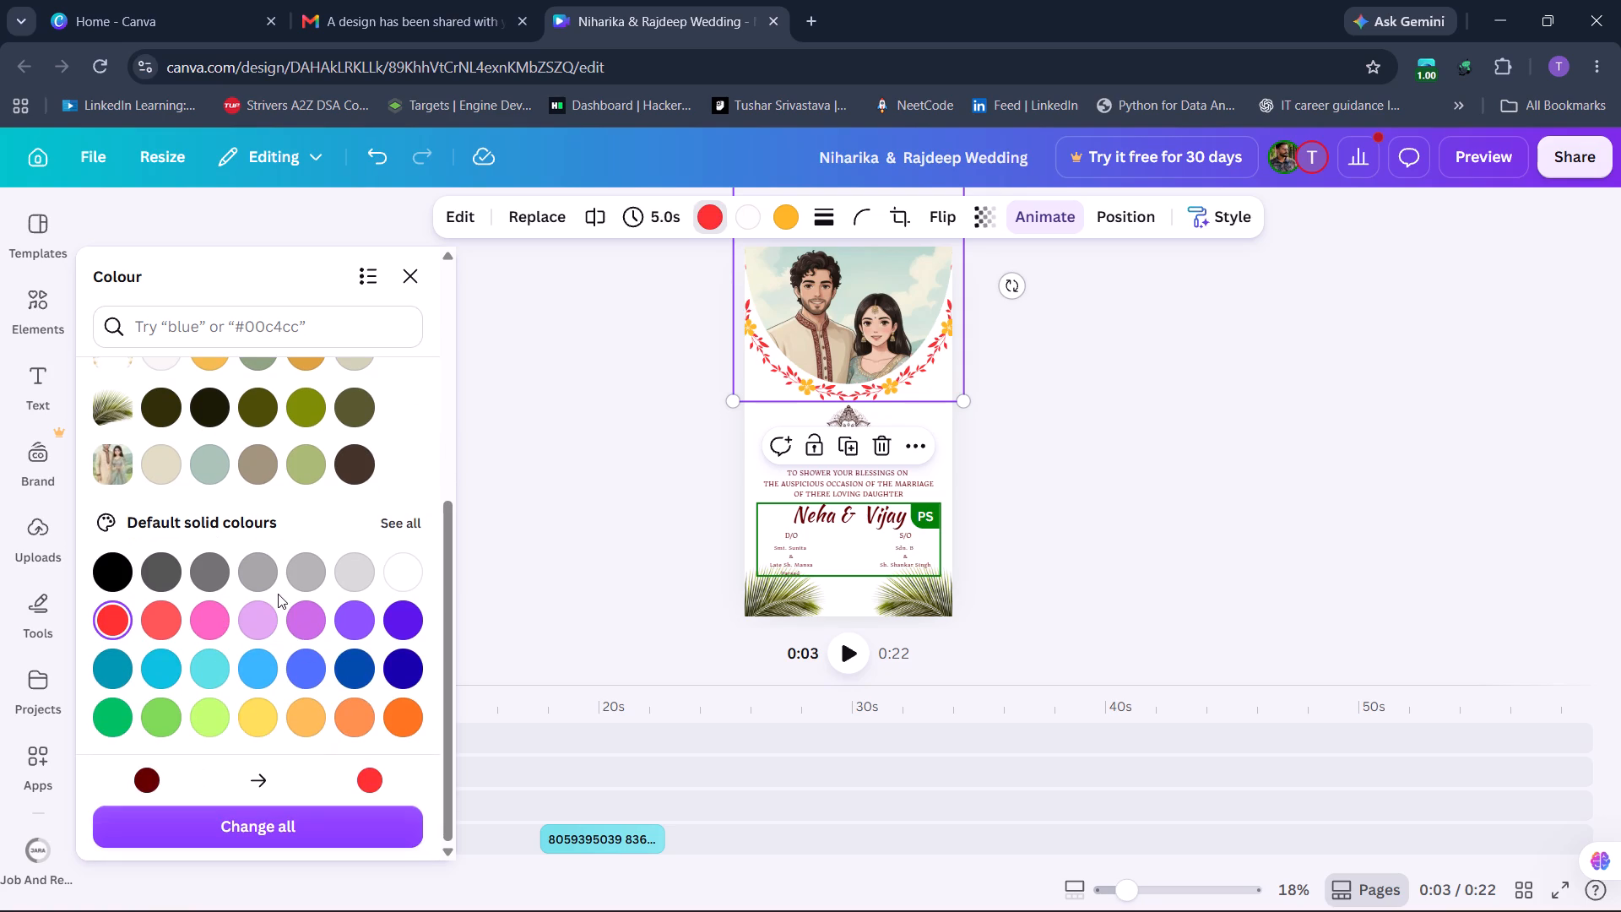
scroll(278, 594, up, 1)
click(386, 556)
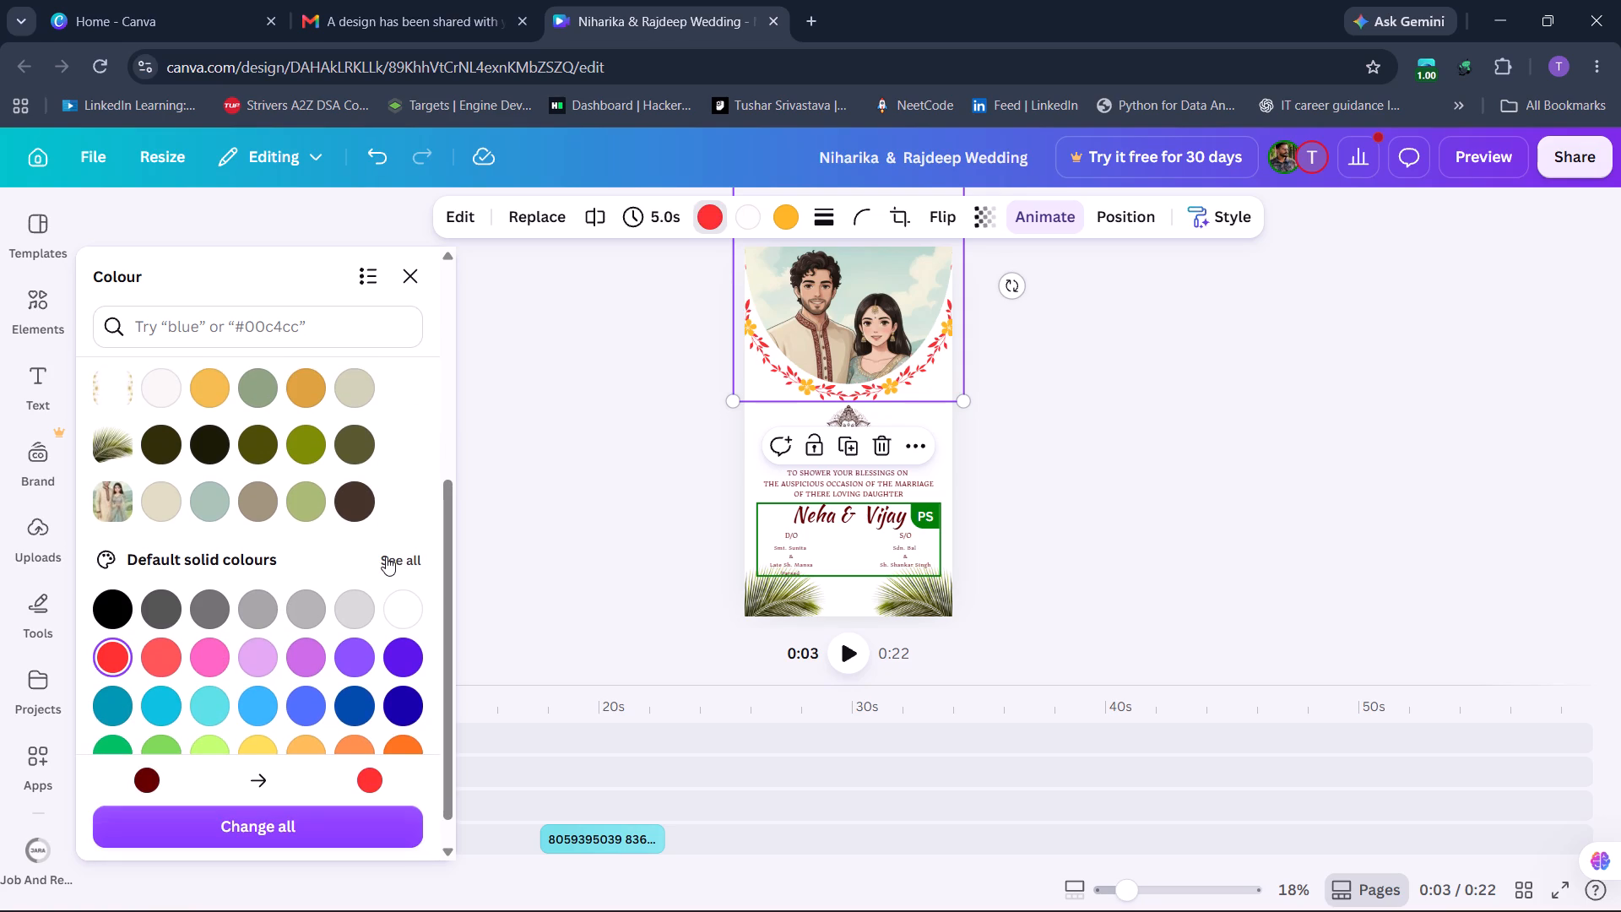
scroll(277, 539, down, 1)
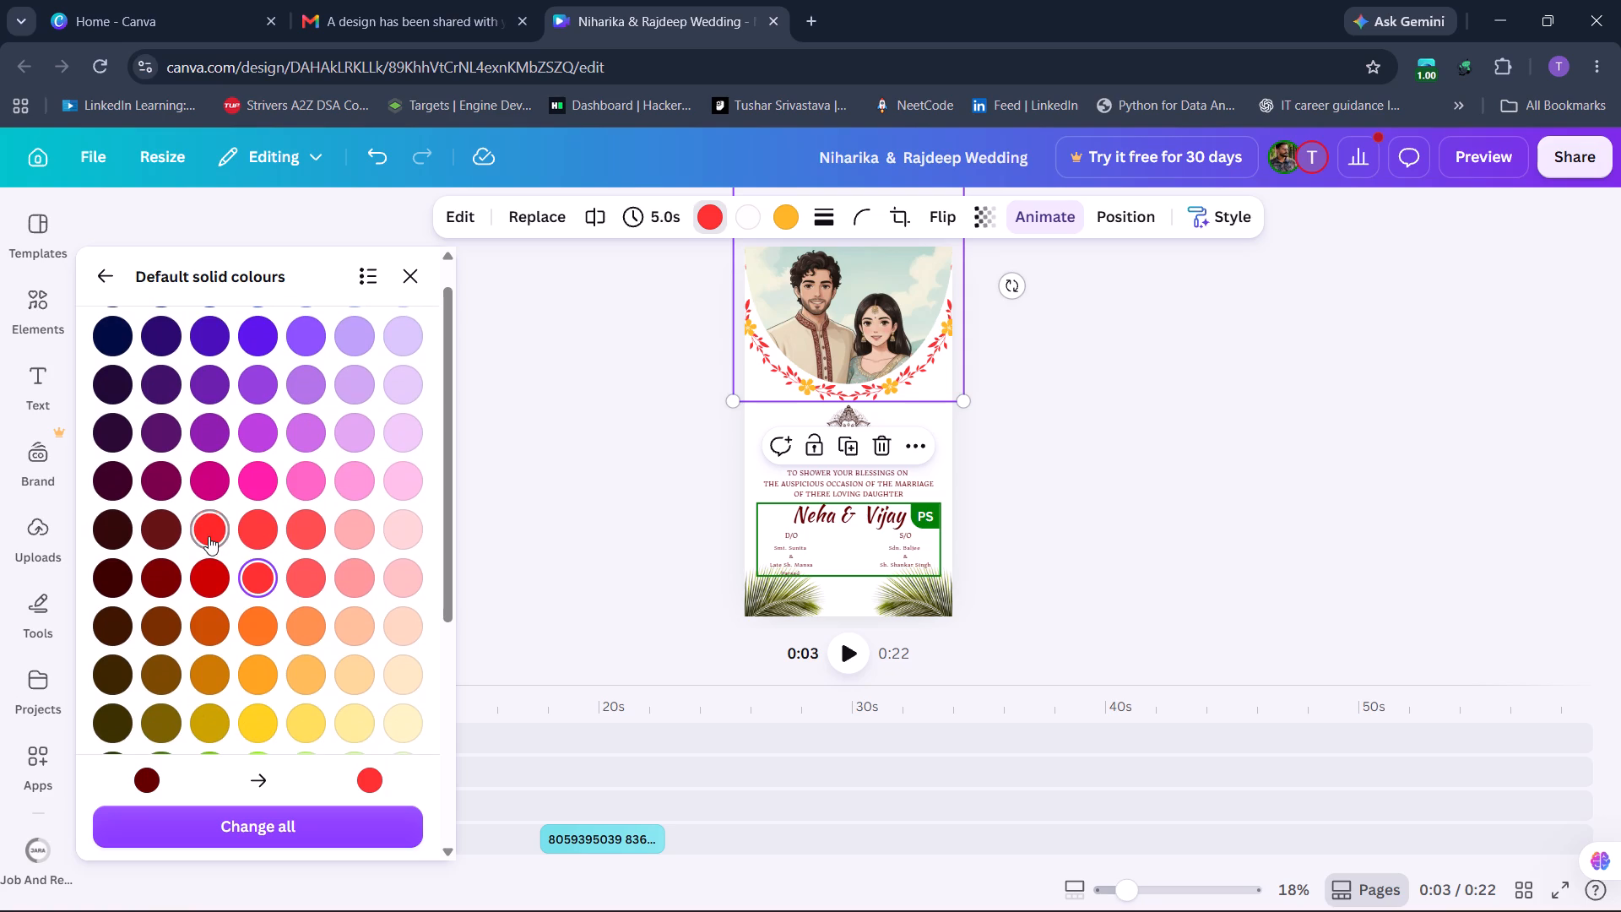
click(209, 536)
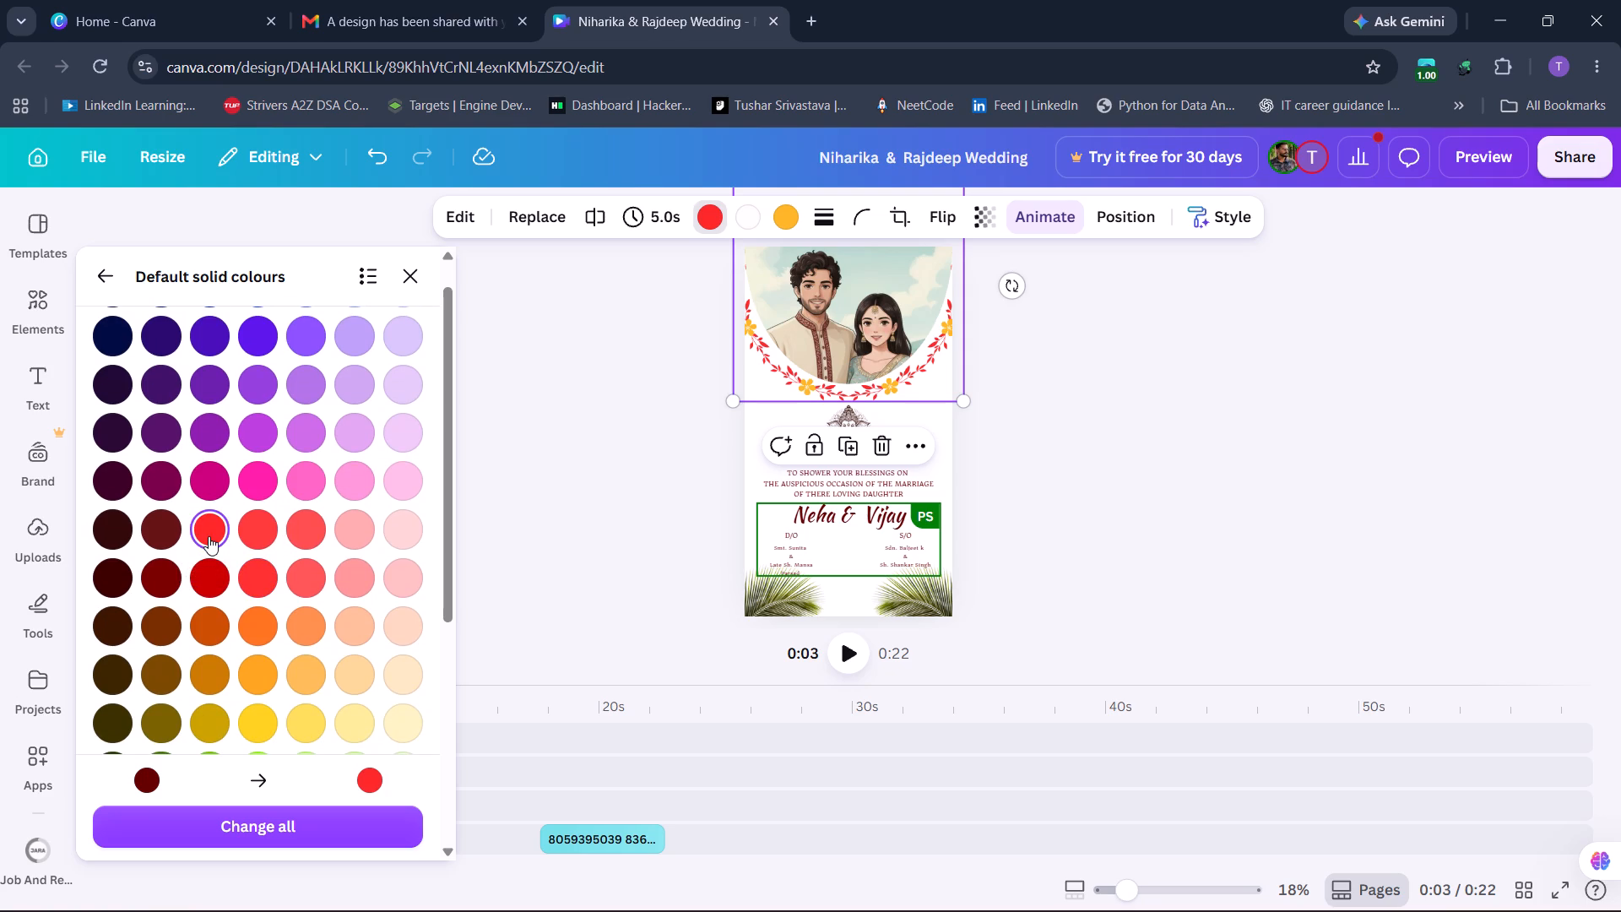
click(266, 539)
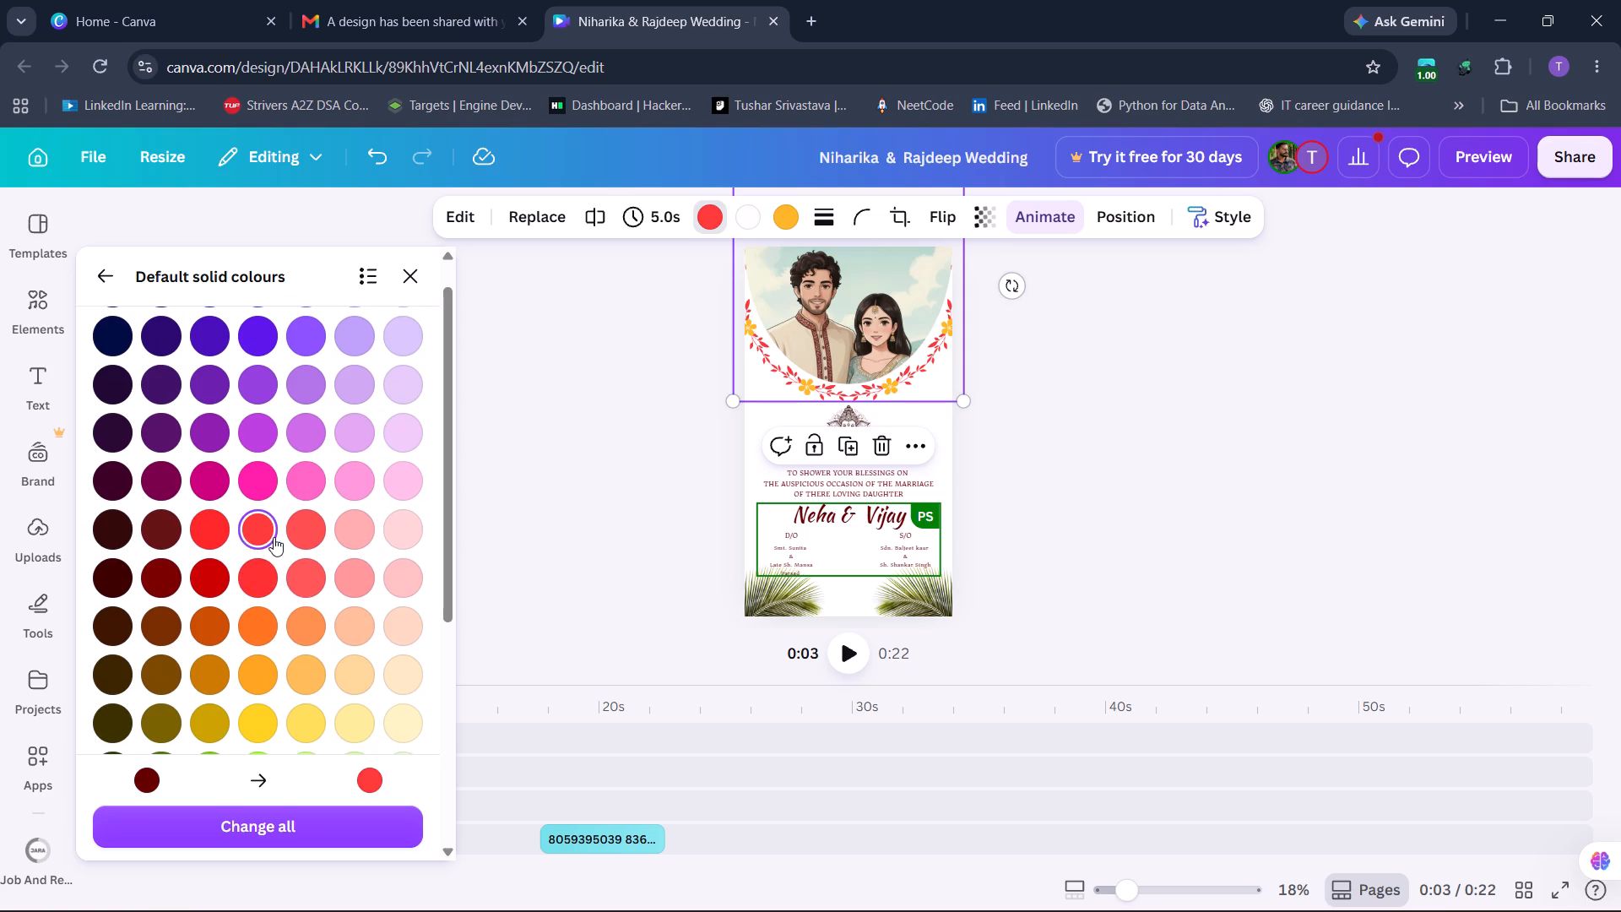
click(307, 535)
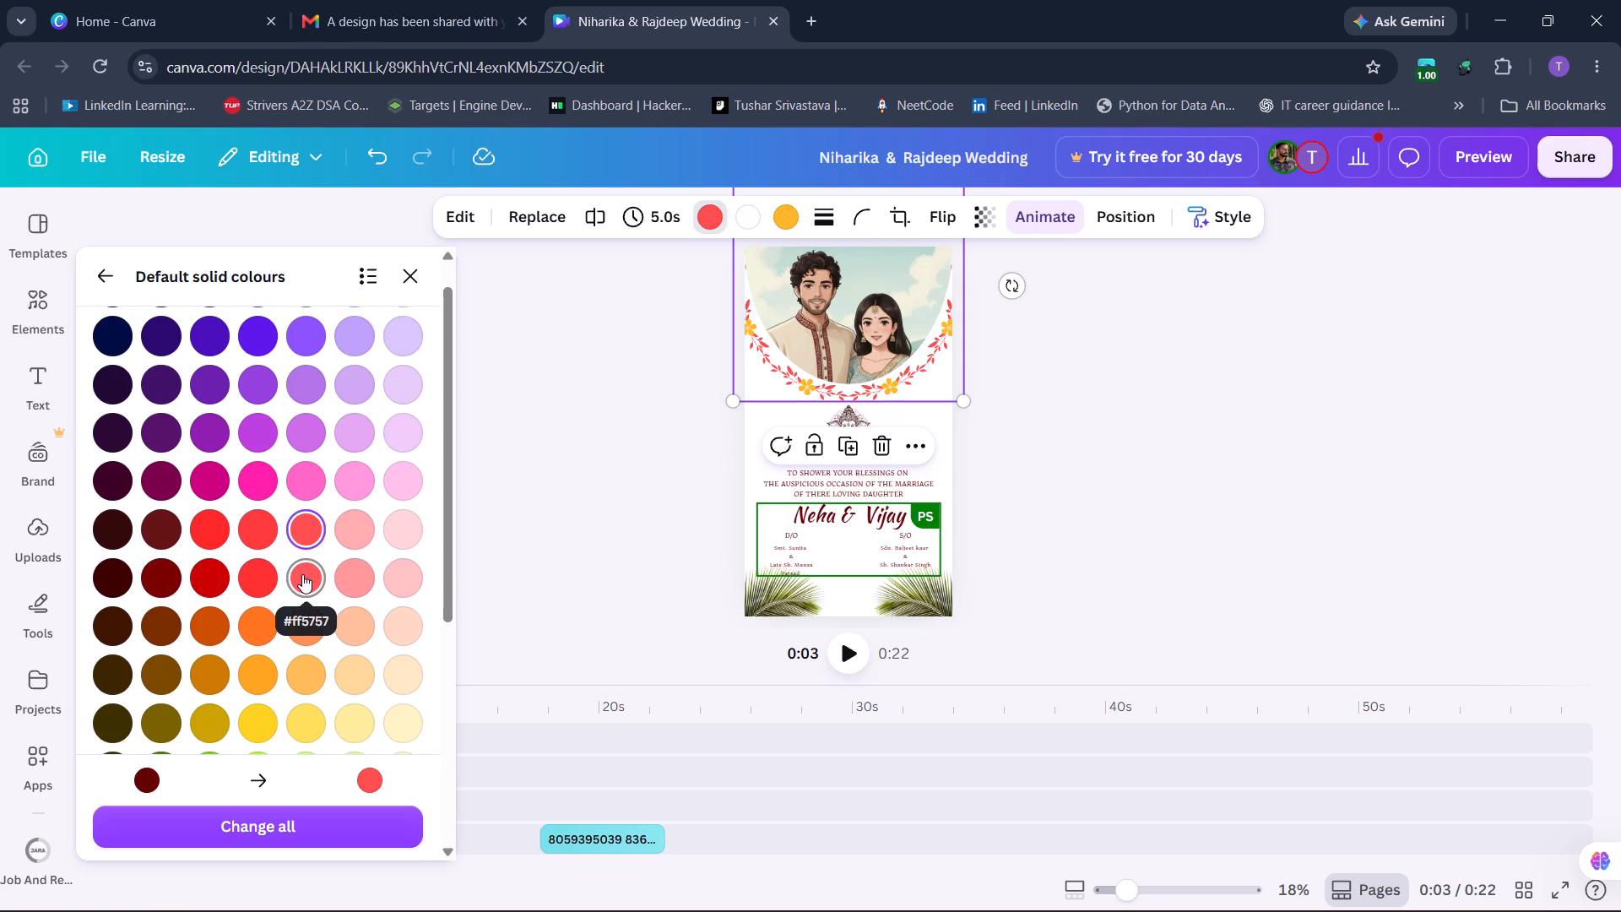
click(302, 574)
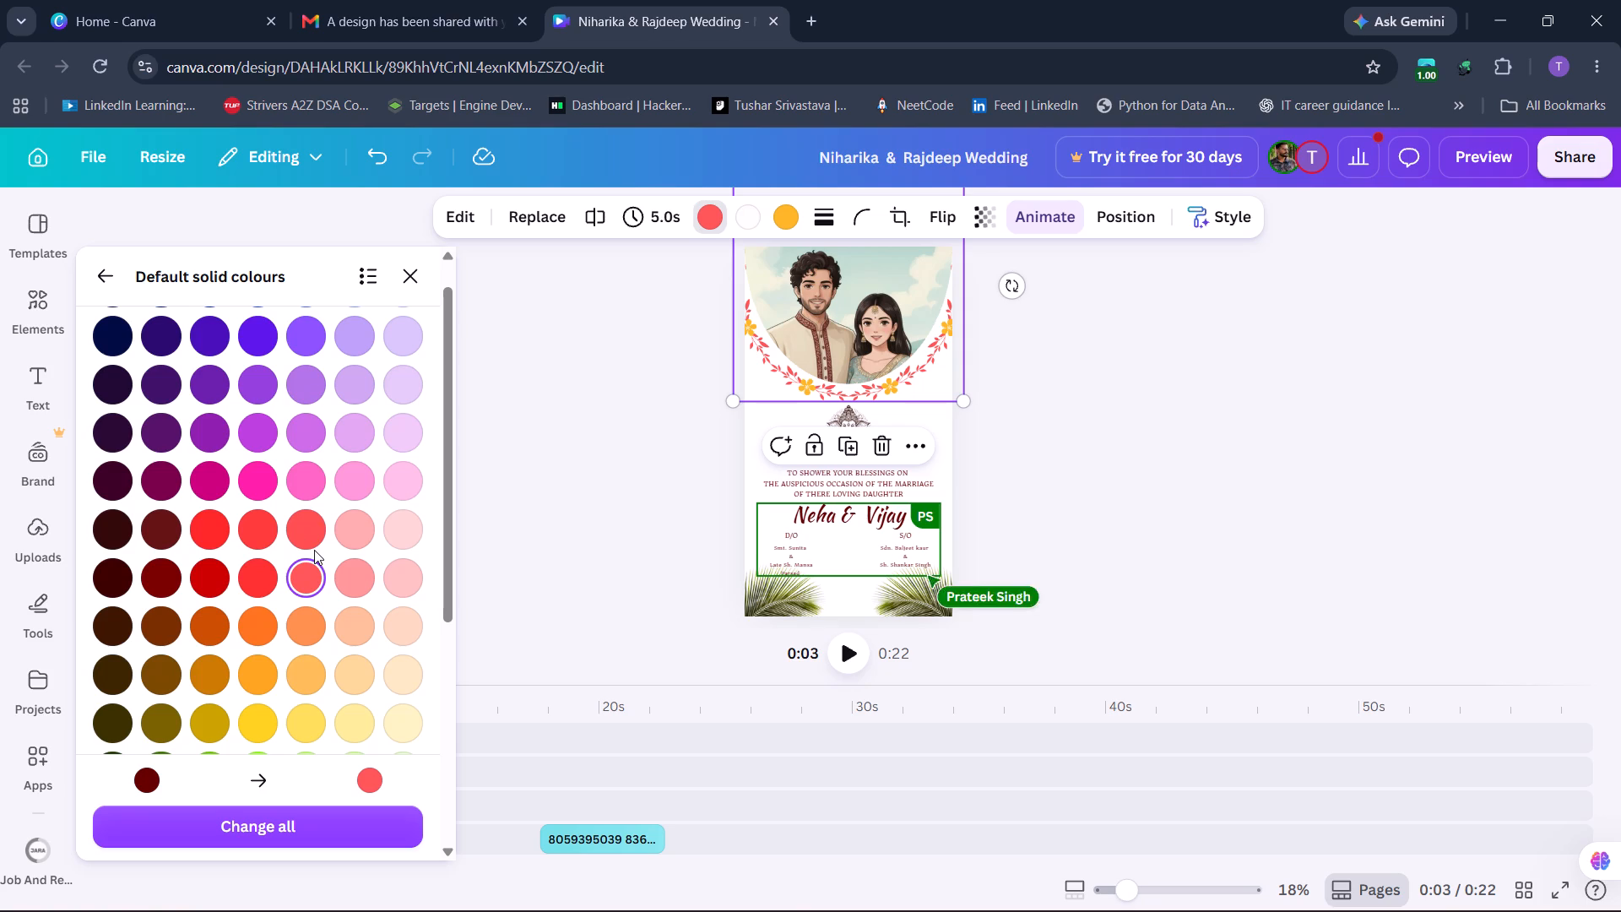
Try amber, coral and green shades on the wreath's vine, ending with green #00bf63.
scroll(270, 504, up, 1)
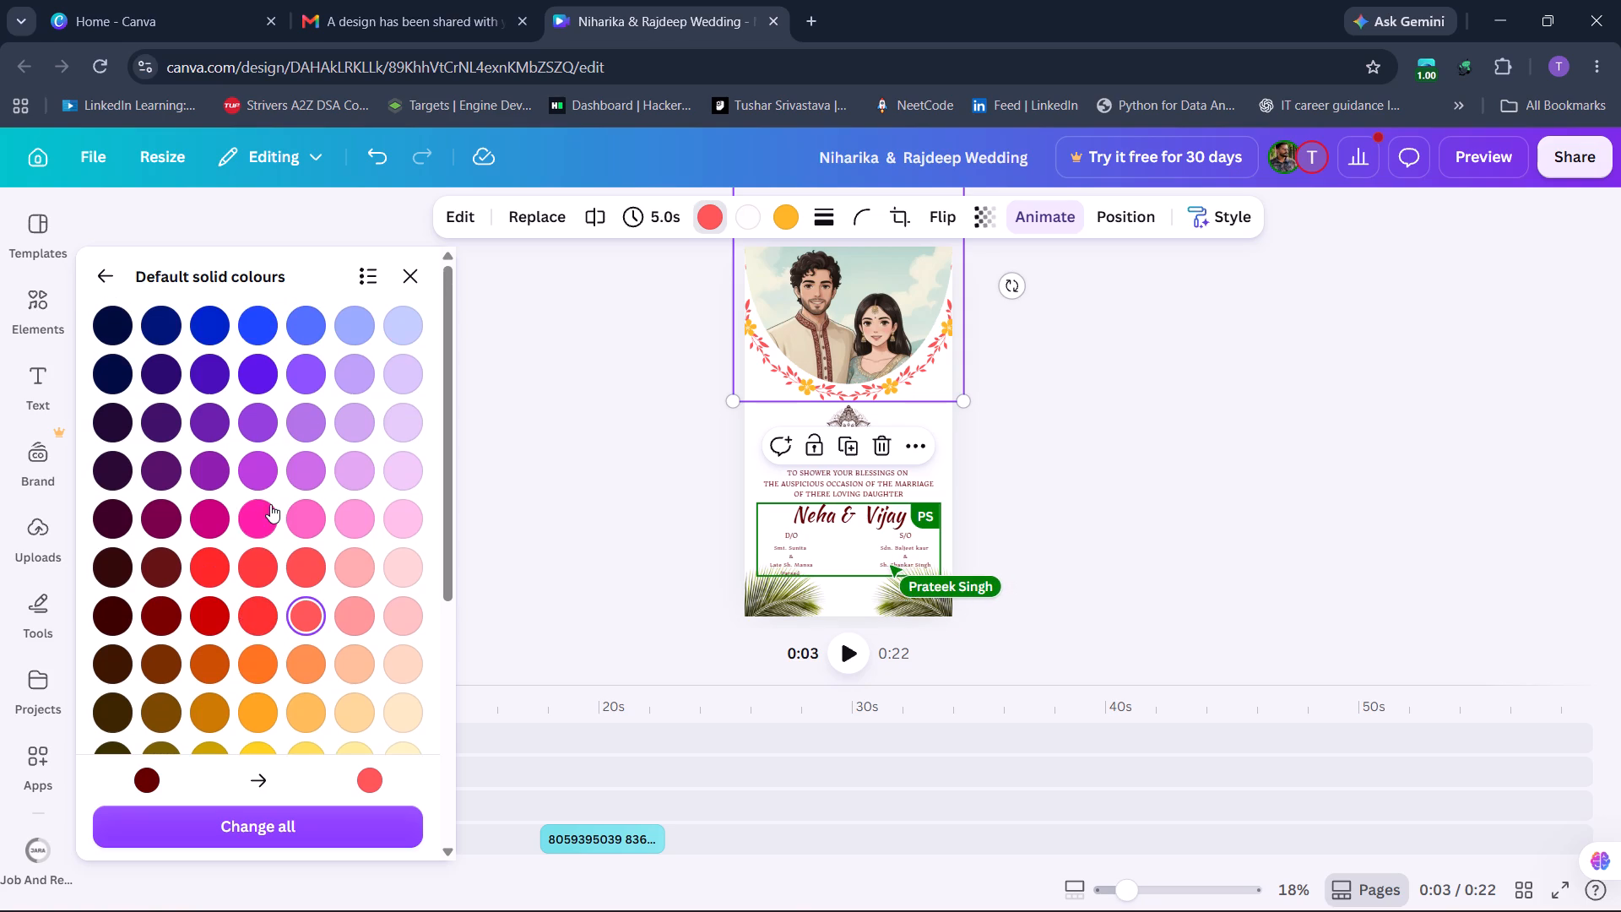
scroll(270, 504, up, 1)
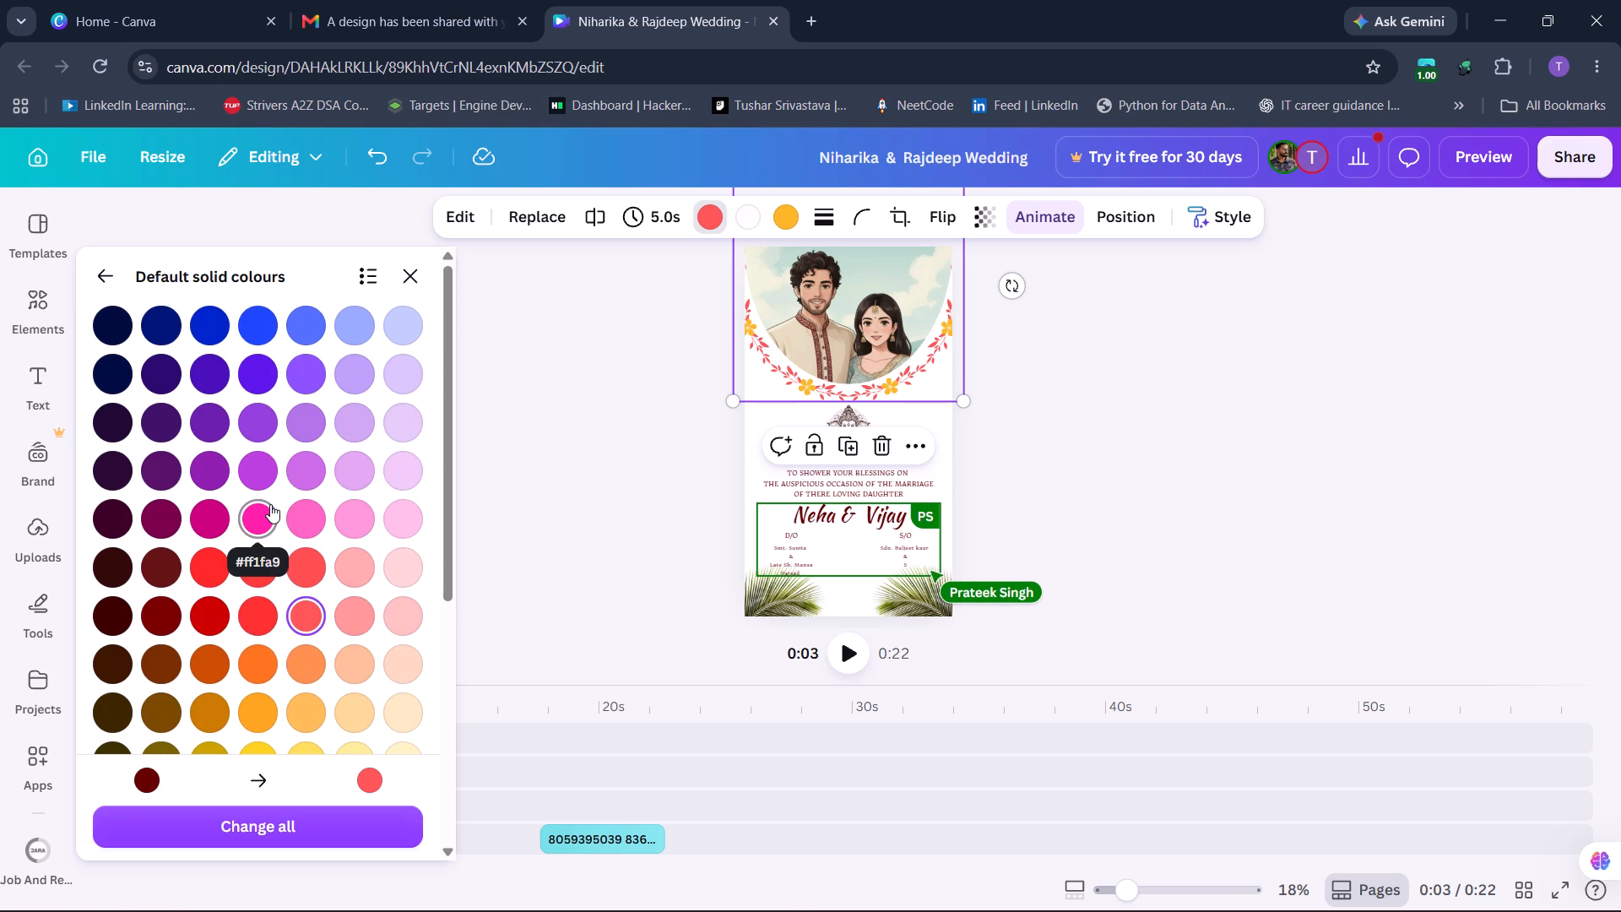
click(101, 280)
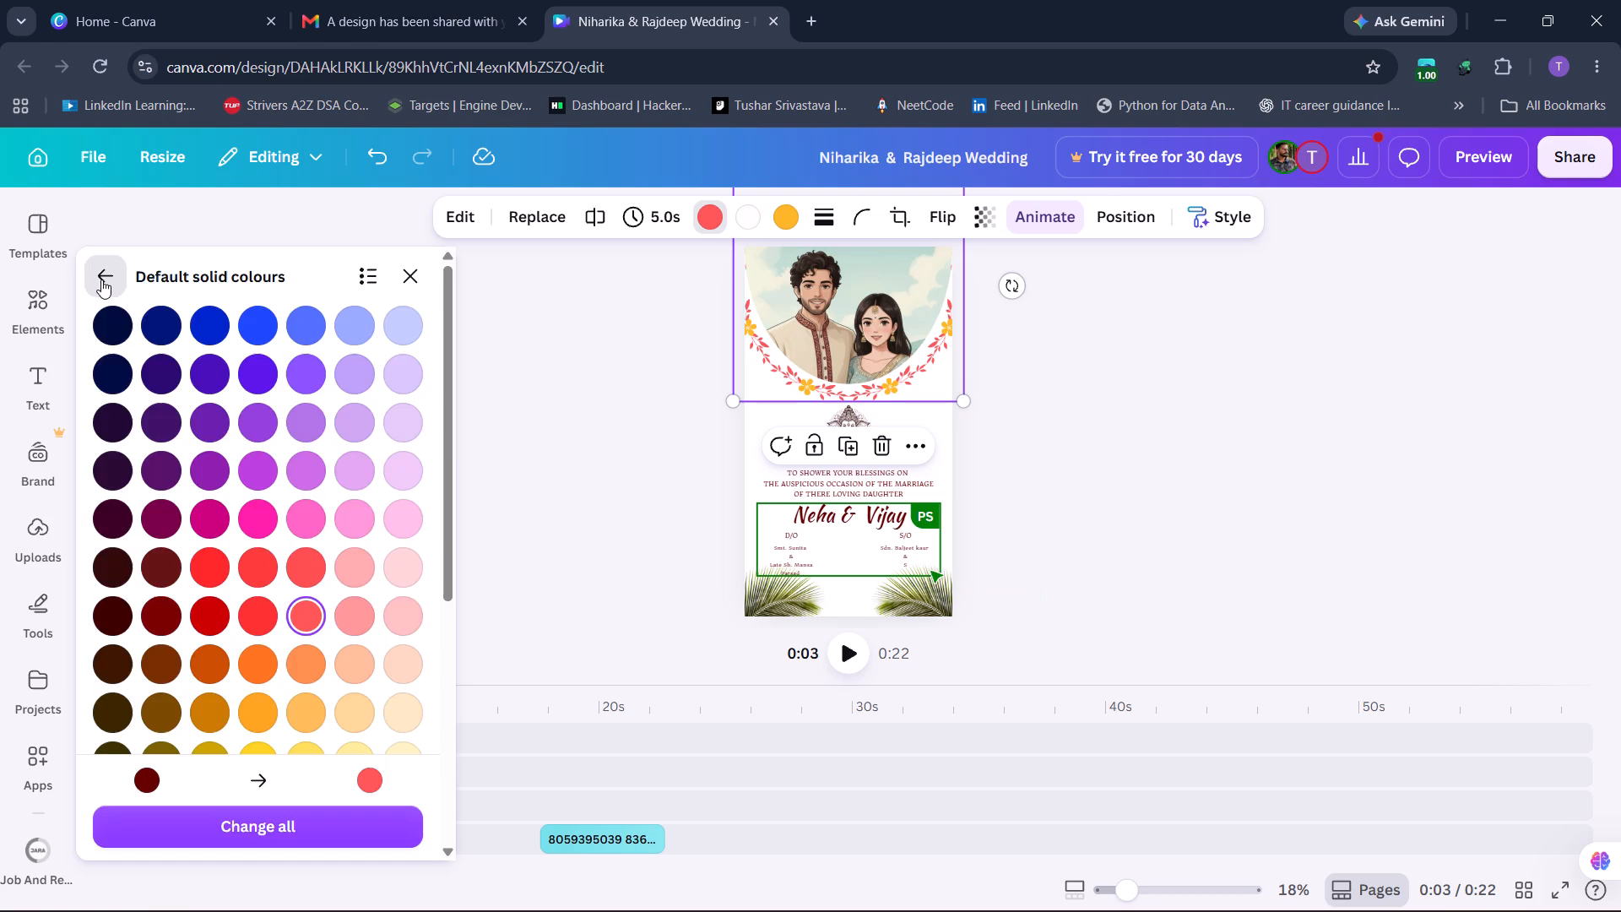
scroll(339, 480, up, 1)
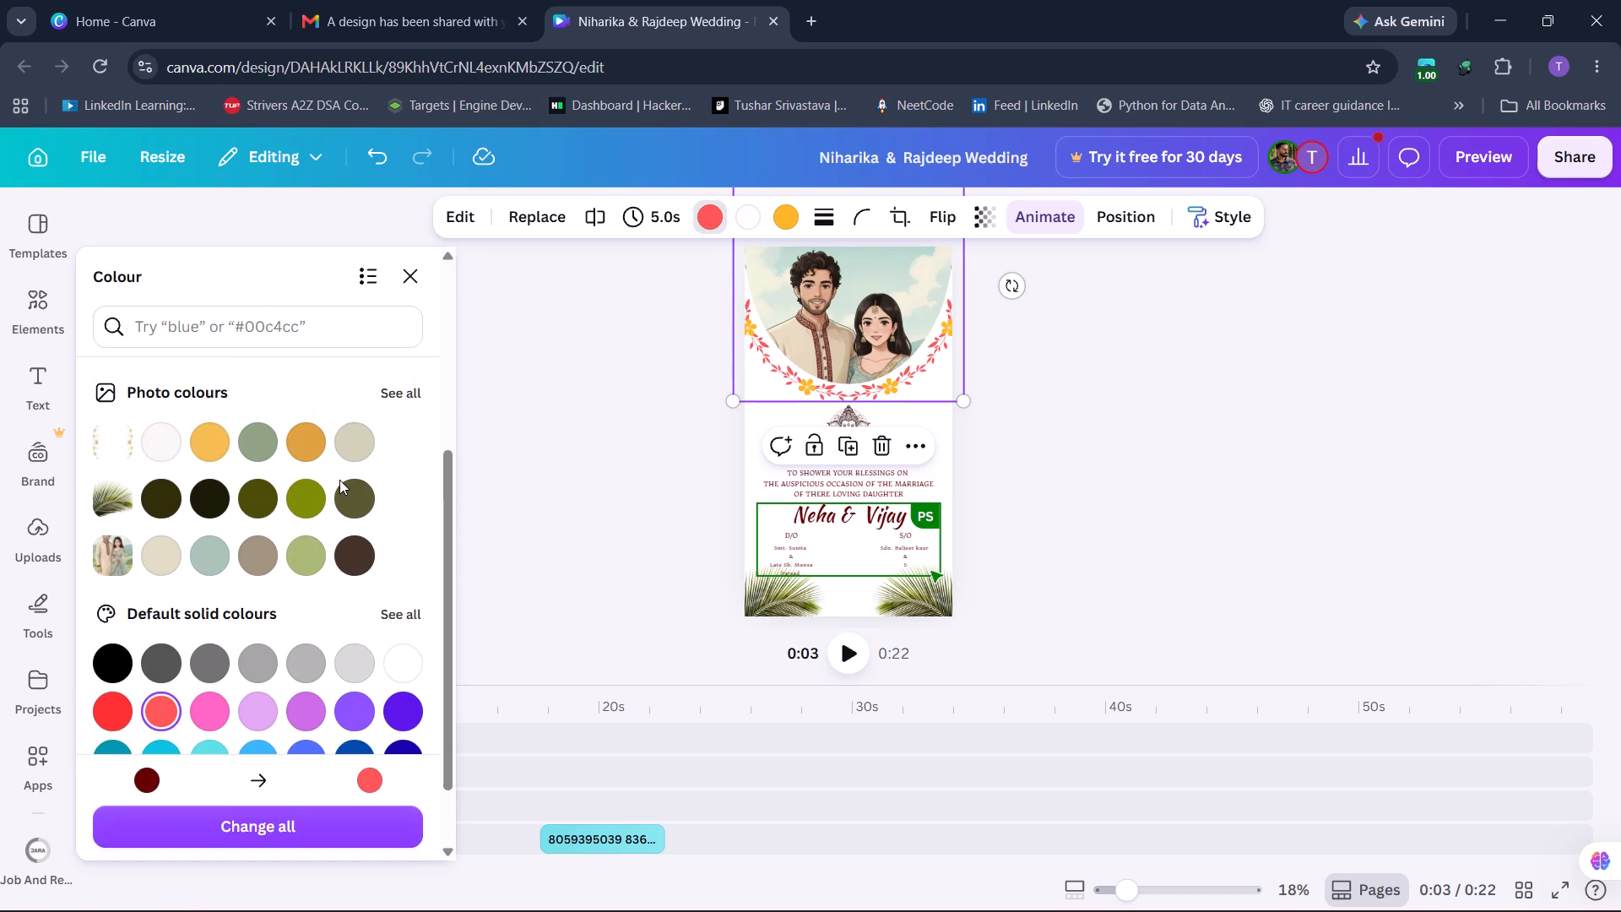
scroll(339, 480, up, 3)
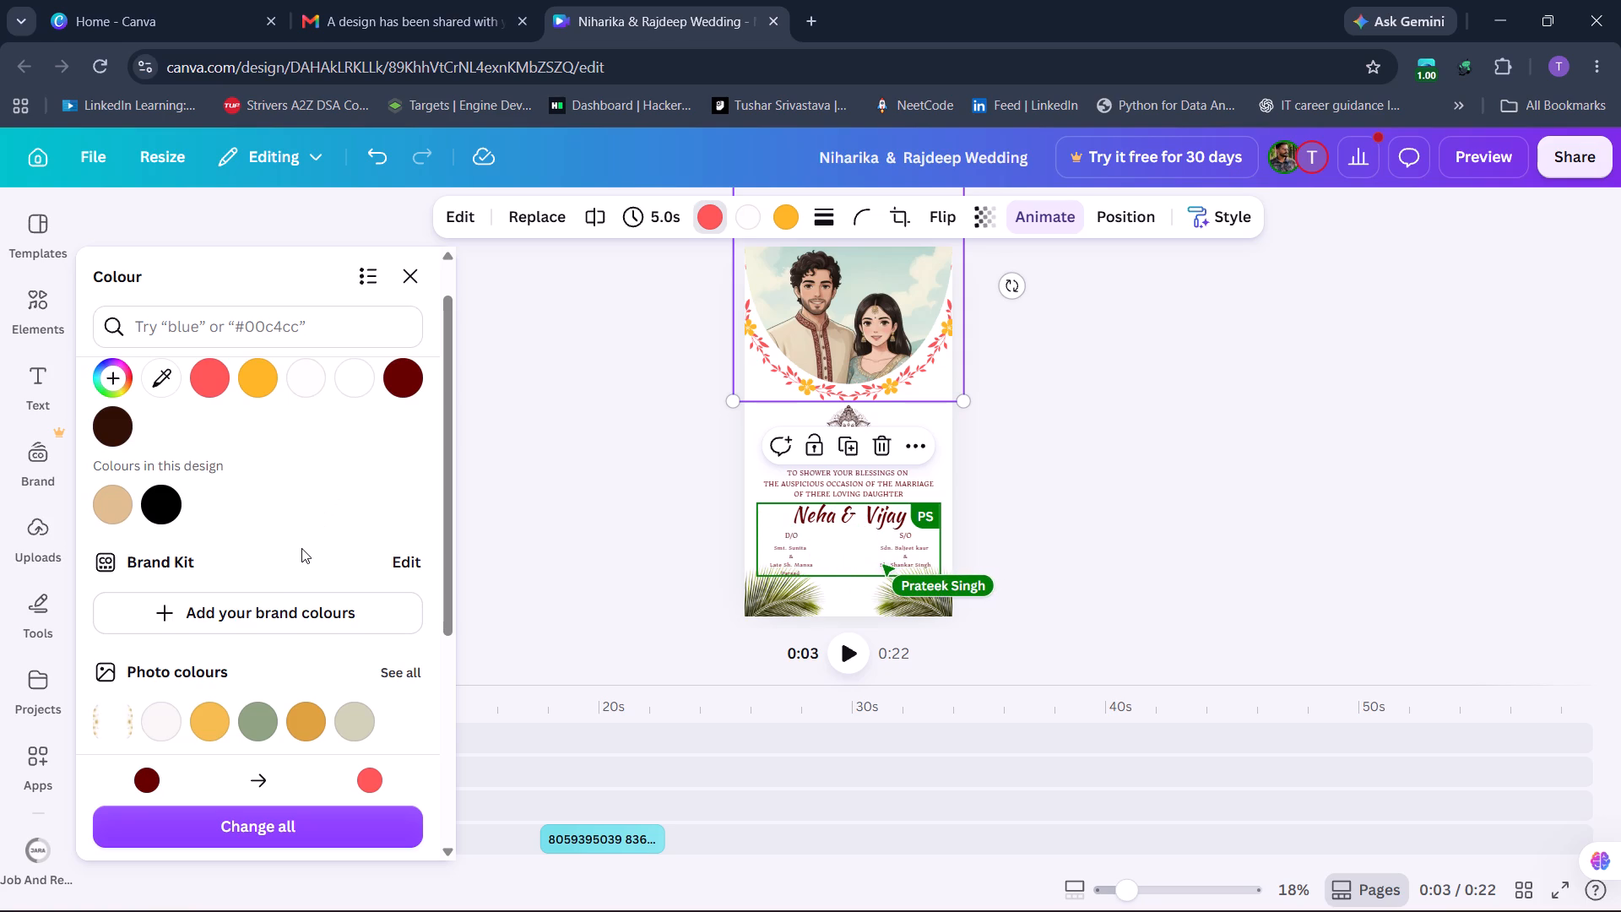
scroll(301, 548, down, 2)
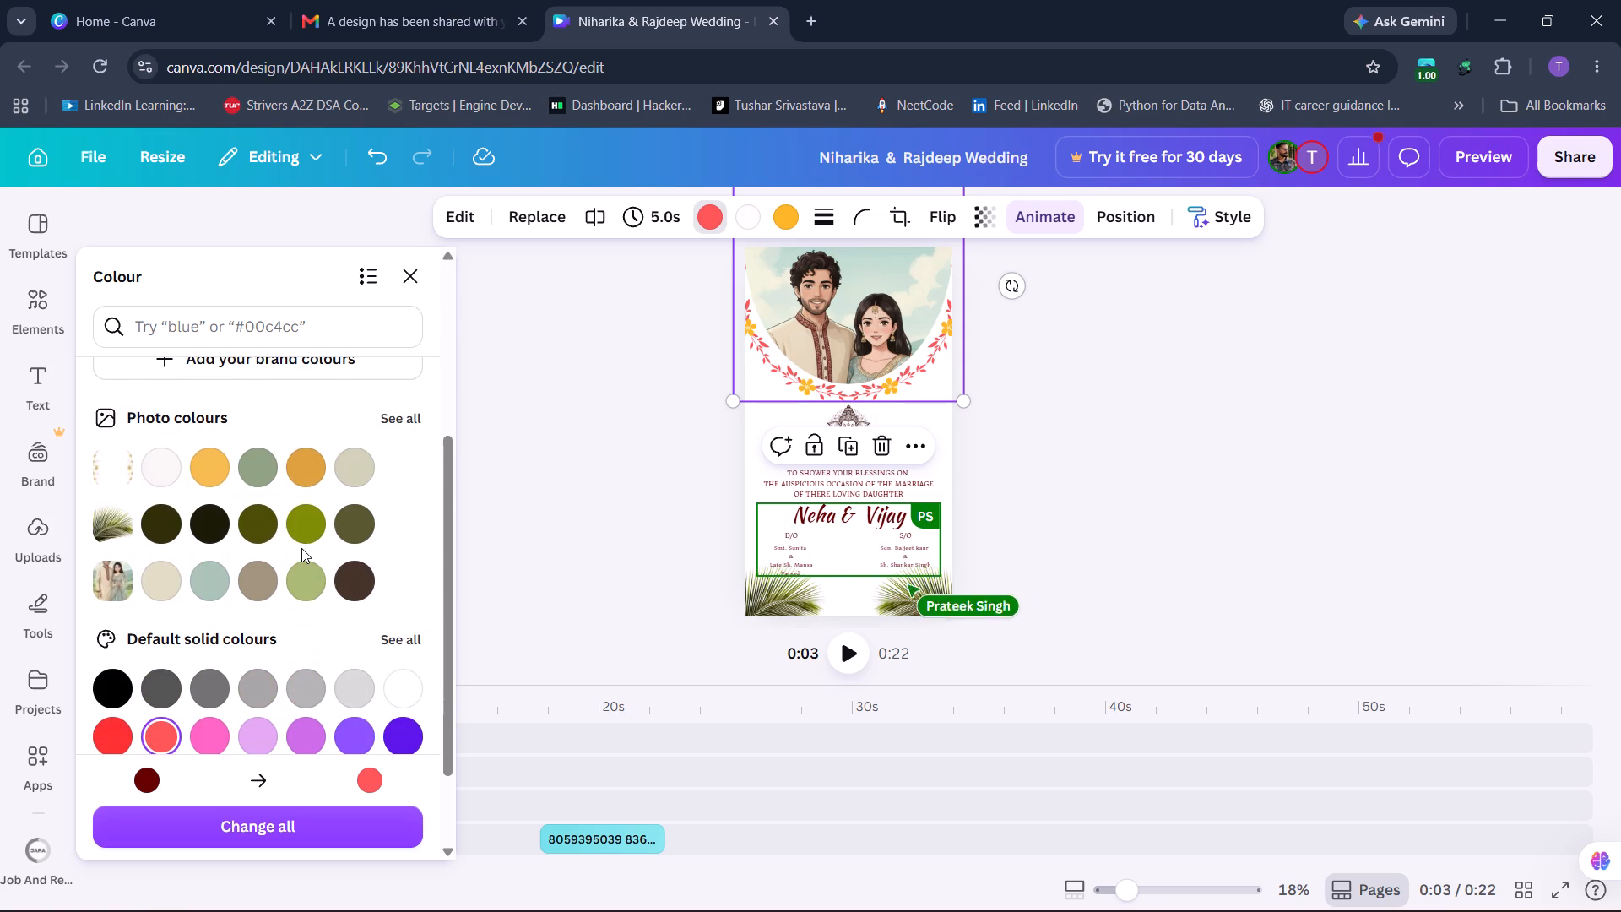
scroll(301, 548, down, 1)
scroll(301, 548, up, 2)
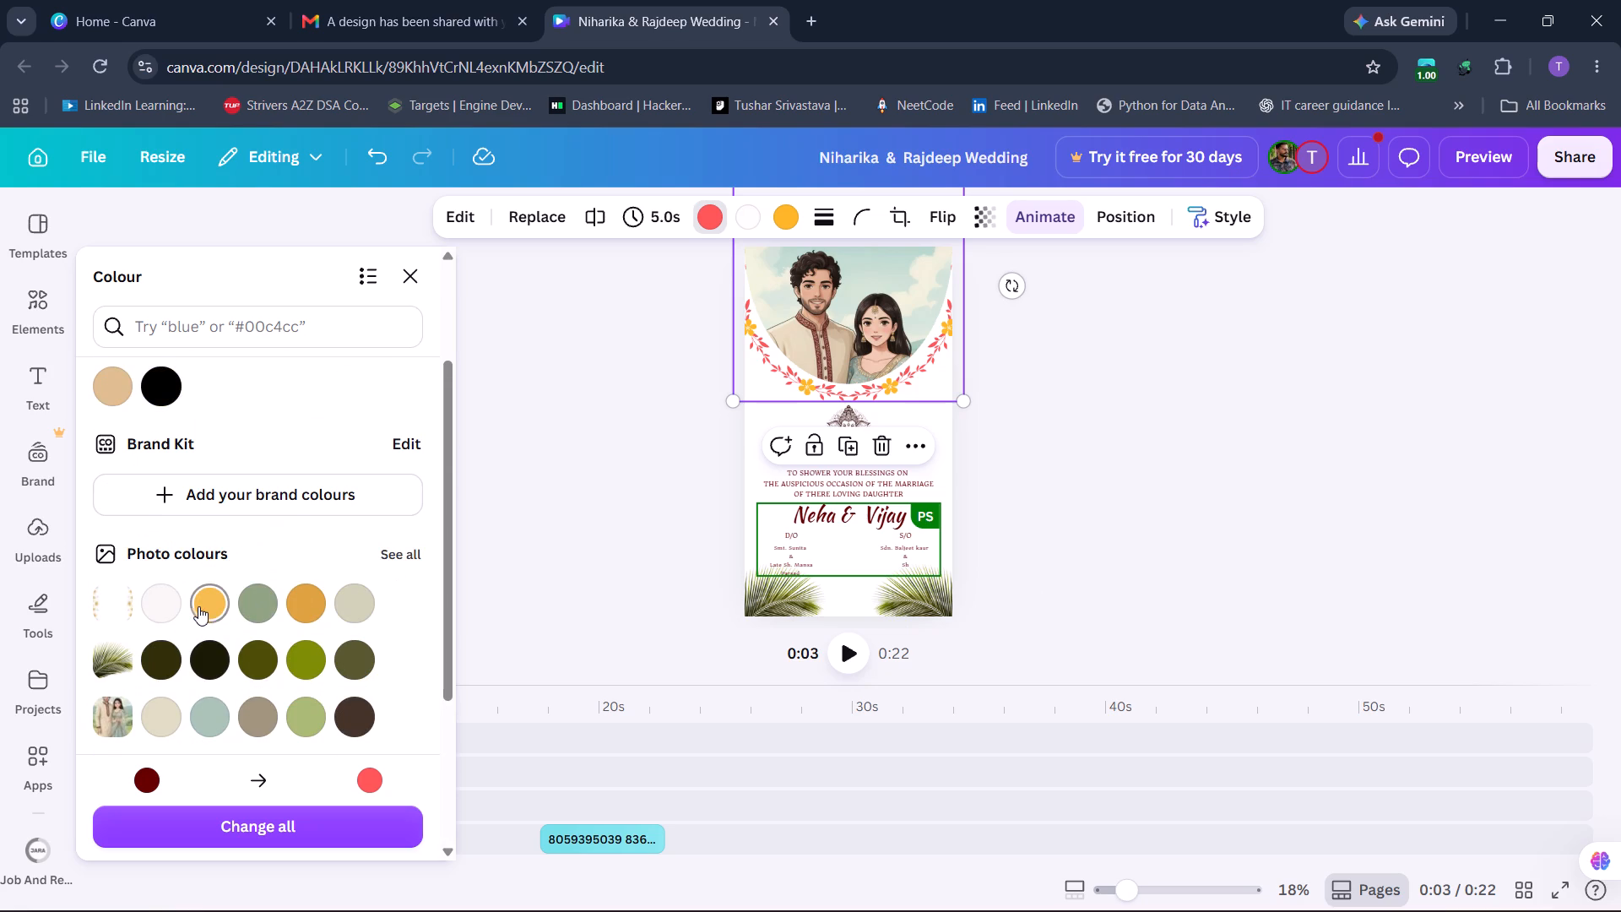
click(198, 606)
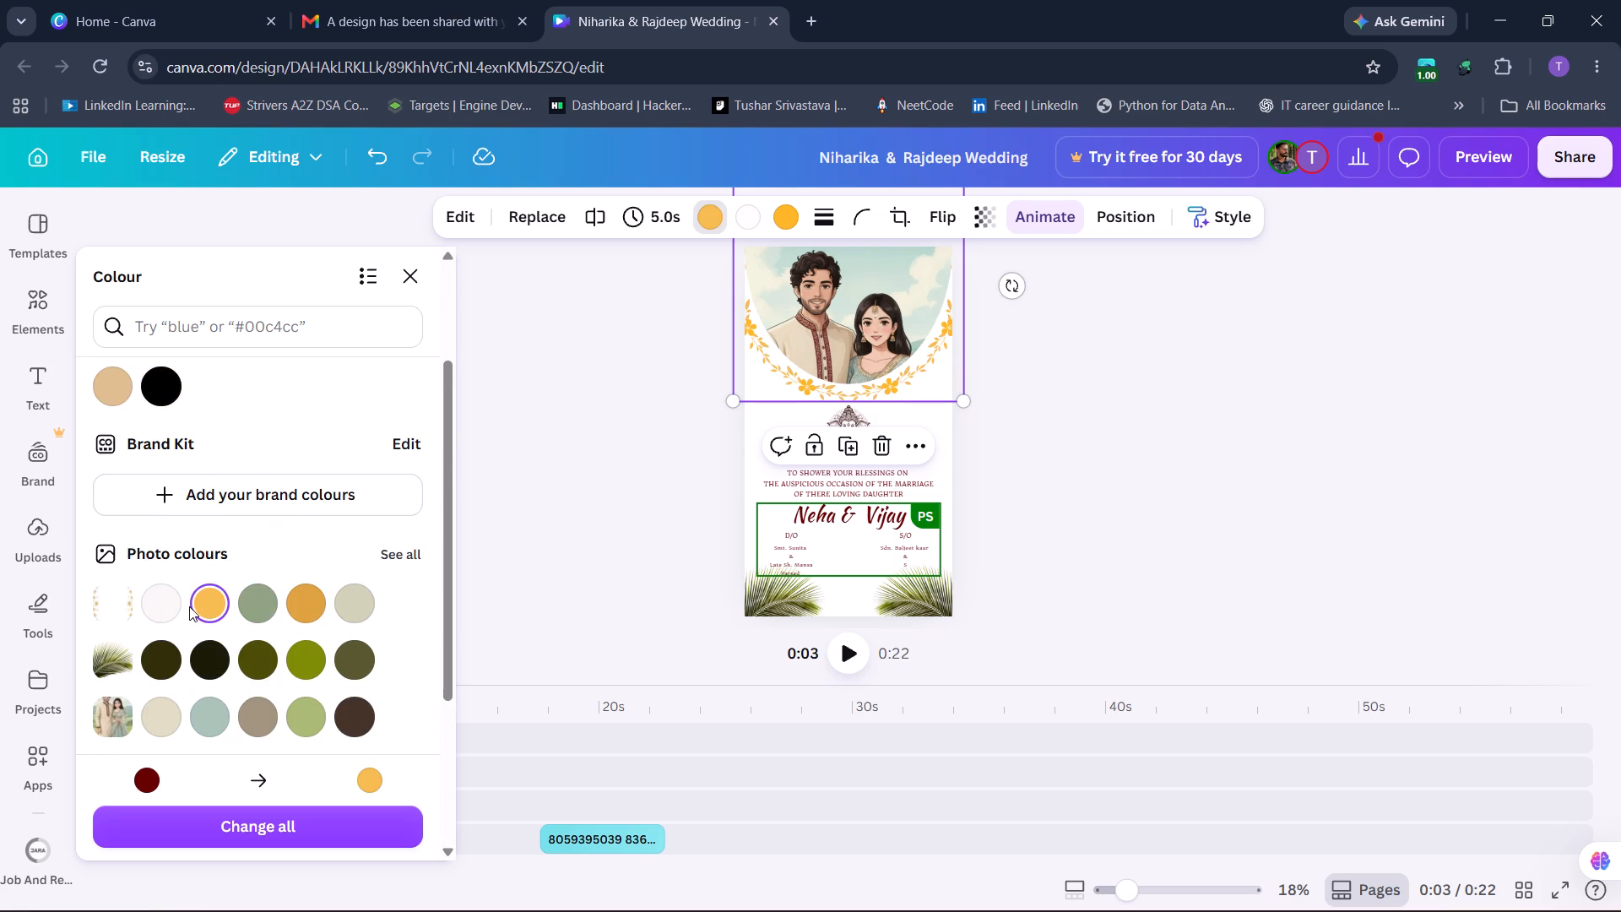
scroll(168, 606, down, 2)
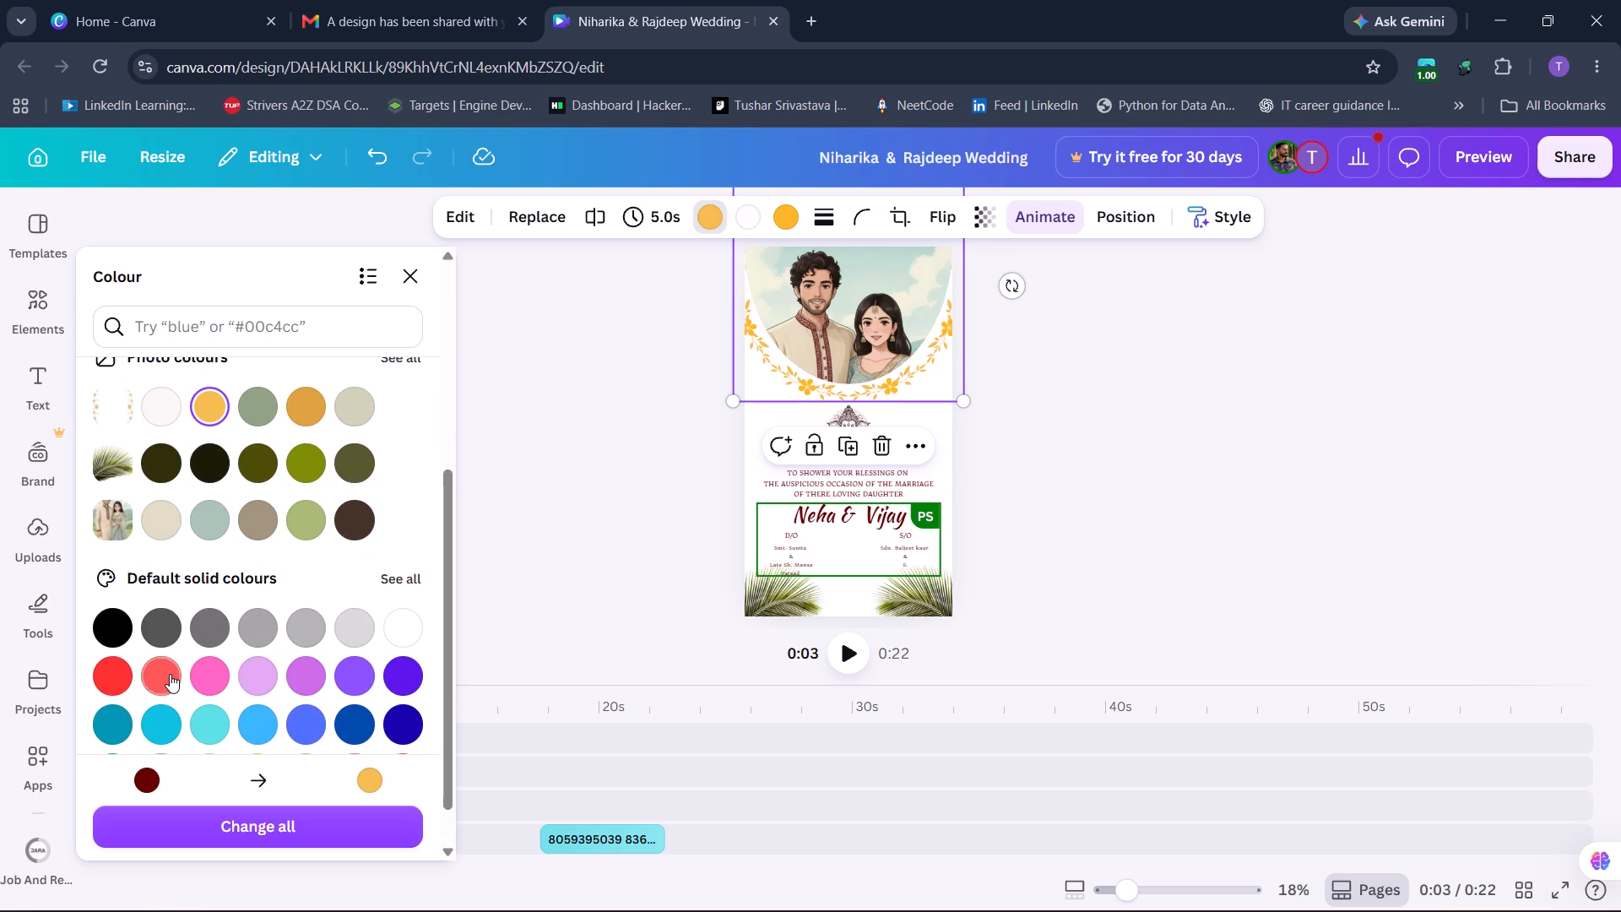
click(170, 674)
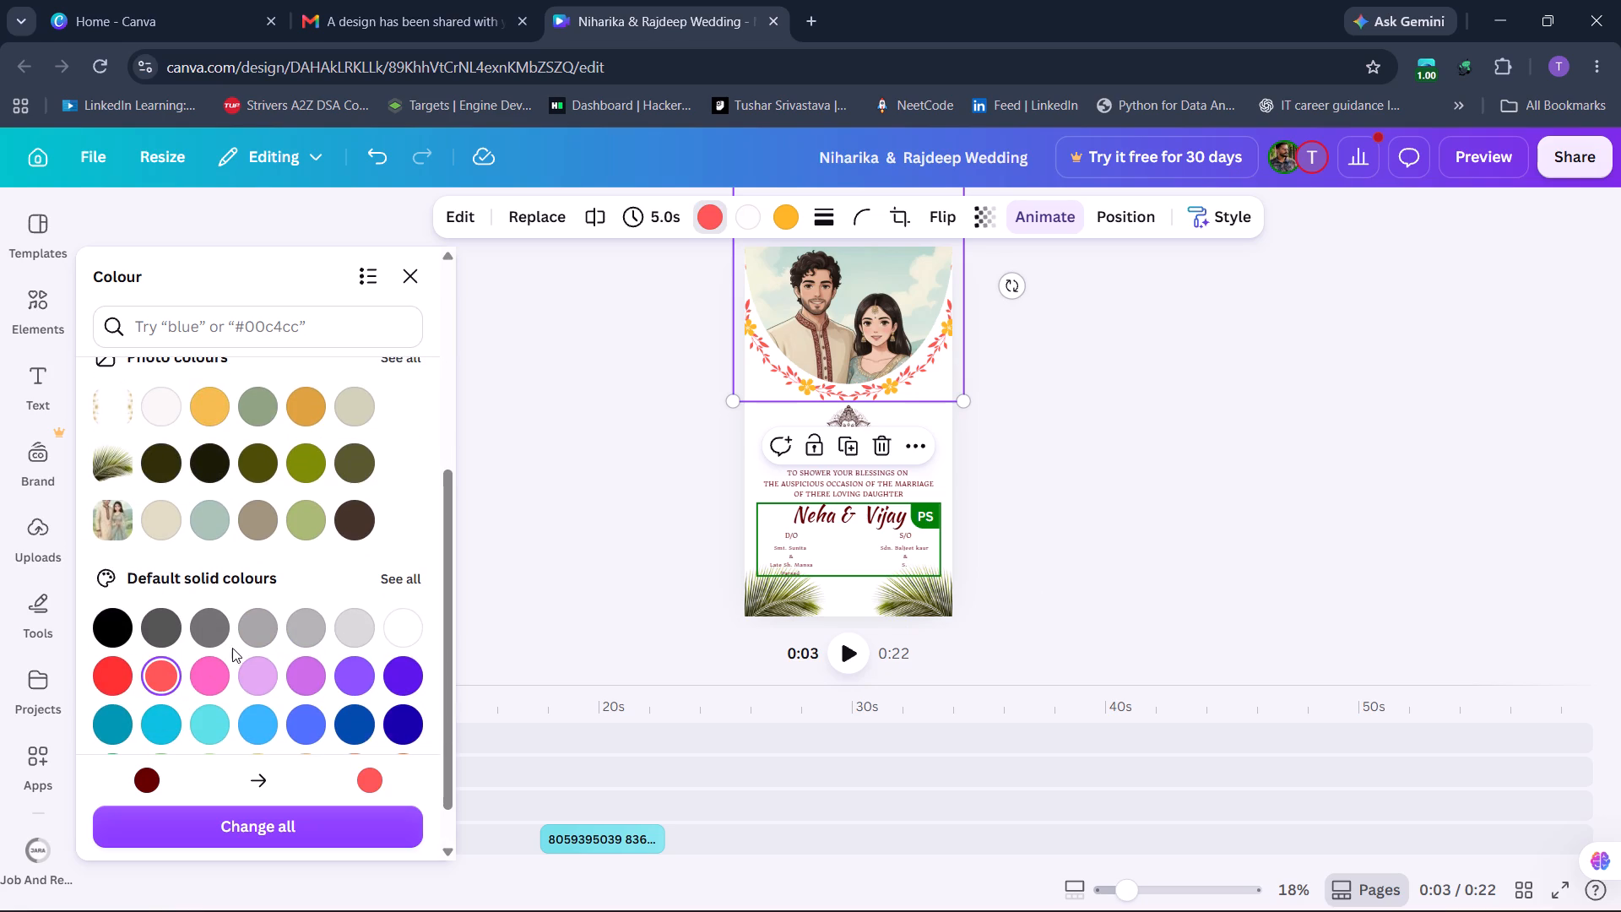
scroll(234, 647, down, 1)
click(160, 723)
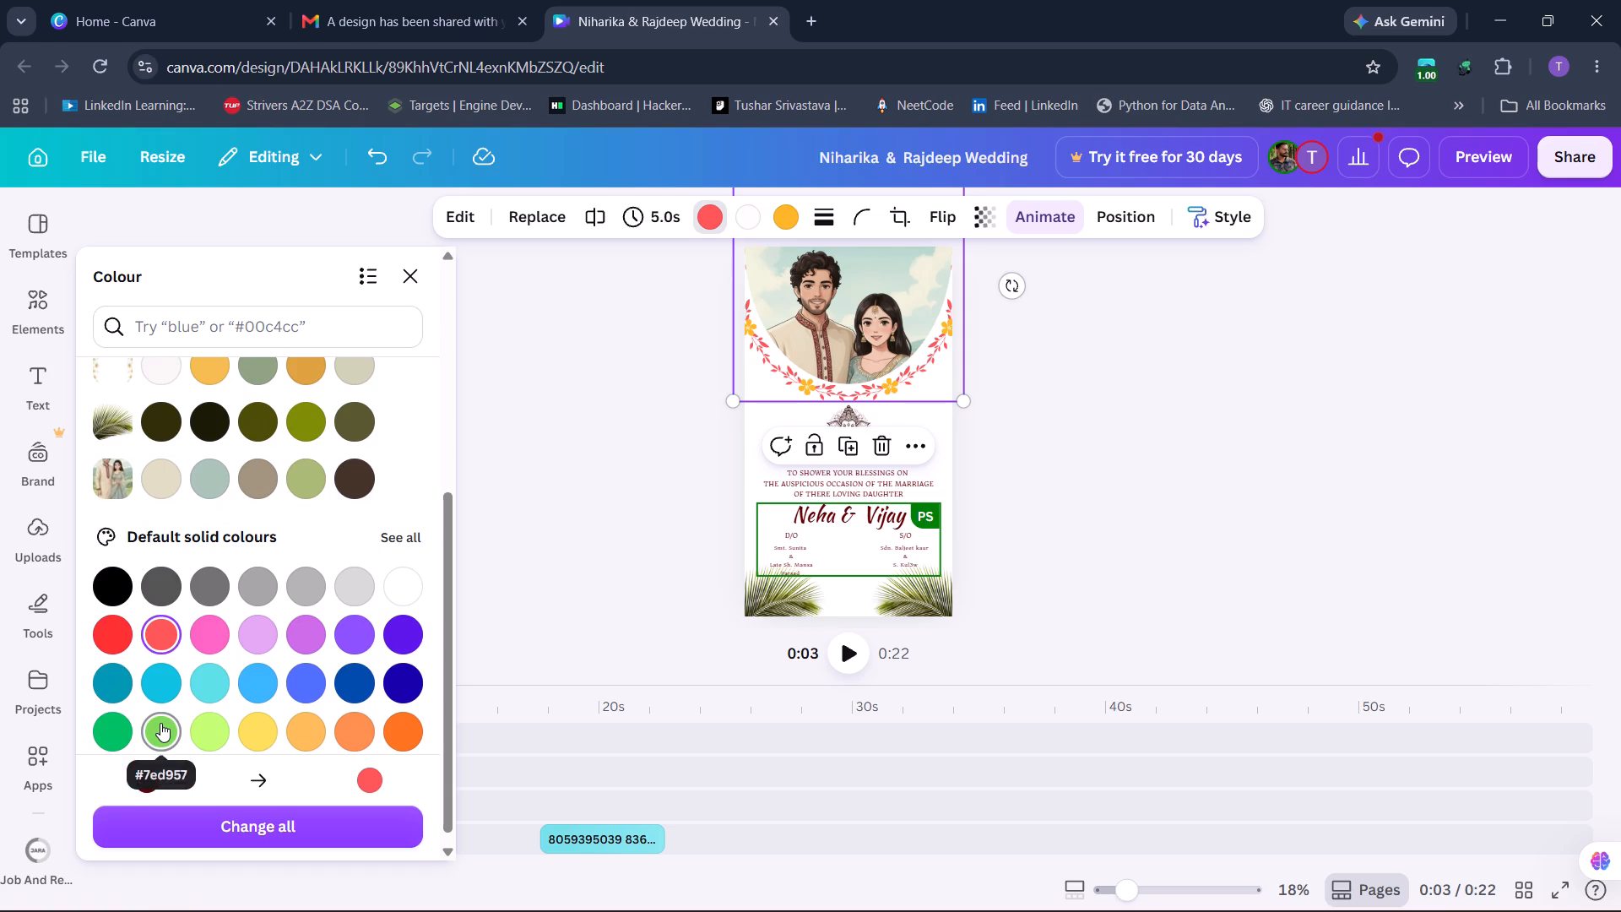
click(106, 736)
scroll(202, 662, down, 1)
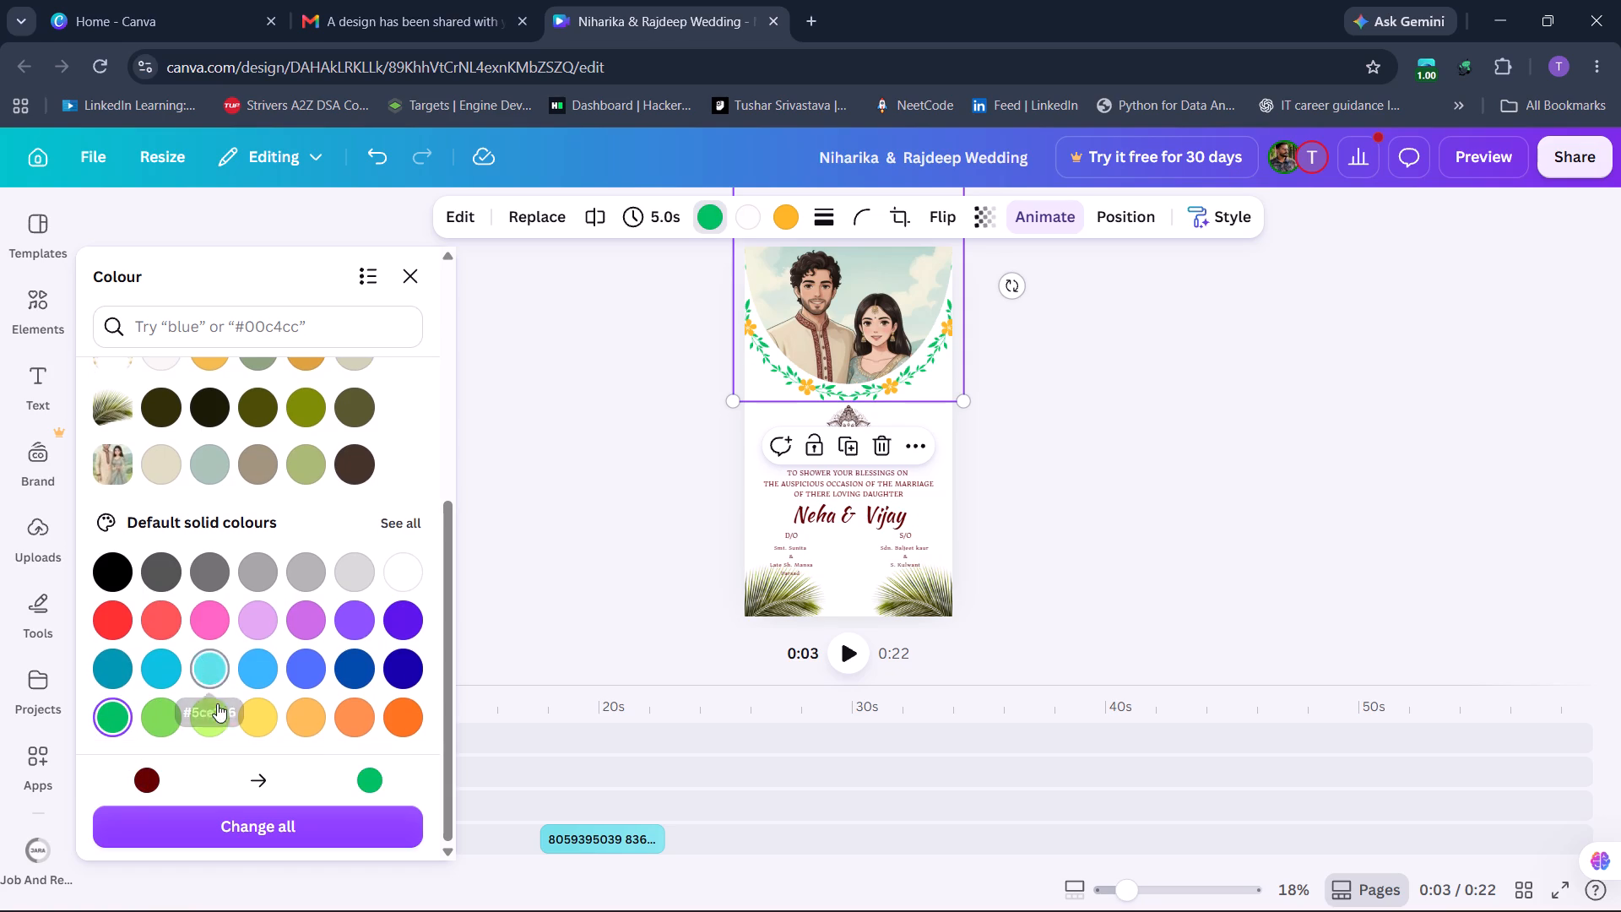
Recolour the wreath's vine from the full default solid palette, trying pink #ff99d8 and settling on lilac #e1a8f0.
click(420, 523)
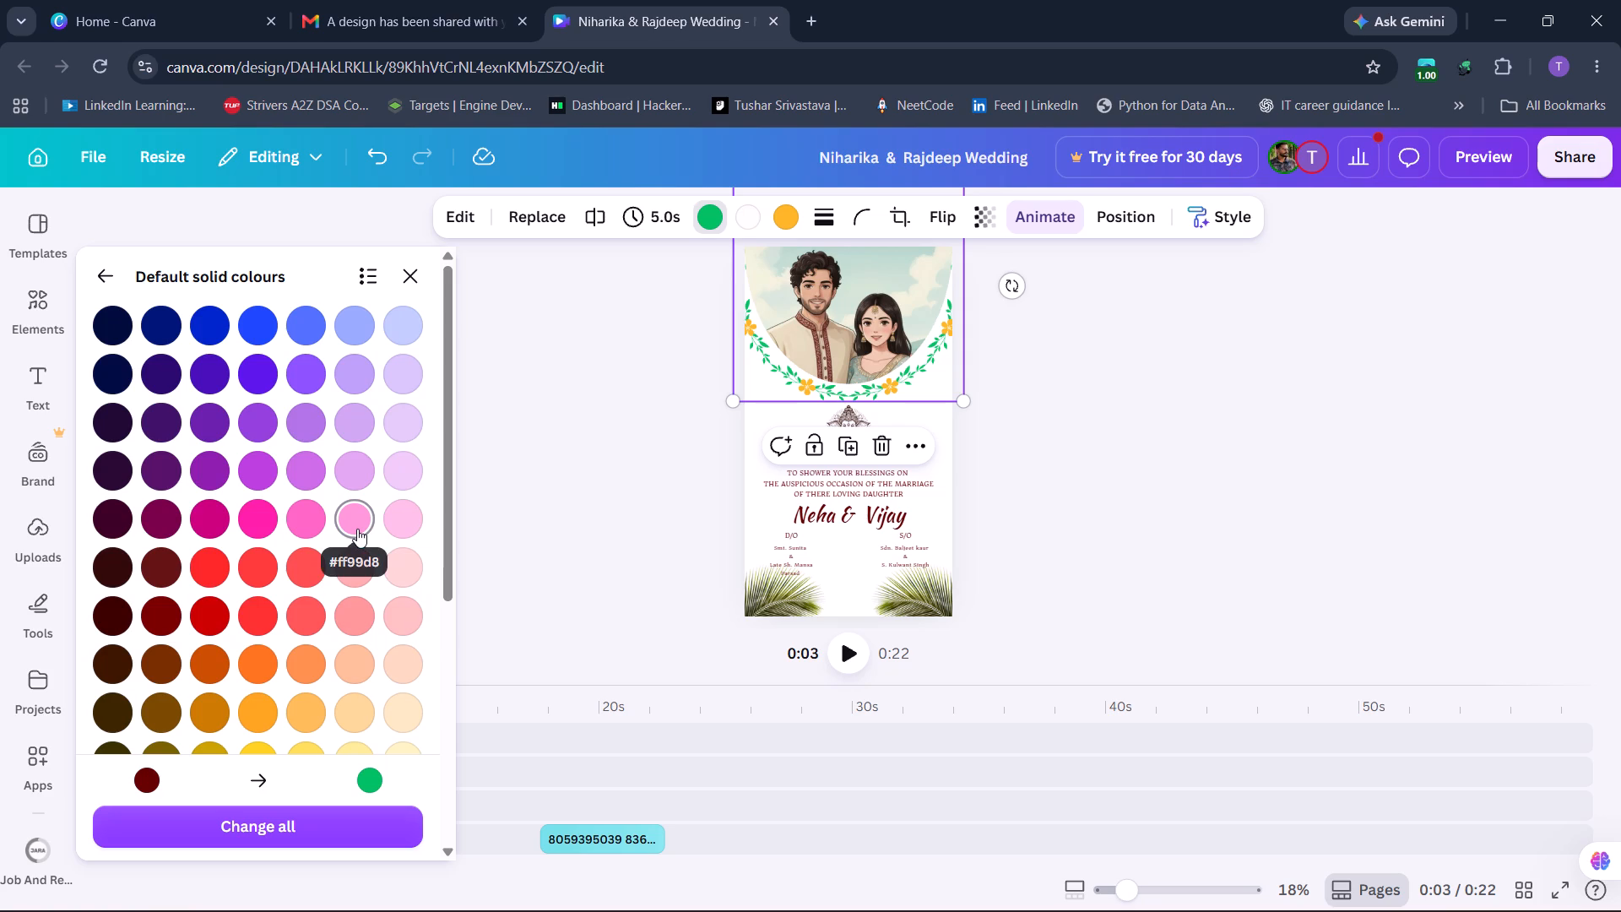
click(357, 529)
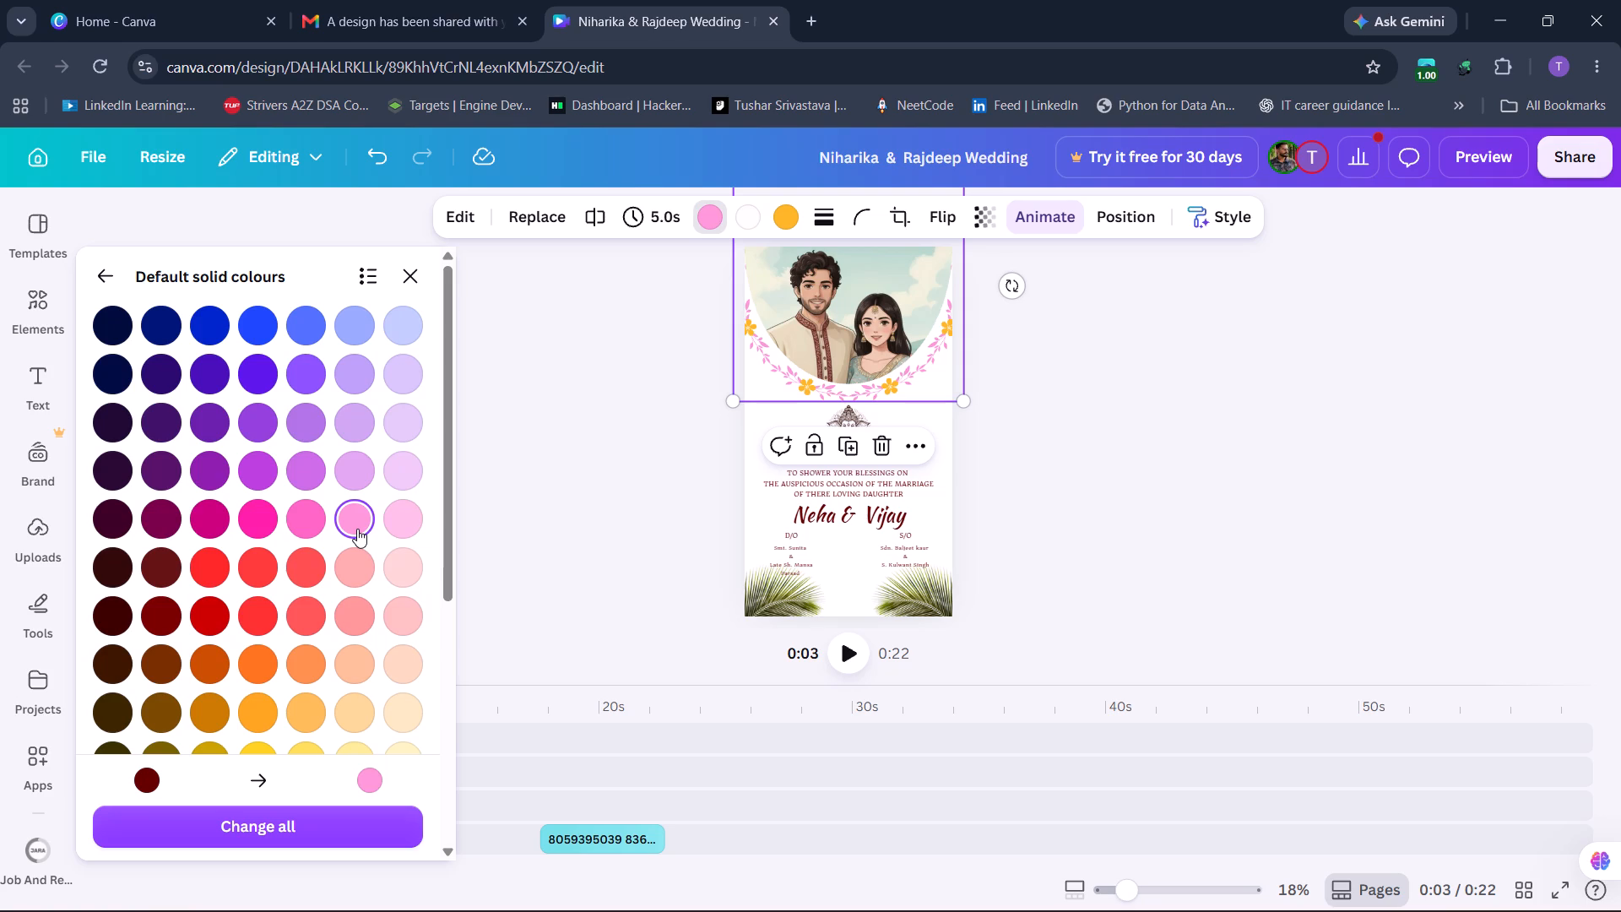
click(349, 458)
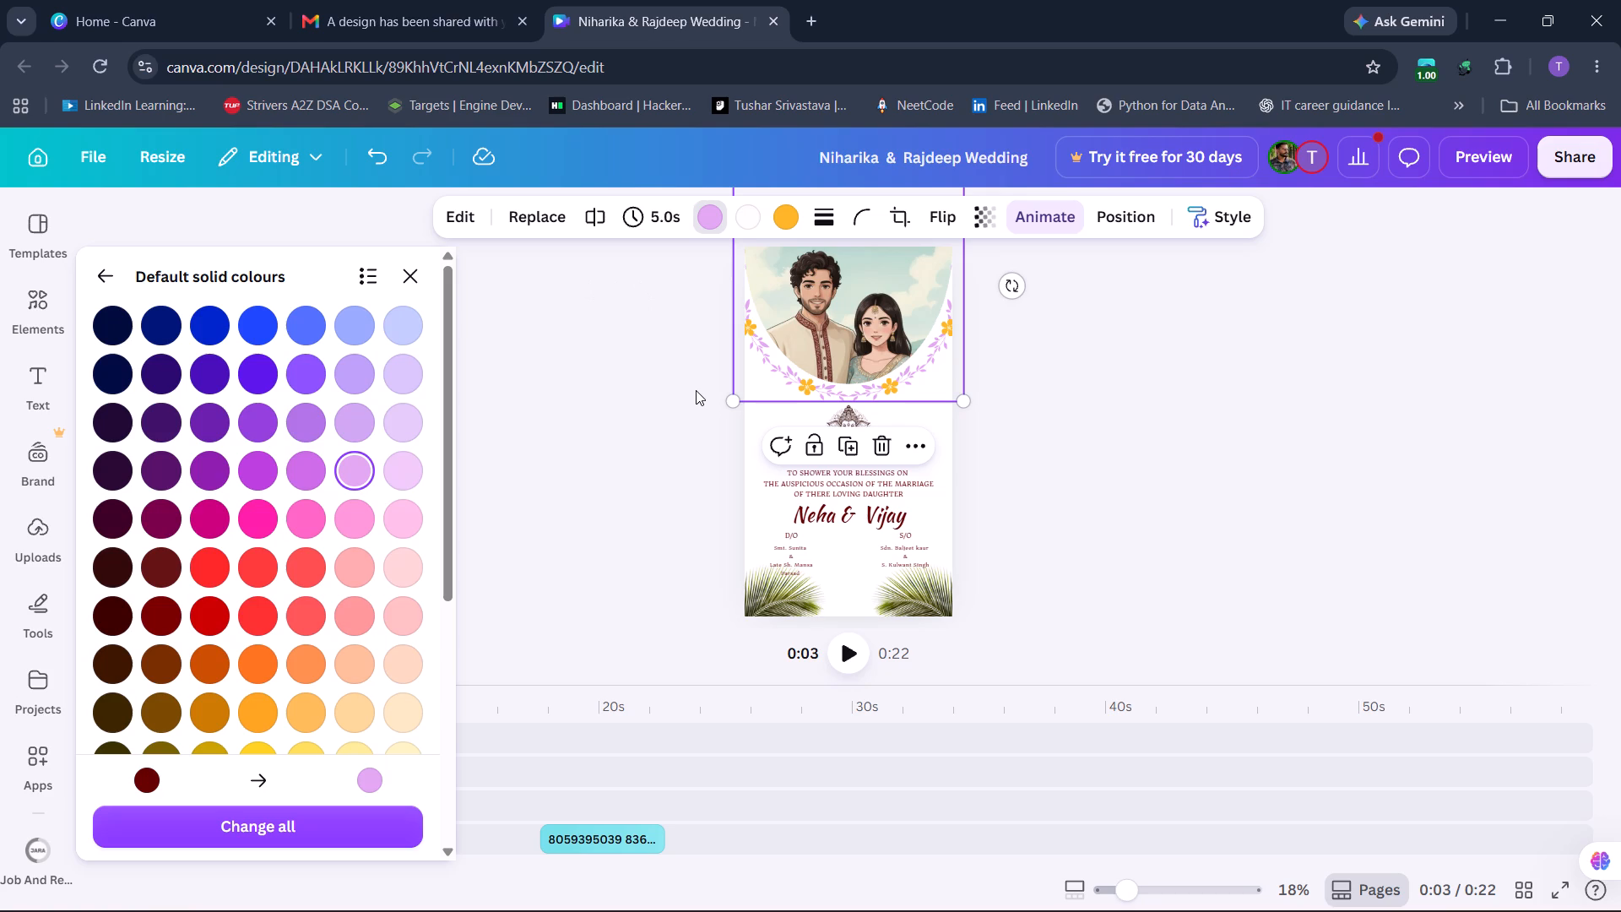
Recolour the wreath's flowers, trying red #ff3131, other bright reds and a pale pink before settling on light coral pink.
click(791, 220)
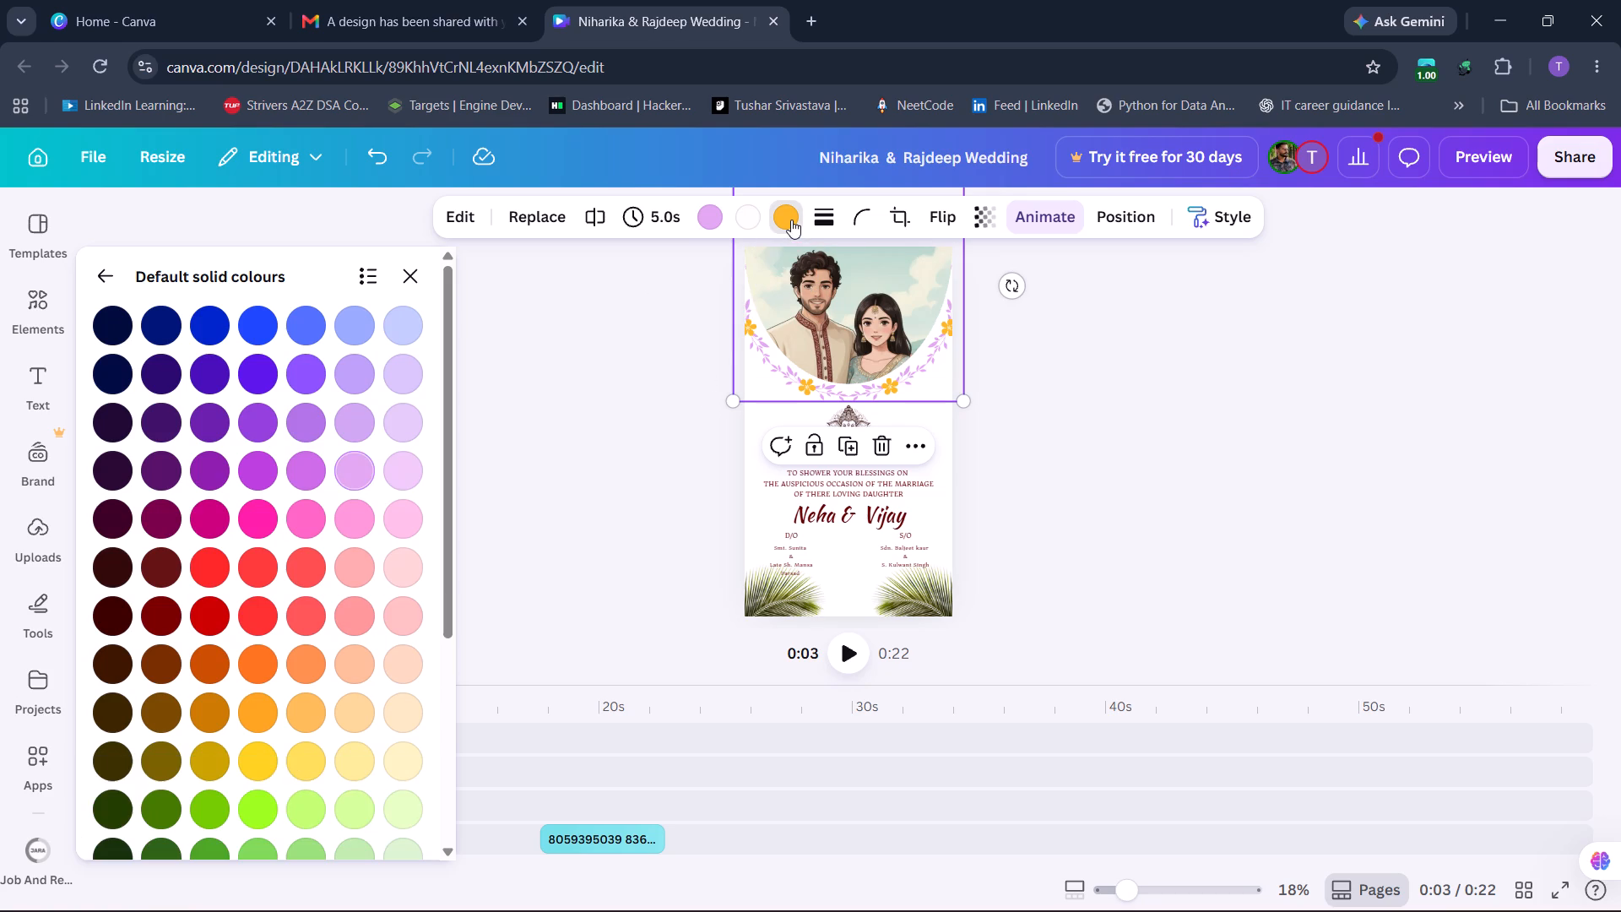
click(253, 616)
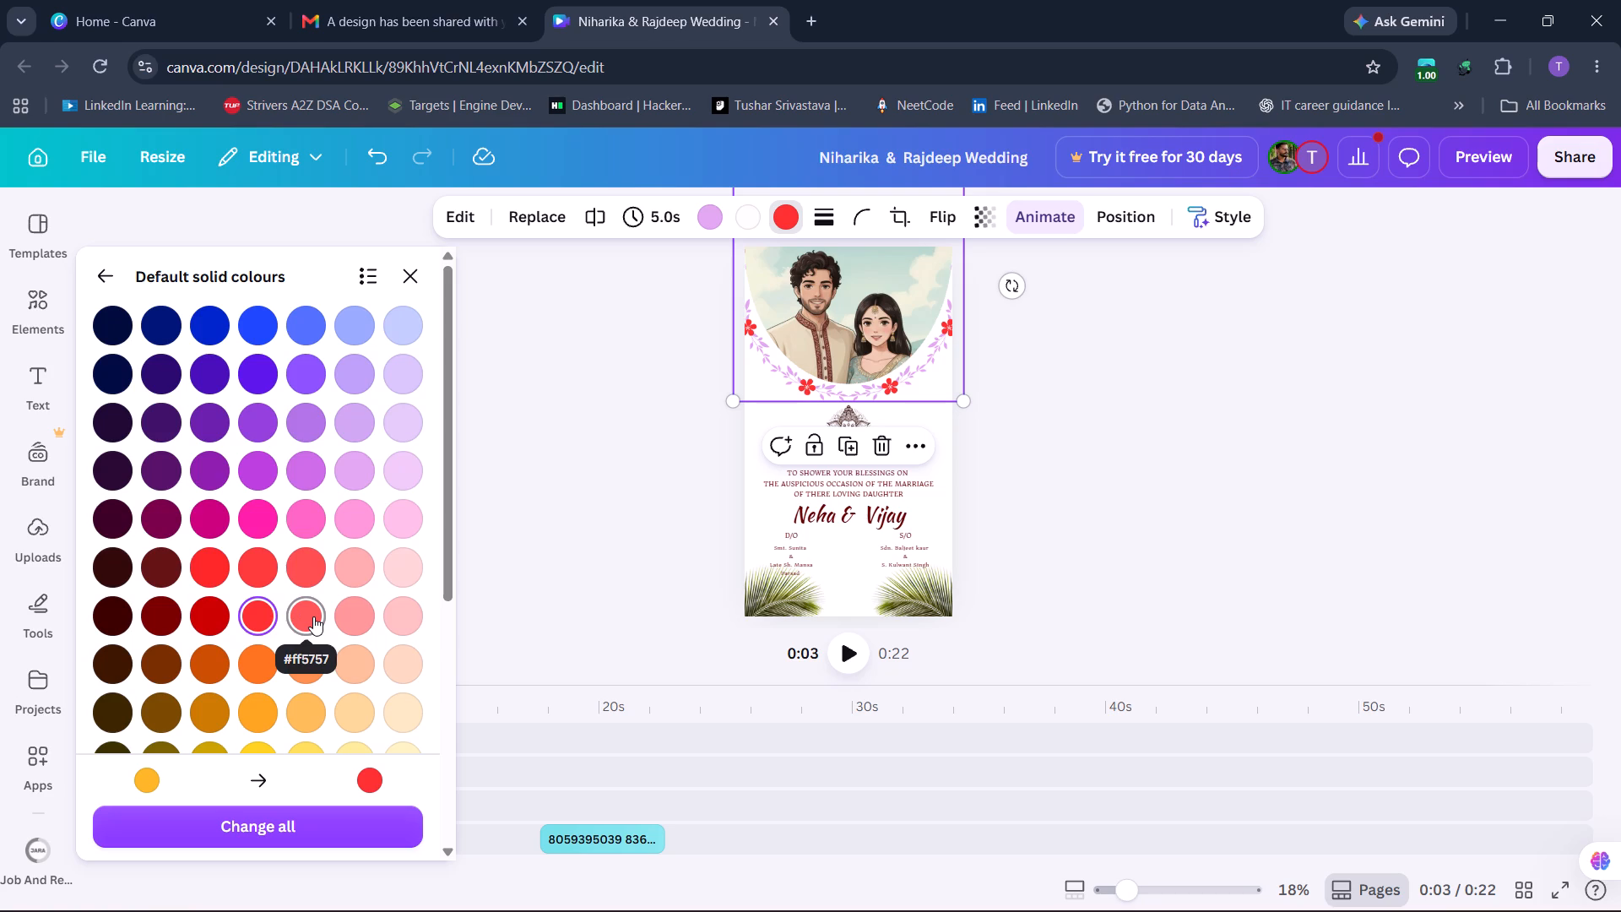
click(263, 574)
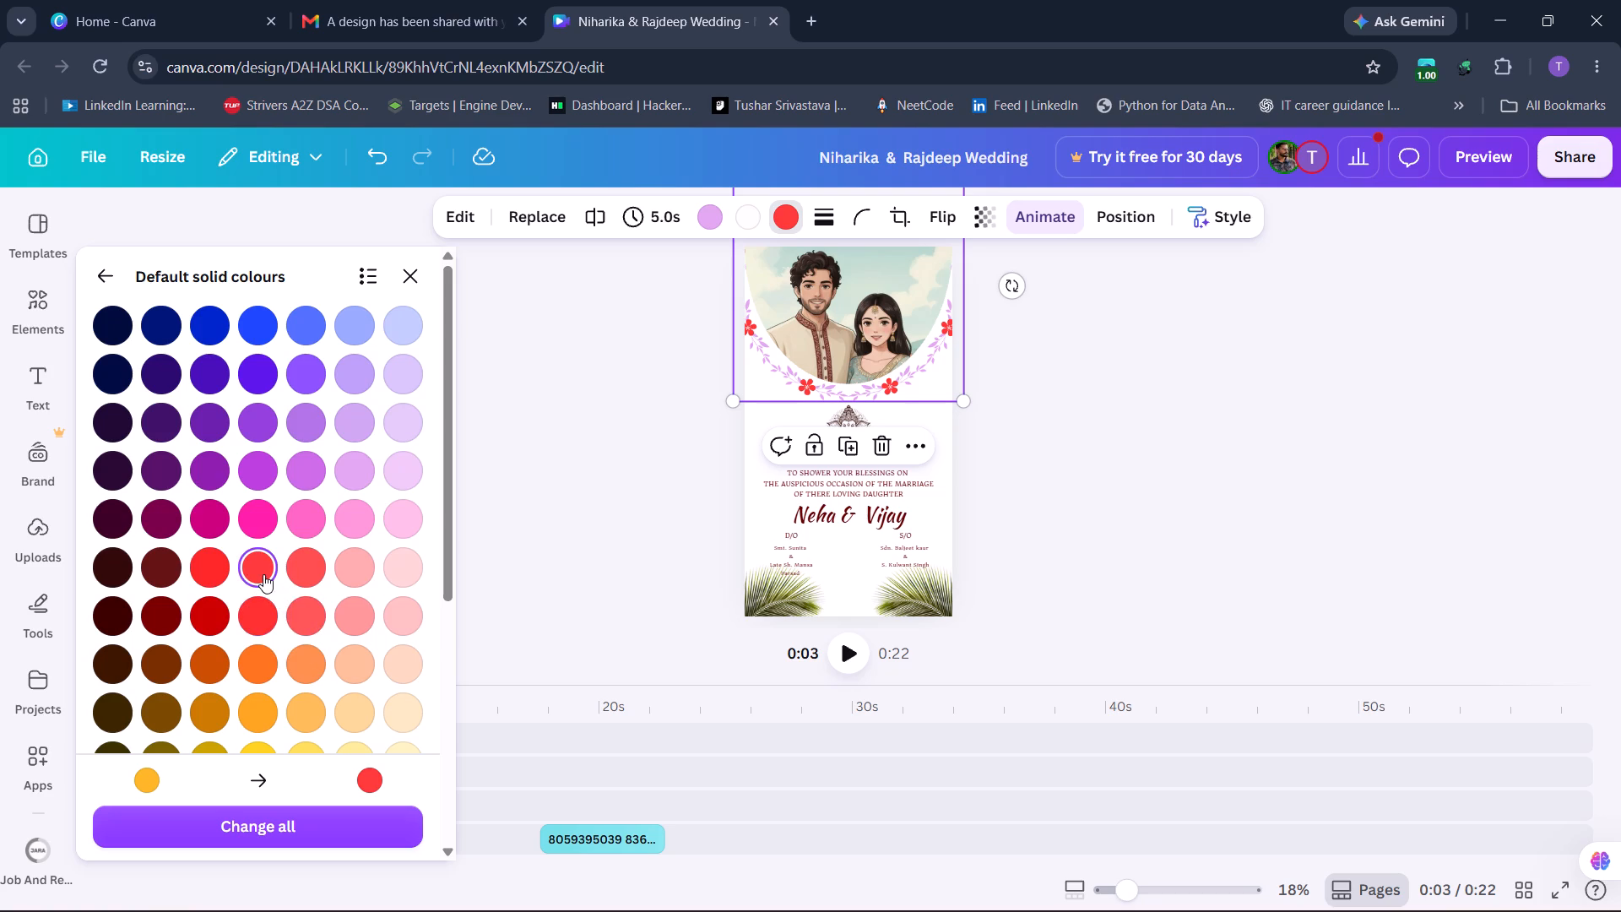
click(308, 573)
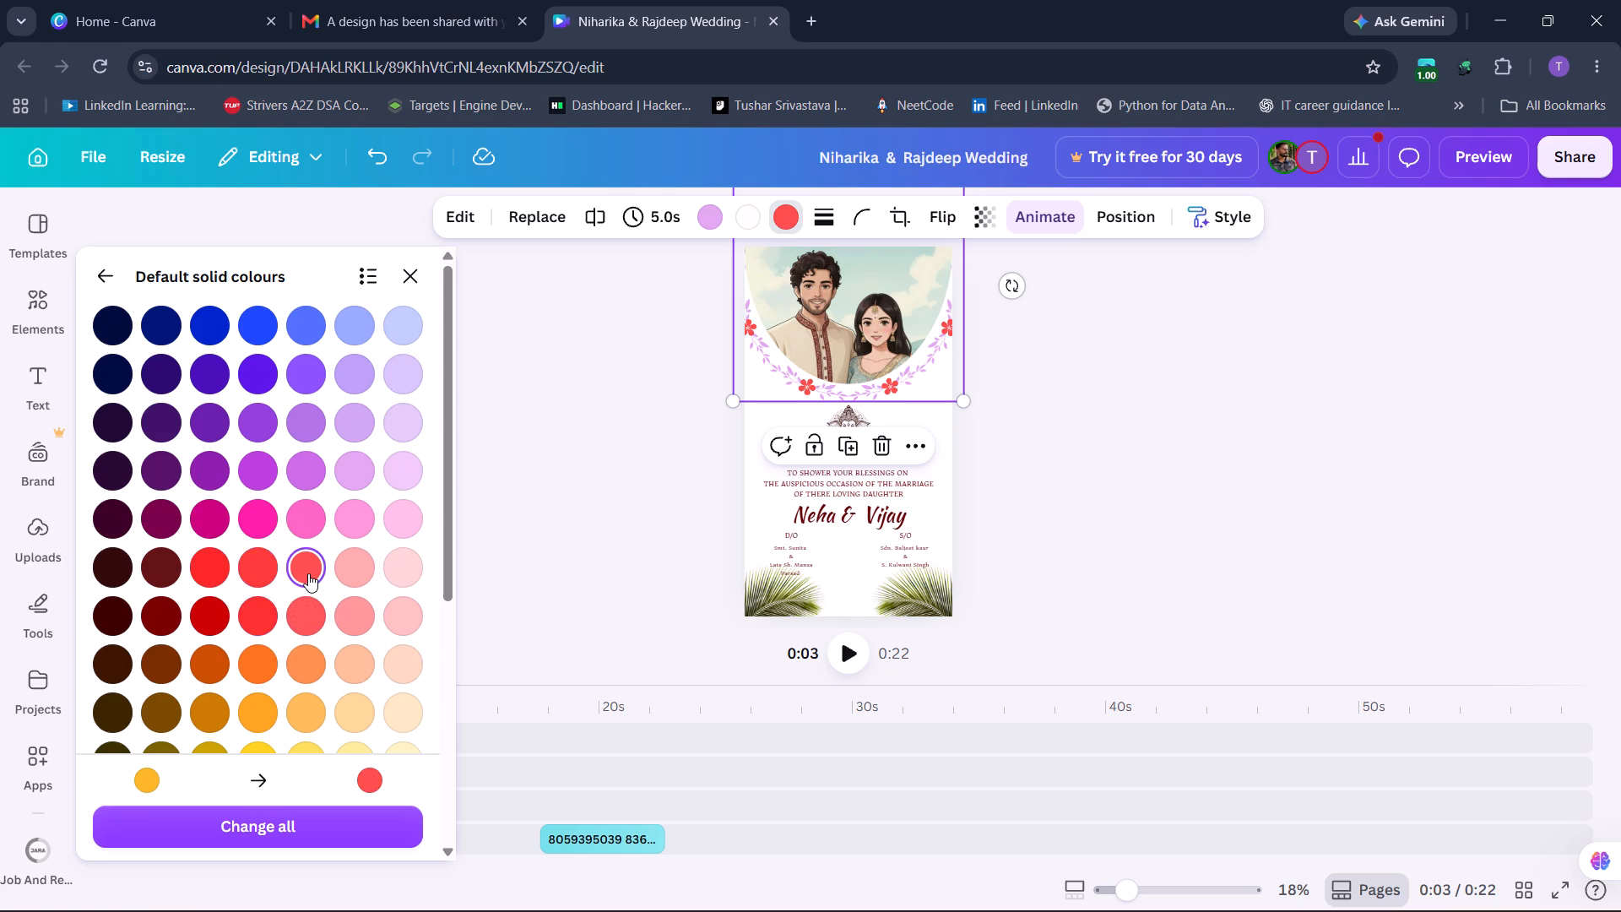
scroll(254, 617, down, 1)
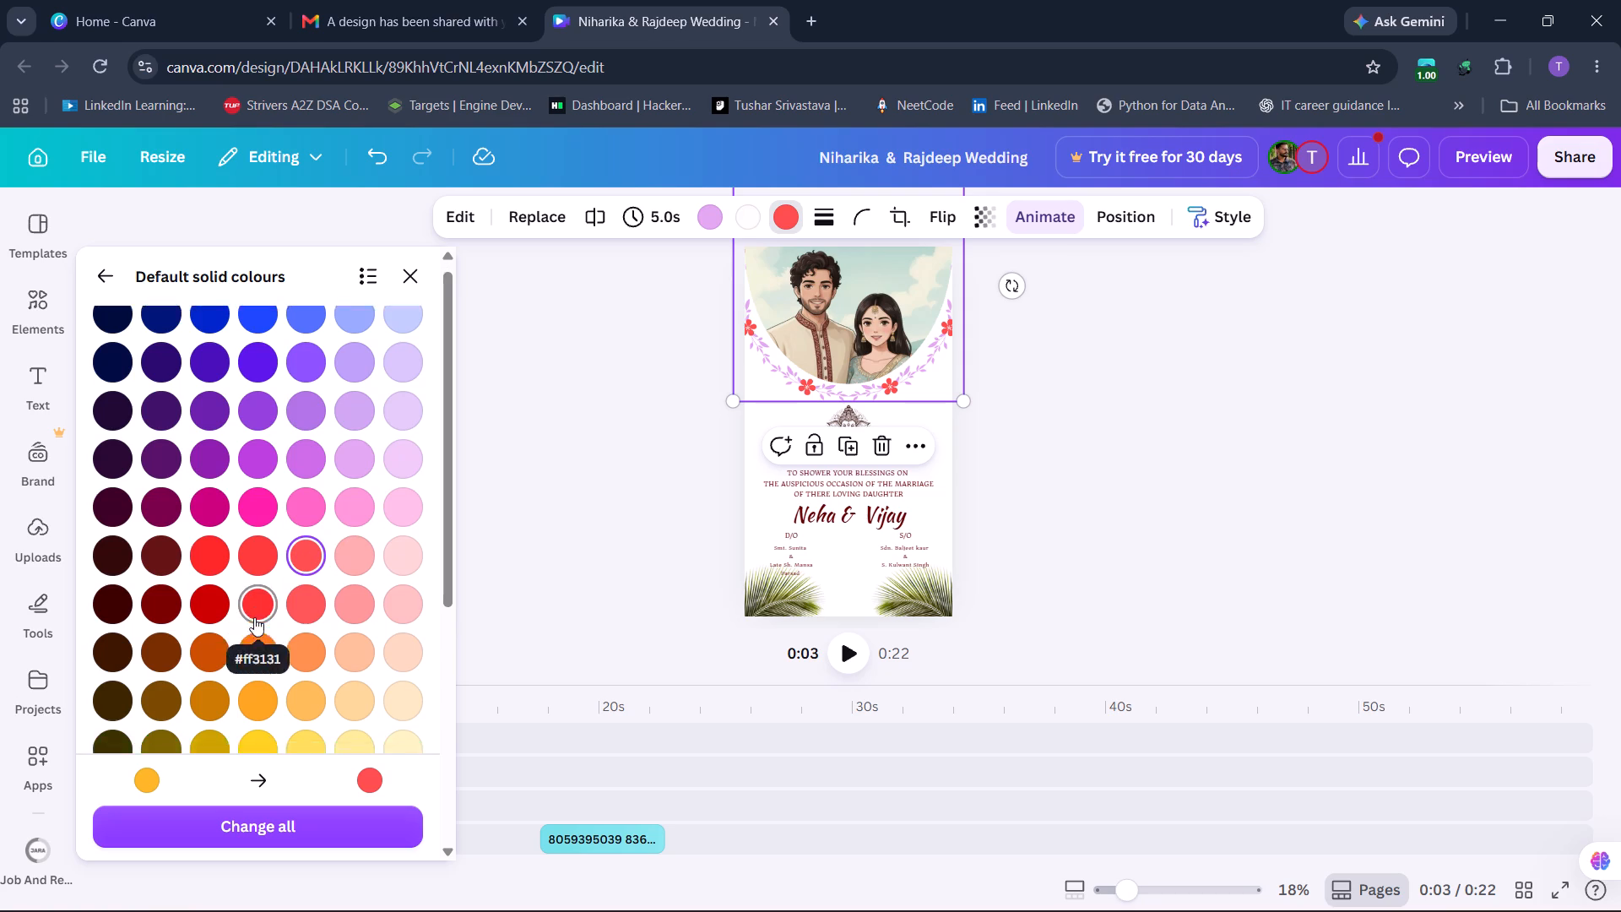
scroll(254, 617, down, 2)
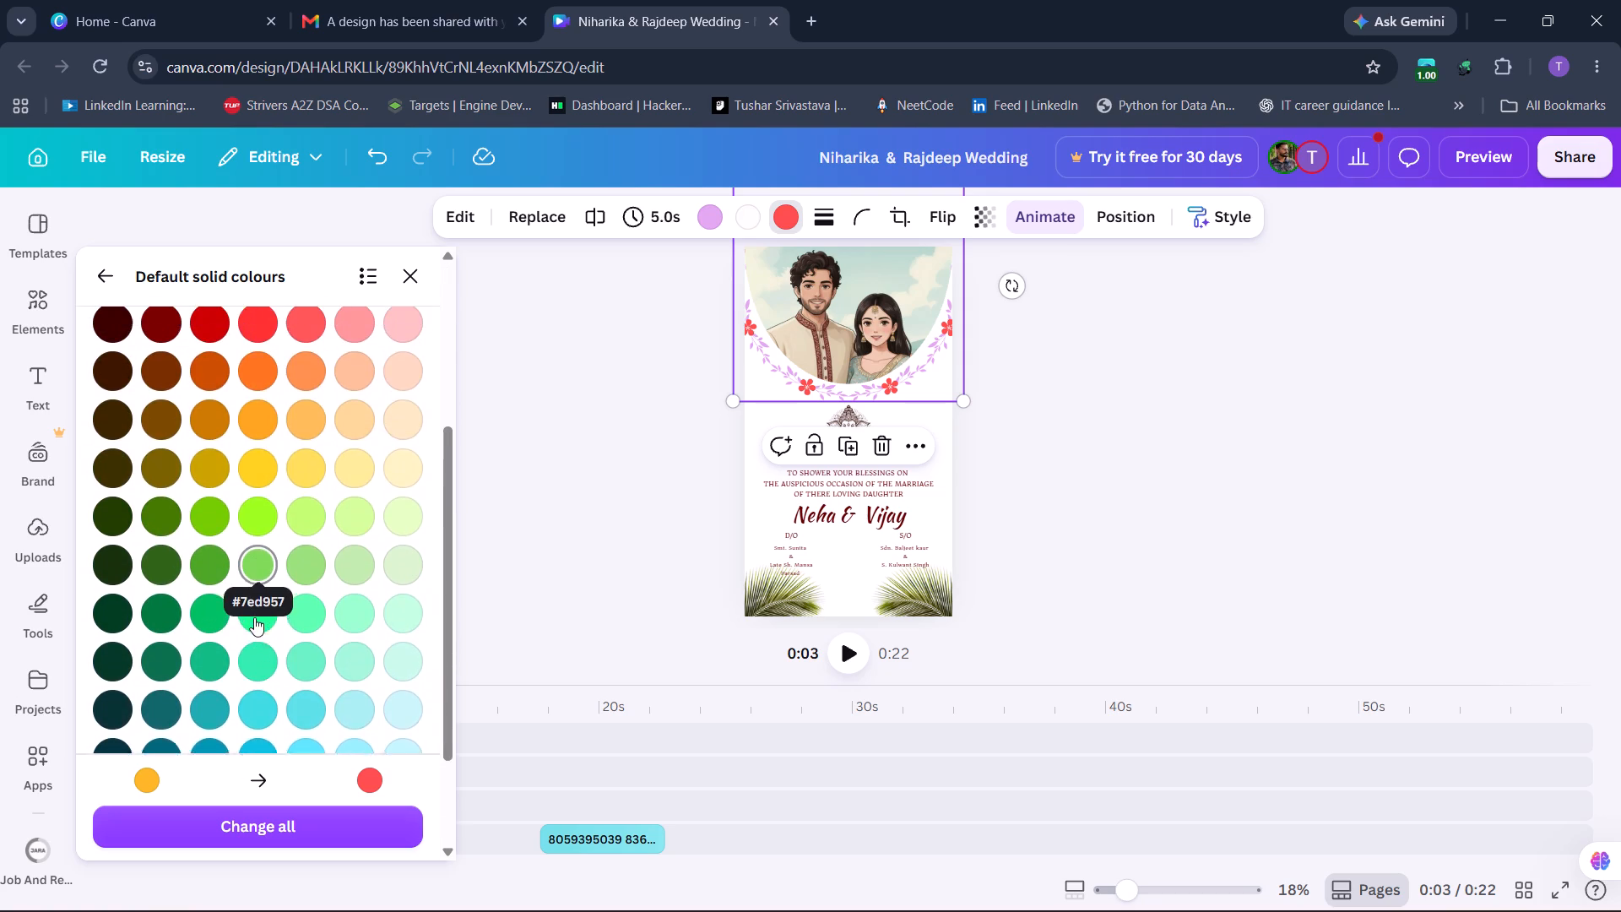
scroll(254, 617, up, 2)
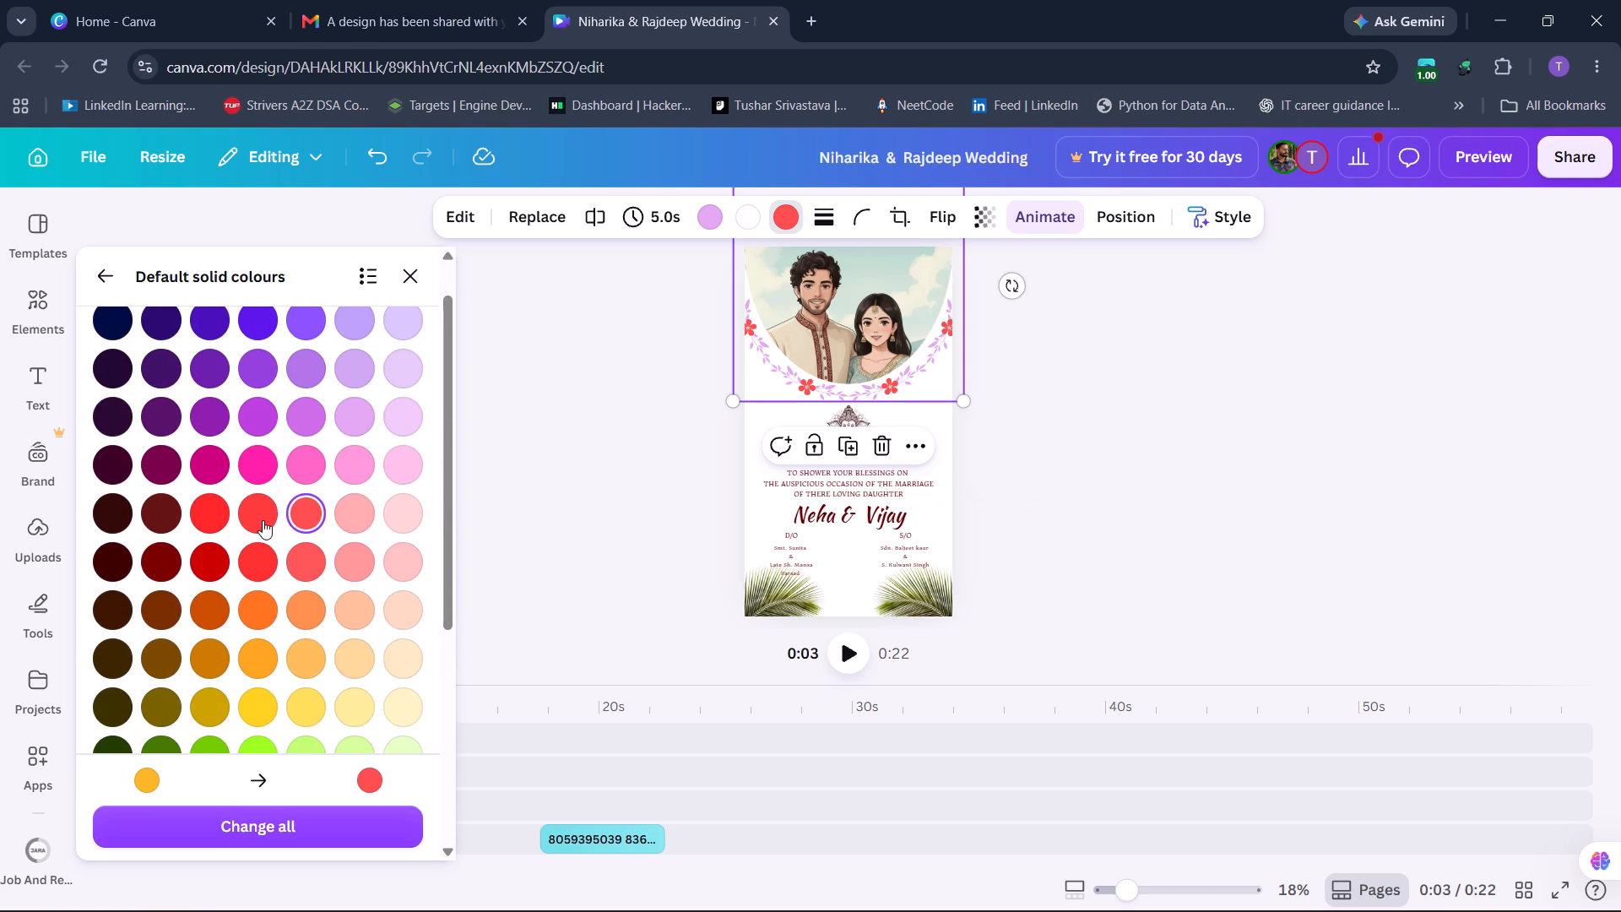
click(362, 502)
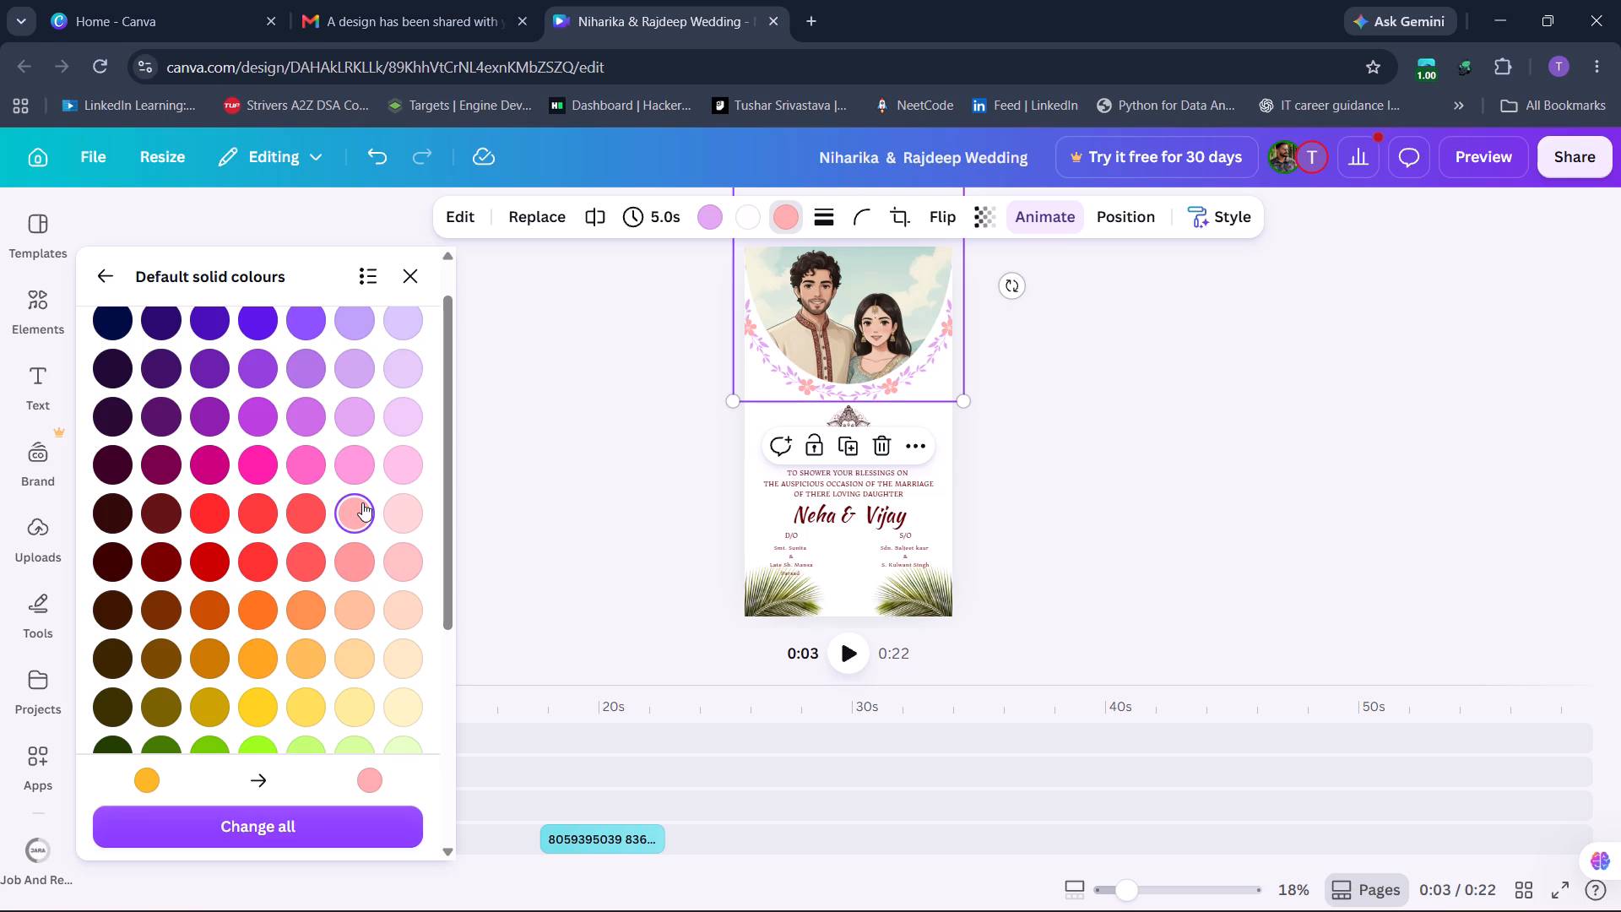
scroll(362, 502, up, 1)
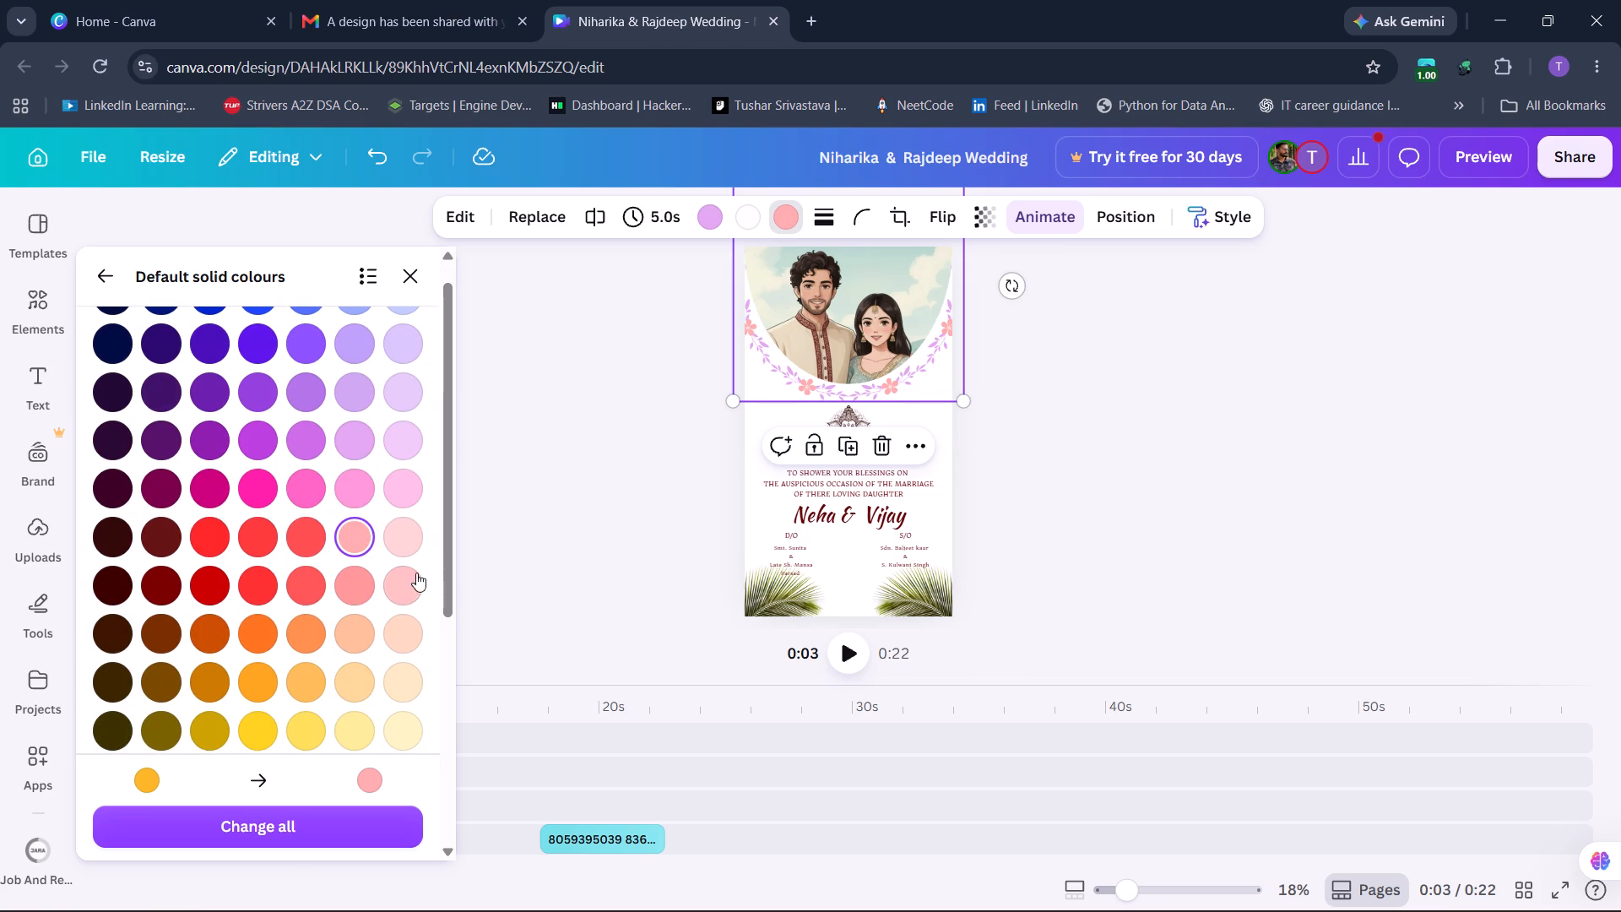
click(359, 586)
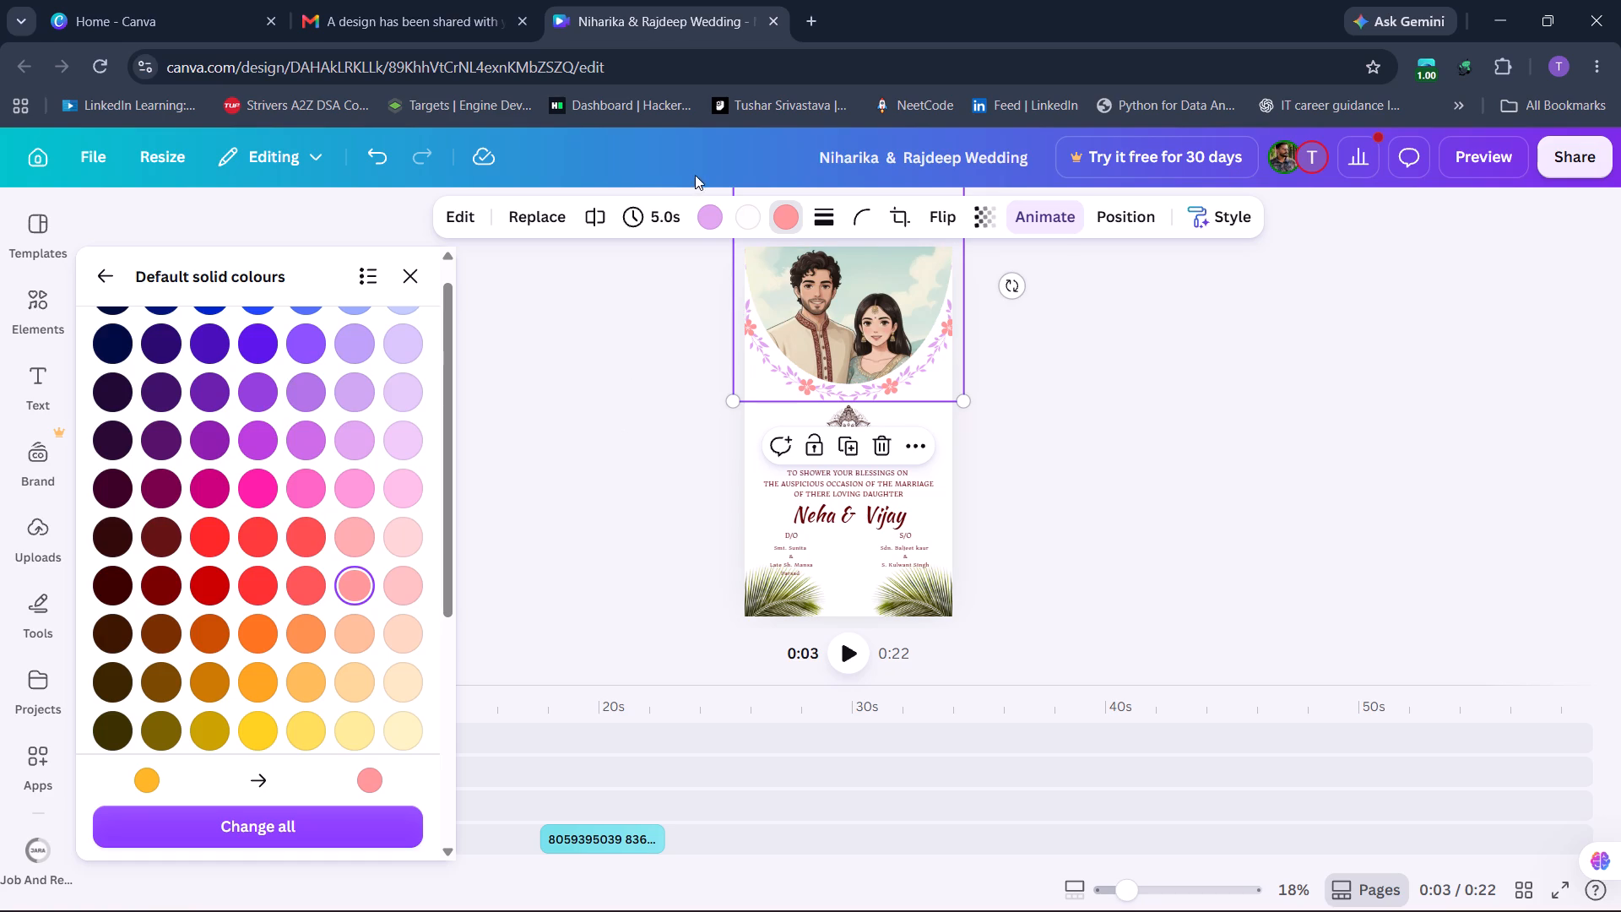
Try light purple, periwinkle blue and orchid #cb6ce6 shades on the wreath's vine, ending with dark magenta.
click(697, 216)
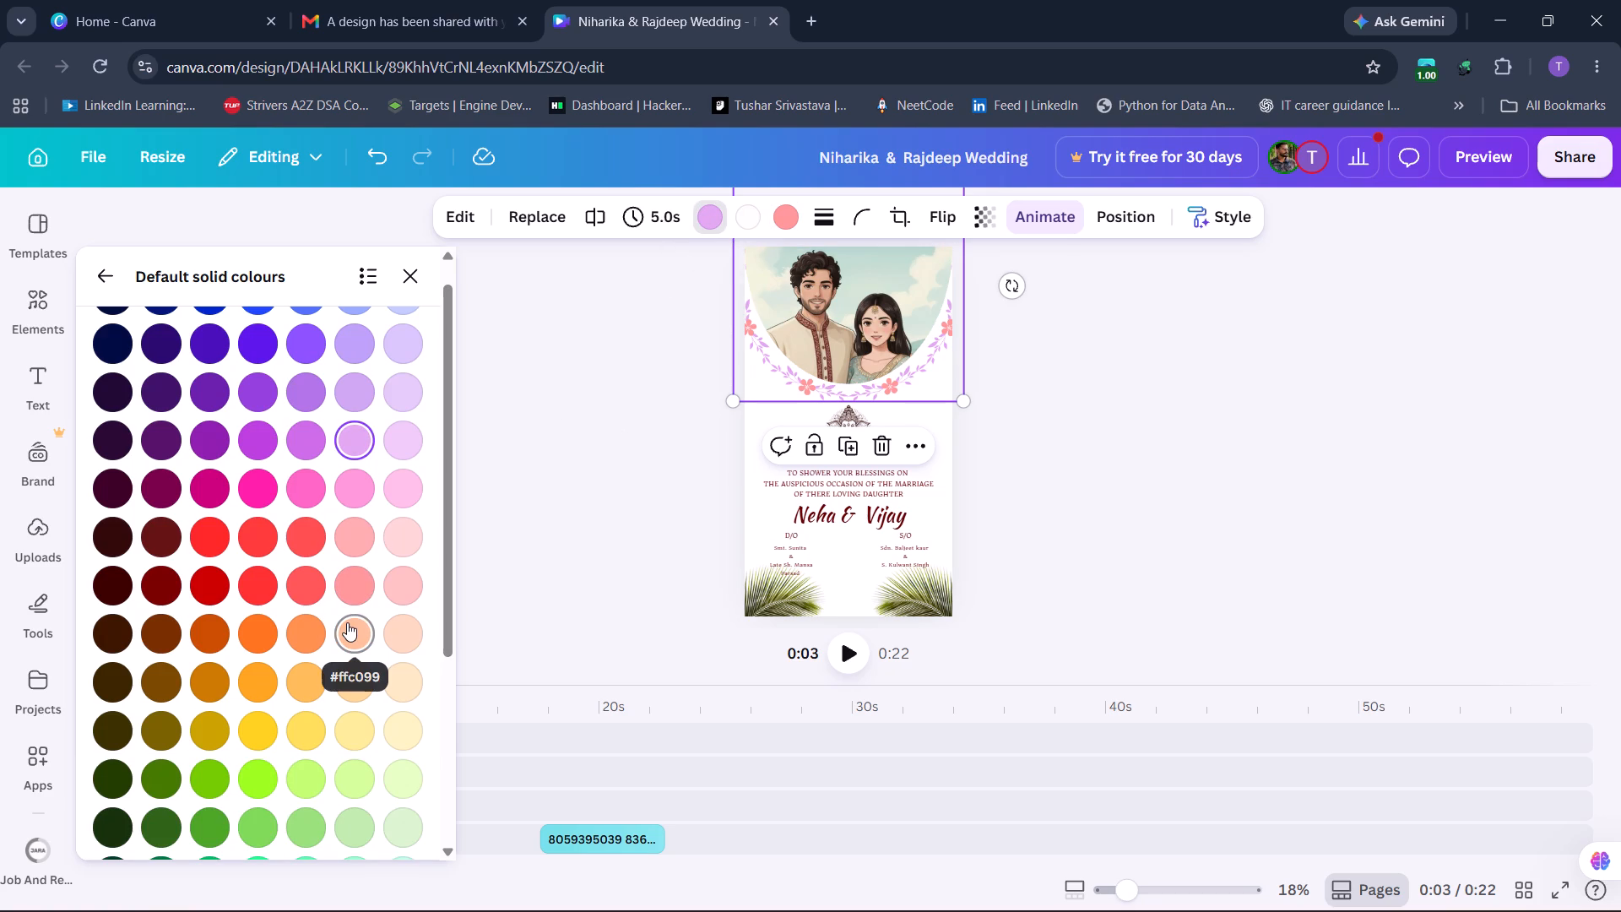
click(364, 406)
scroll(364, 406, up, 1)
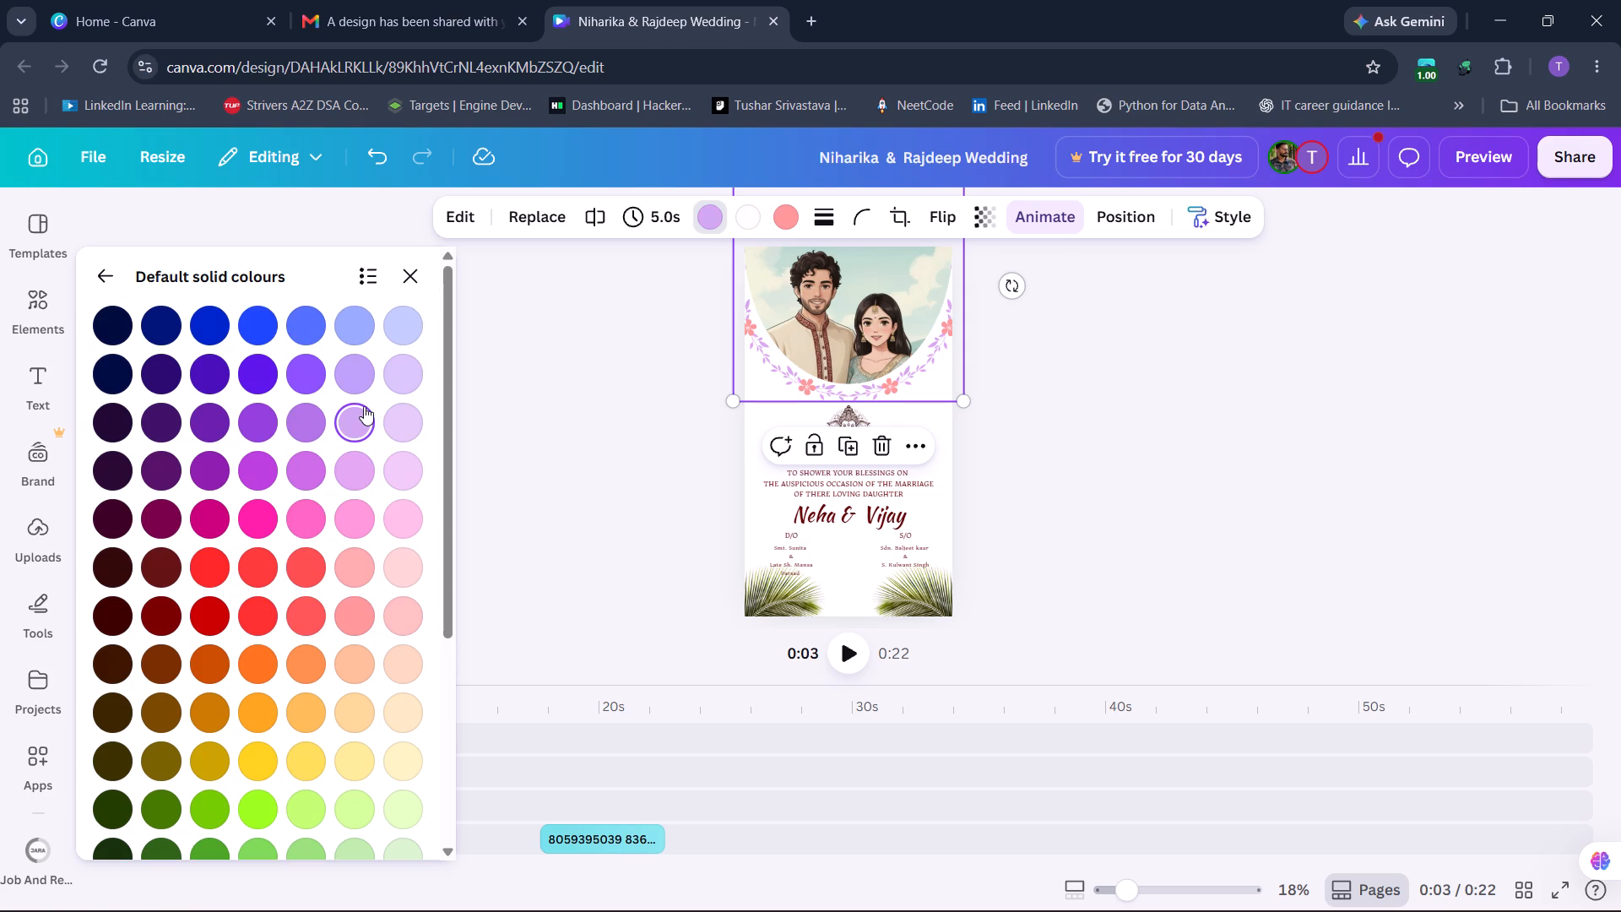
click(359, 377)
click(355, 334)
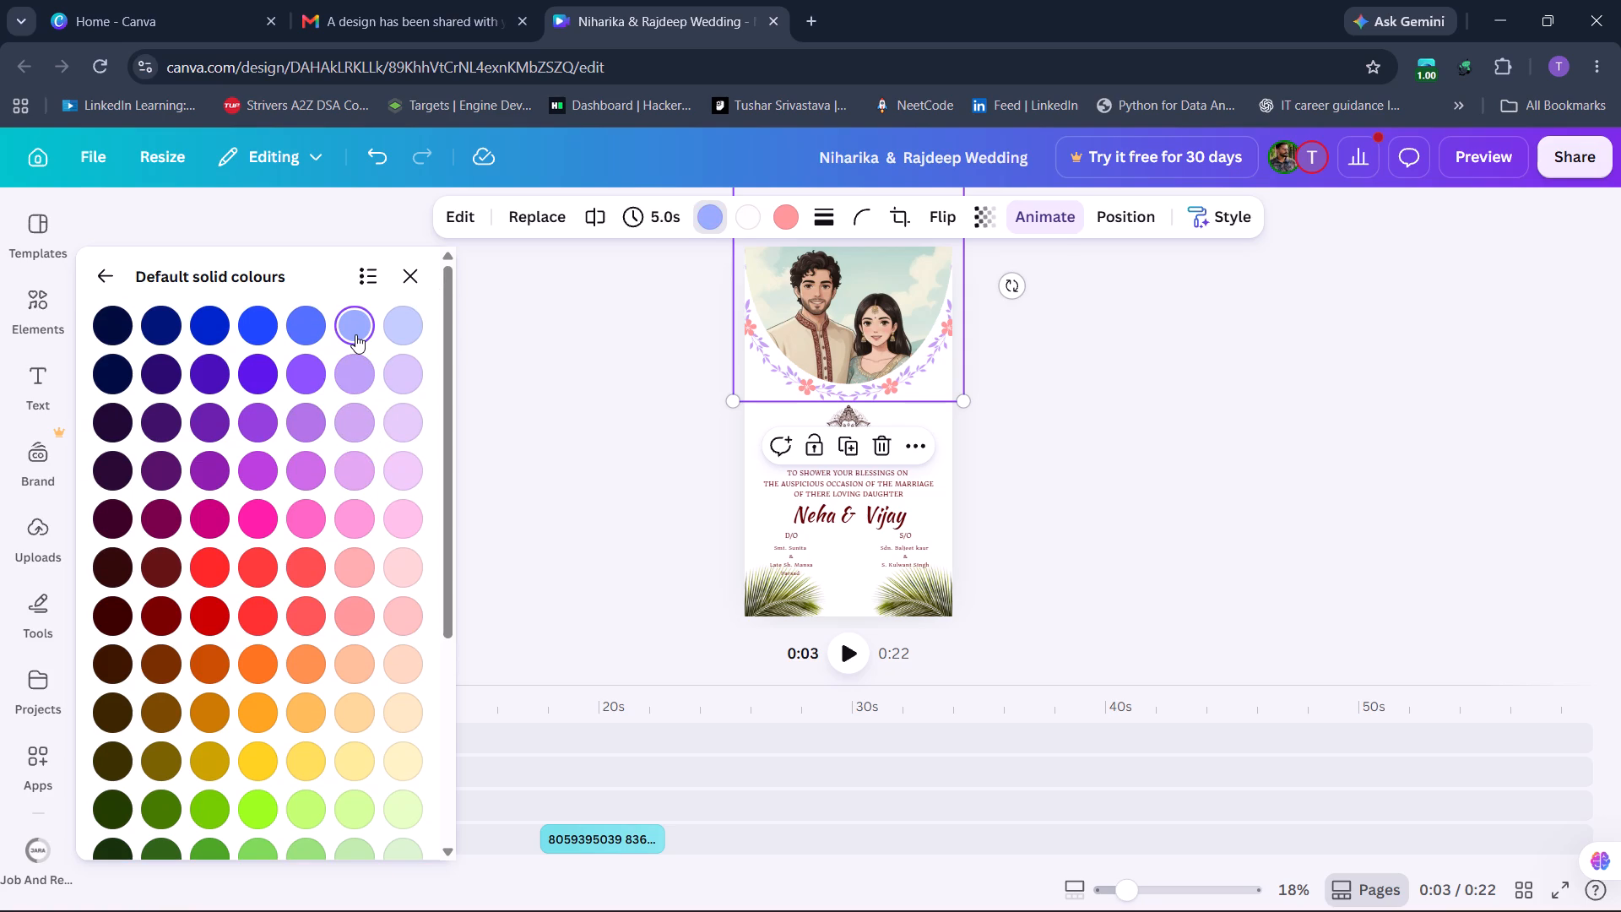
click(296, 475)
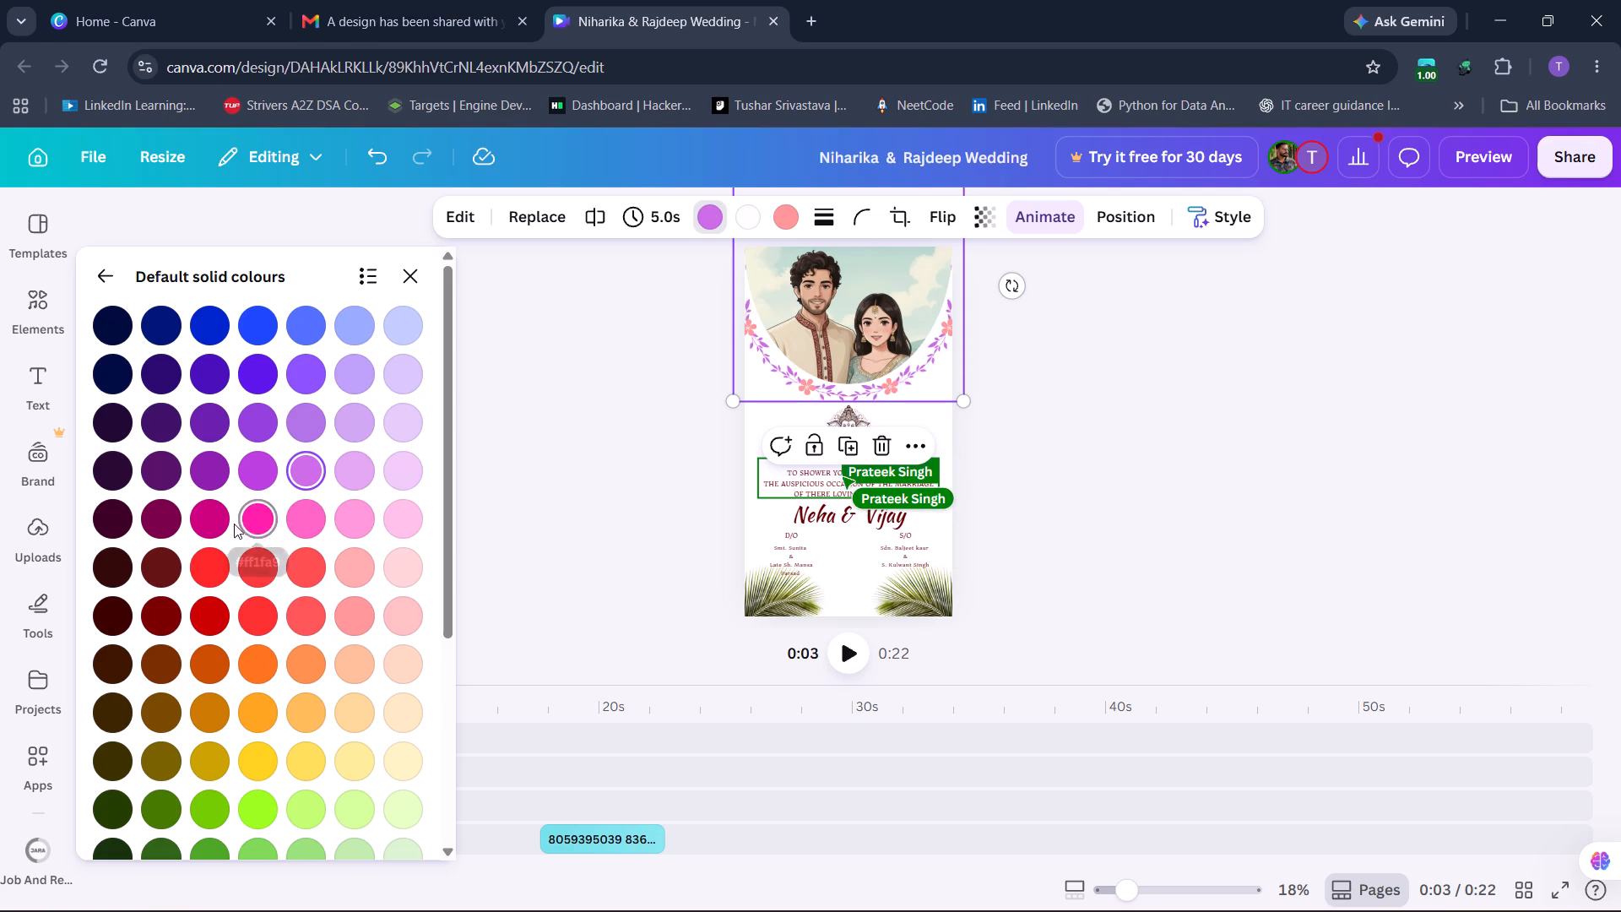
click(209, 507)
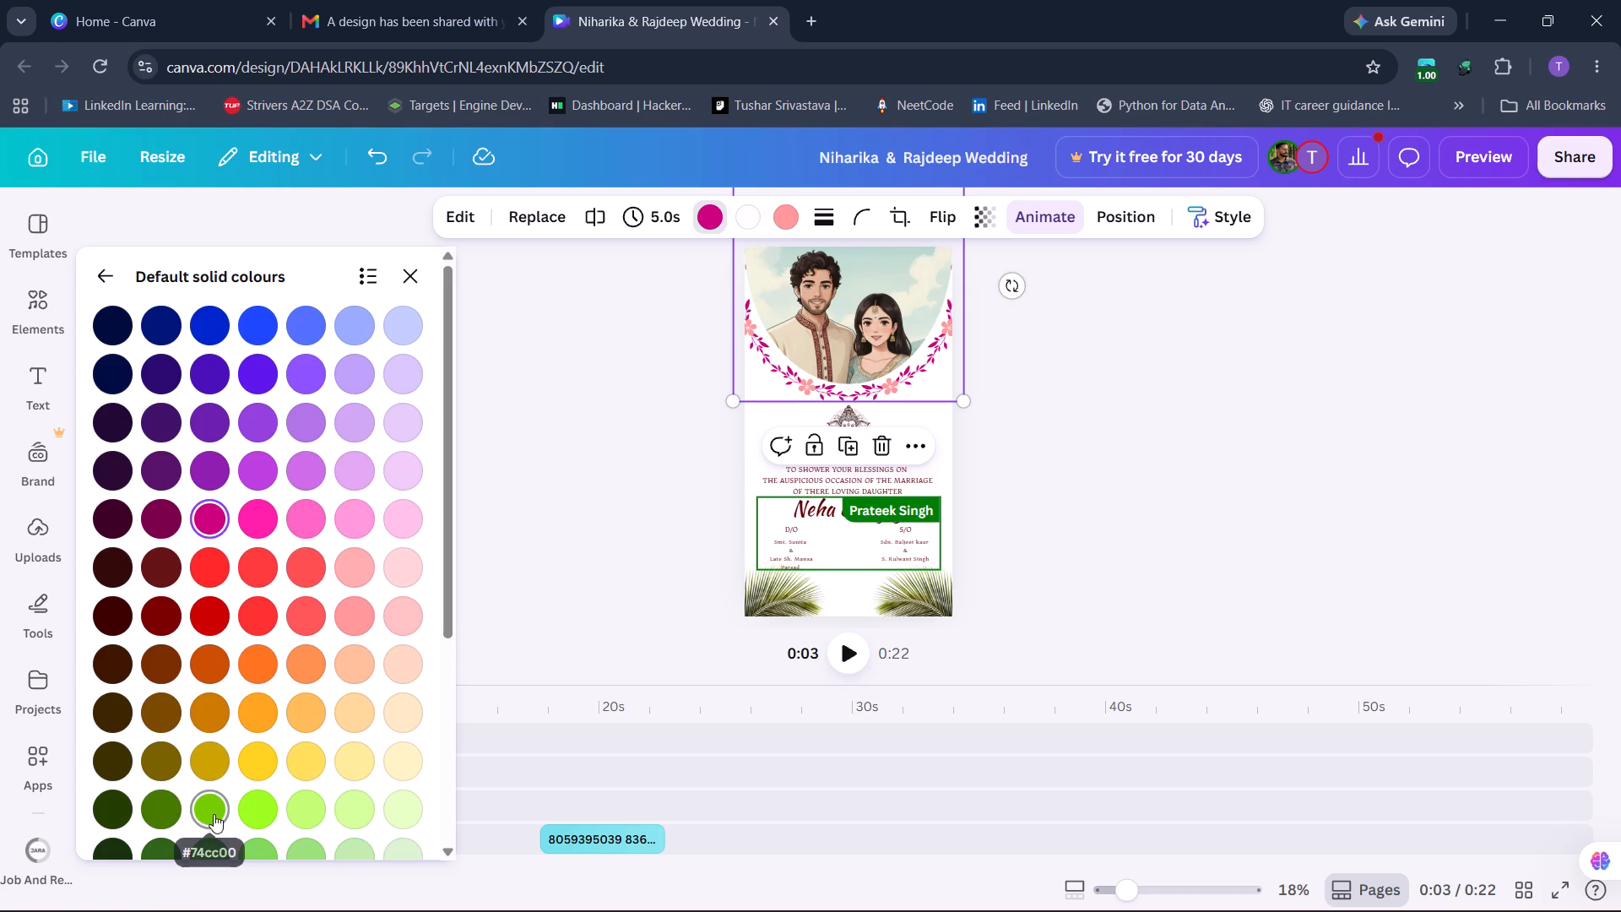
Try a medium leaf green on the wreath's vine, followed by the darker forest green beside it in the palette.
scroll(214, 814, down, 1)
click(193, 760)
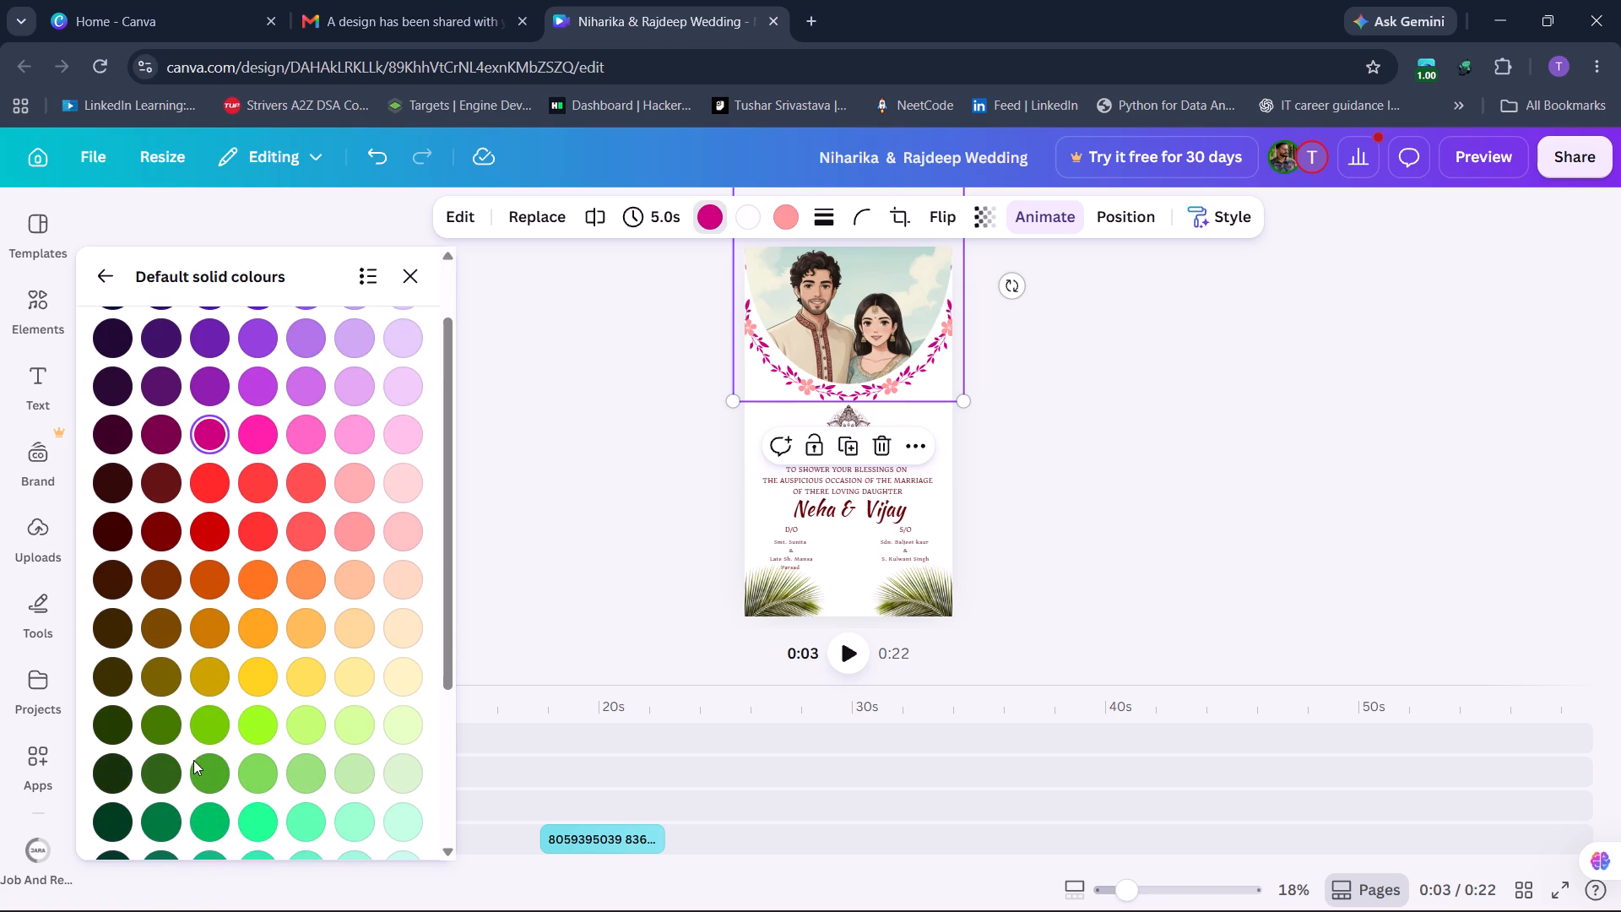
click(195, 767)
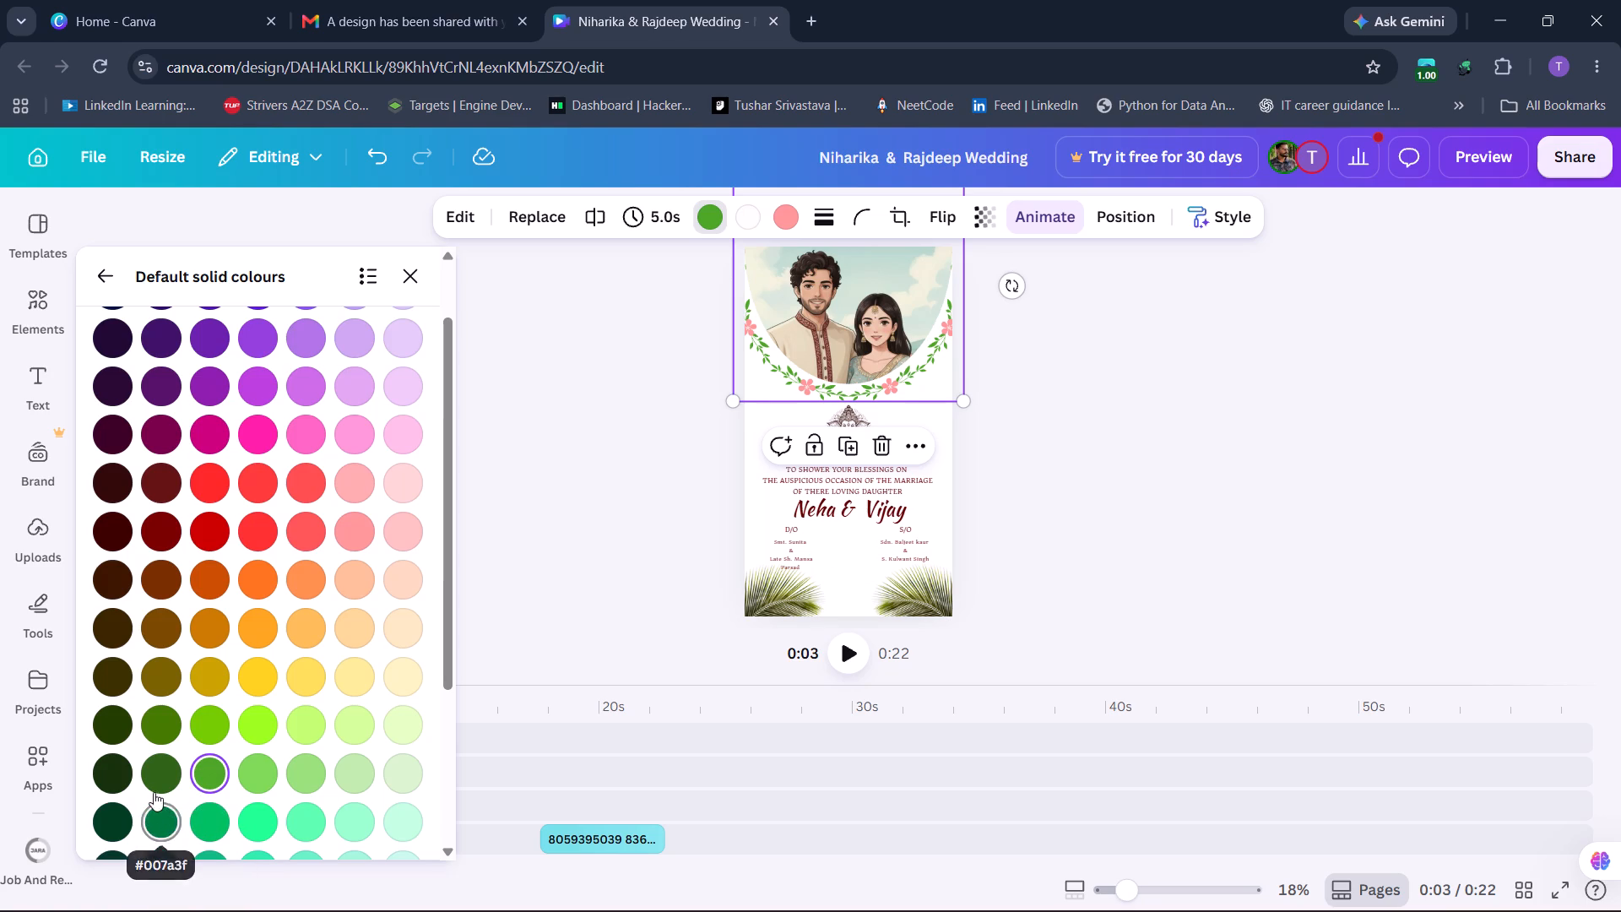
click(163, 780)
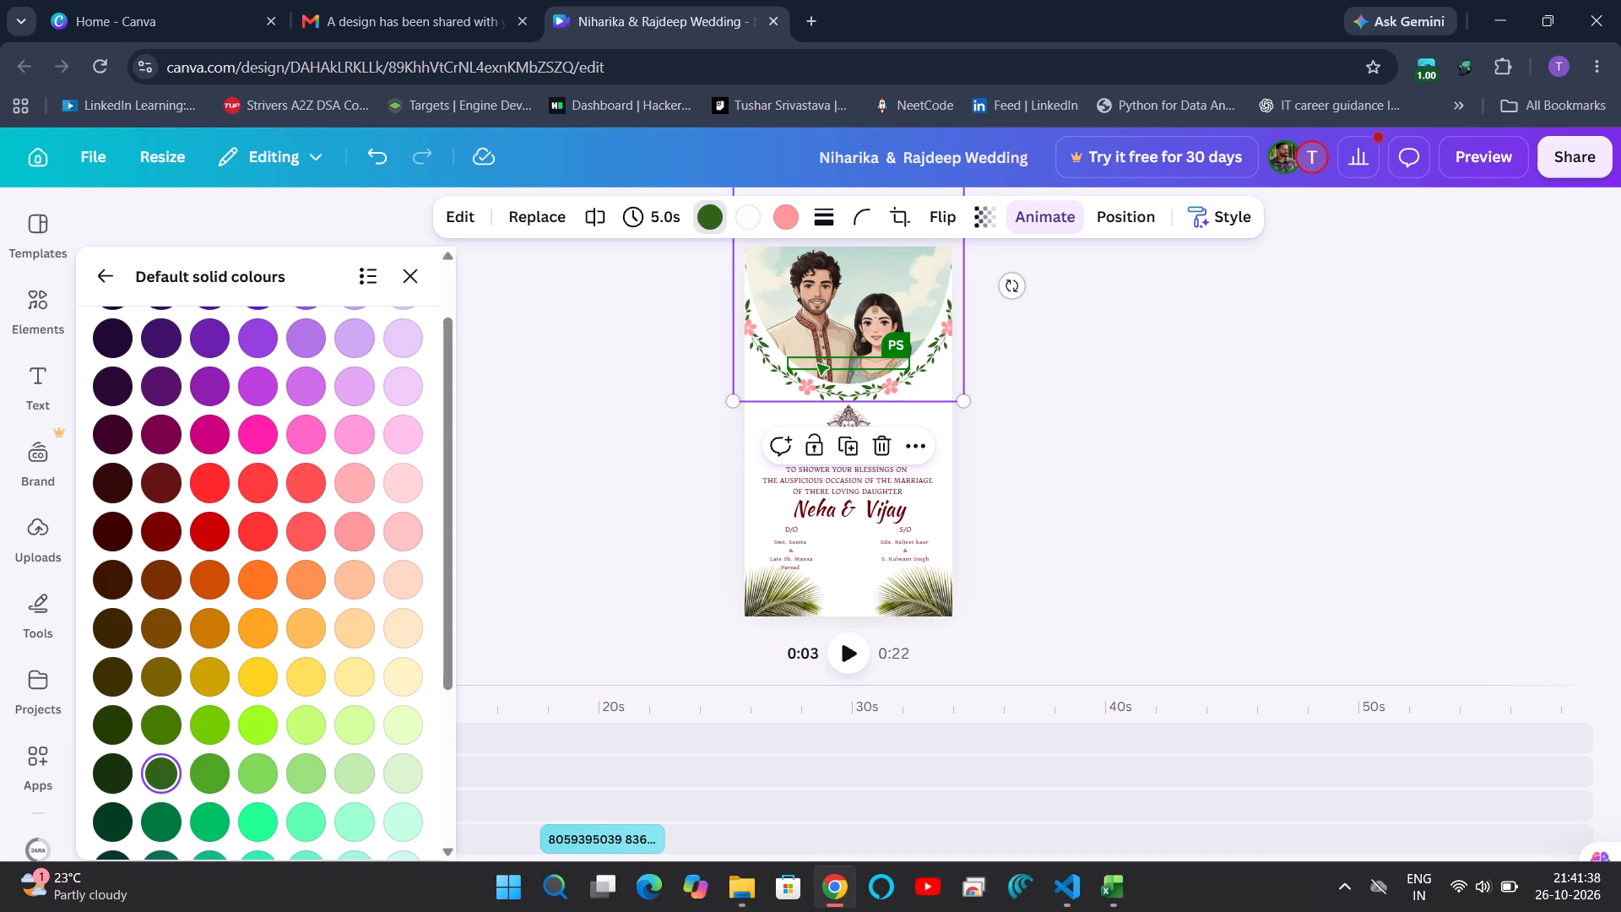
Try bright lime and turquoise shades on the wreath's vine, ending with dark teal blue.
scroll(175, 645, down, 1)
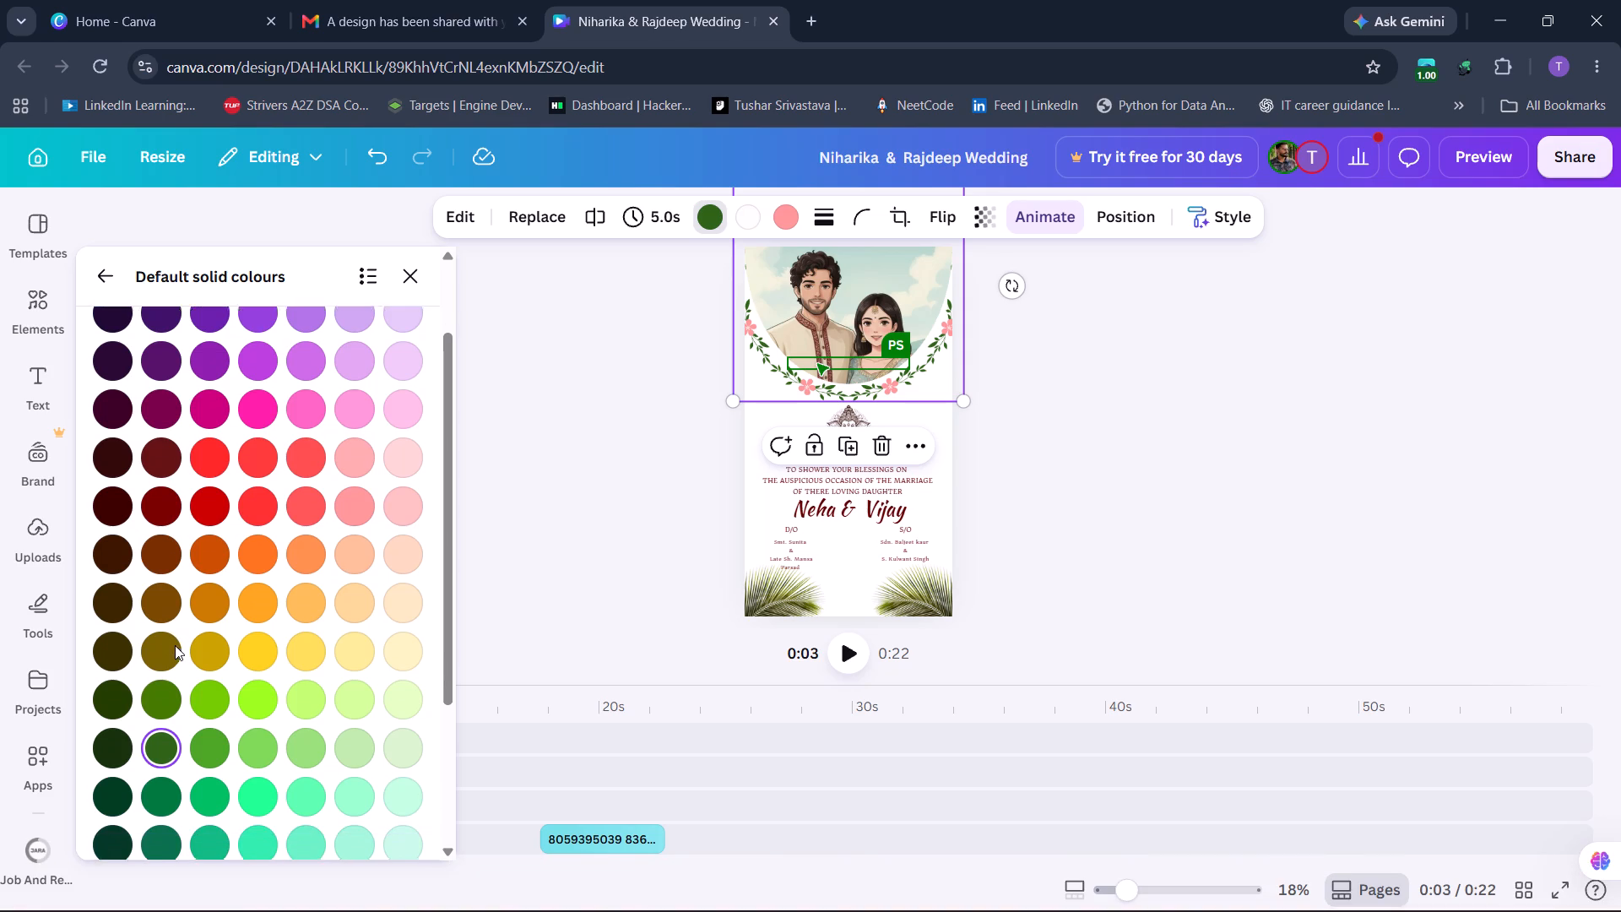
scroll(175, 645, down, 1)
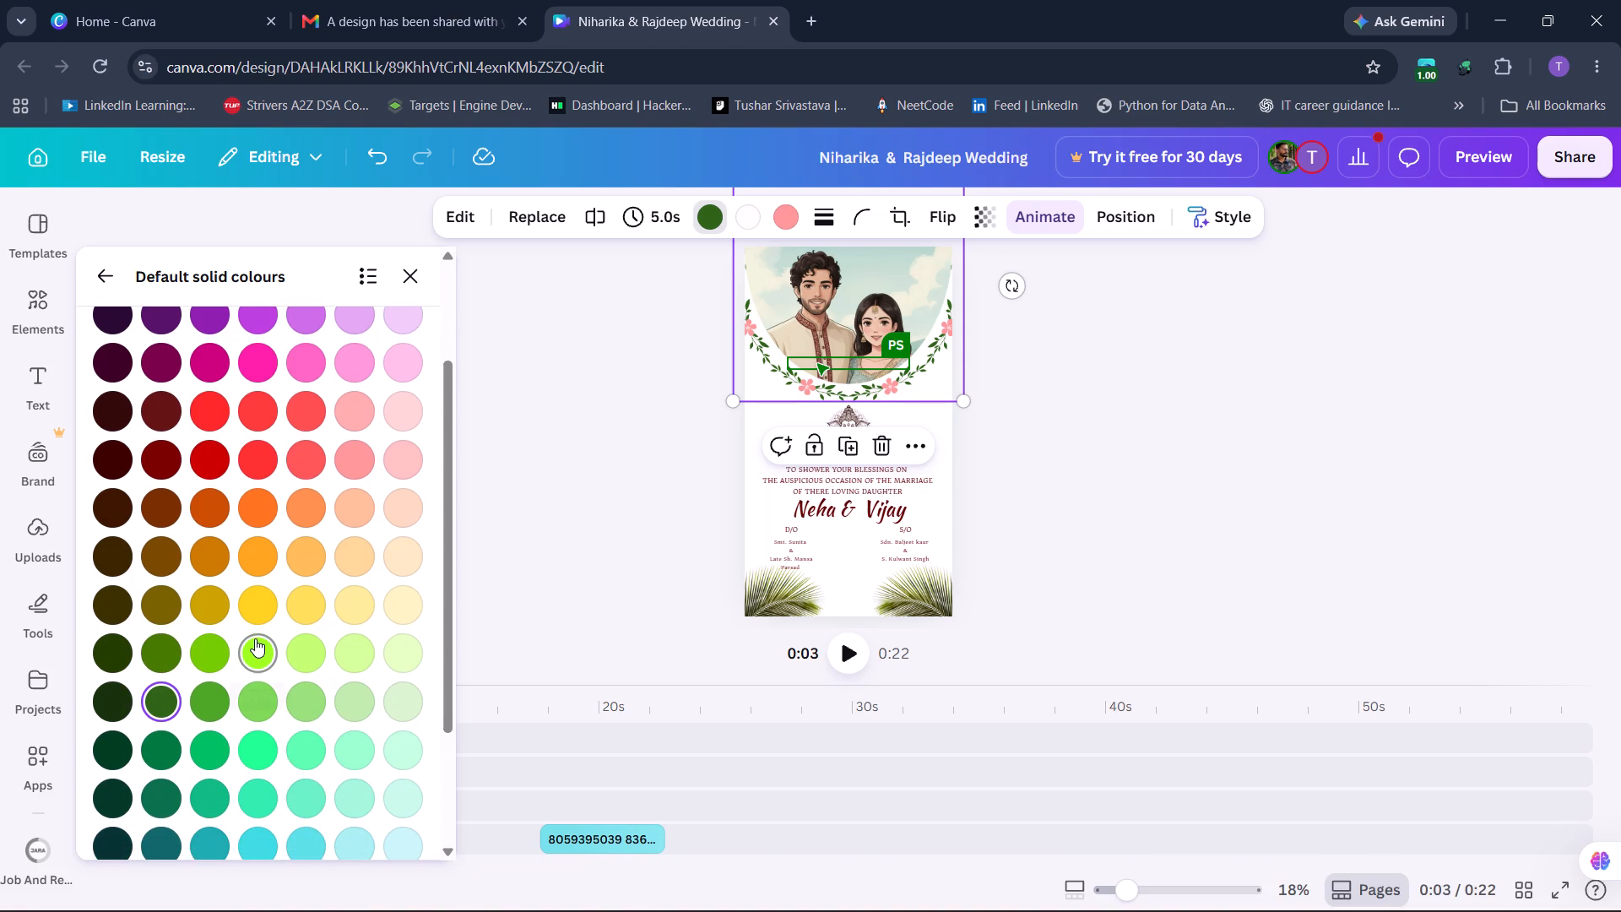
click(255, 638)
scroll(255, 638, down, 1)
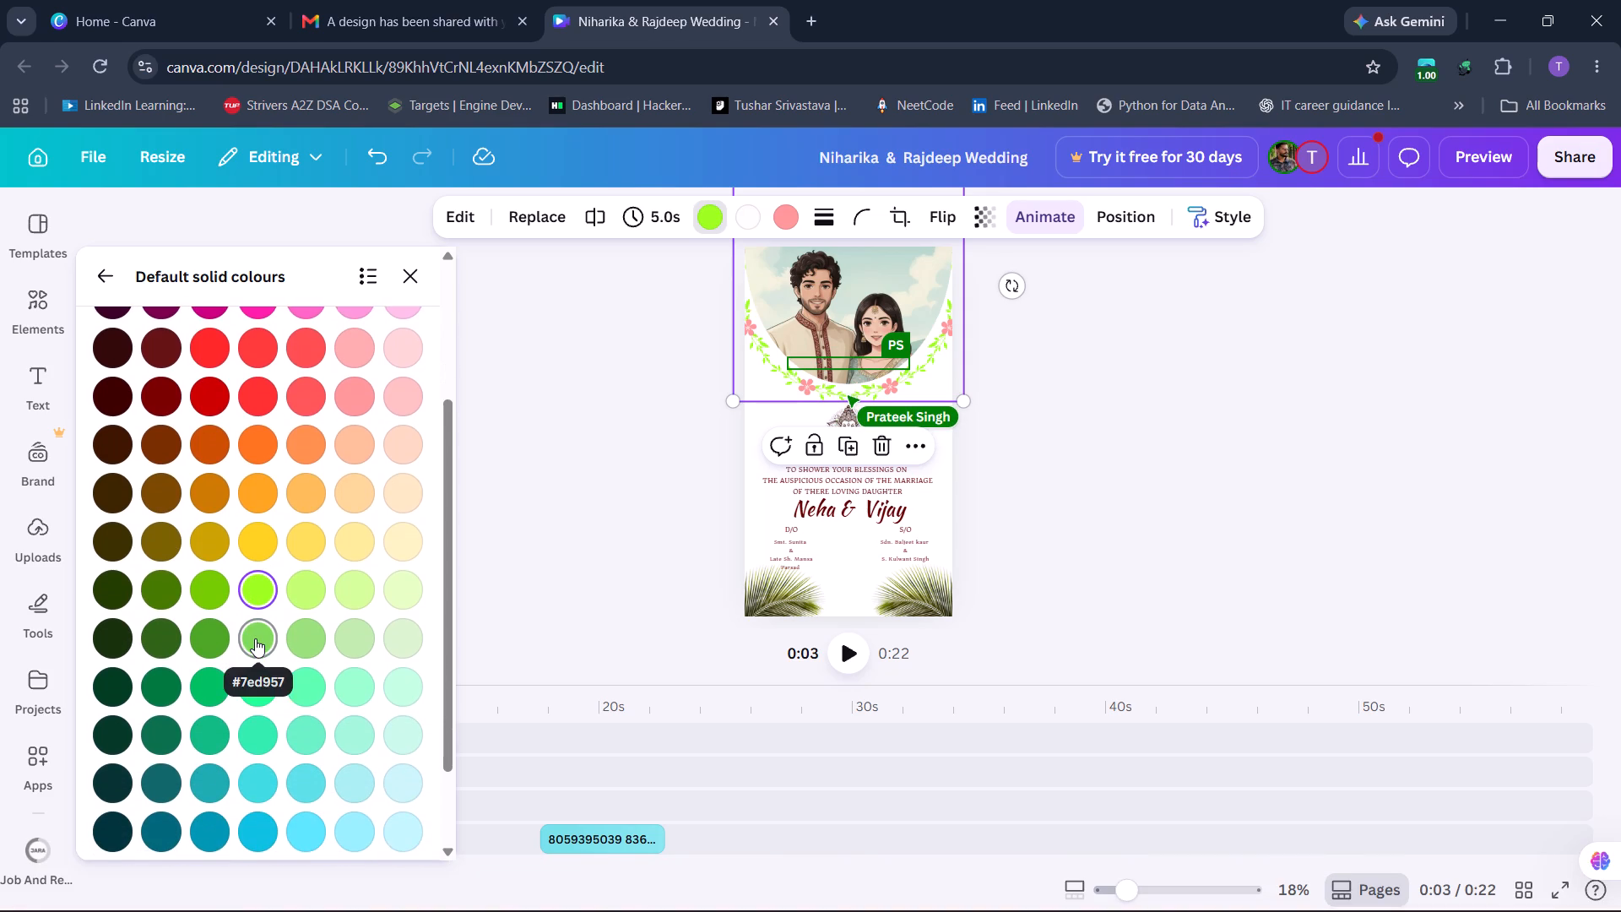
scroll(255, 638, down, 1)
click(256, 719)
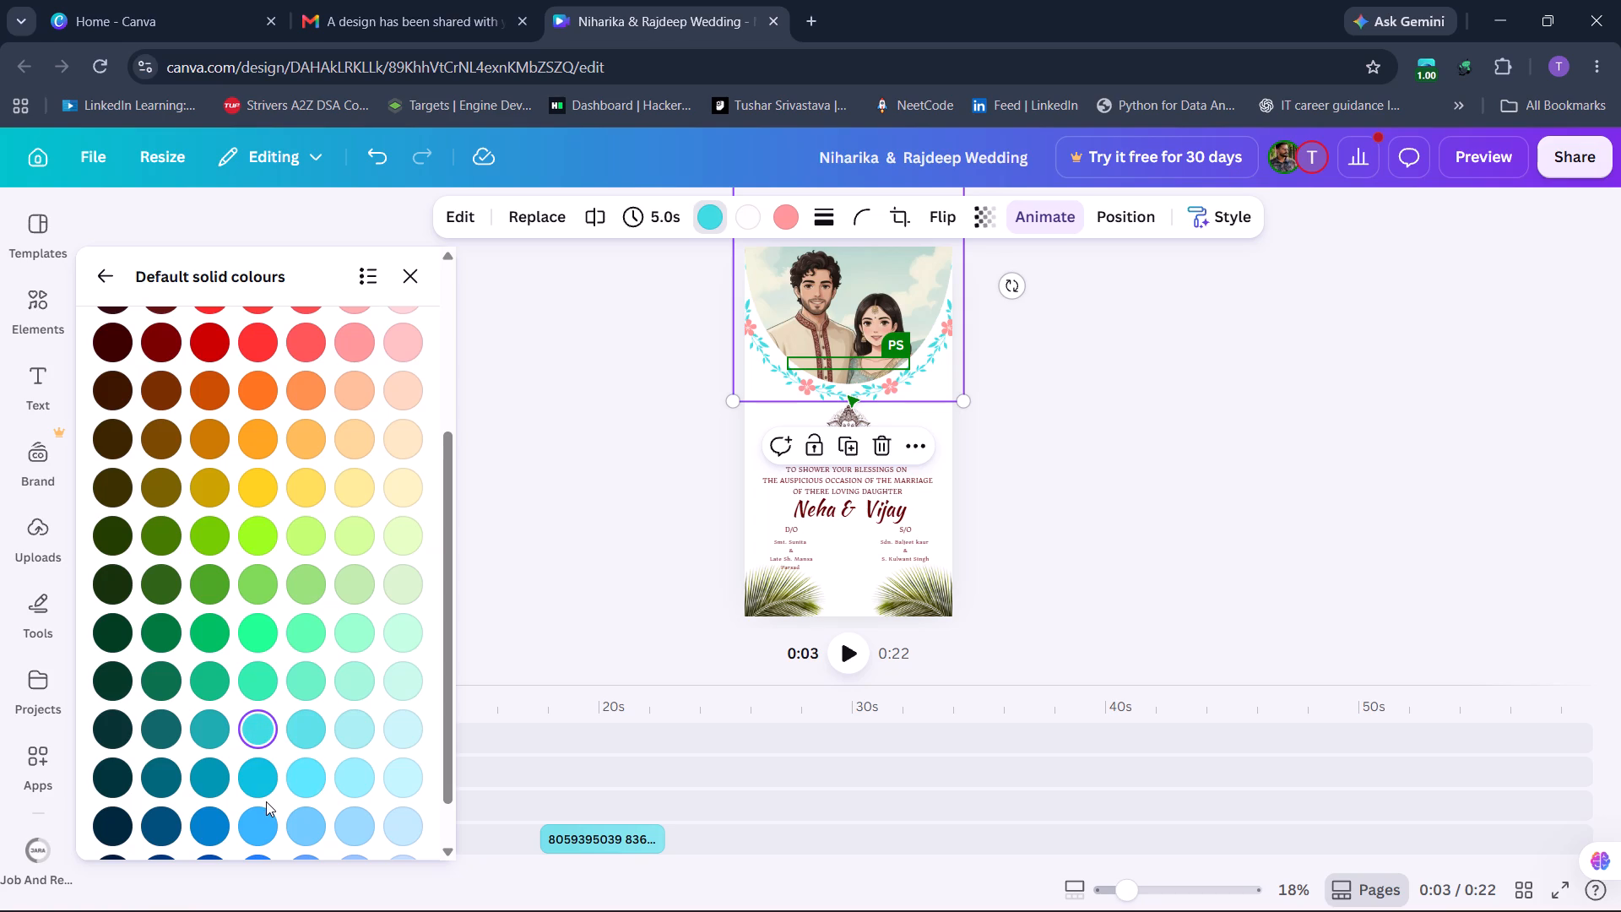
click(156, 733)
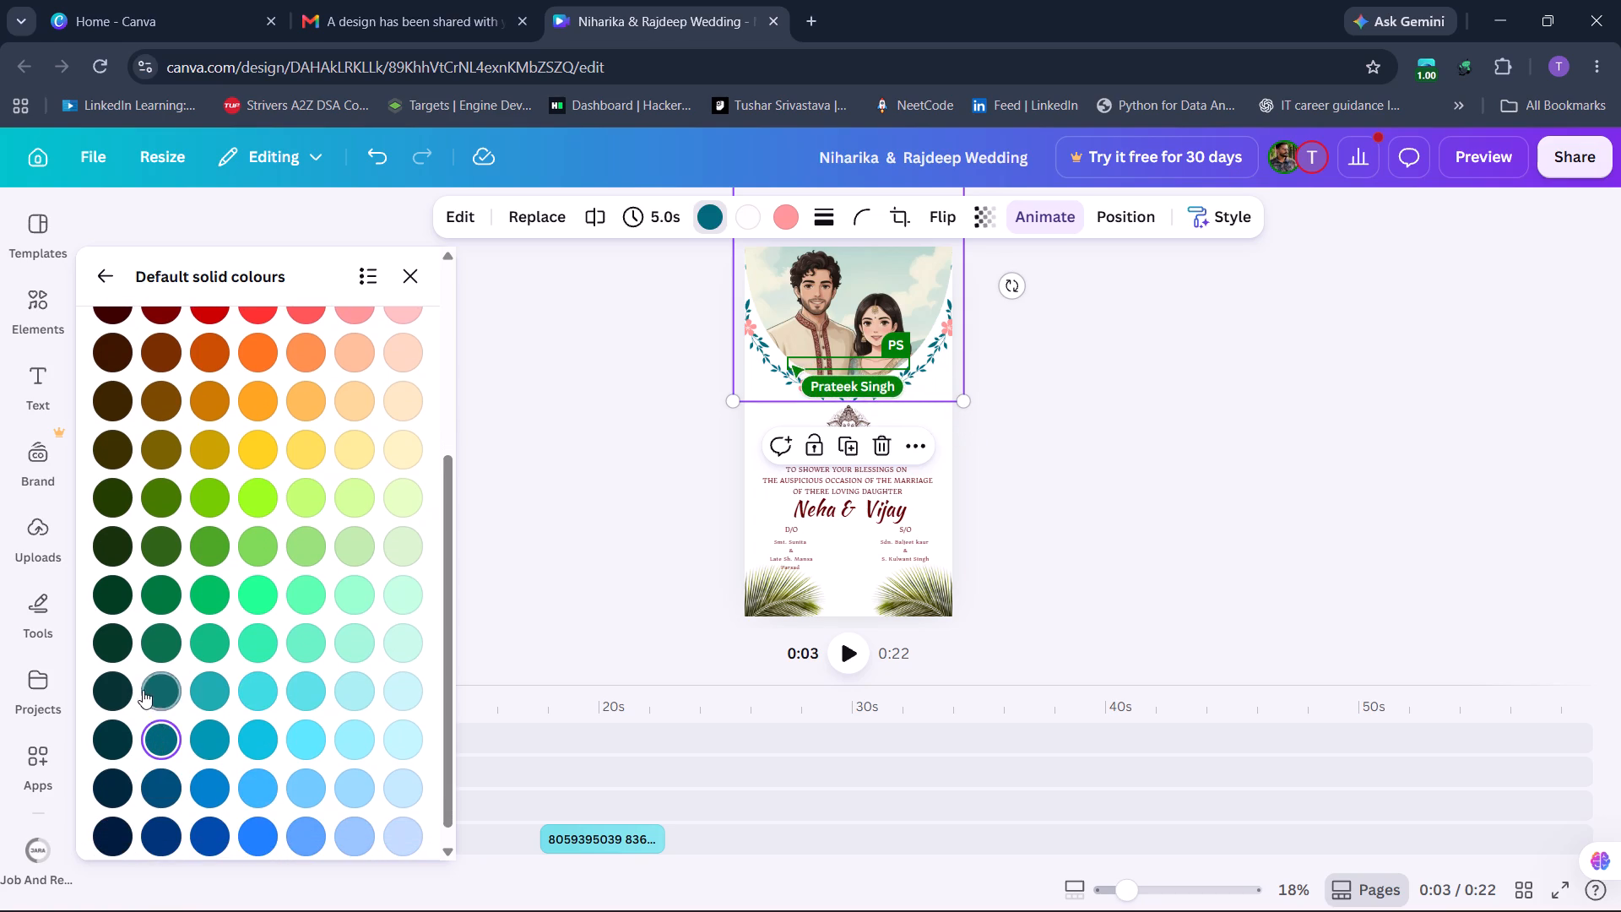
Compare greens including #007a3f, olive and #7ed957 on the wreath's vine, settle on dark forest green, and deselect the wreath.
click(160, 627)
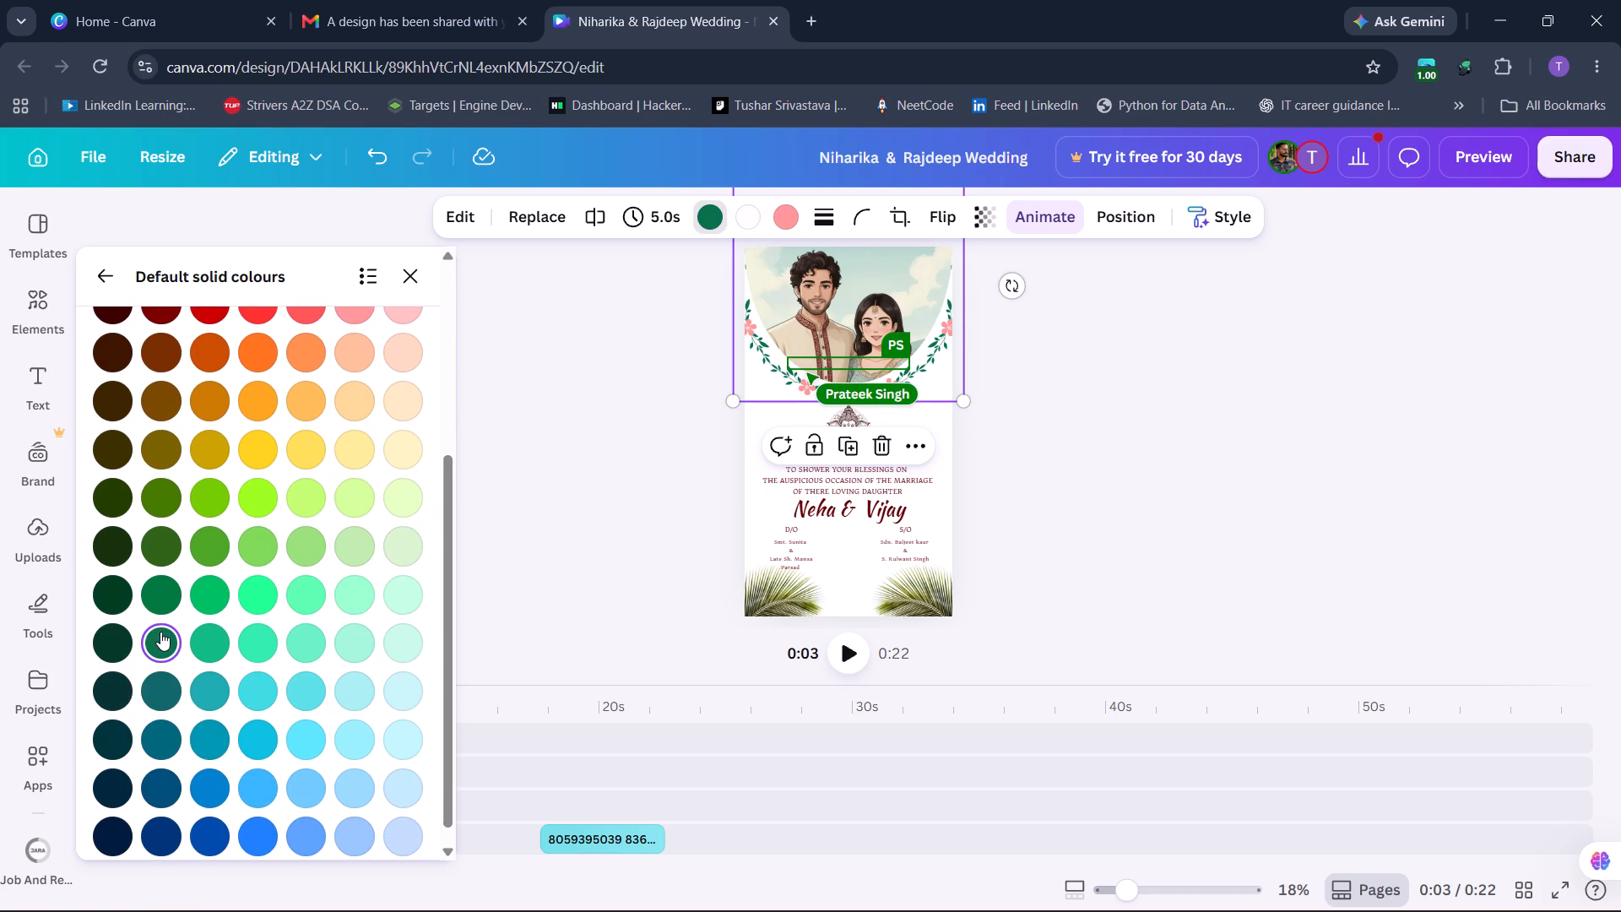
click(167, 594)
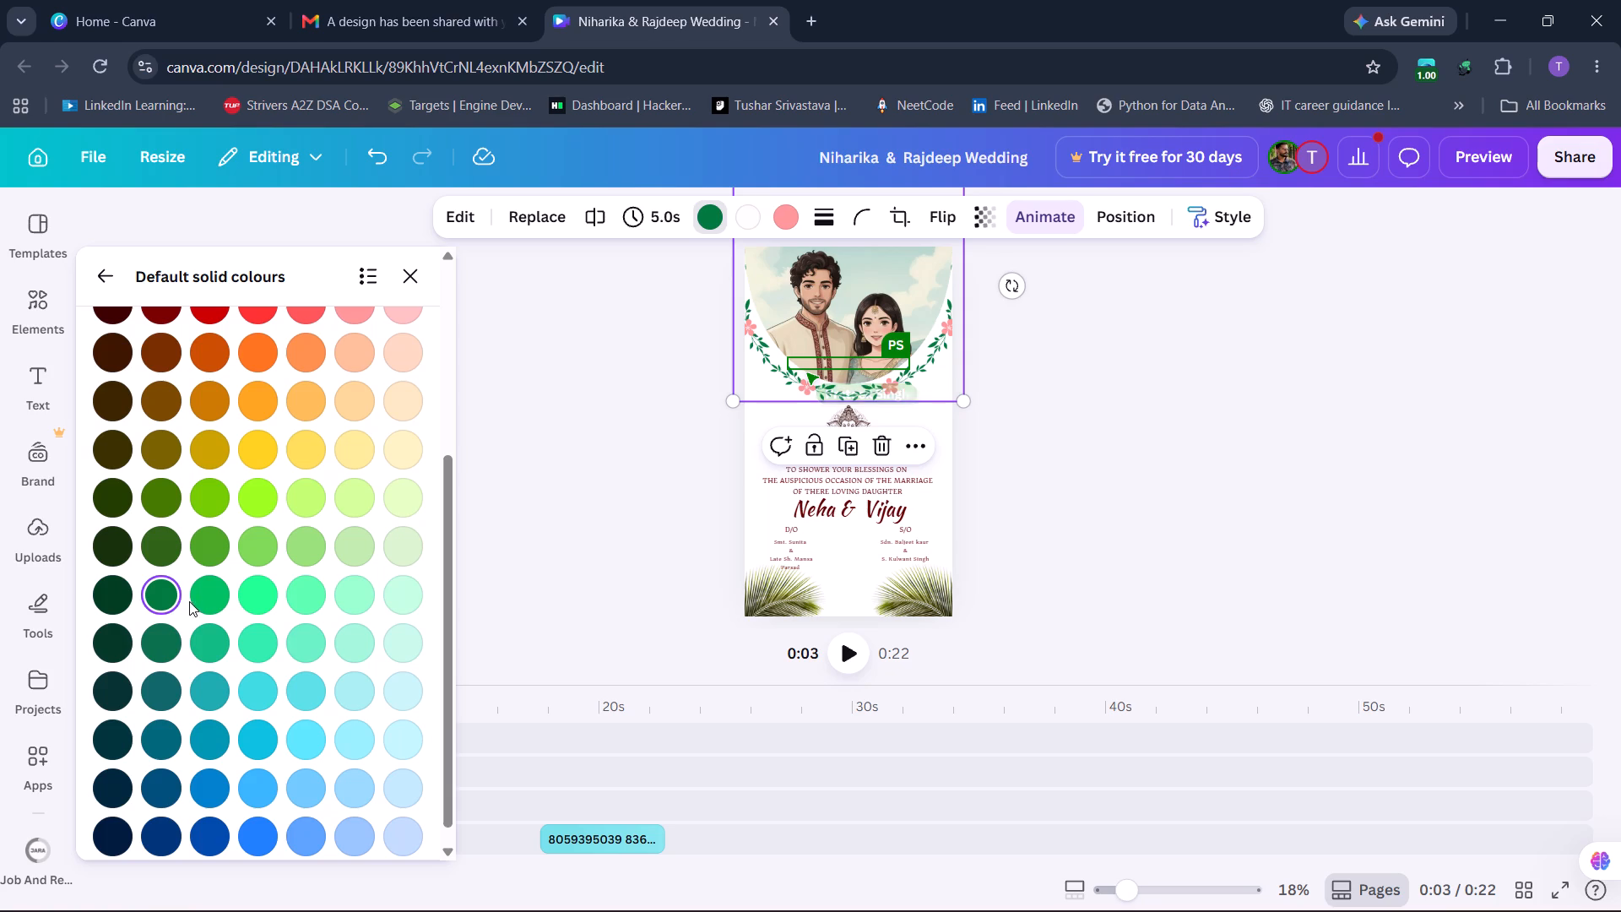
click(161, 515)
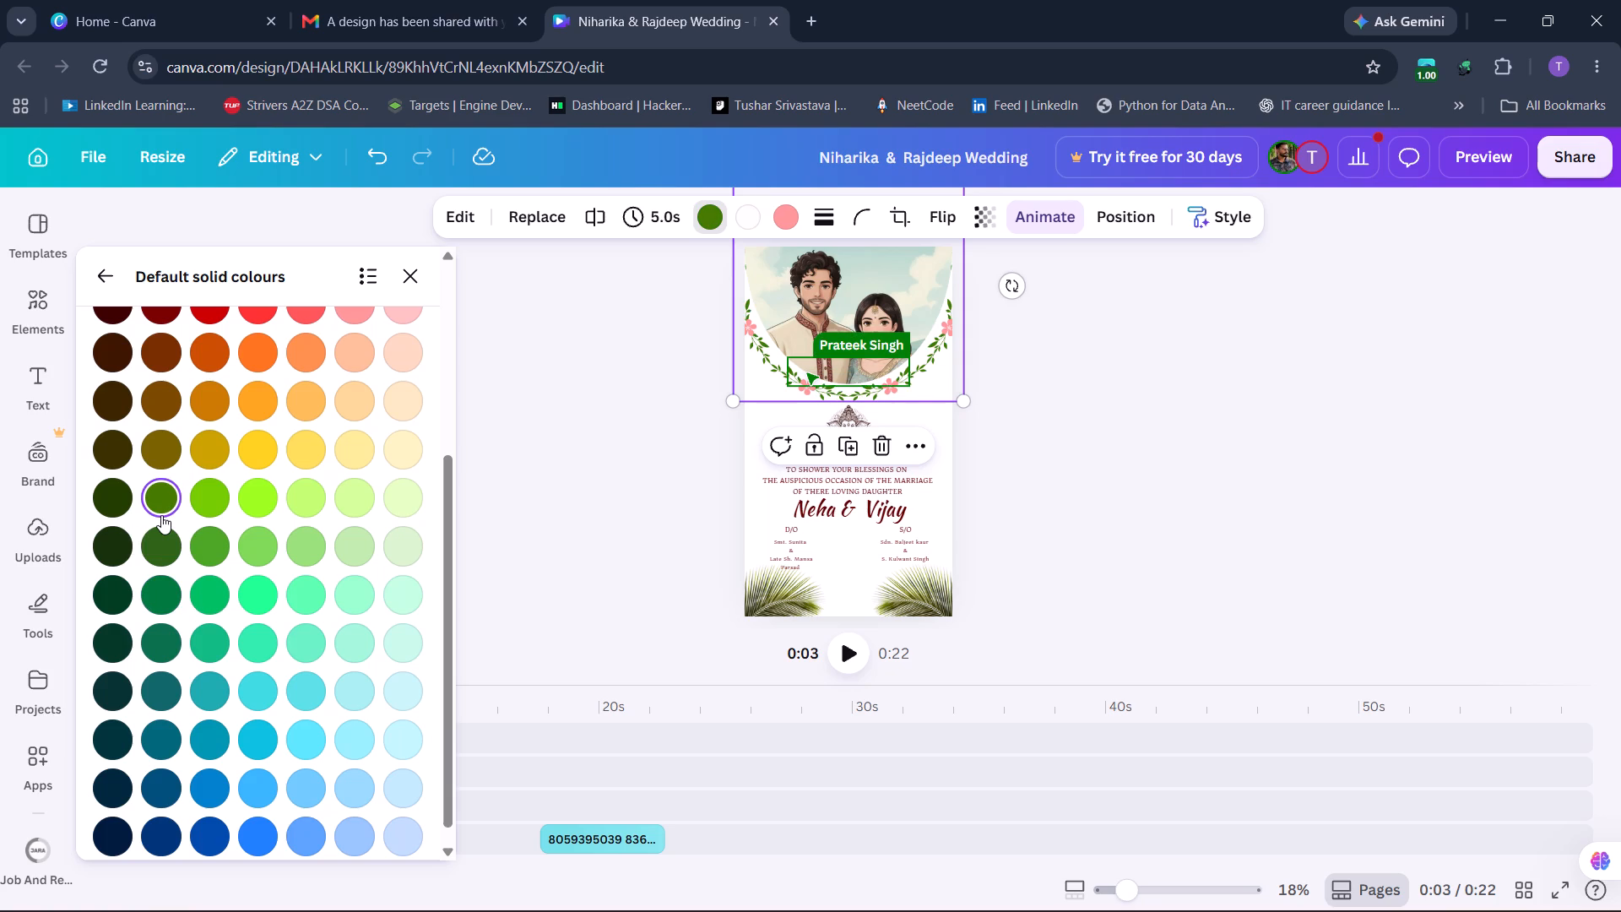
scroll(298, 632, down, 1)
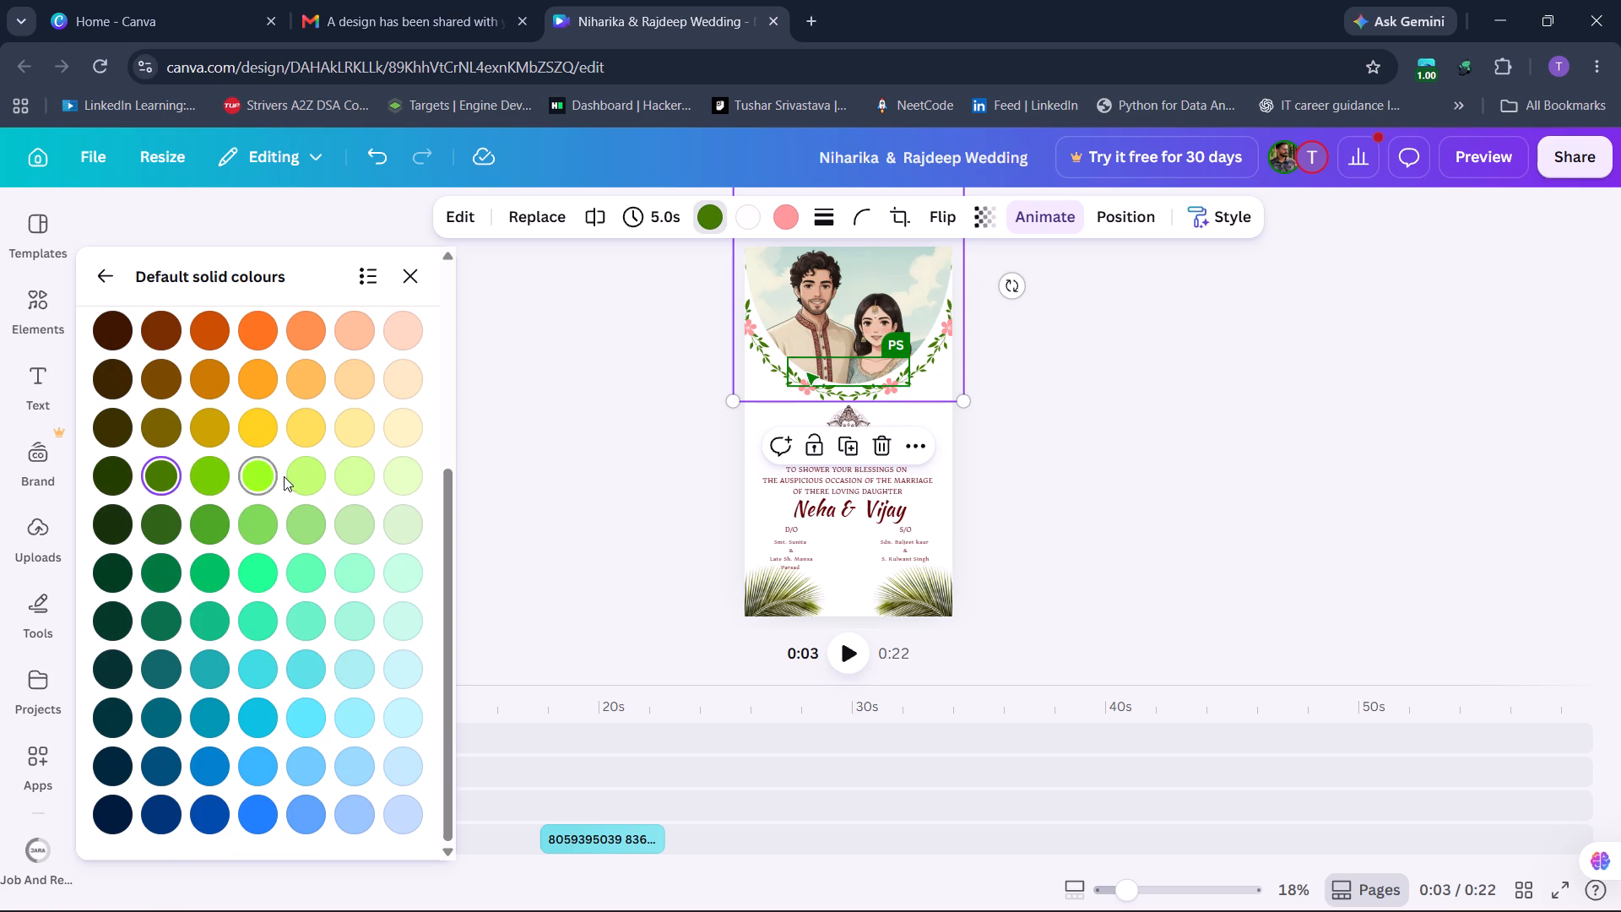
click(168, 576)
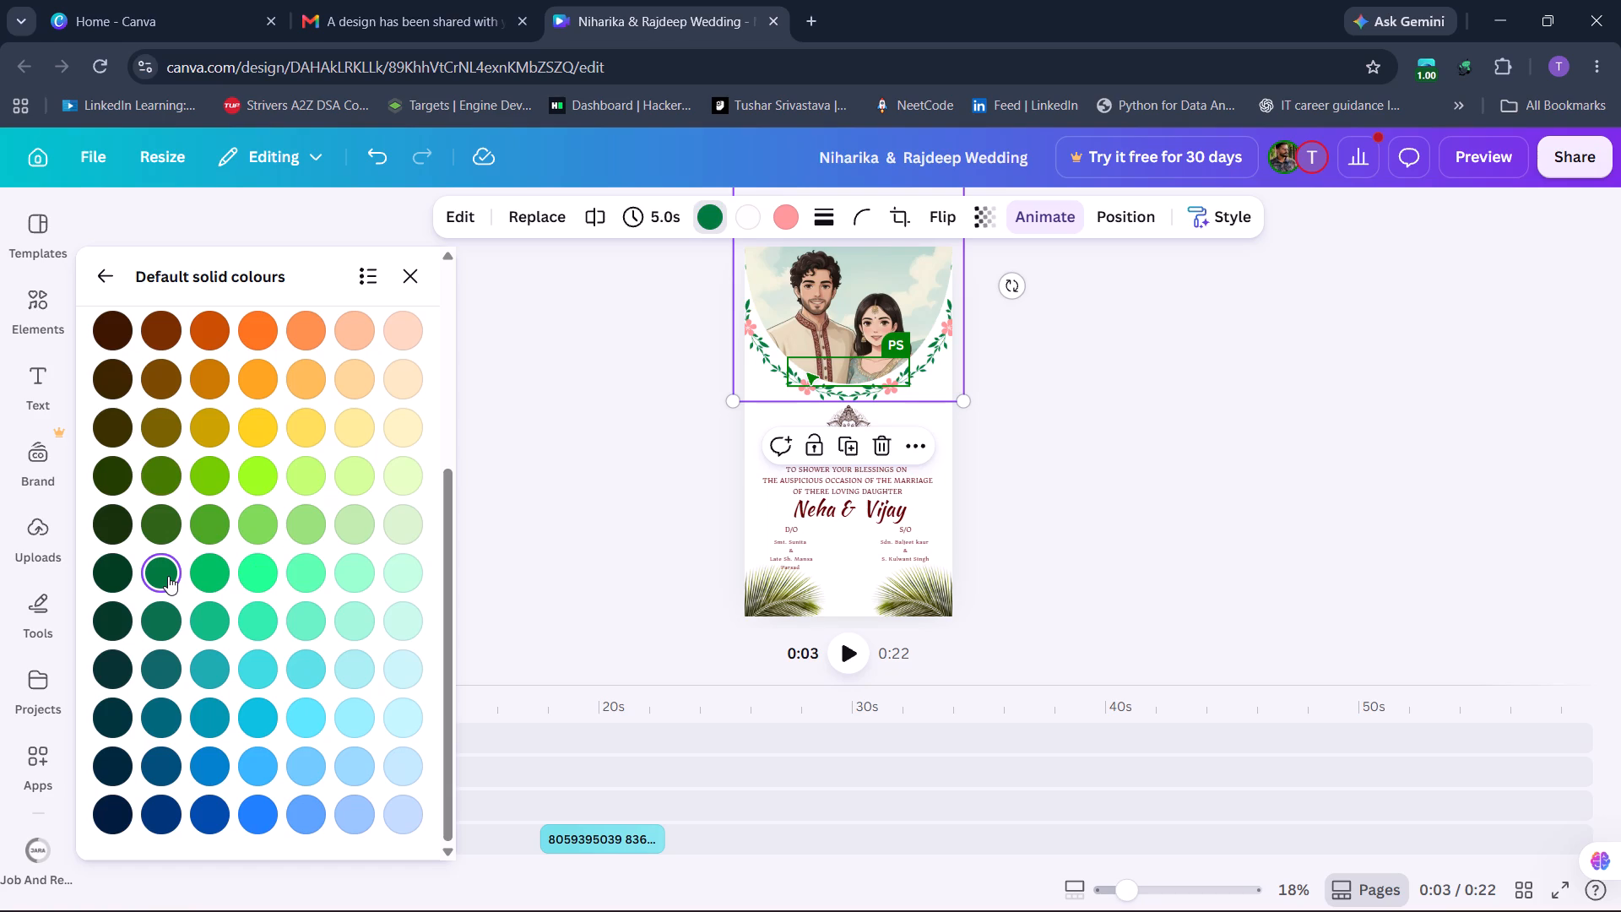
scroll(168, 576, up, 1)
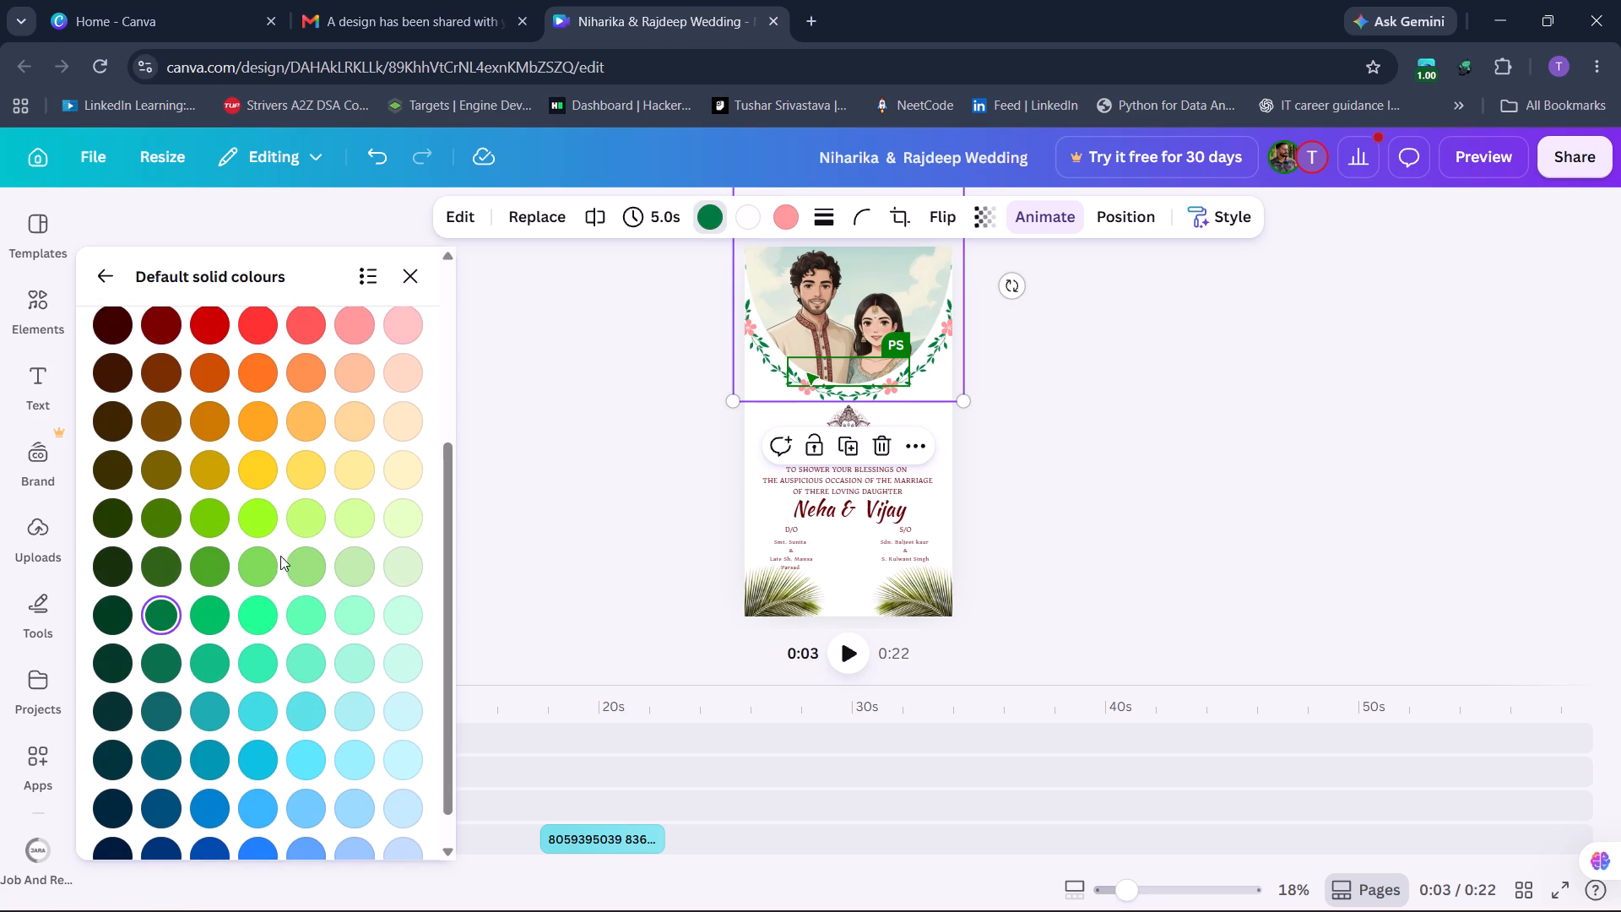
click(264, 573)
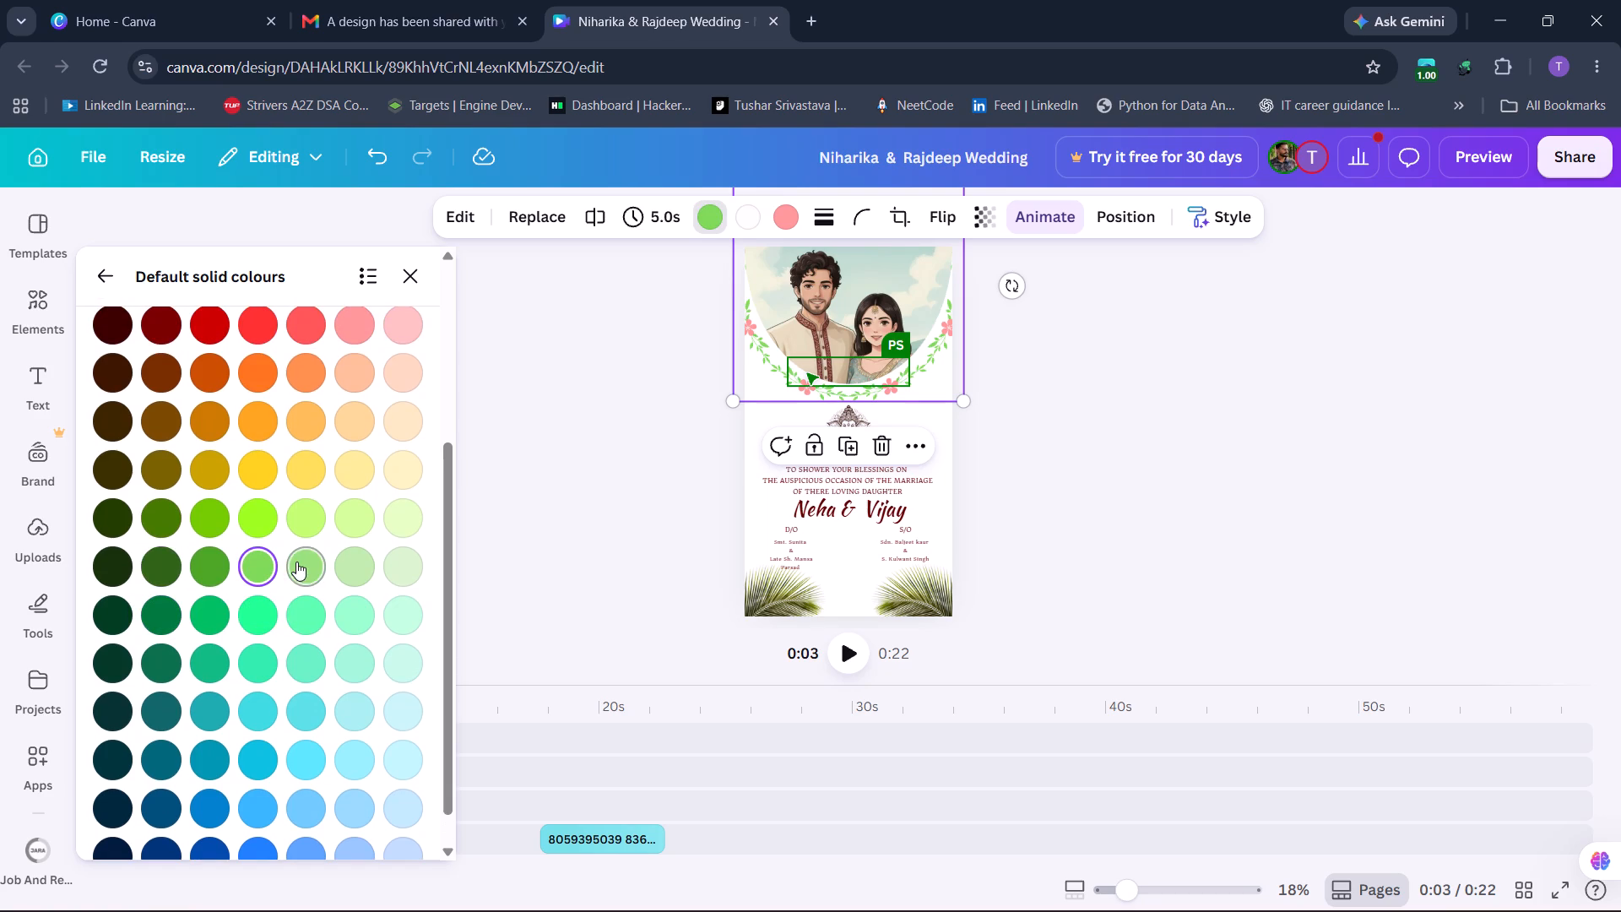
click(175, 556)
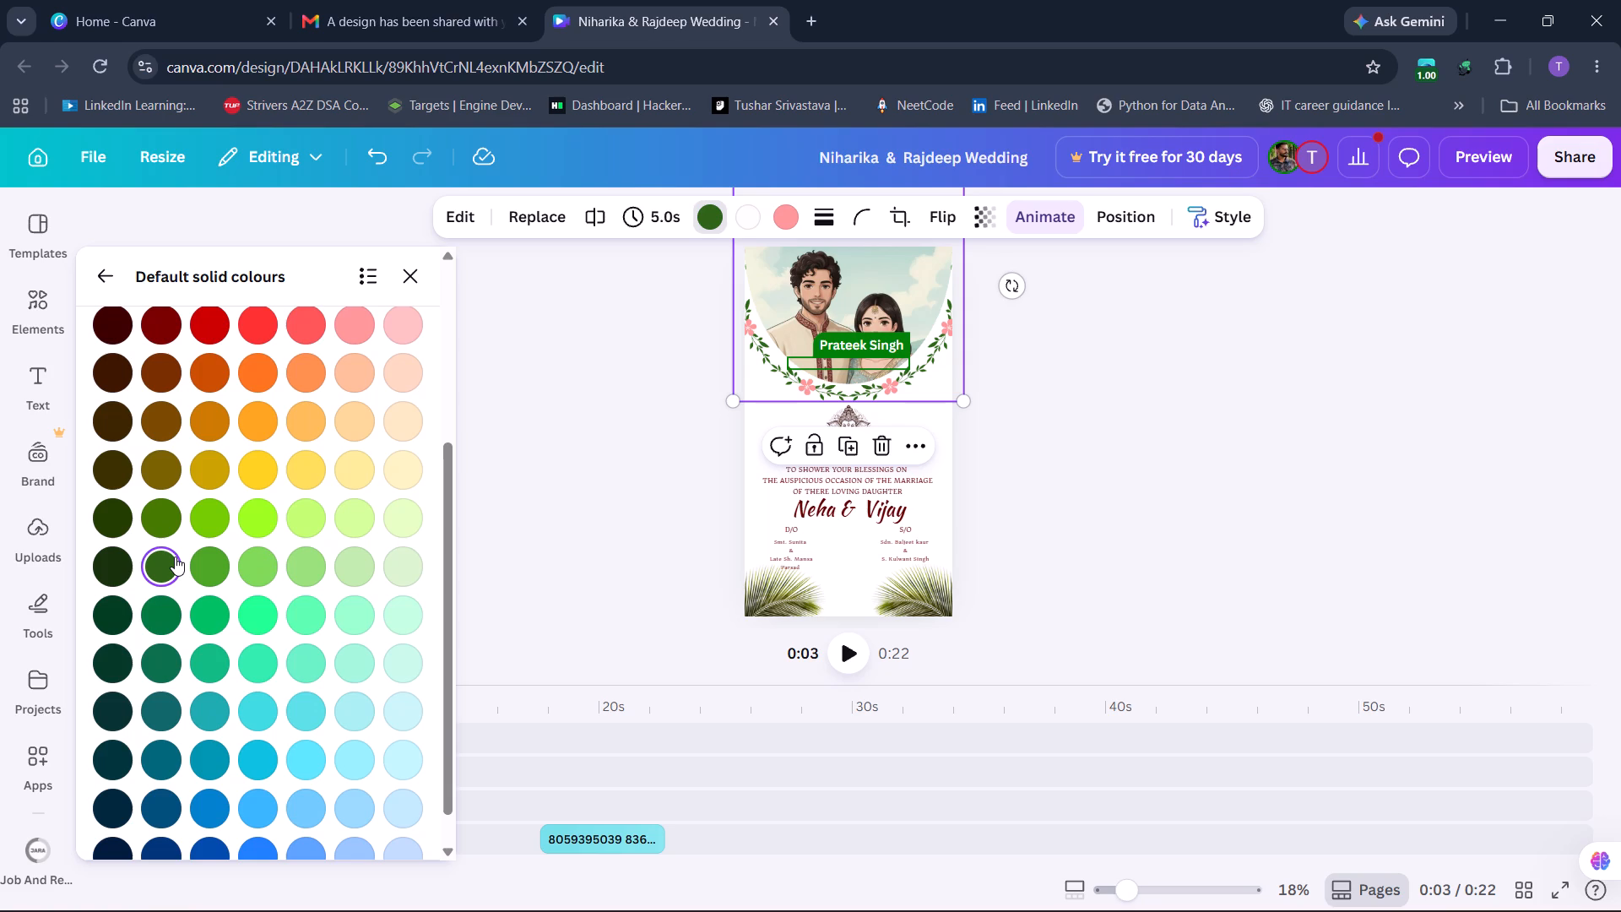
click(409, 273)
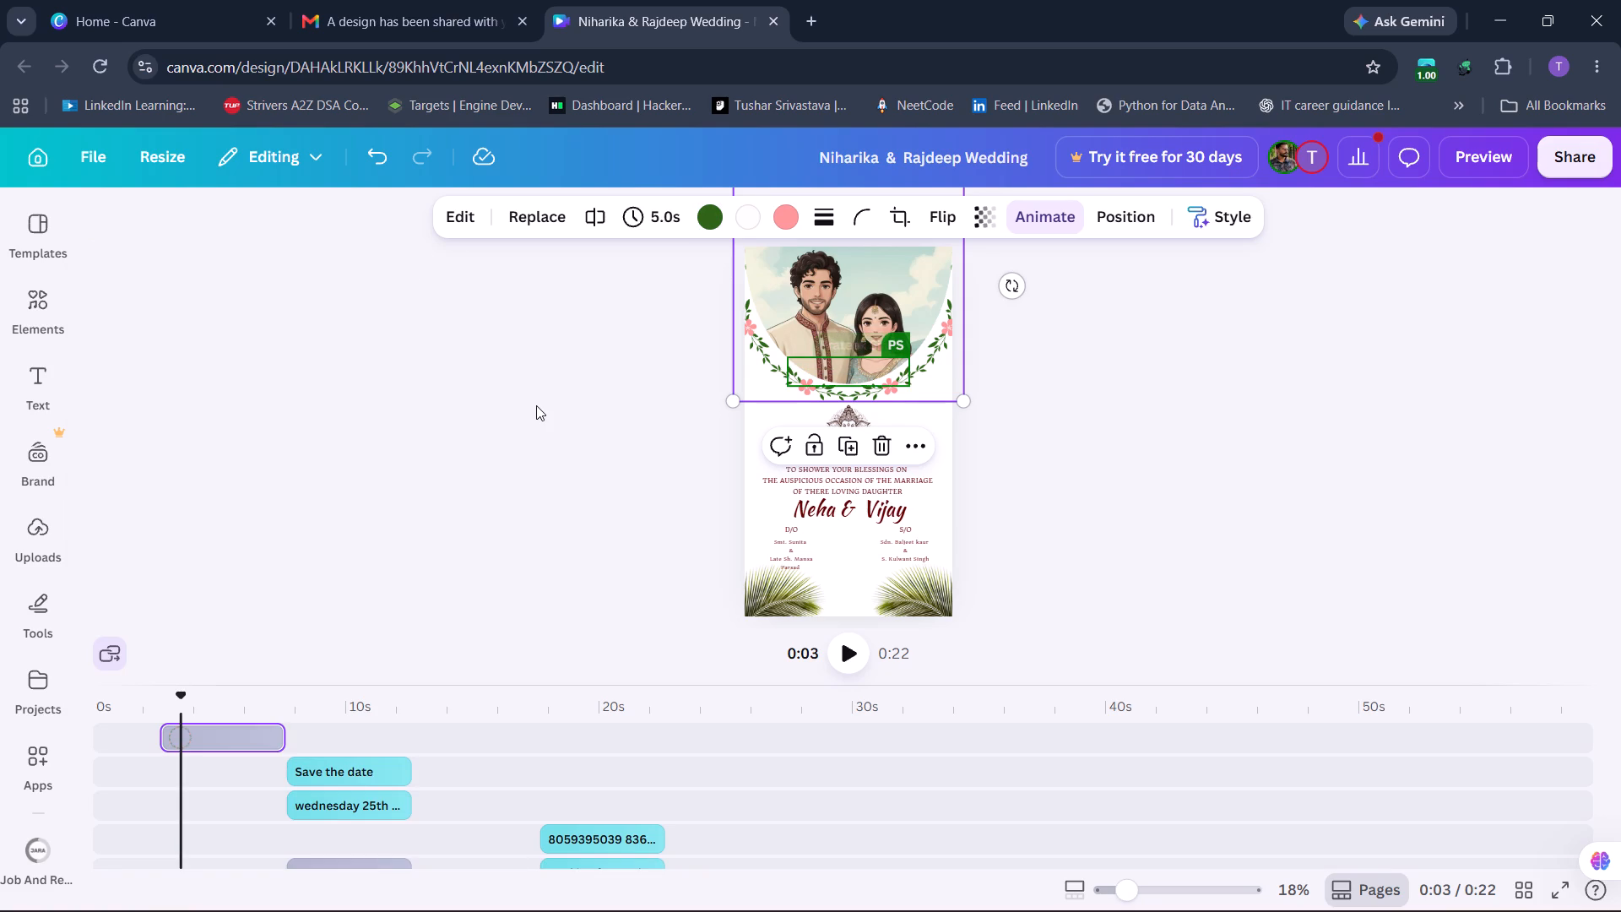
click(630, 400)
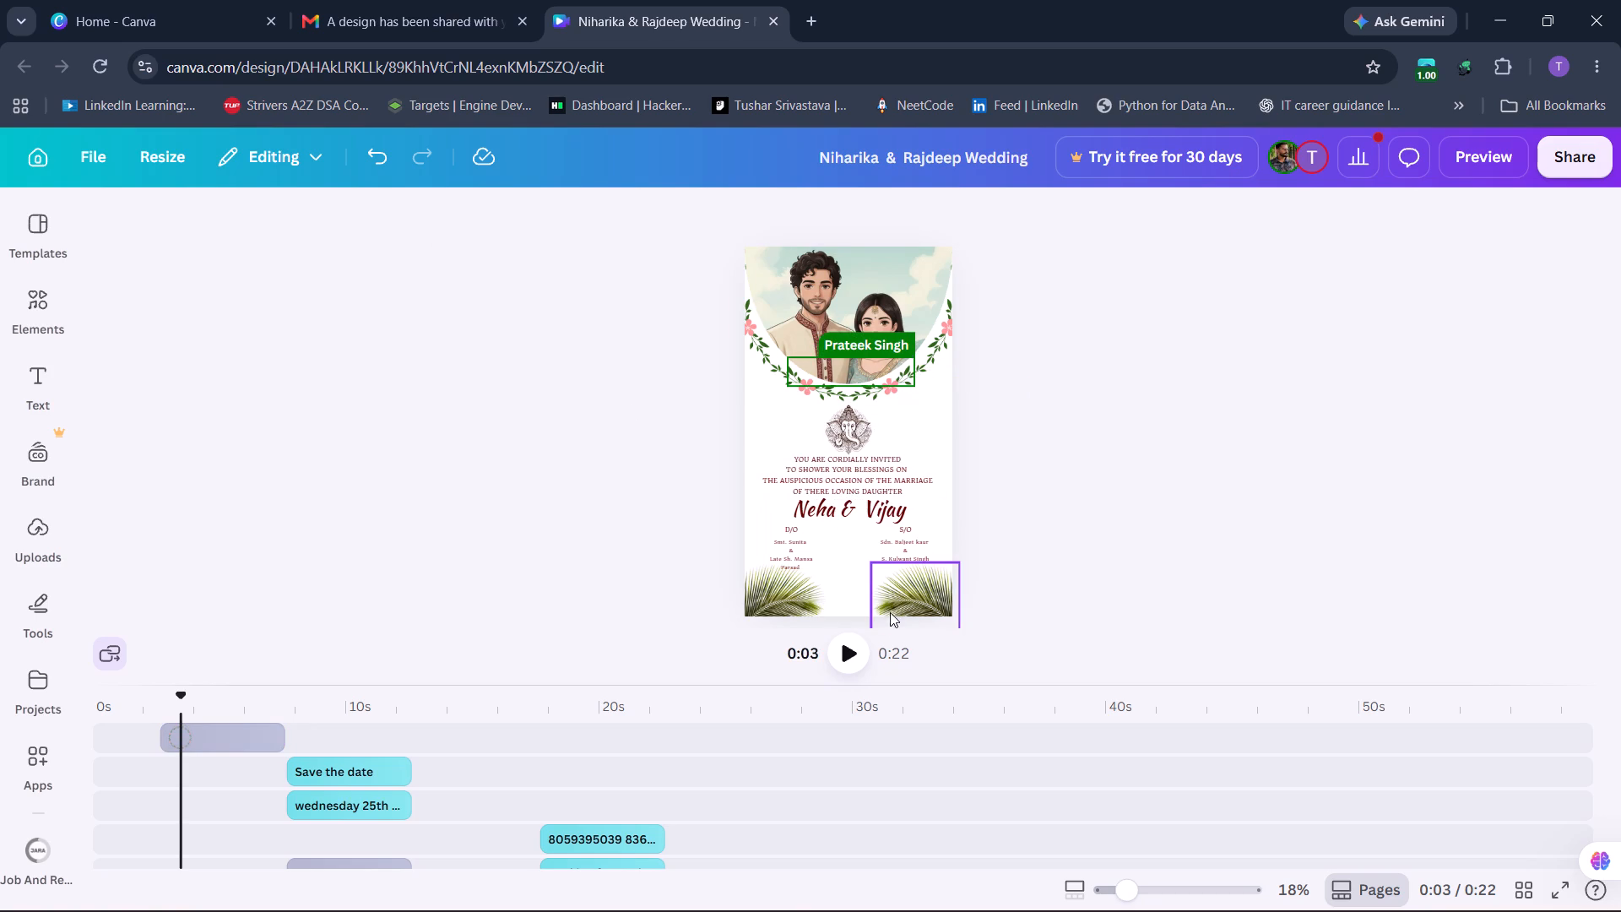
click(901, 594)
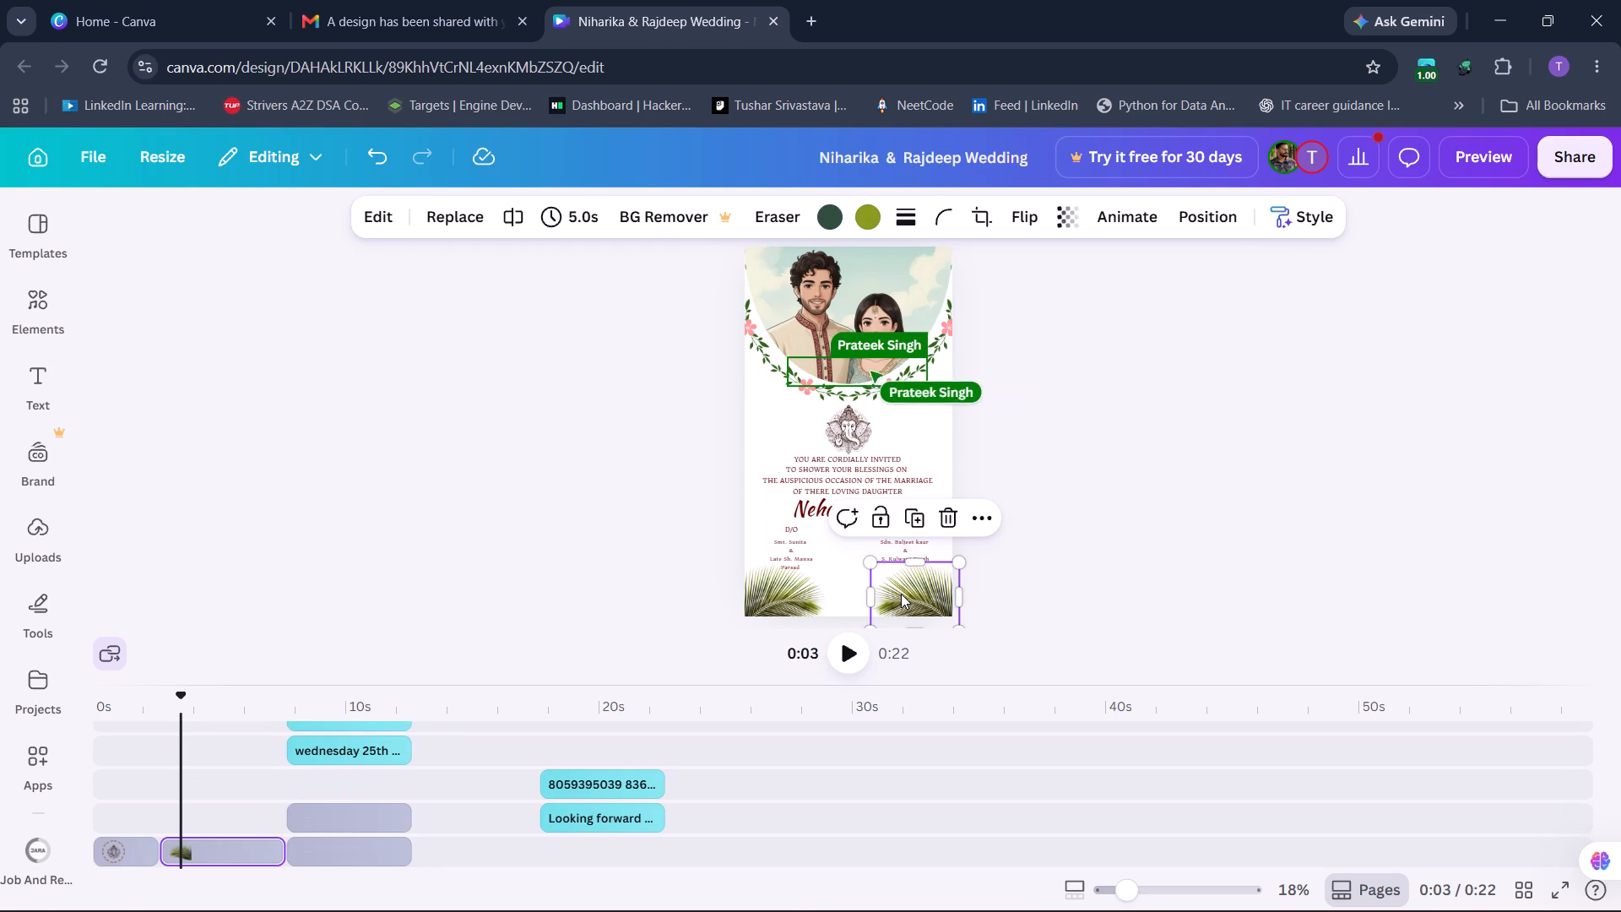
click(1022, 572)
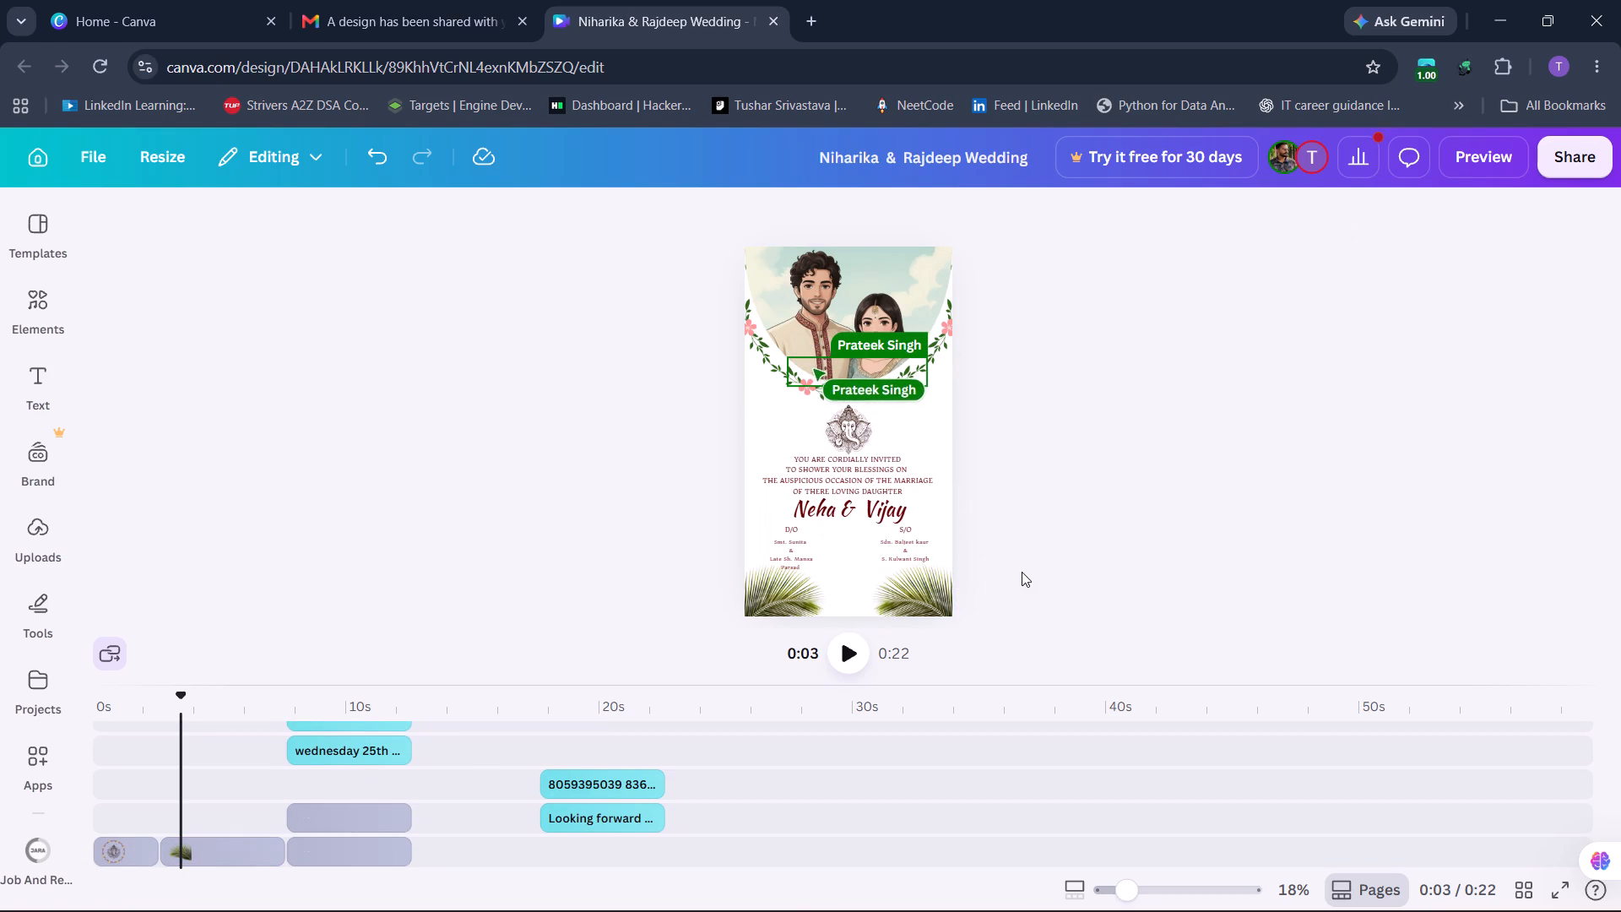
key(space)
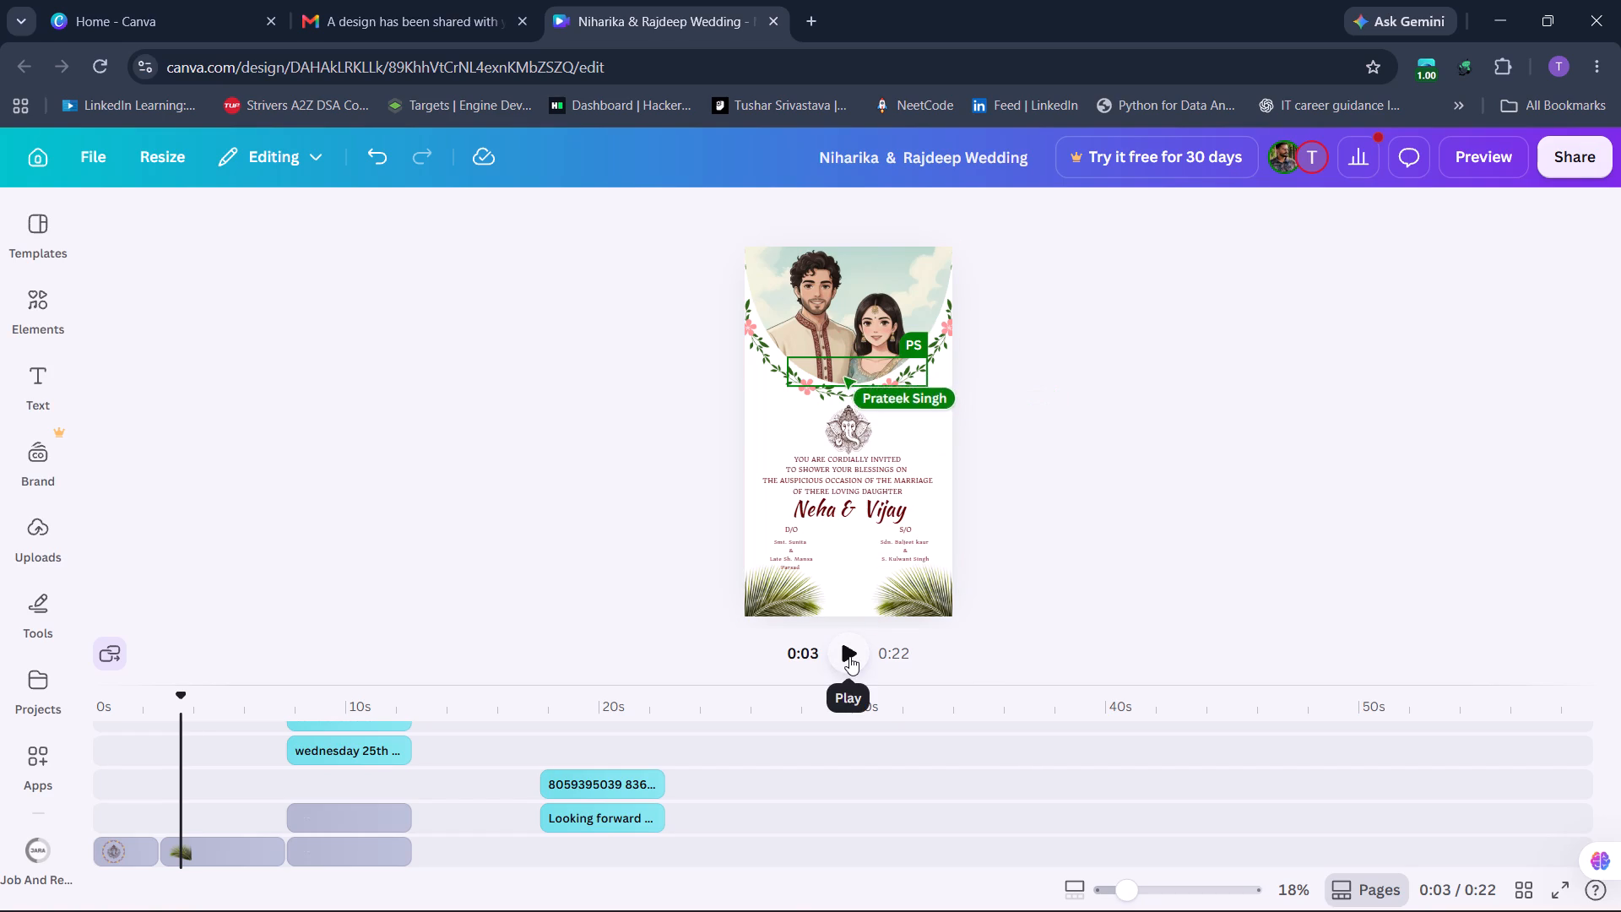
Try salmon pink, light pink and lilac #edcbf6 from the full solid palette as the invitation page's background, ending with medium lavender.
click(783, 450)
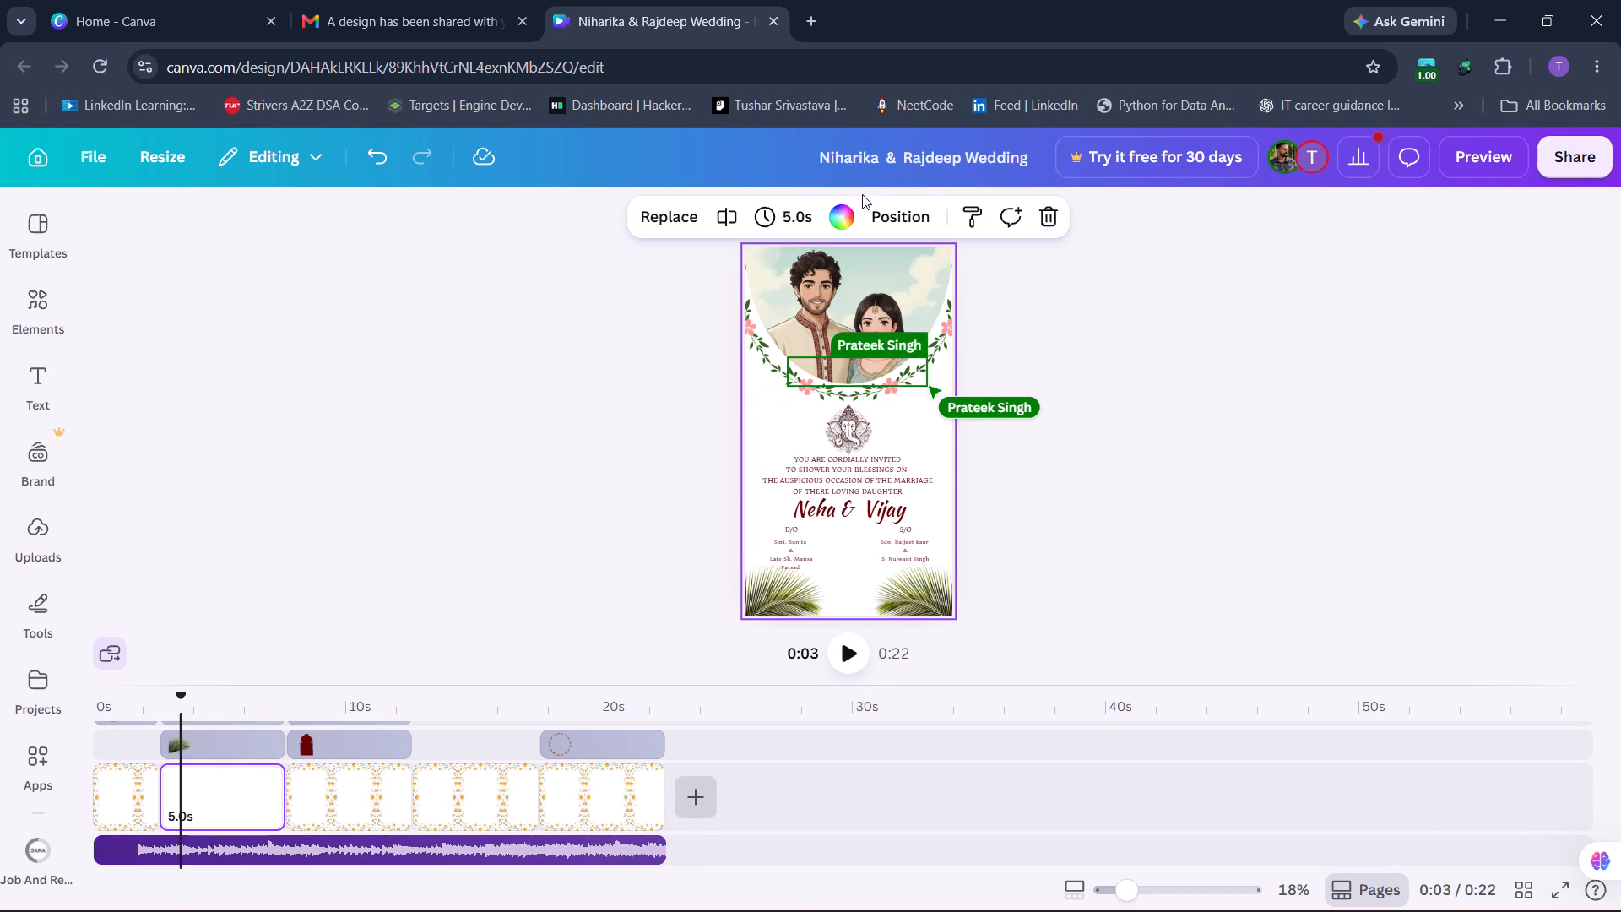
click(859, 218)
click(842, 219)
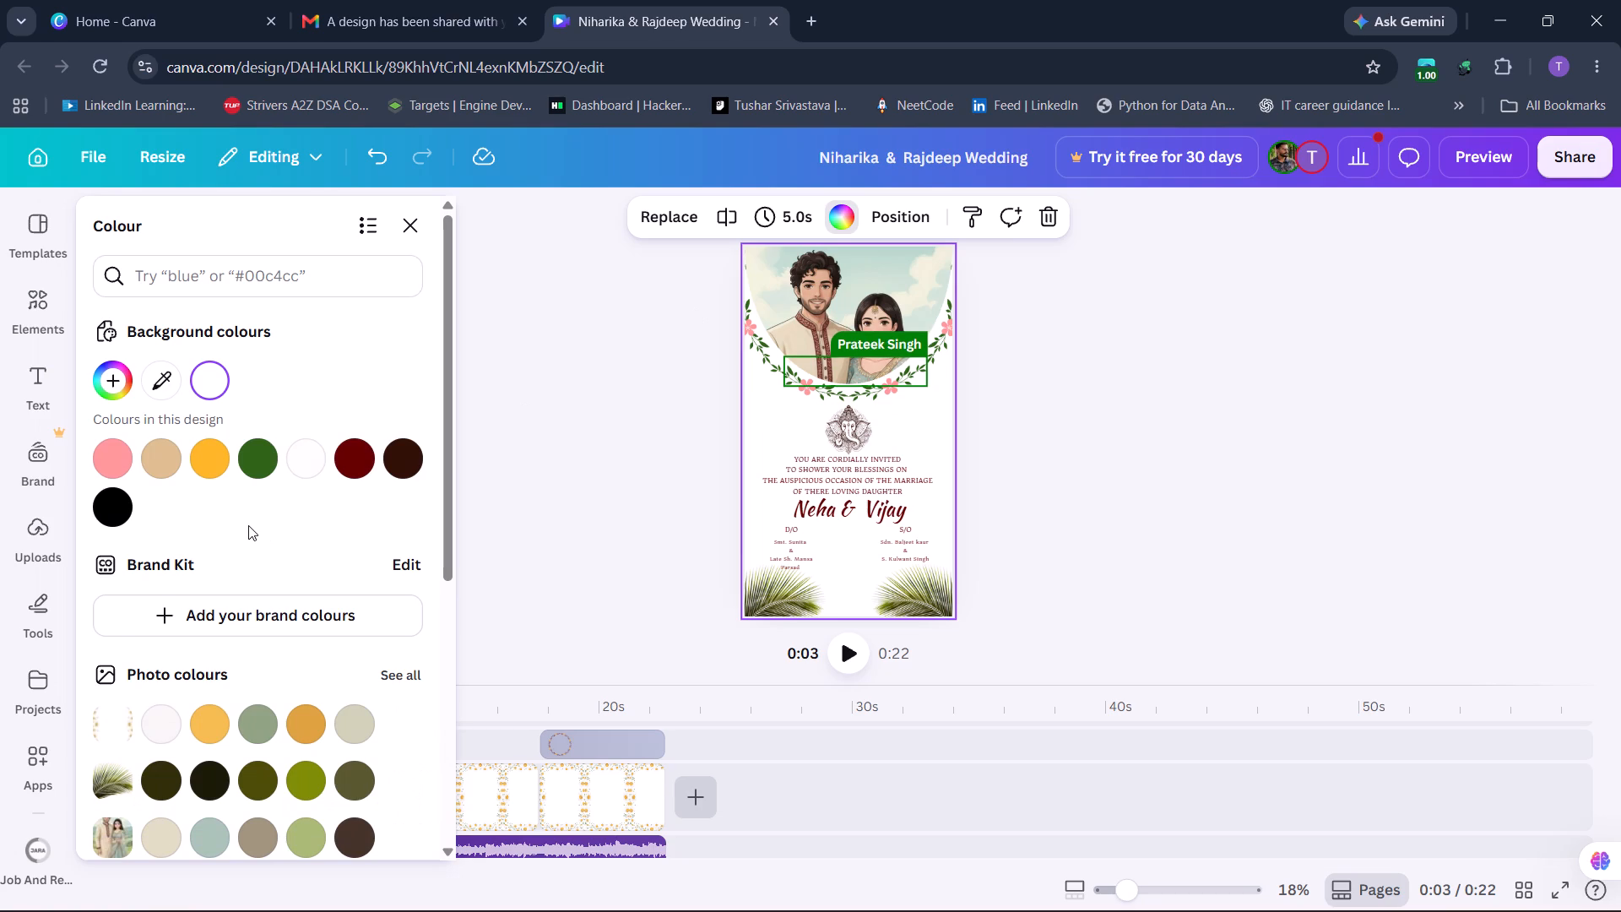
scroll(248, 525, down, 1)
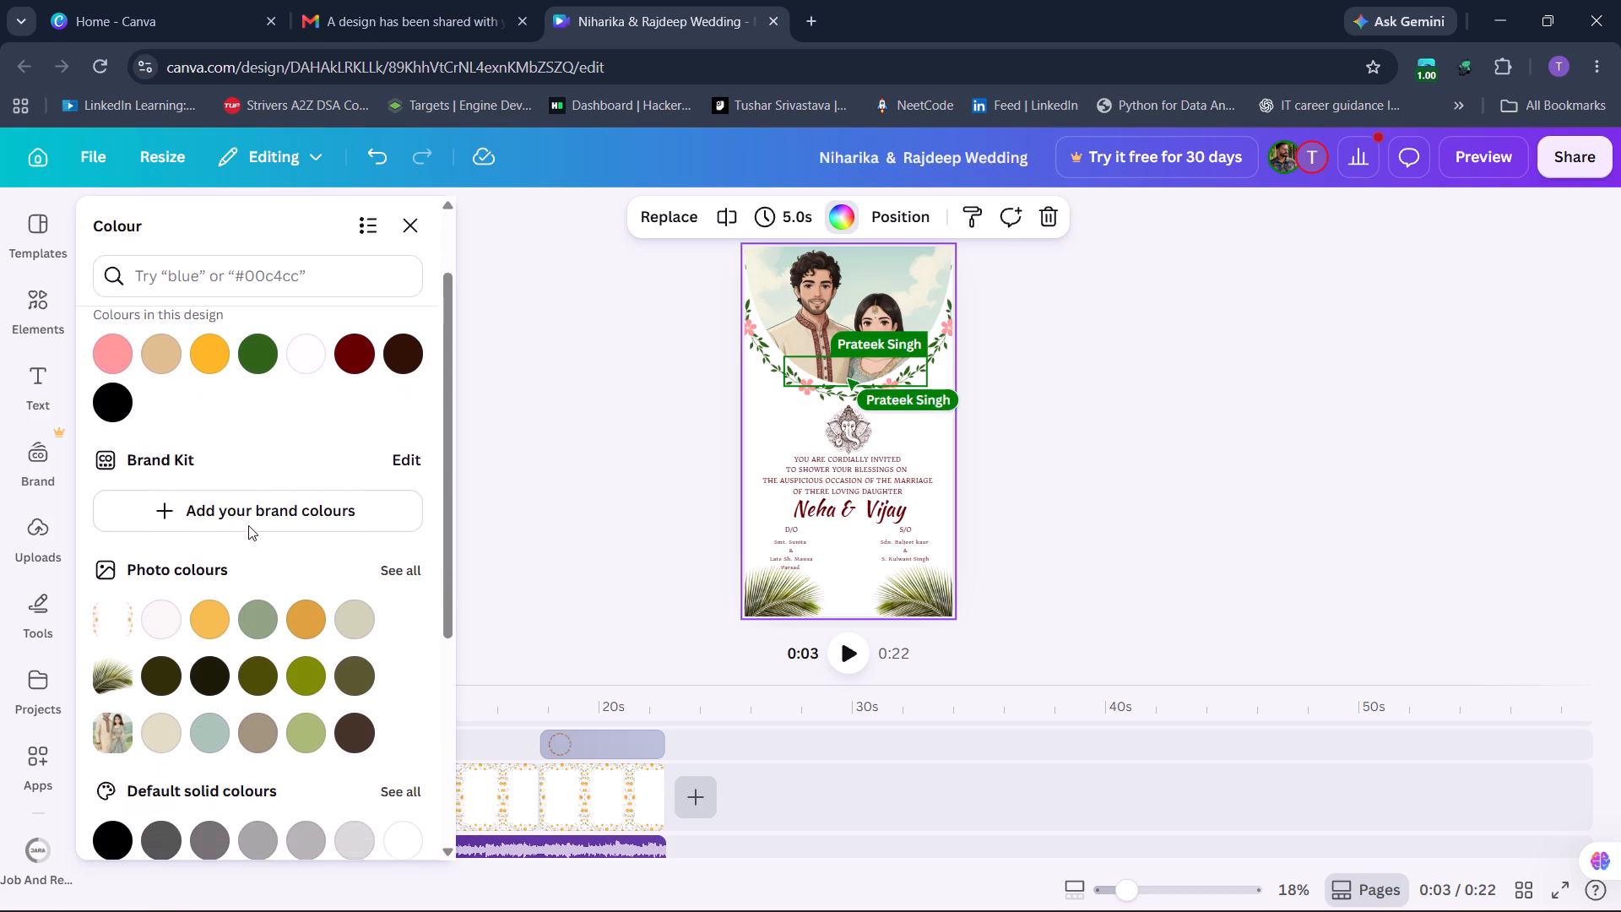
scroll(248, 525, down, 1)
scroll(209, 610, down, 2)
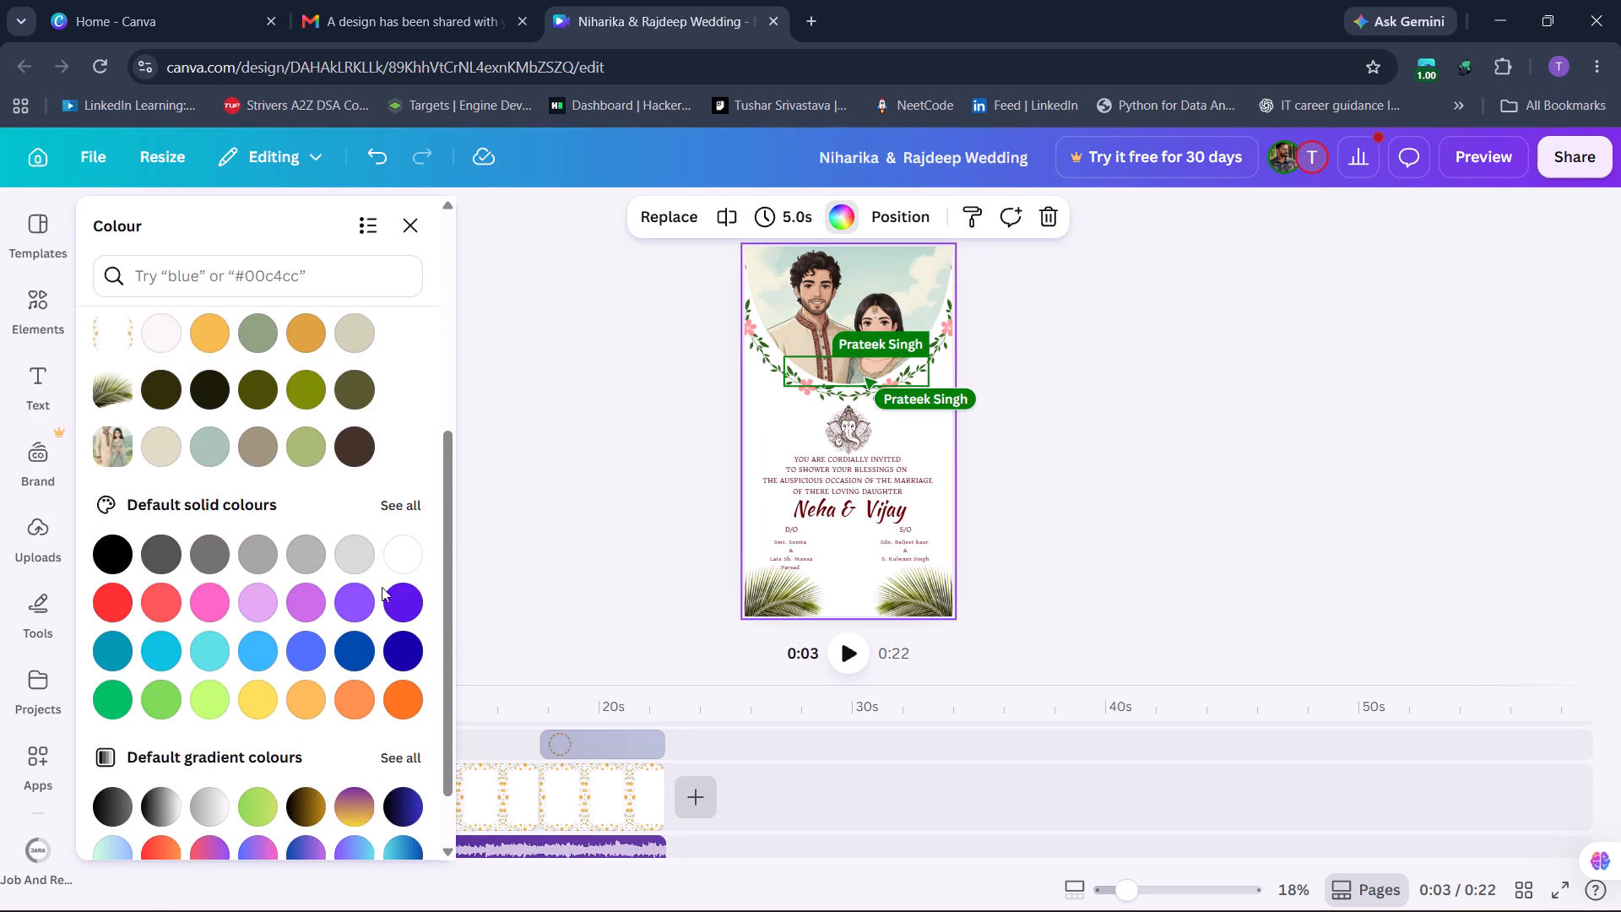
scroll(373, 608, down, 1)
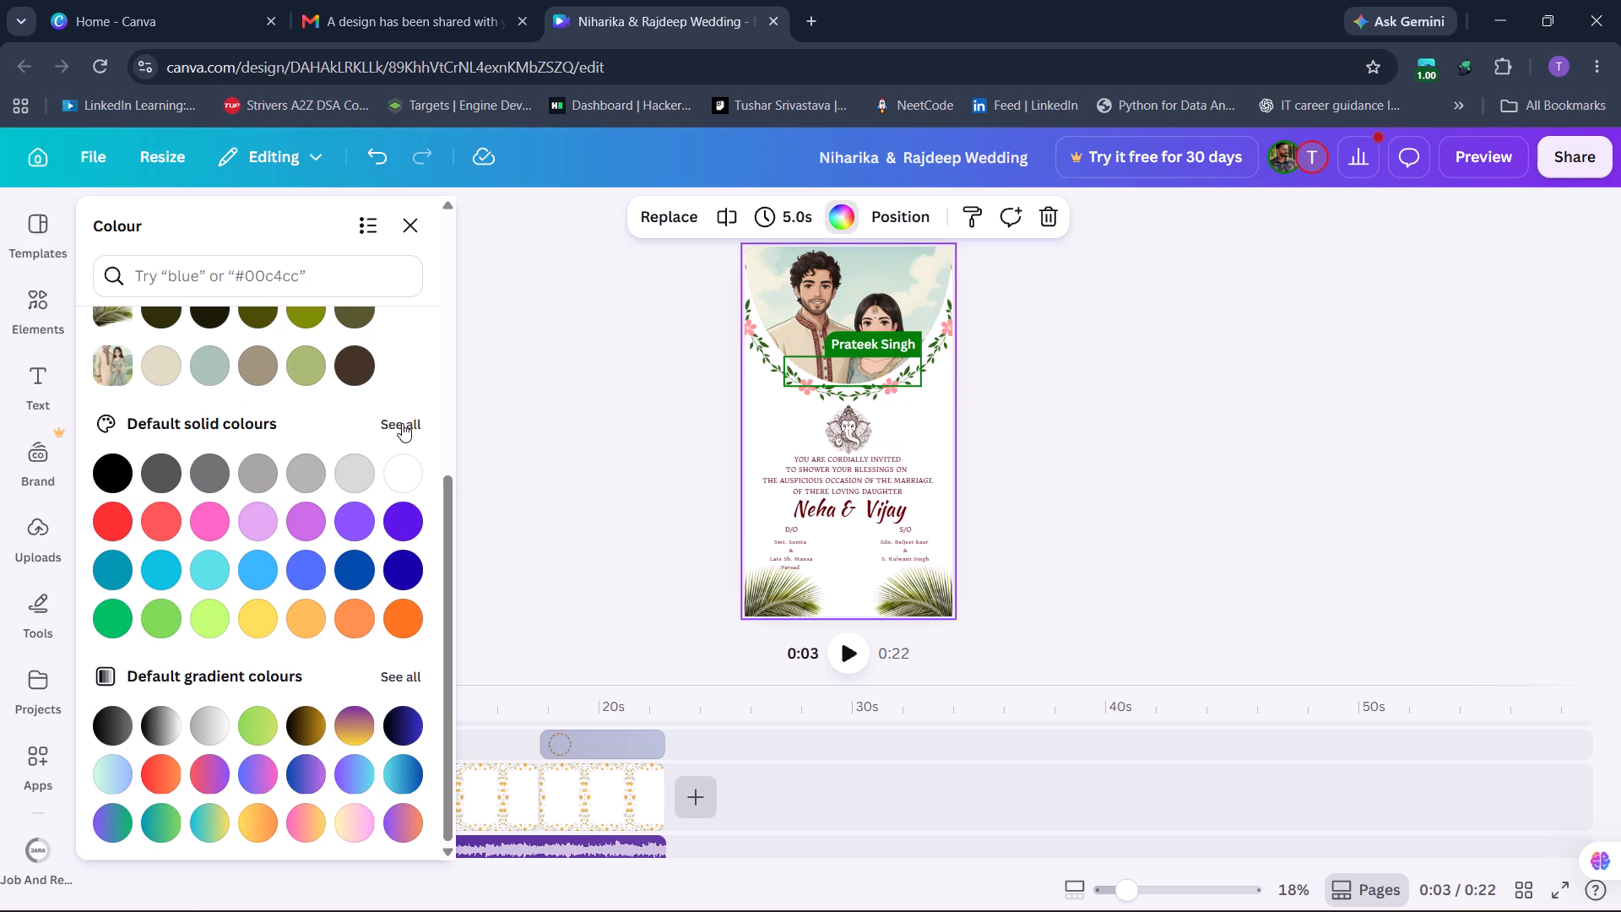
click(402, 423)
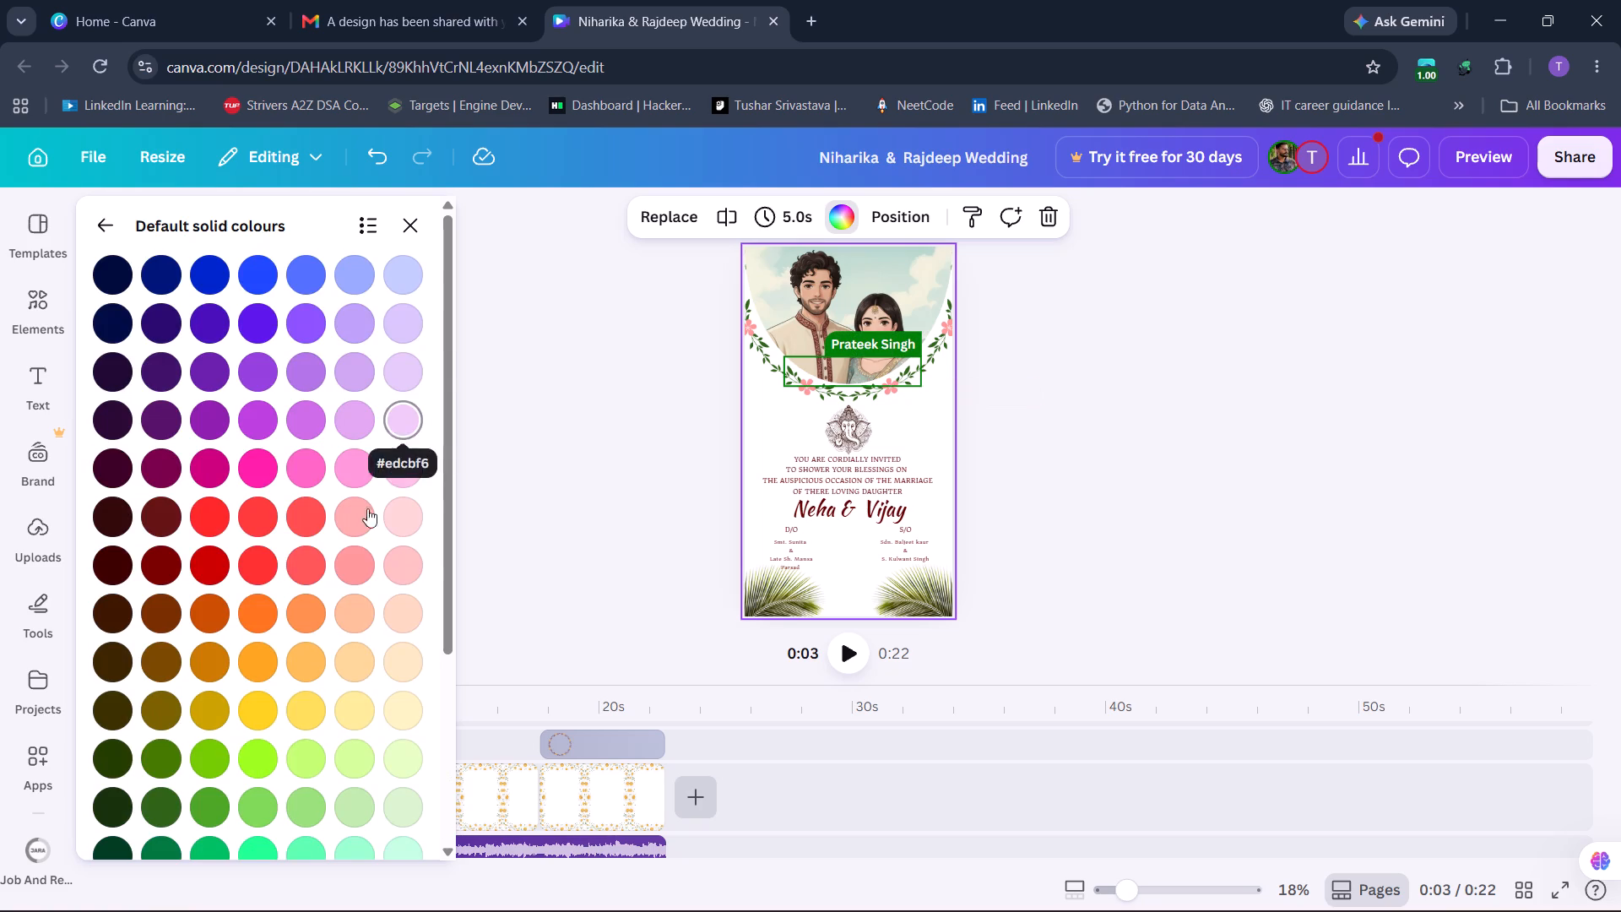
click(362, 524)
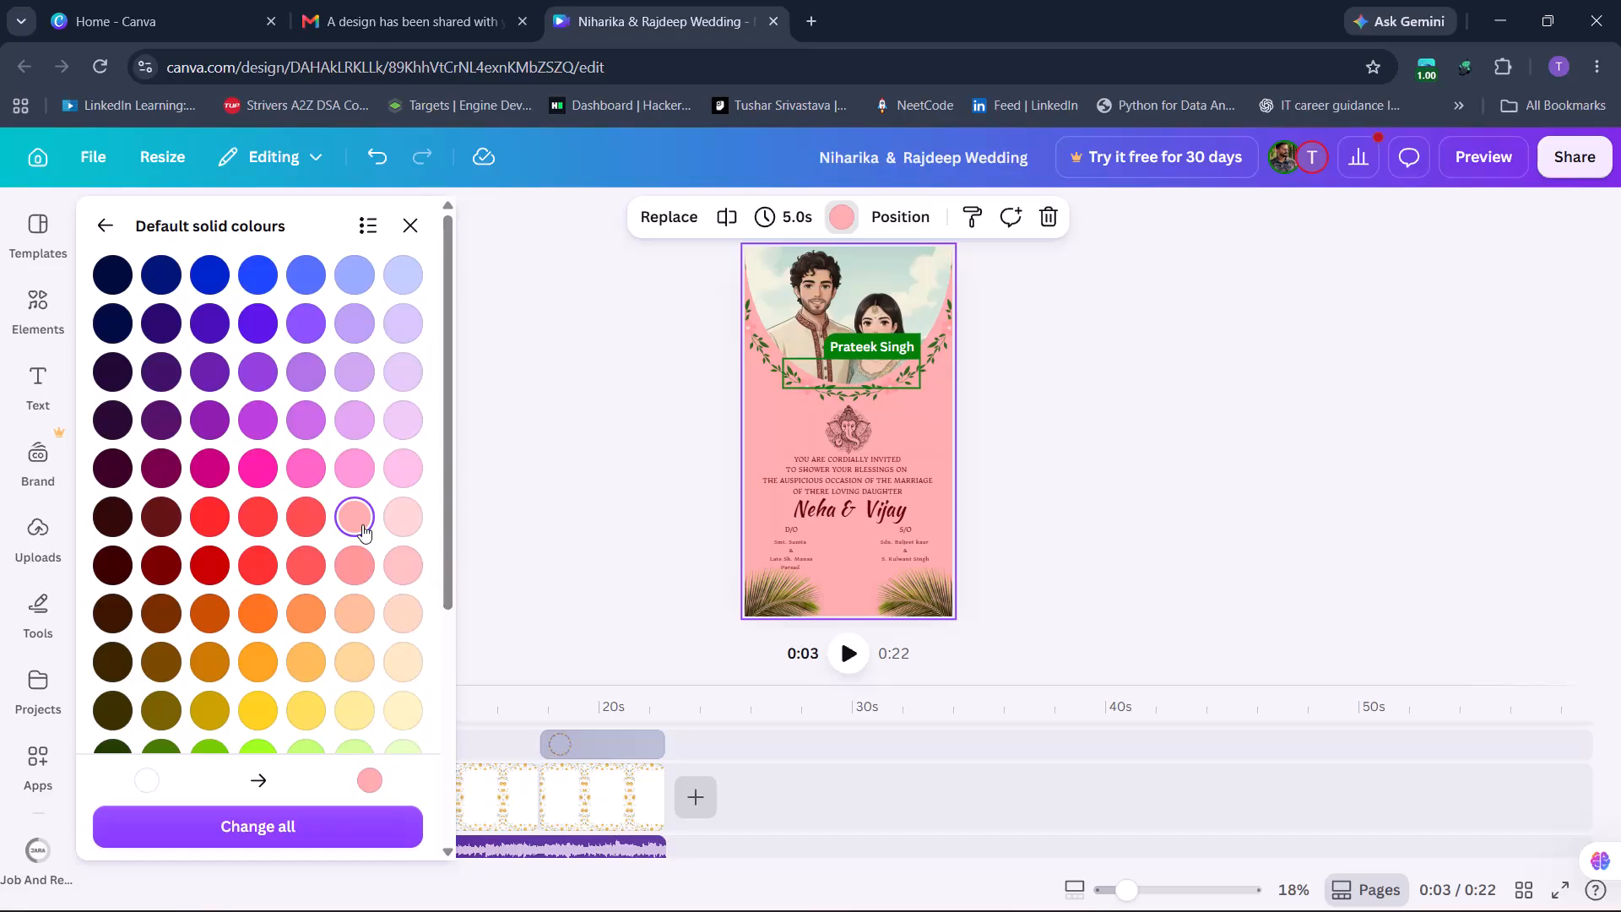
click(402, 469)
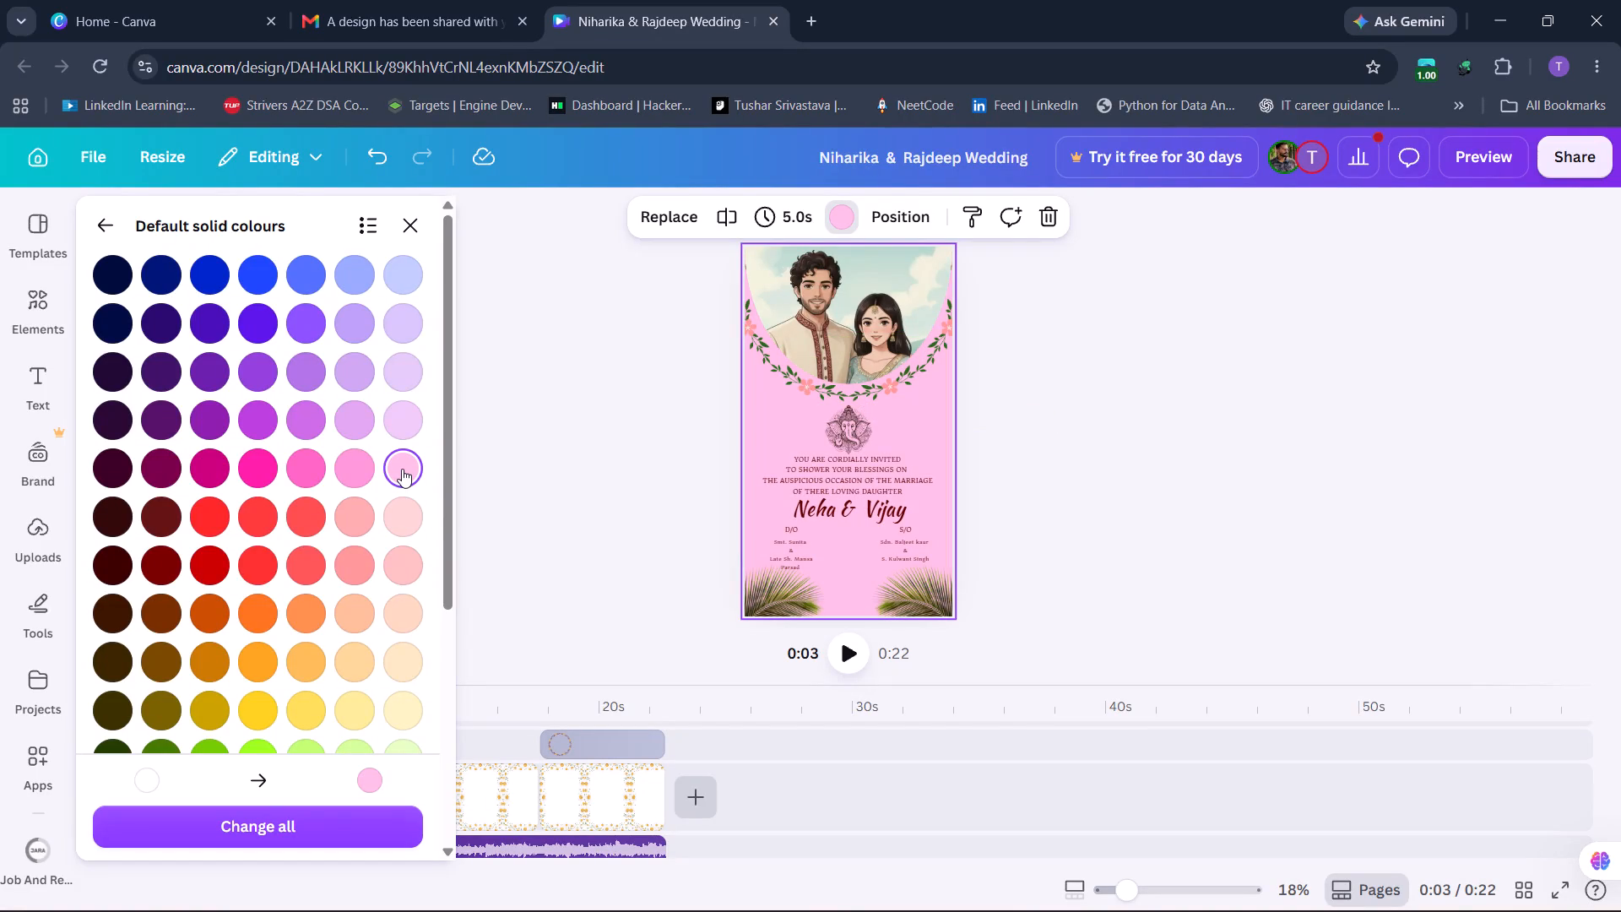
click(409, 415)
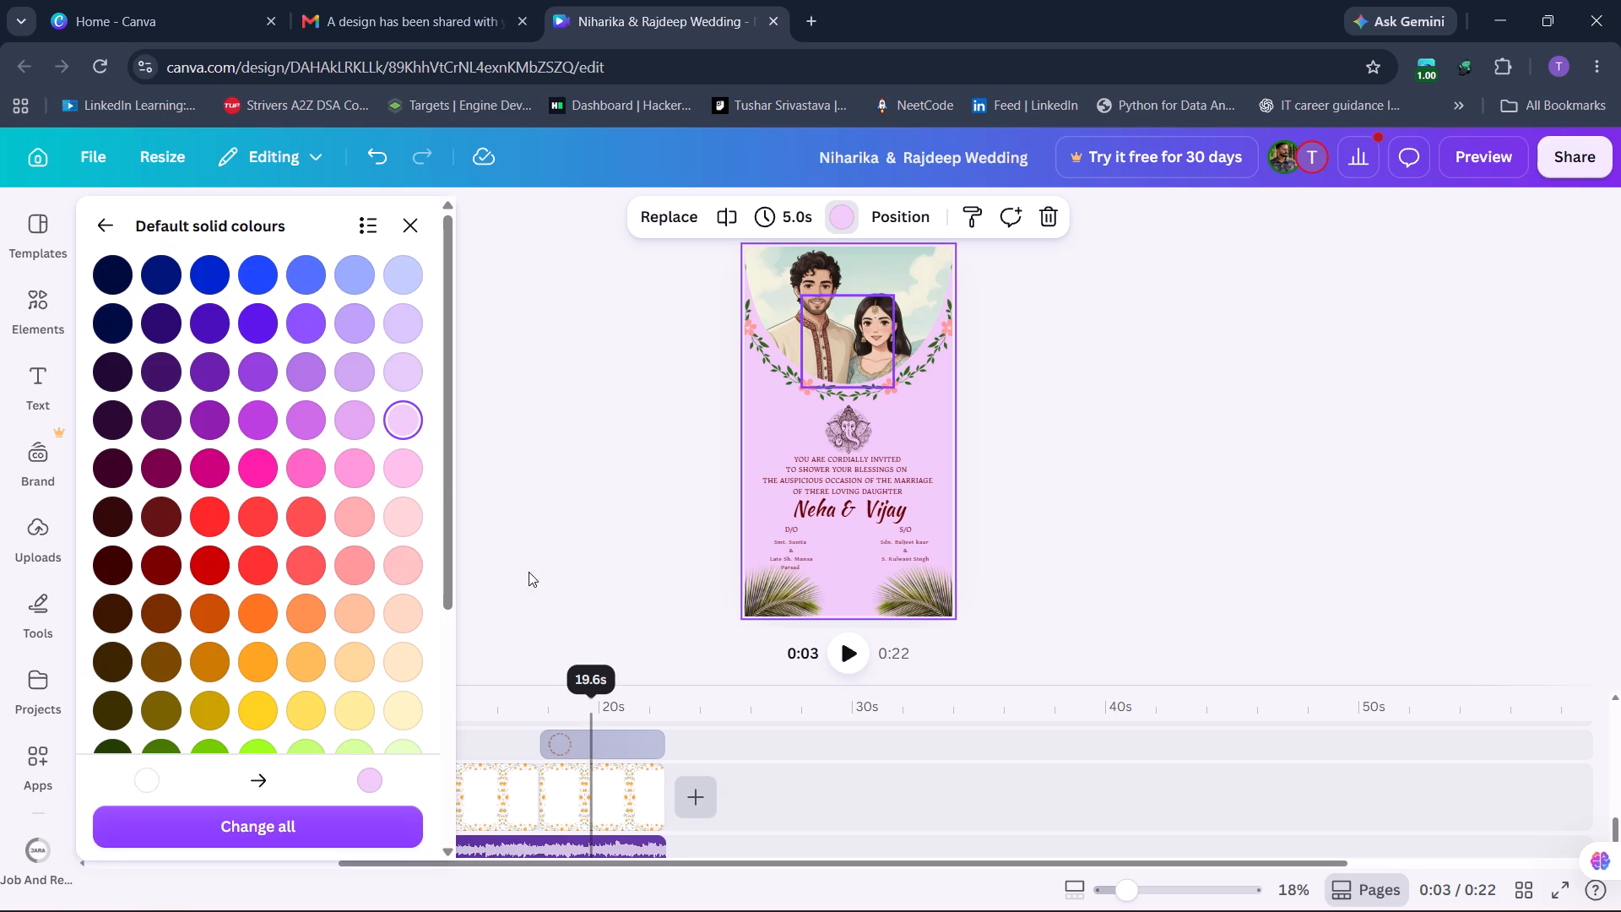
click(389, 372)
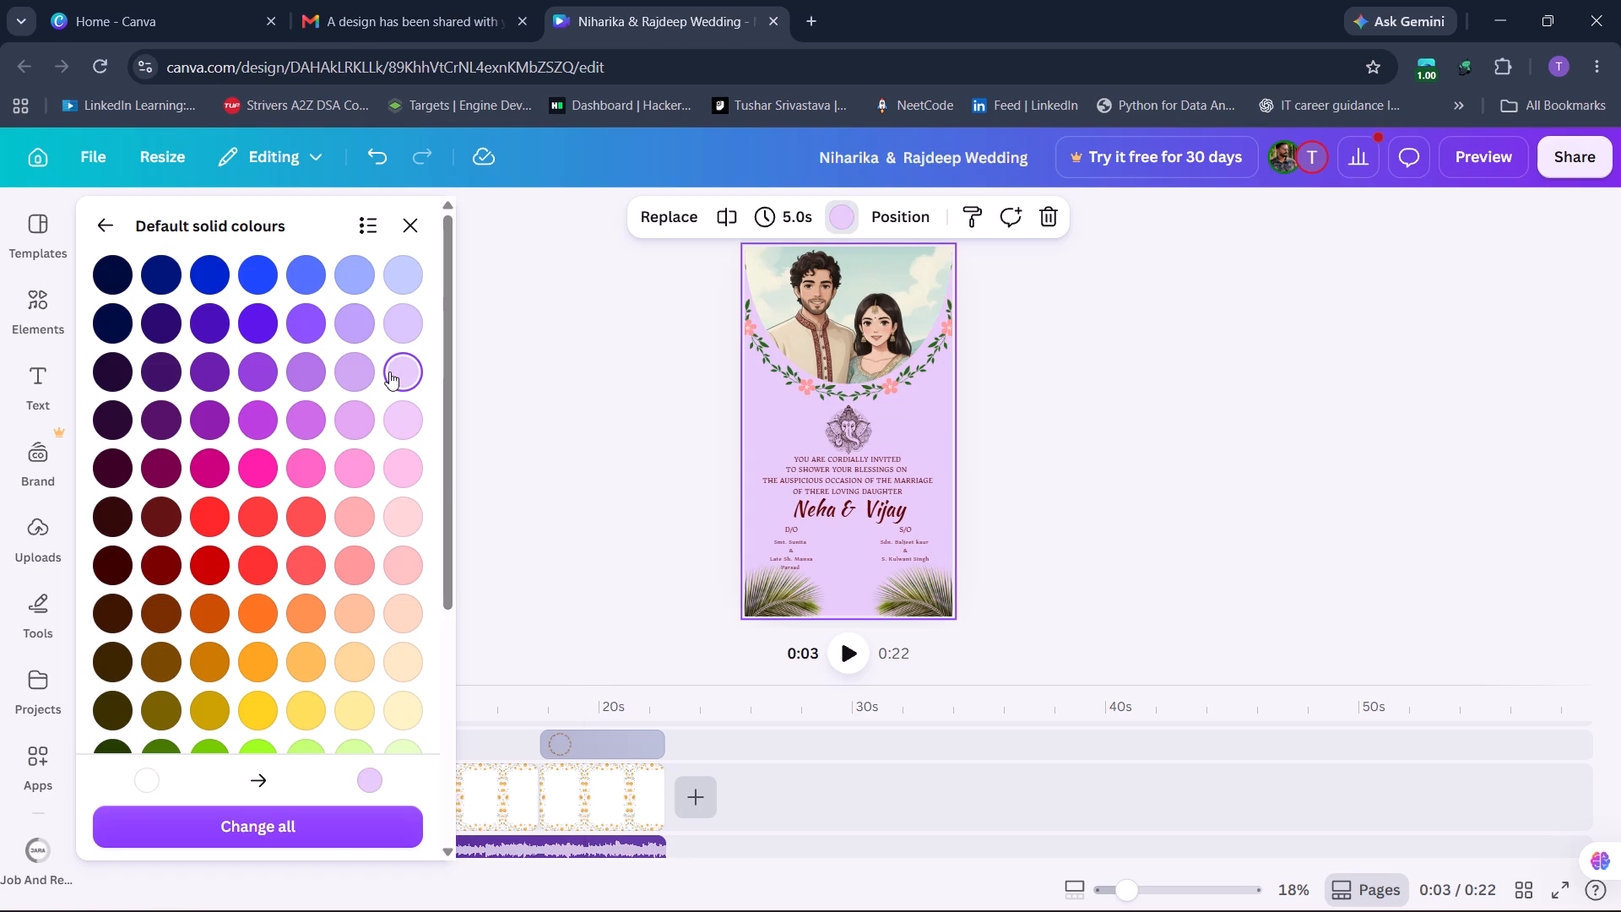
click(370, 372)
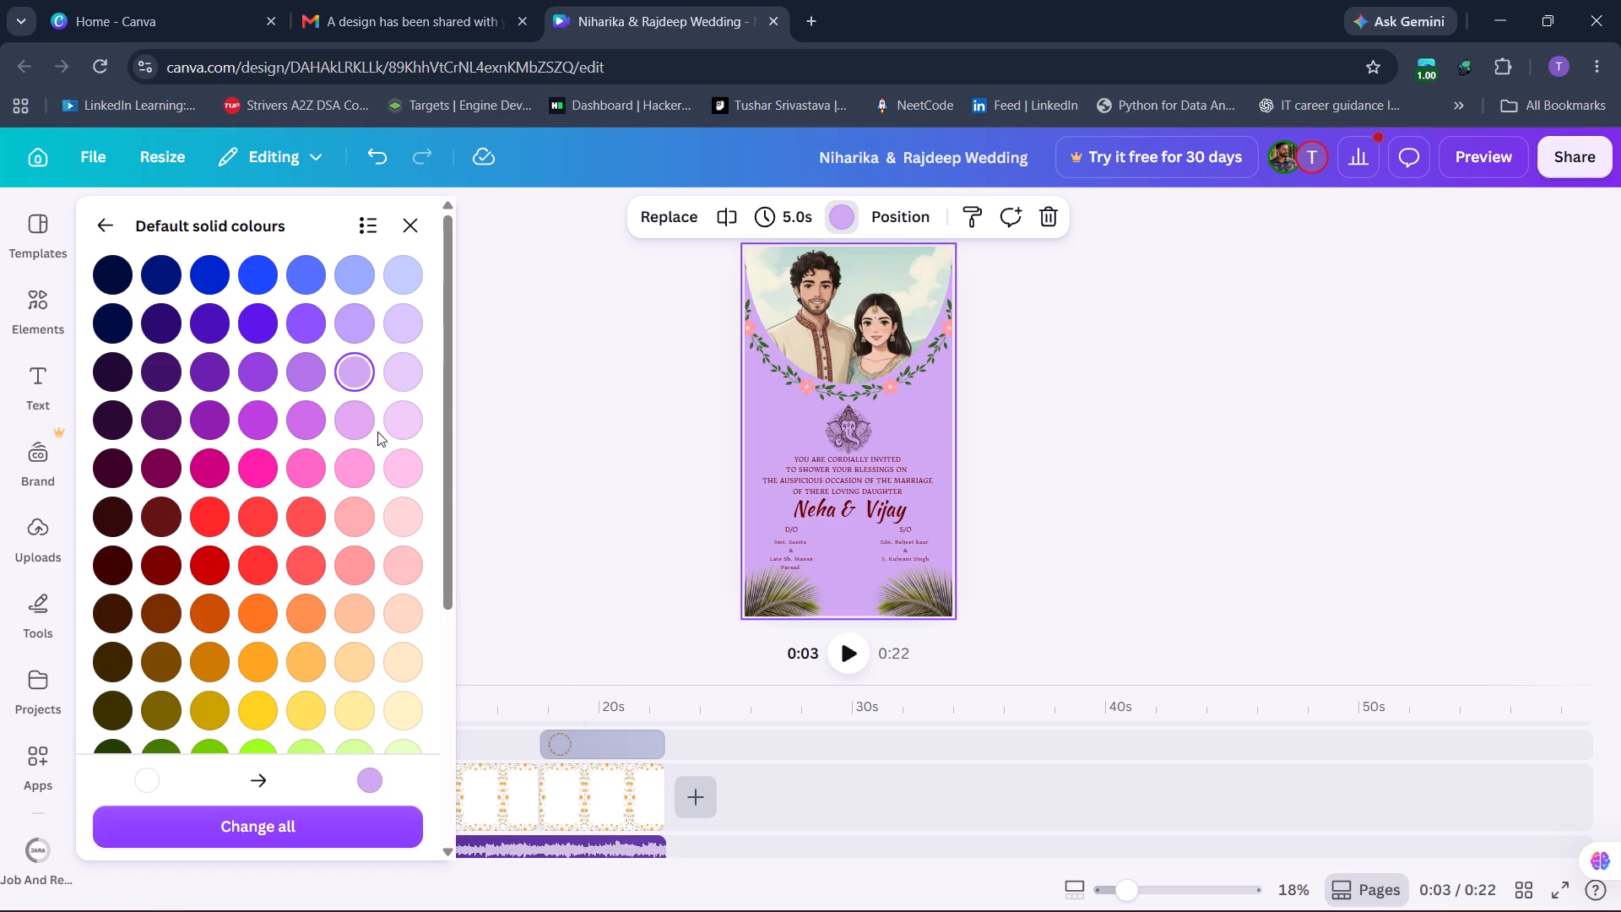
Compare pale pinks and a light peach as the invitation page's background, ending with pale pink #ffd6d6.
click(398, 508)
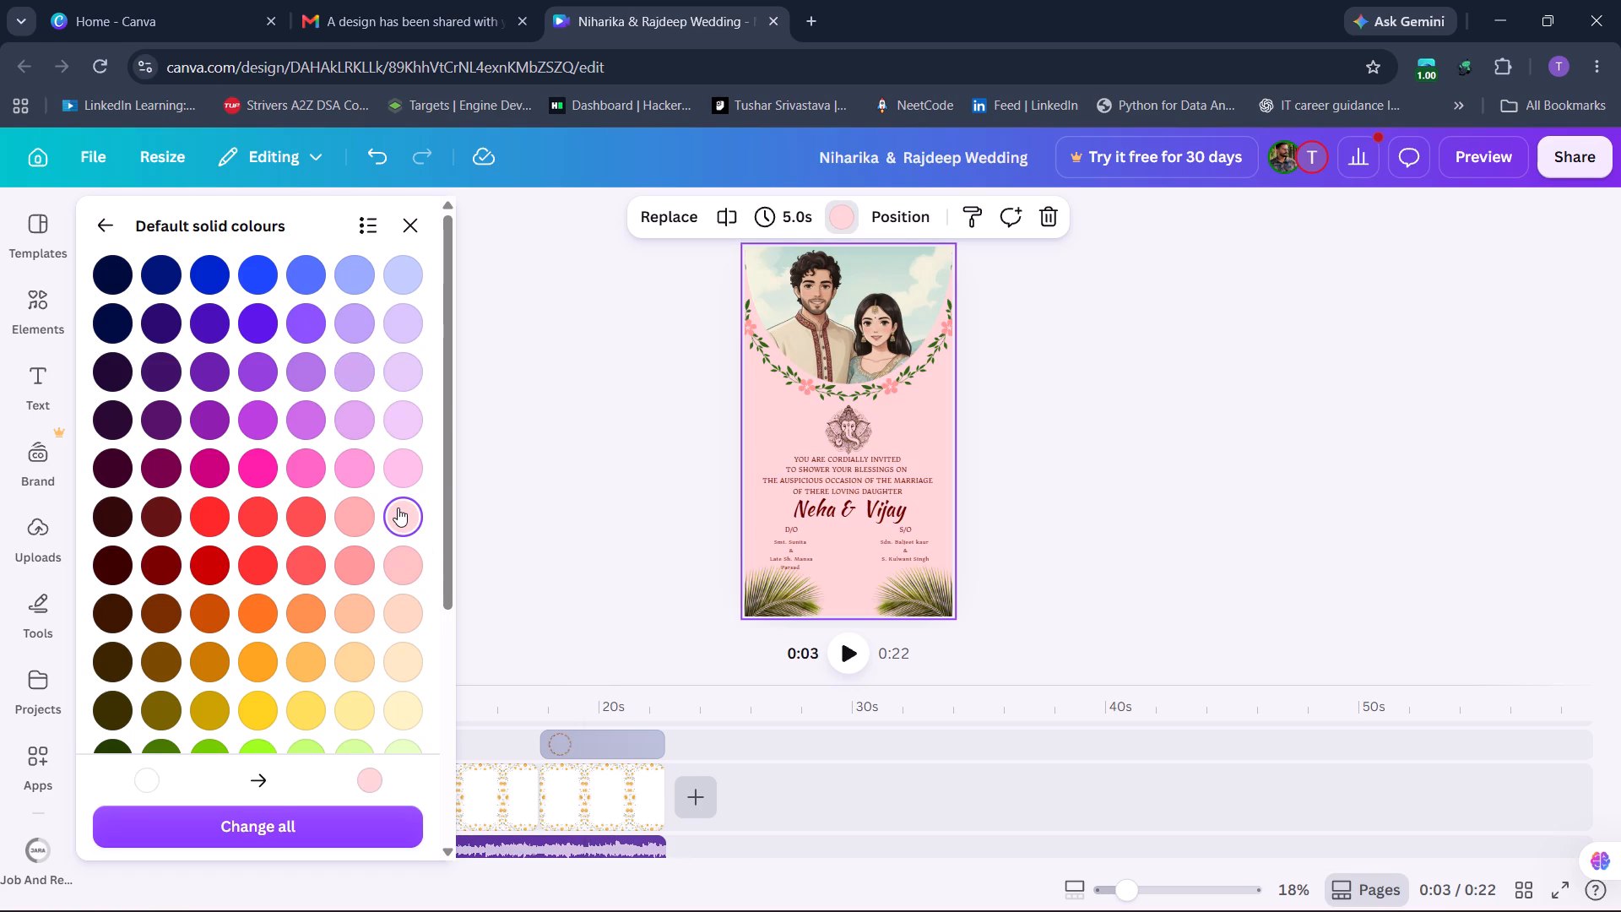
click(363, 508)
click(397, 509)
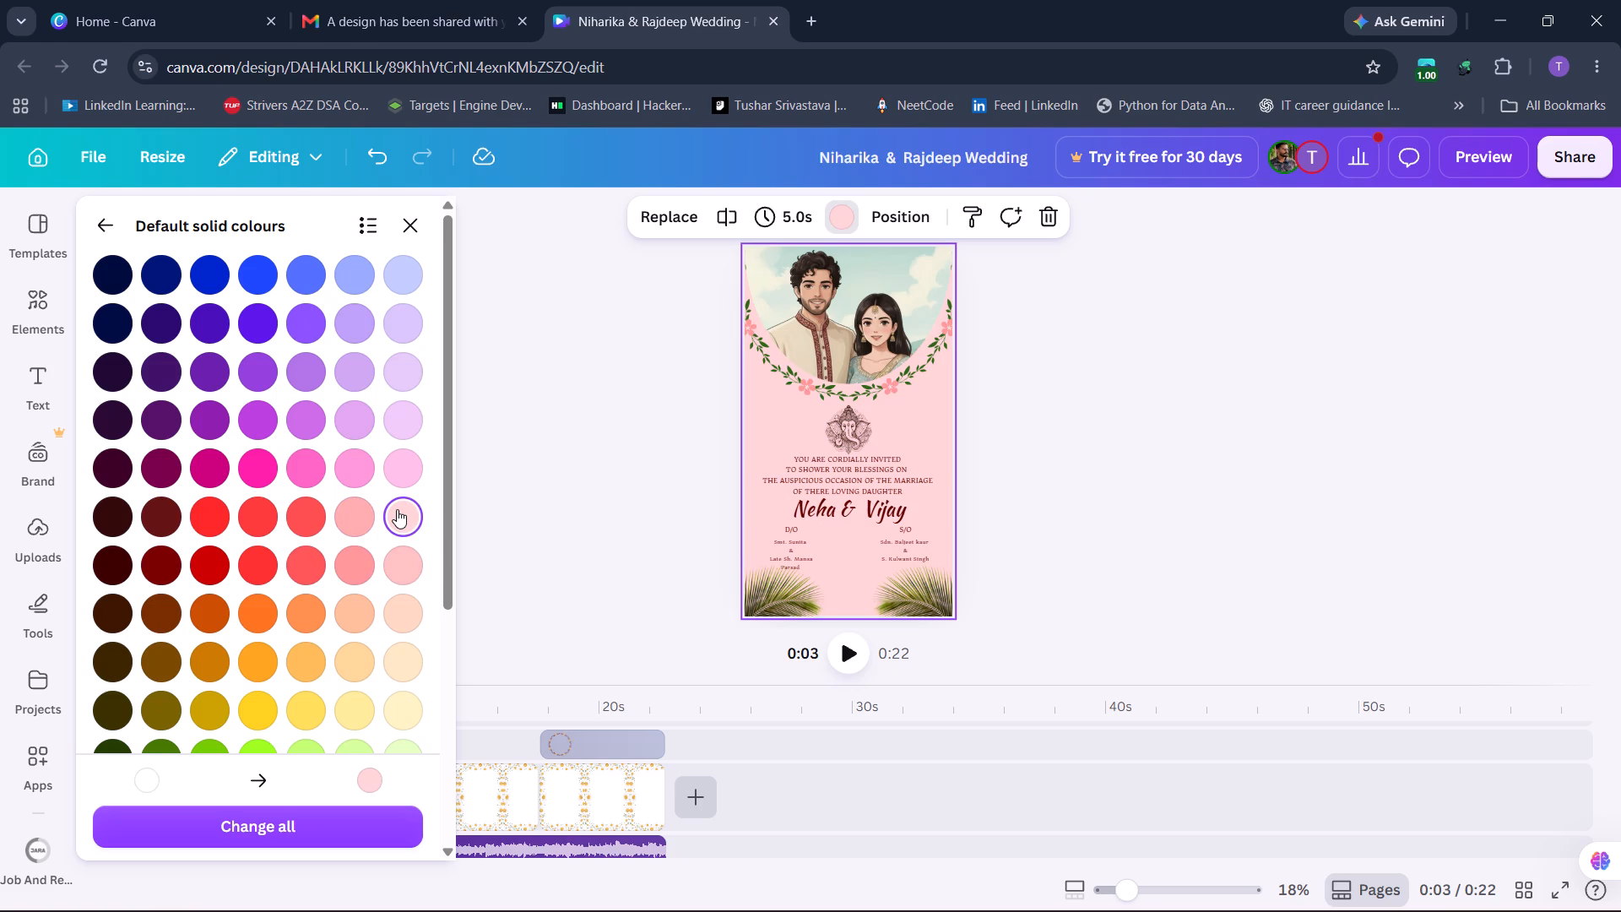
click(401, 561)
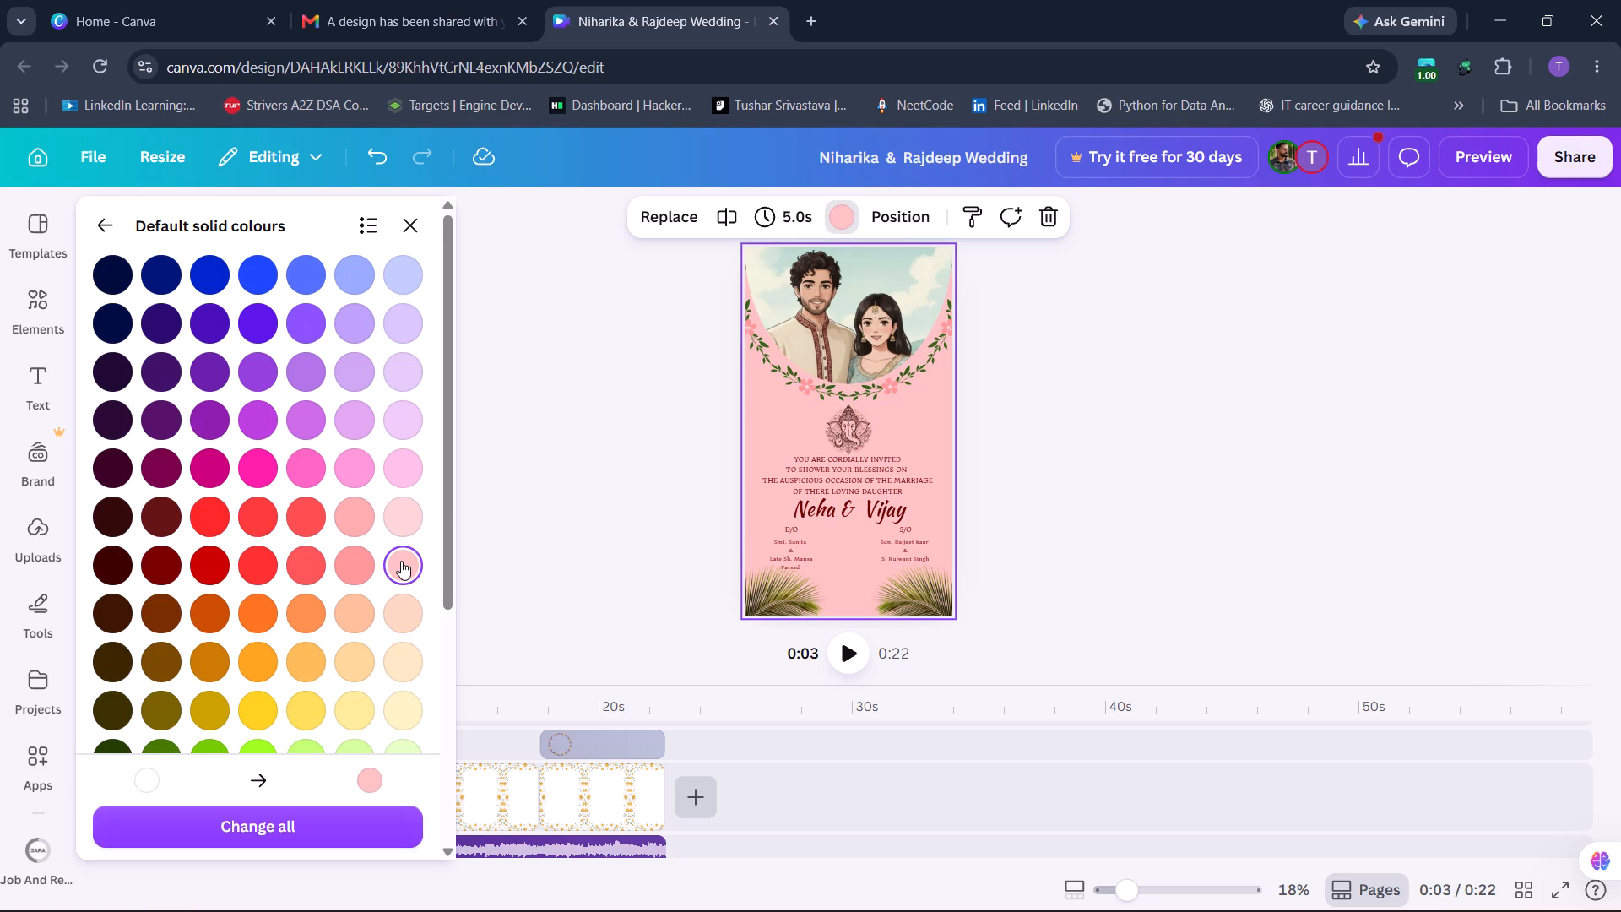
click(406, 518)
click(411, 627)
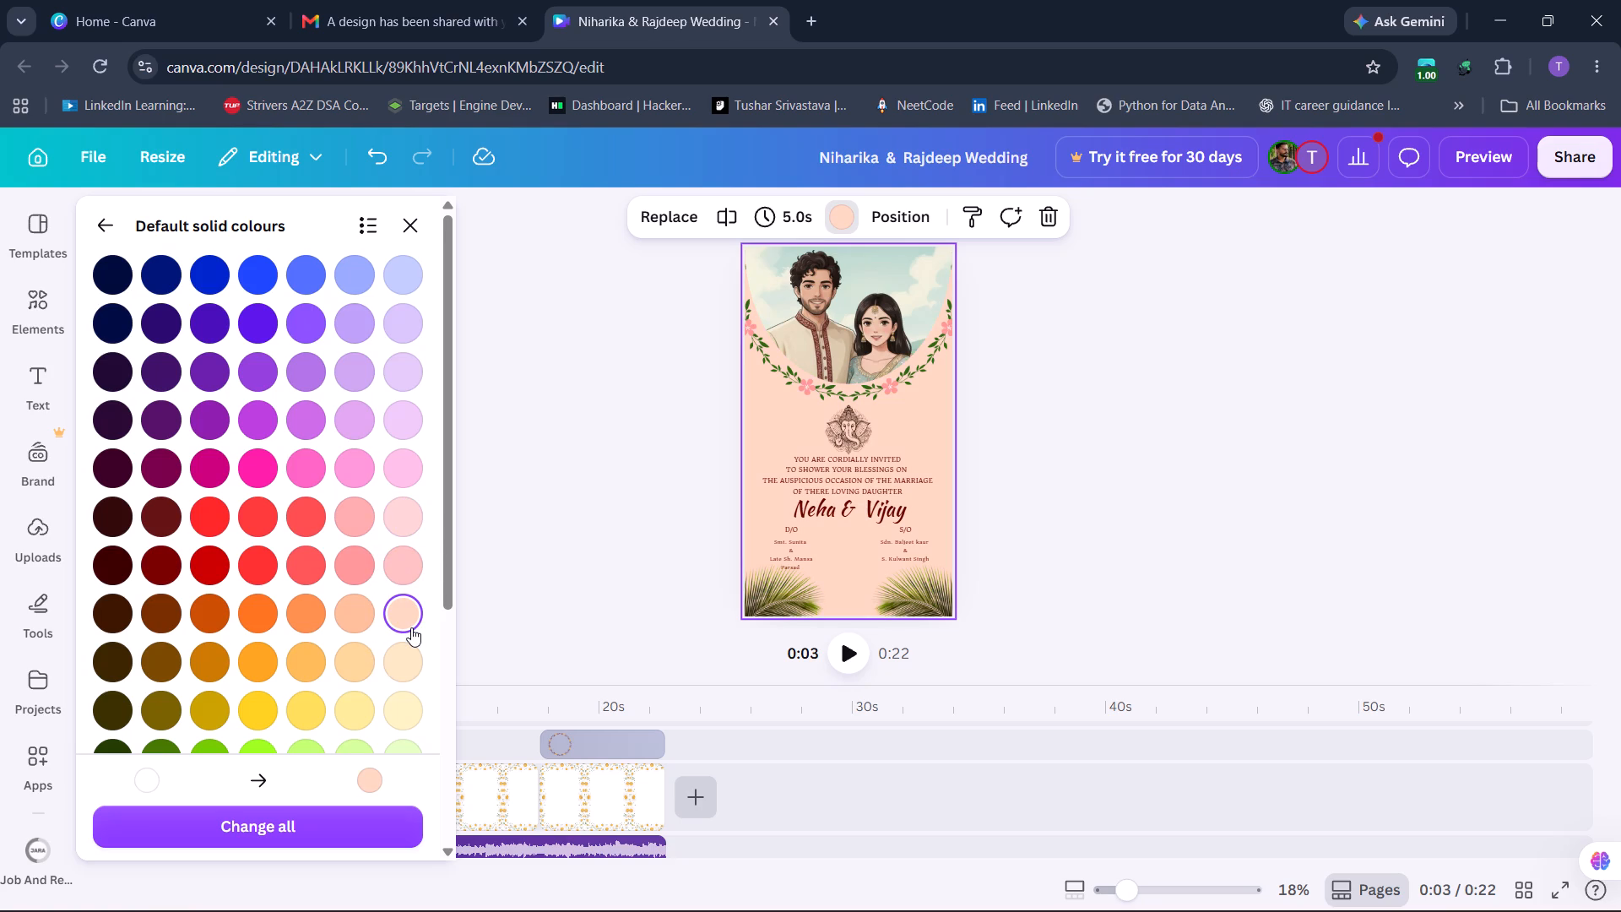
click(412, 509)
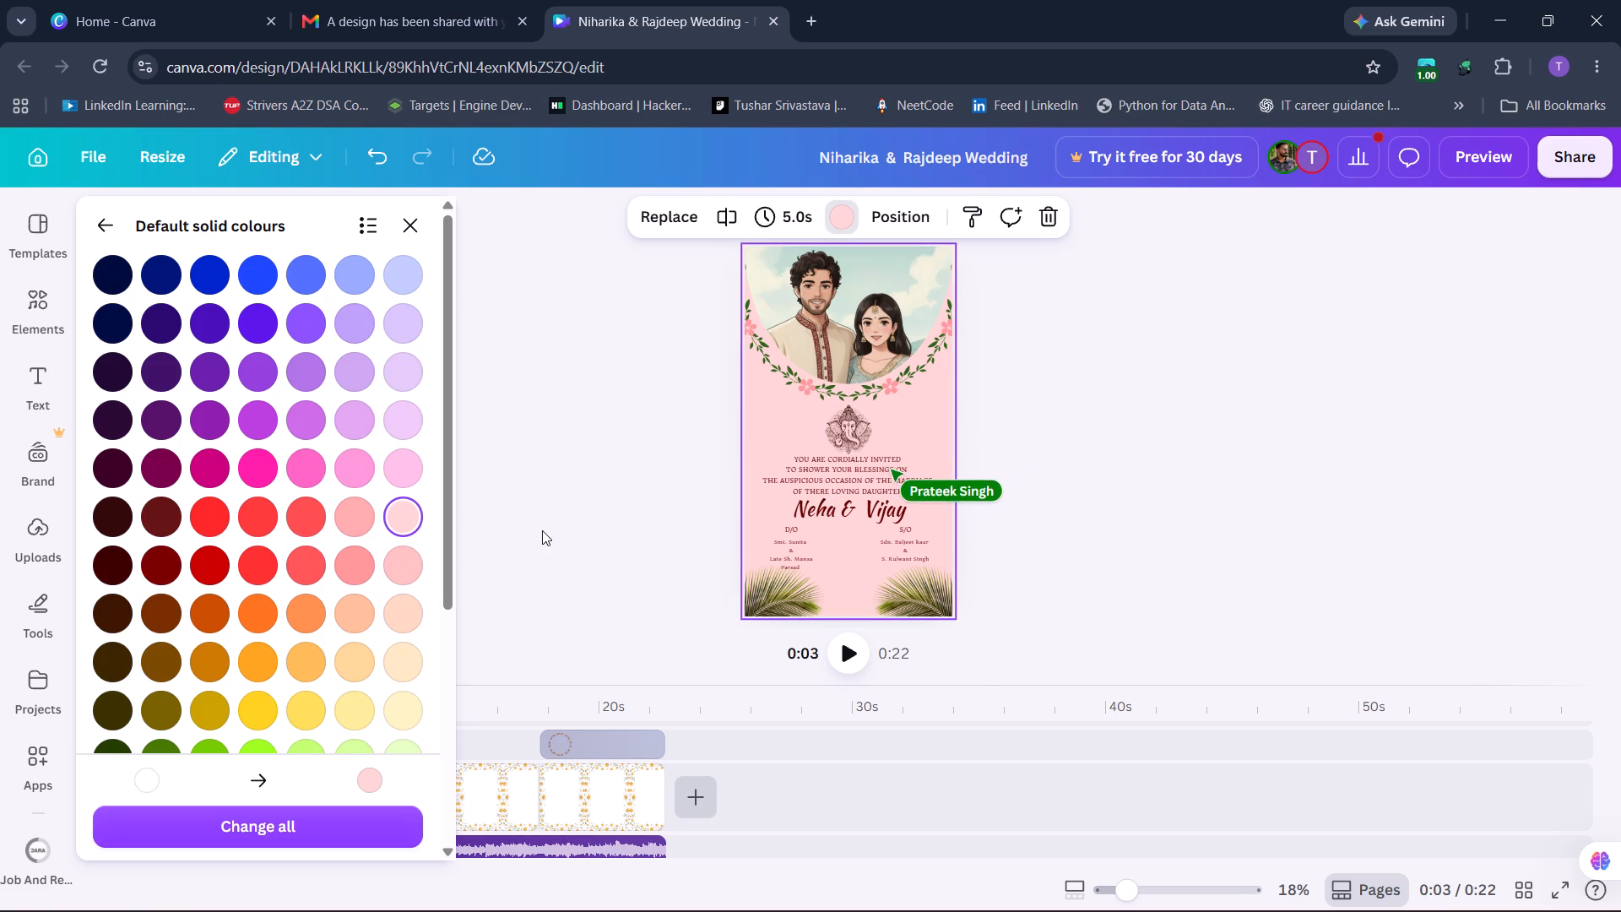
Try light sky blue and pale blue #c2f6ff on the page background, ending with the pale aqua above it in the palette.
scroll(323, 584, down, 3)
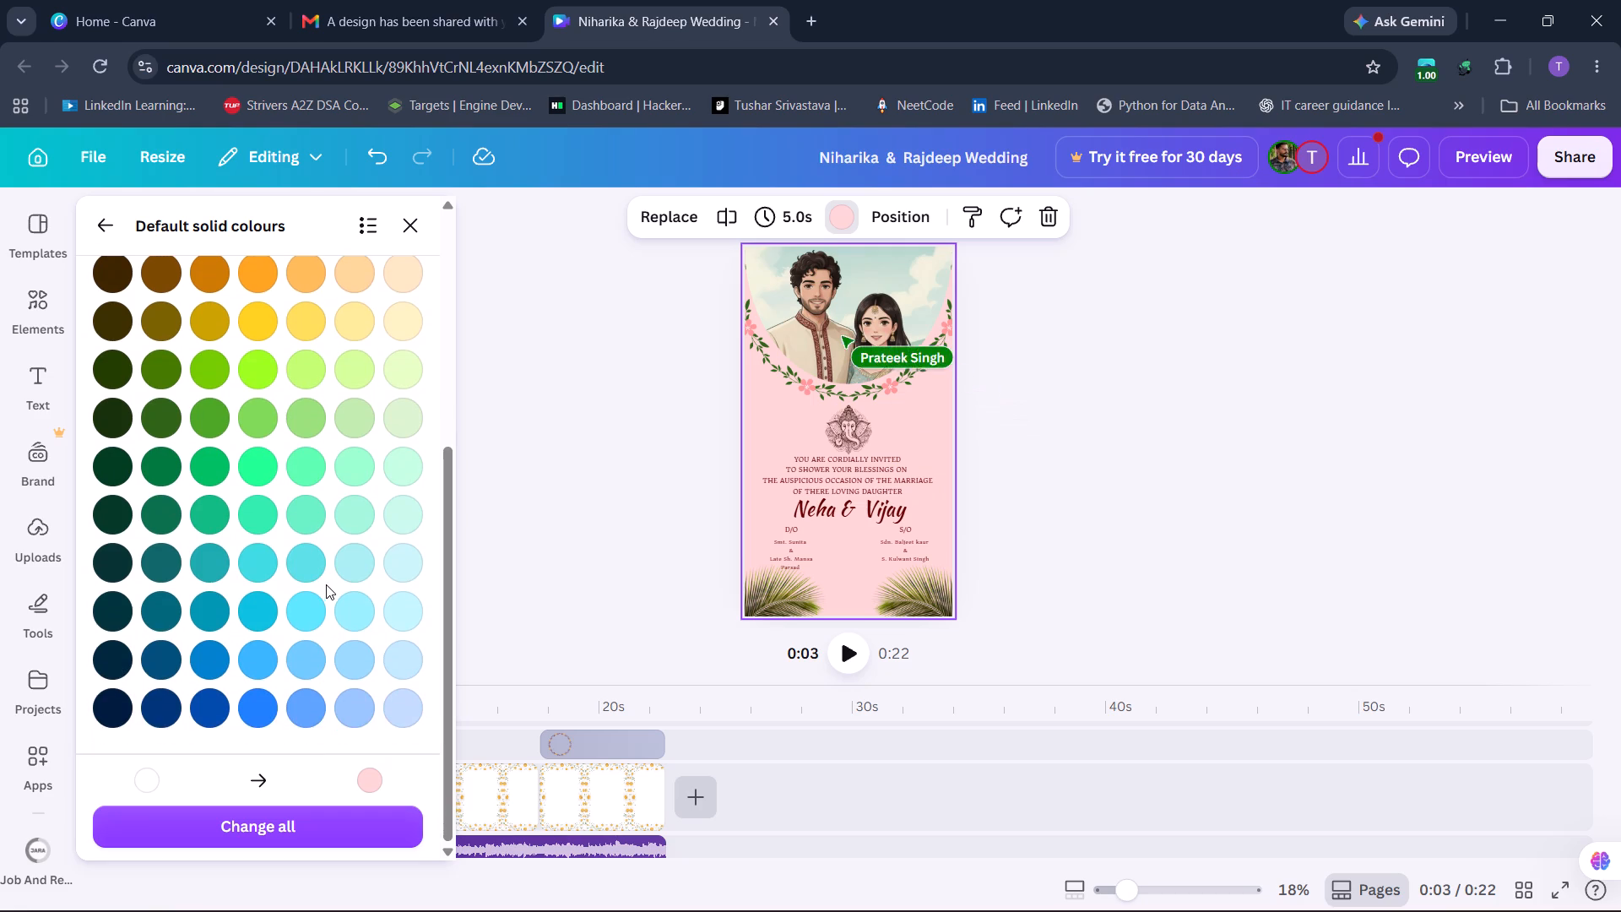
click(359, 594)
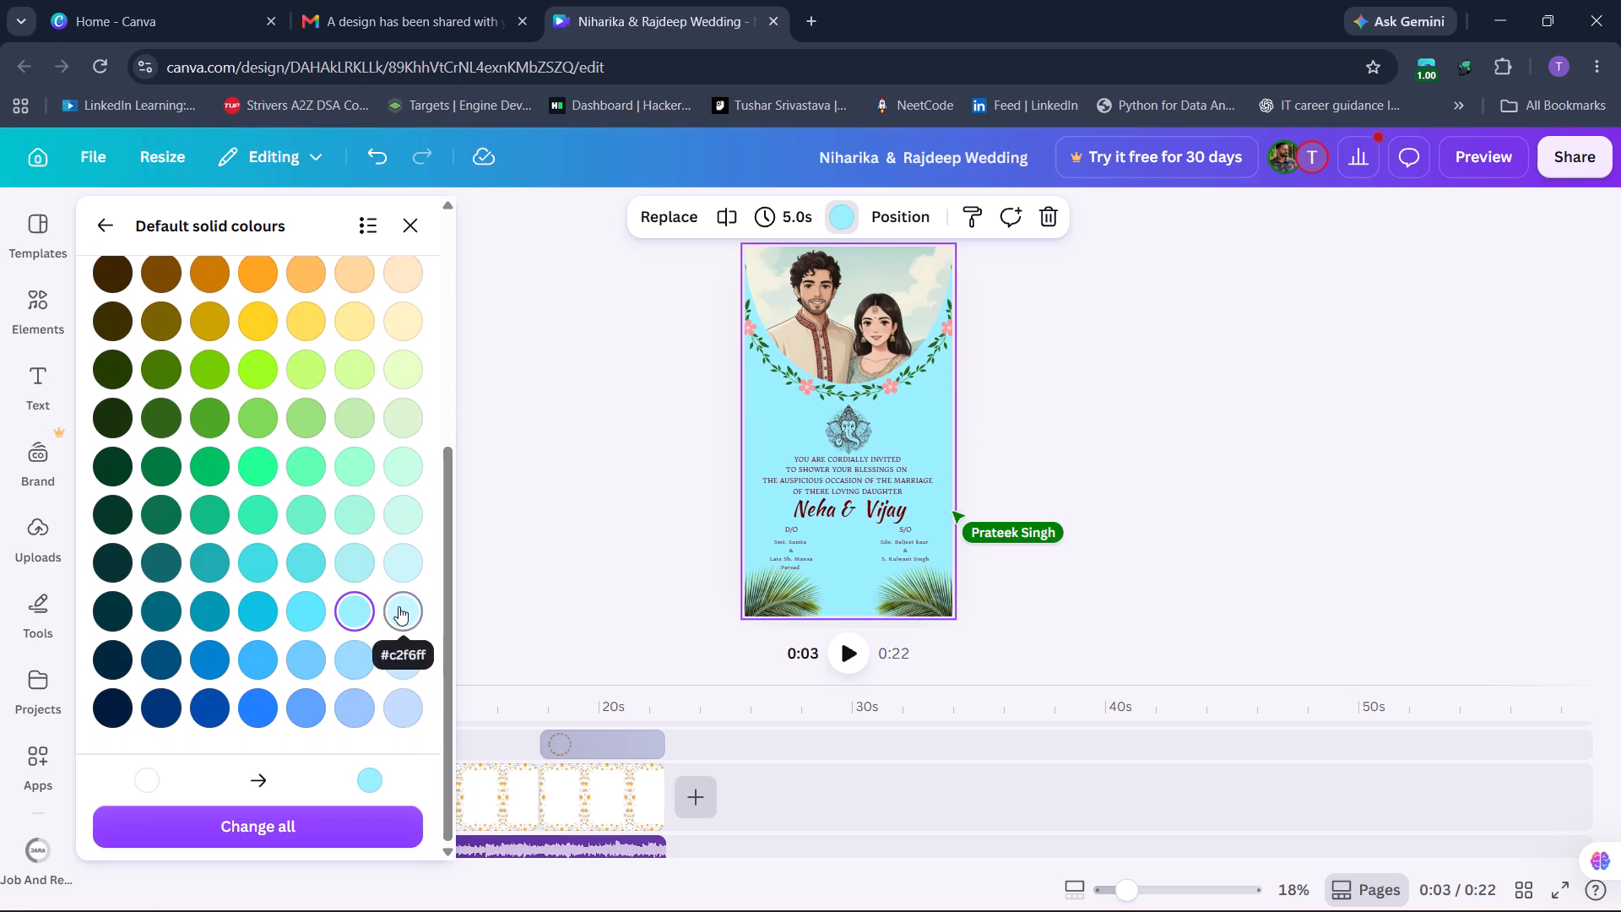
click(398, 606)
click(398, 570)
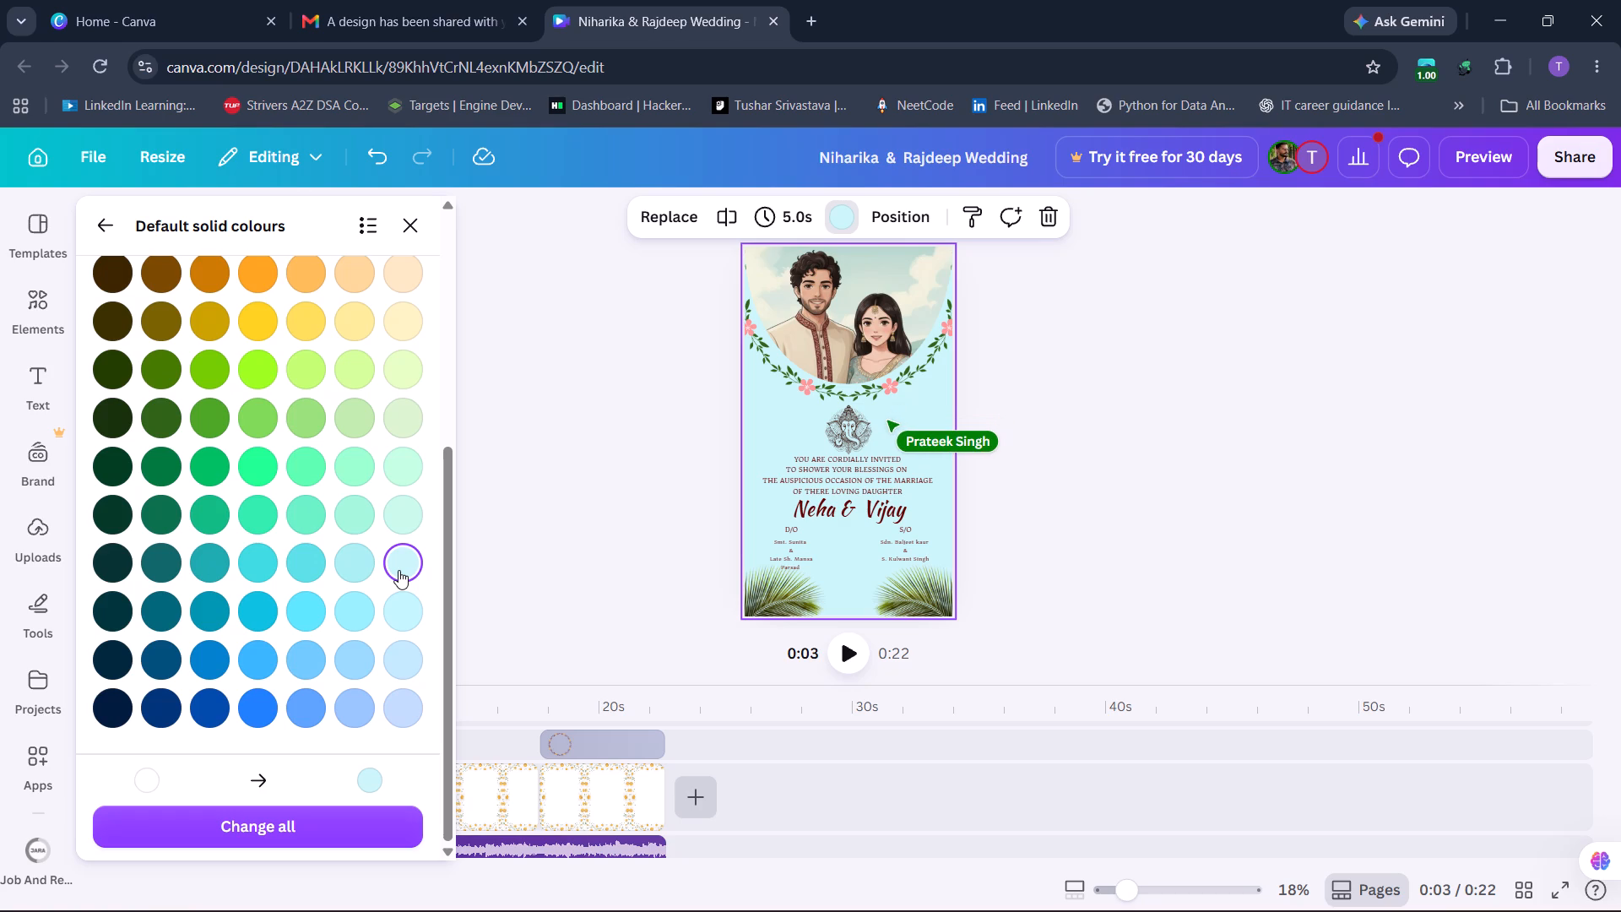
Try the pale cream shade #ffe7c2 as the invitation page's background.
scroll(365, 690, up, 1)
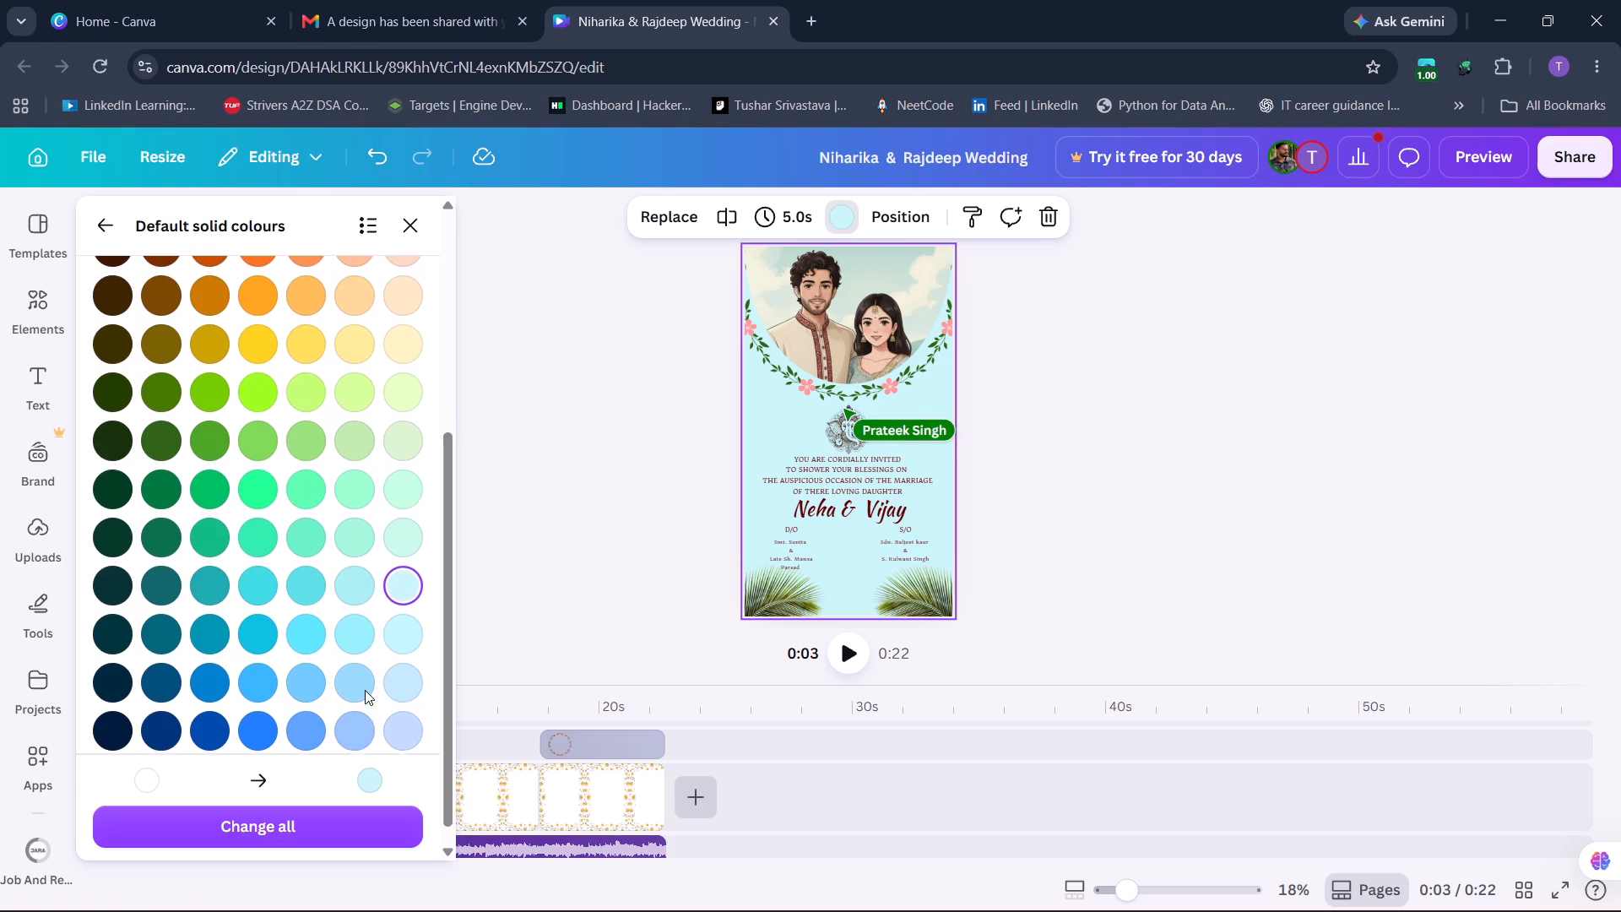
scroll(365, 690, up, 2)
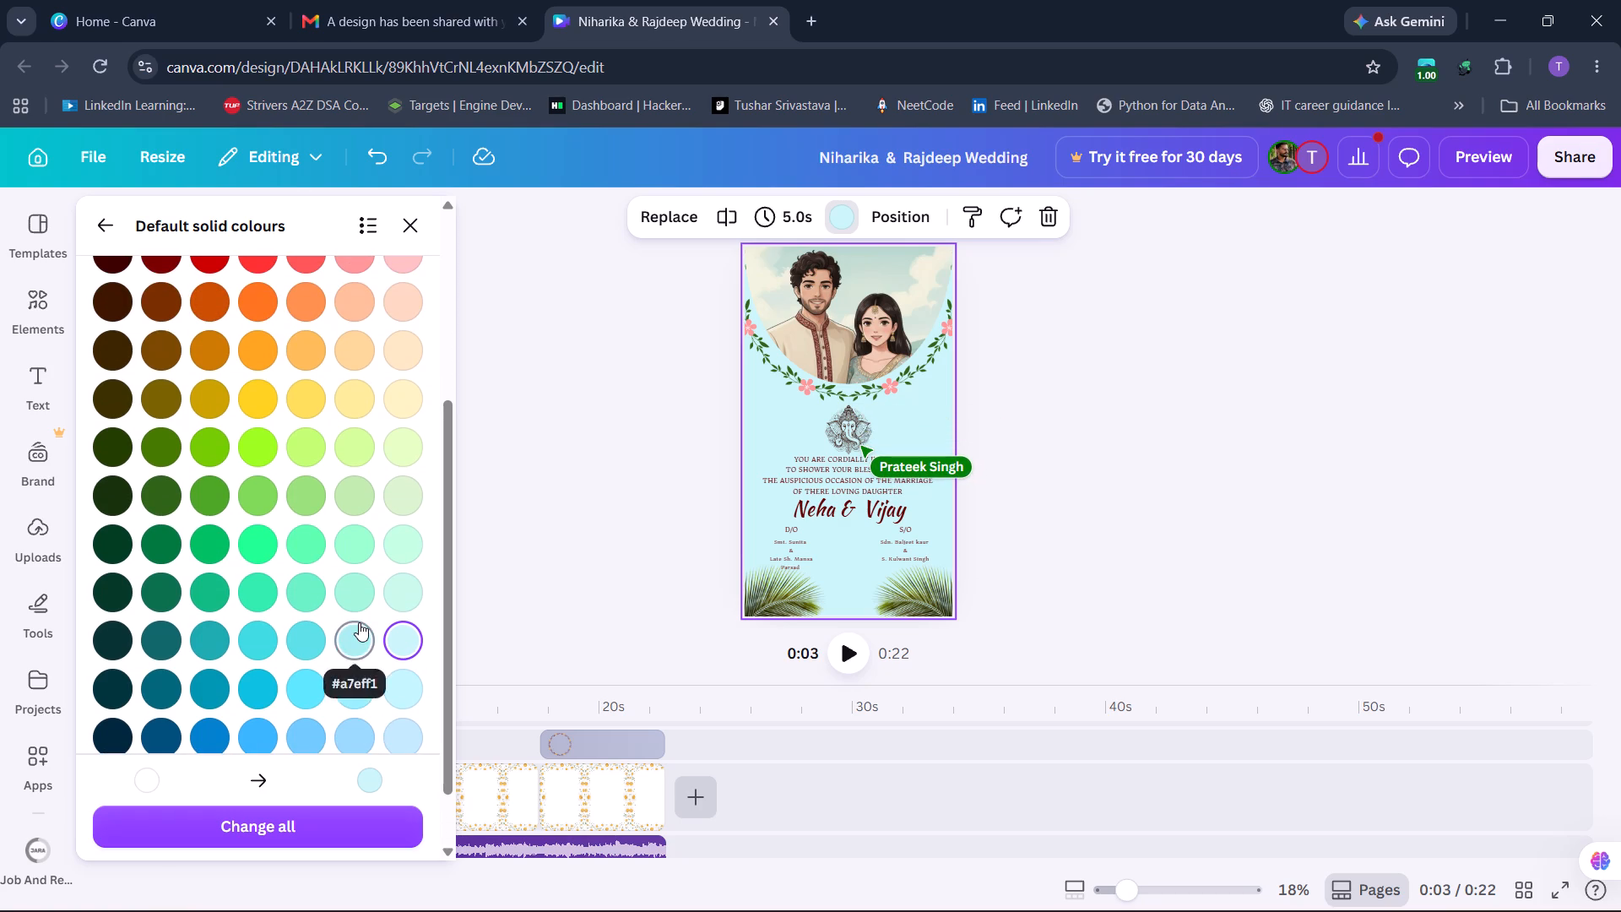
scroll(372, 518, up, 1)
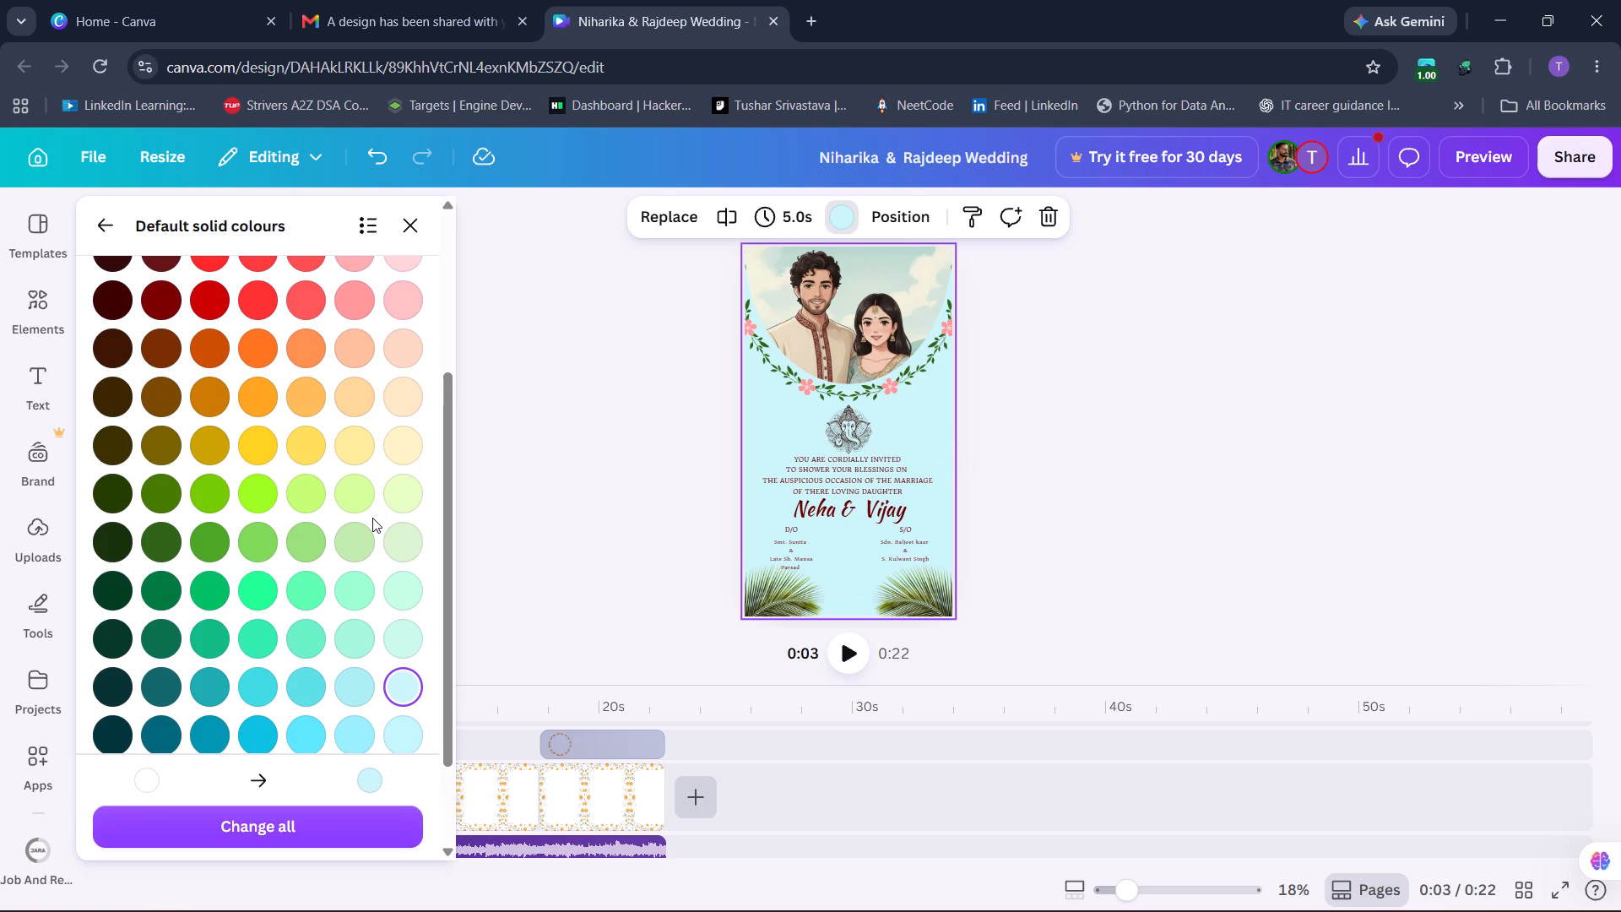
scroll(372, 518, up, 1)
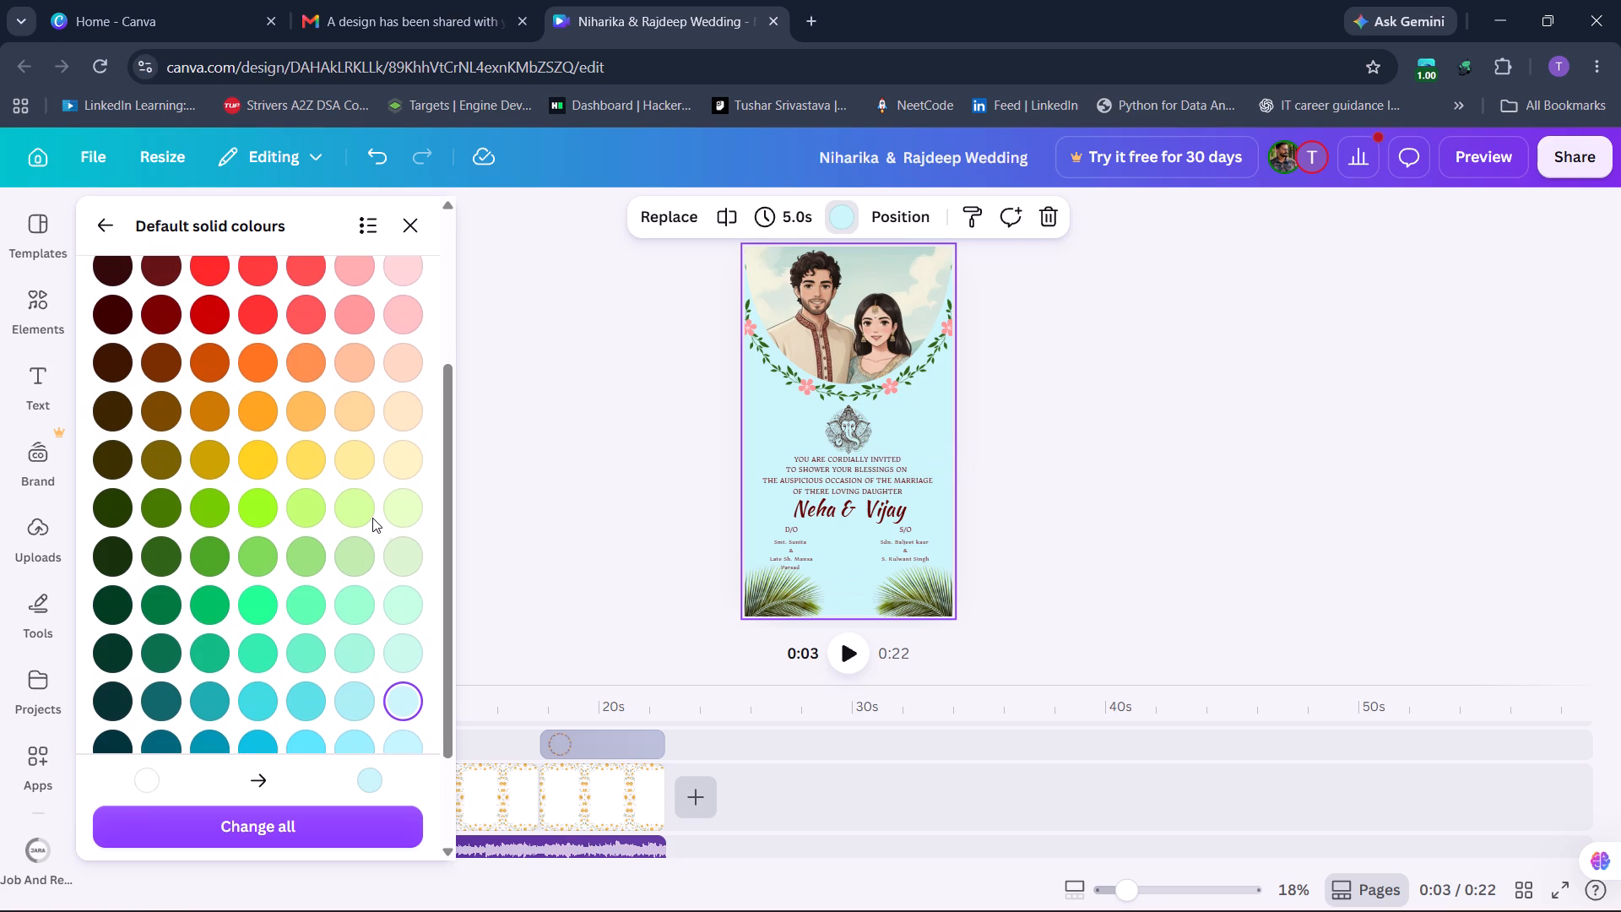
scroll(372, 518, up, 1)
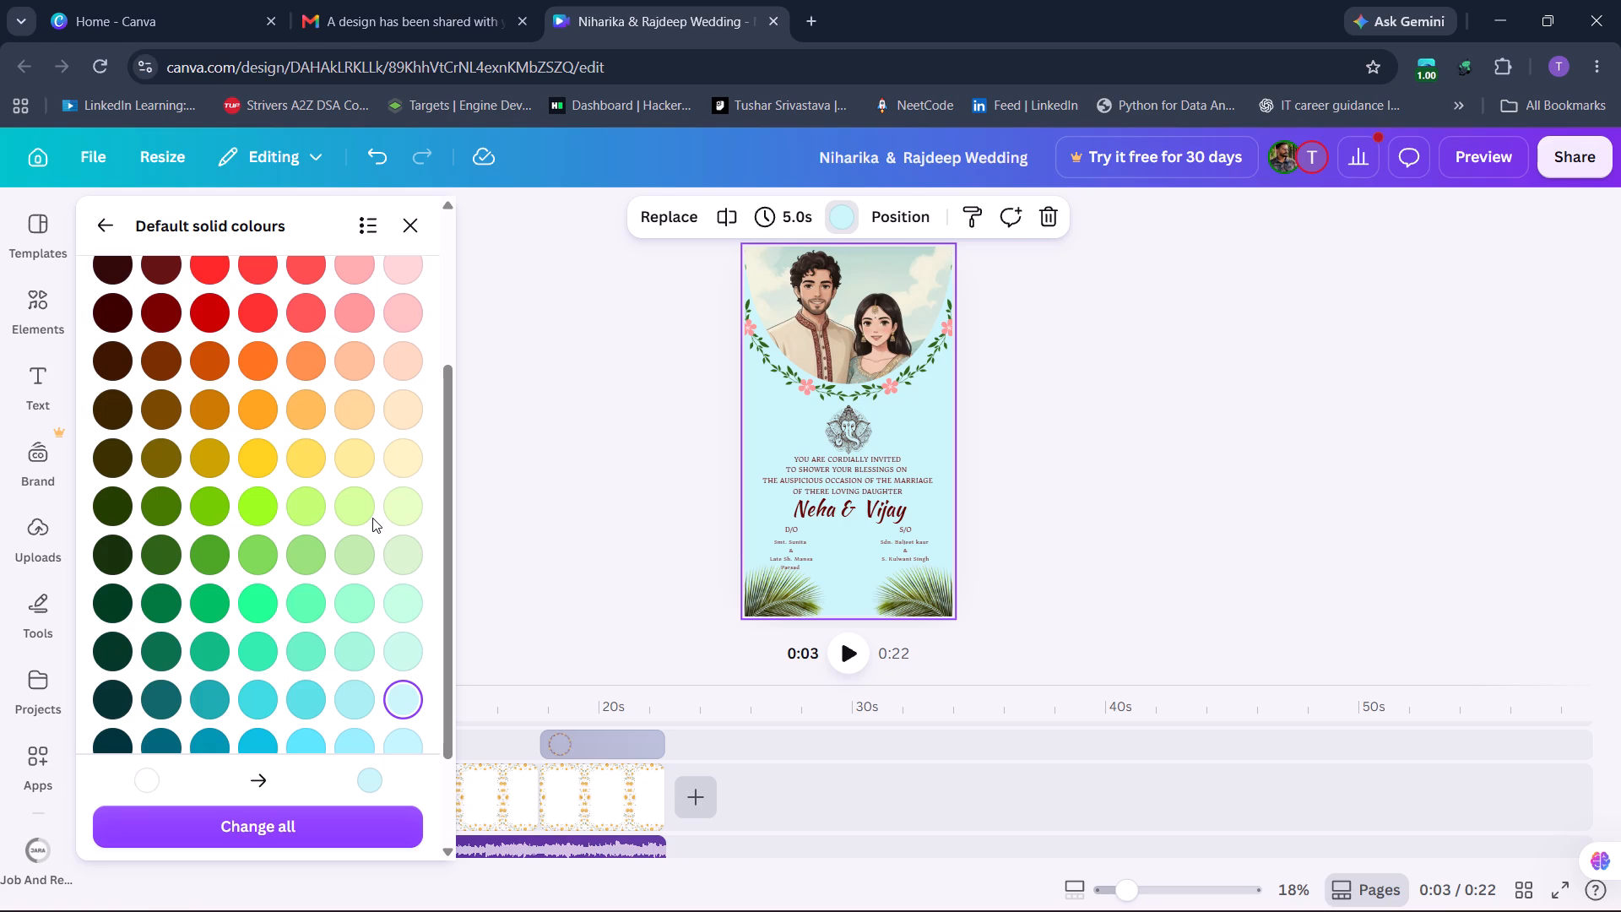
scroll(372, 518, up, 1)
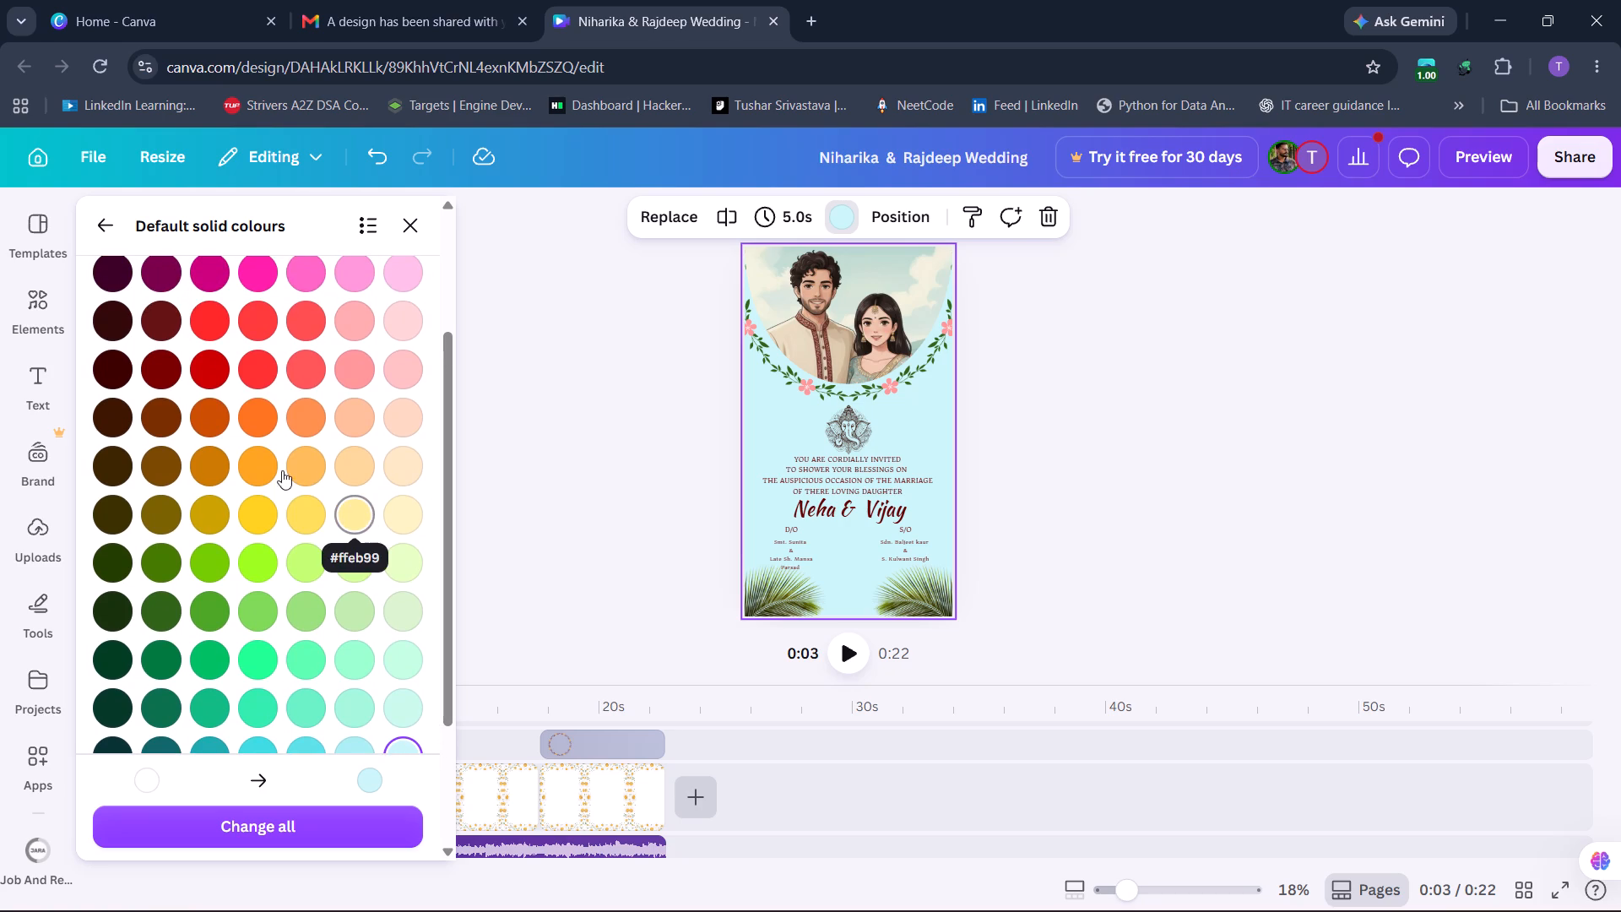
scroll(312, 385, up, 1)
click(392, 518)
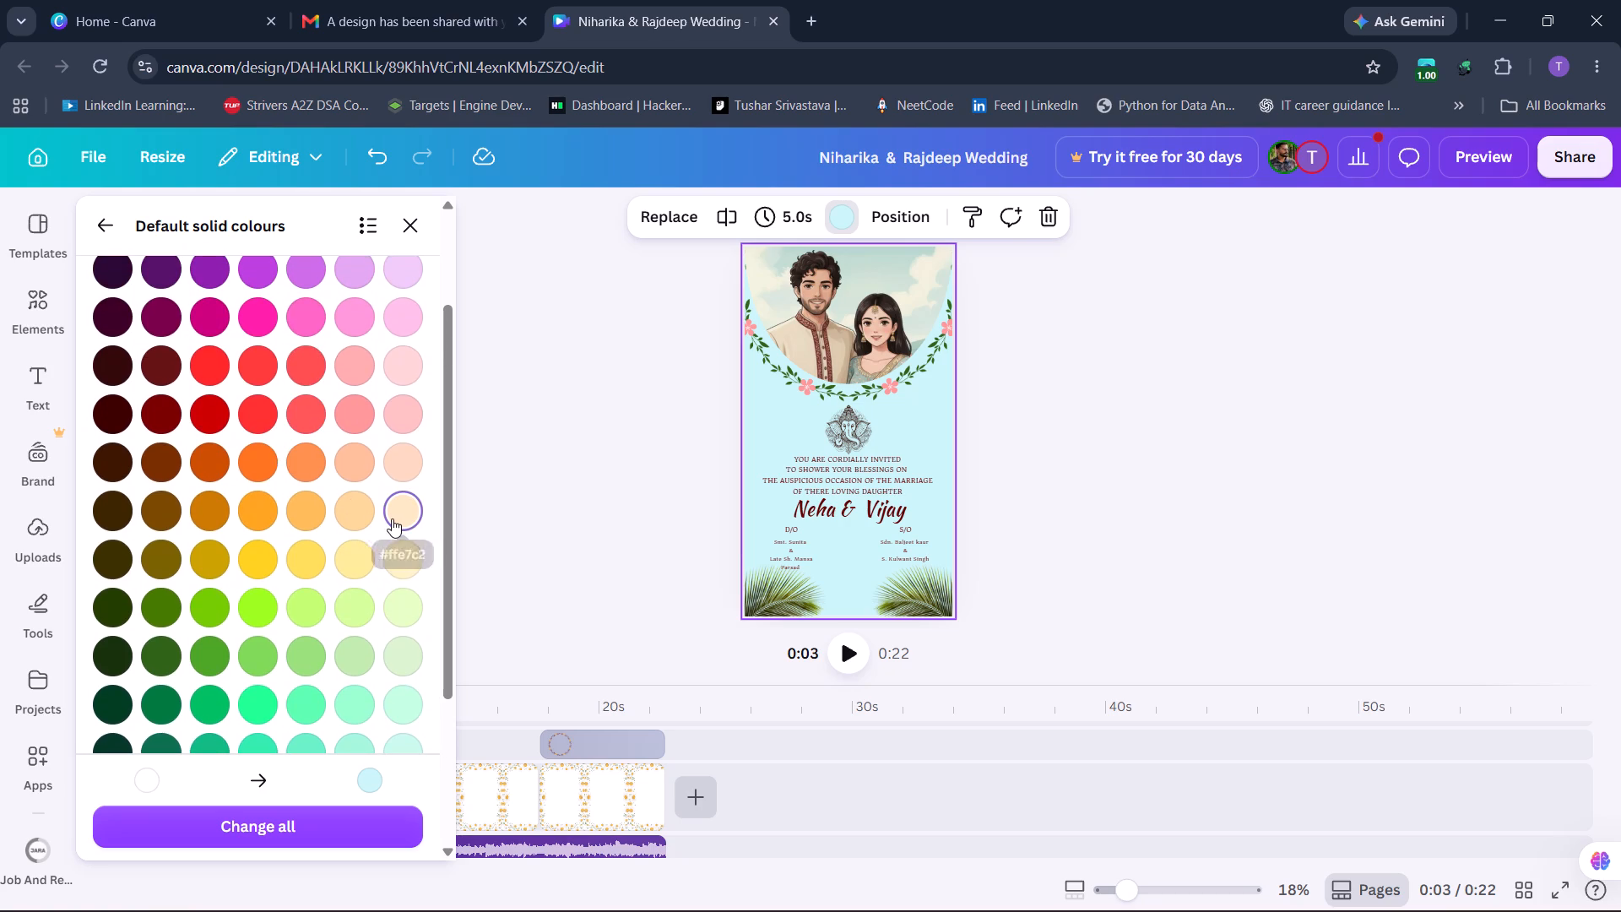
Set the invitation page's background to pale pink #ffd6d6.
scroll(397, 372, up, 1)
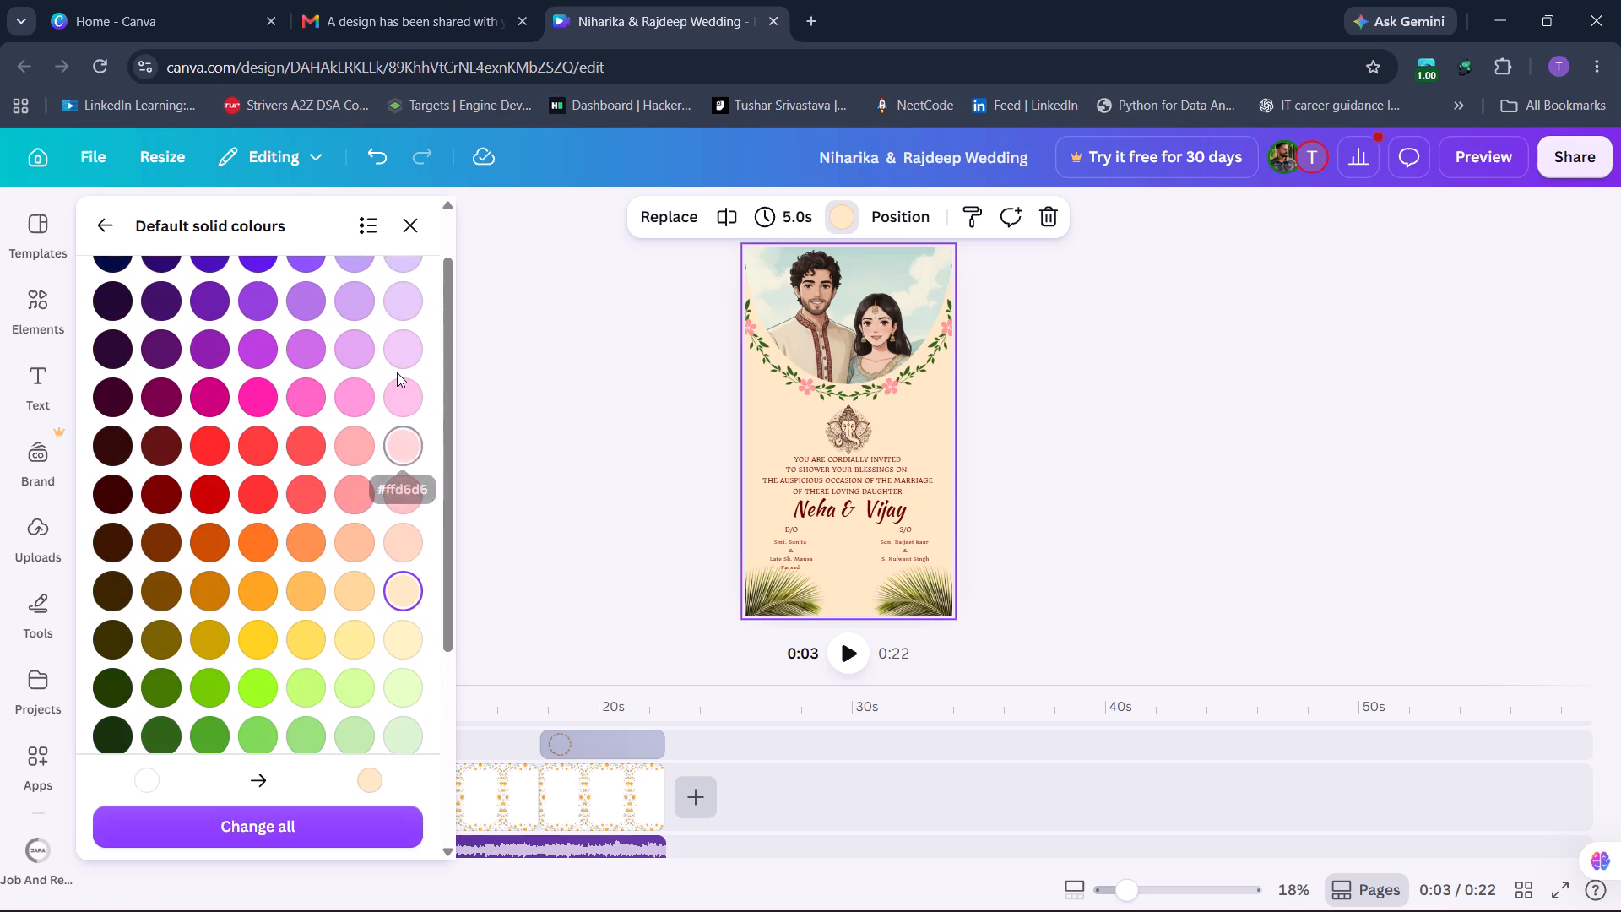
scroll(397, 372, up, 1)
click(399, 436)
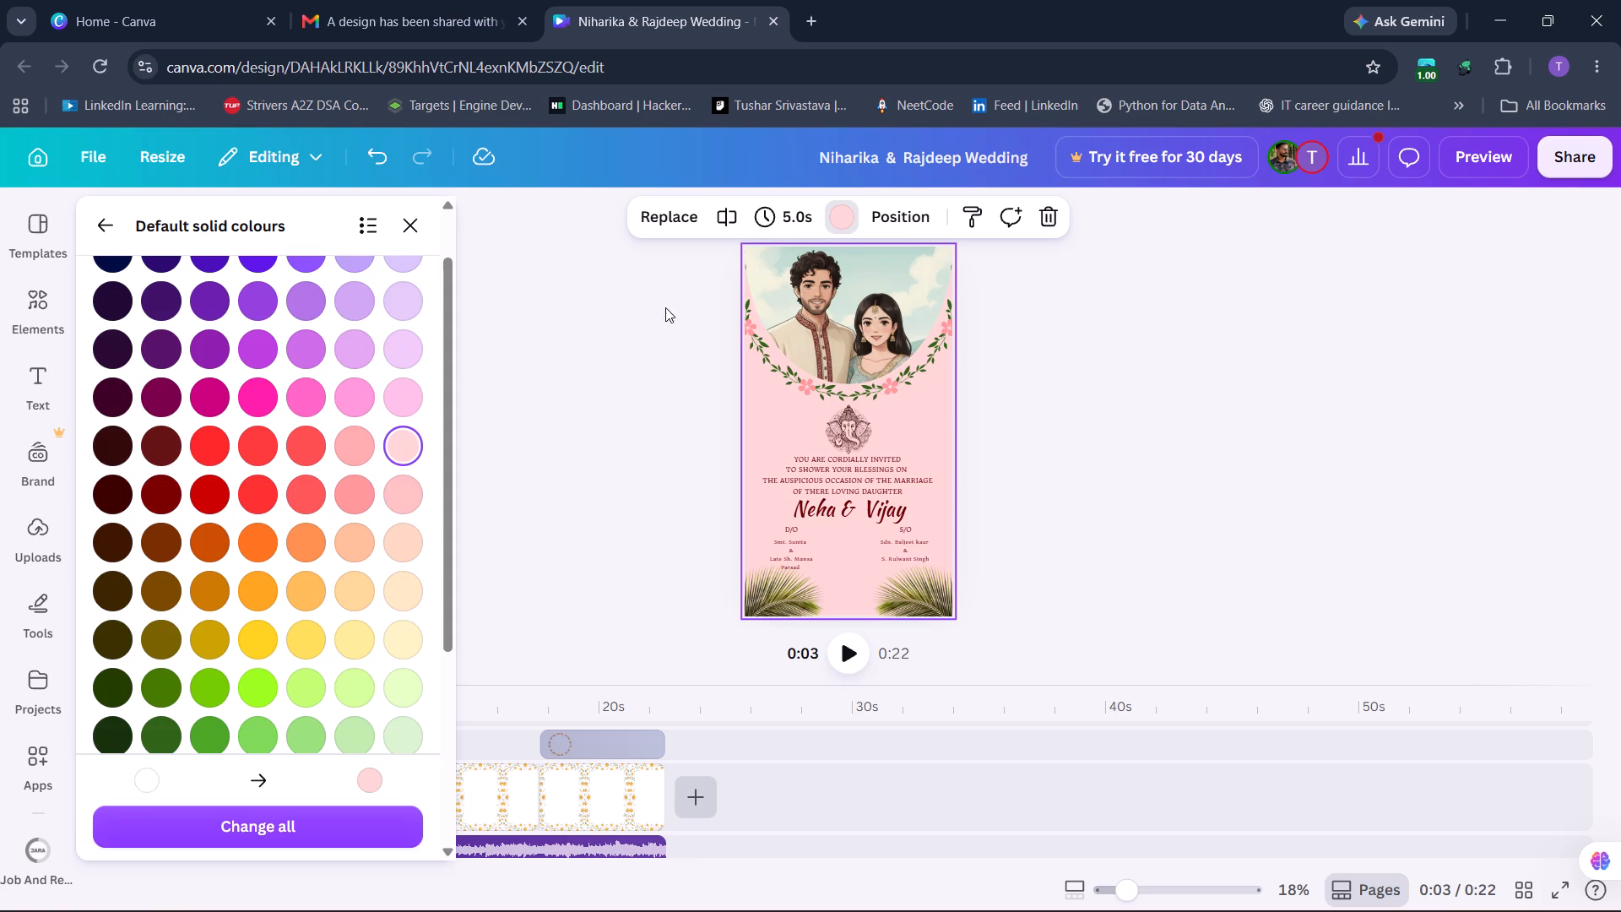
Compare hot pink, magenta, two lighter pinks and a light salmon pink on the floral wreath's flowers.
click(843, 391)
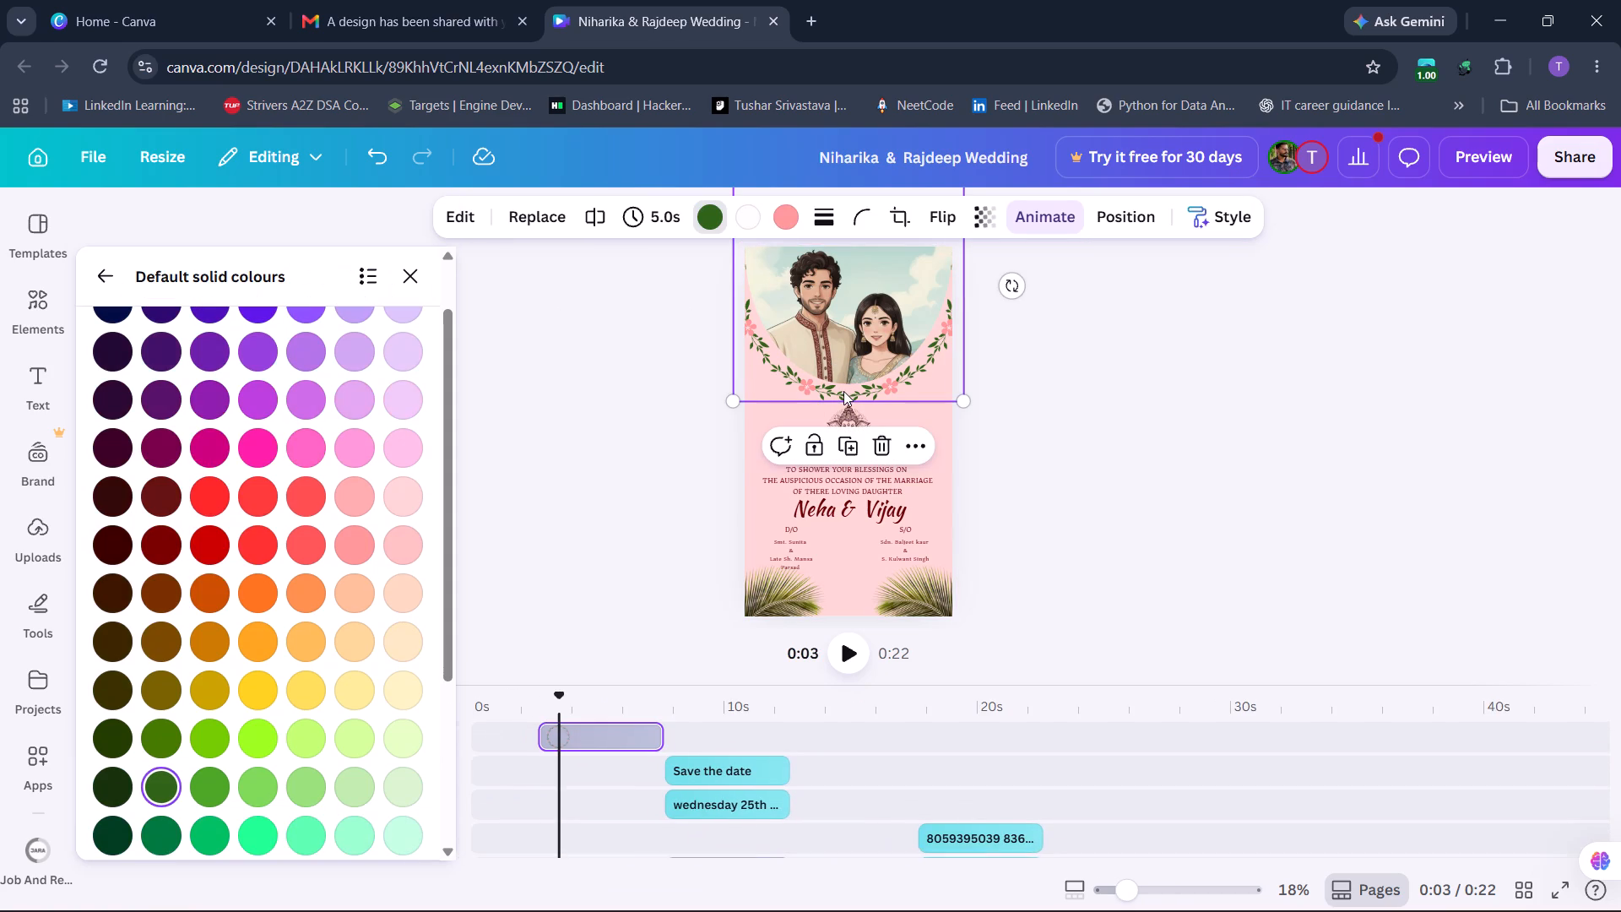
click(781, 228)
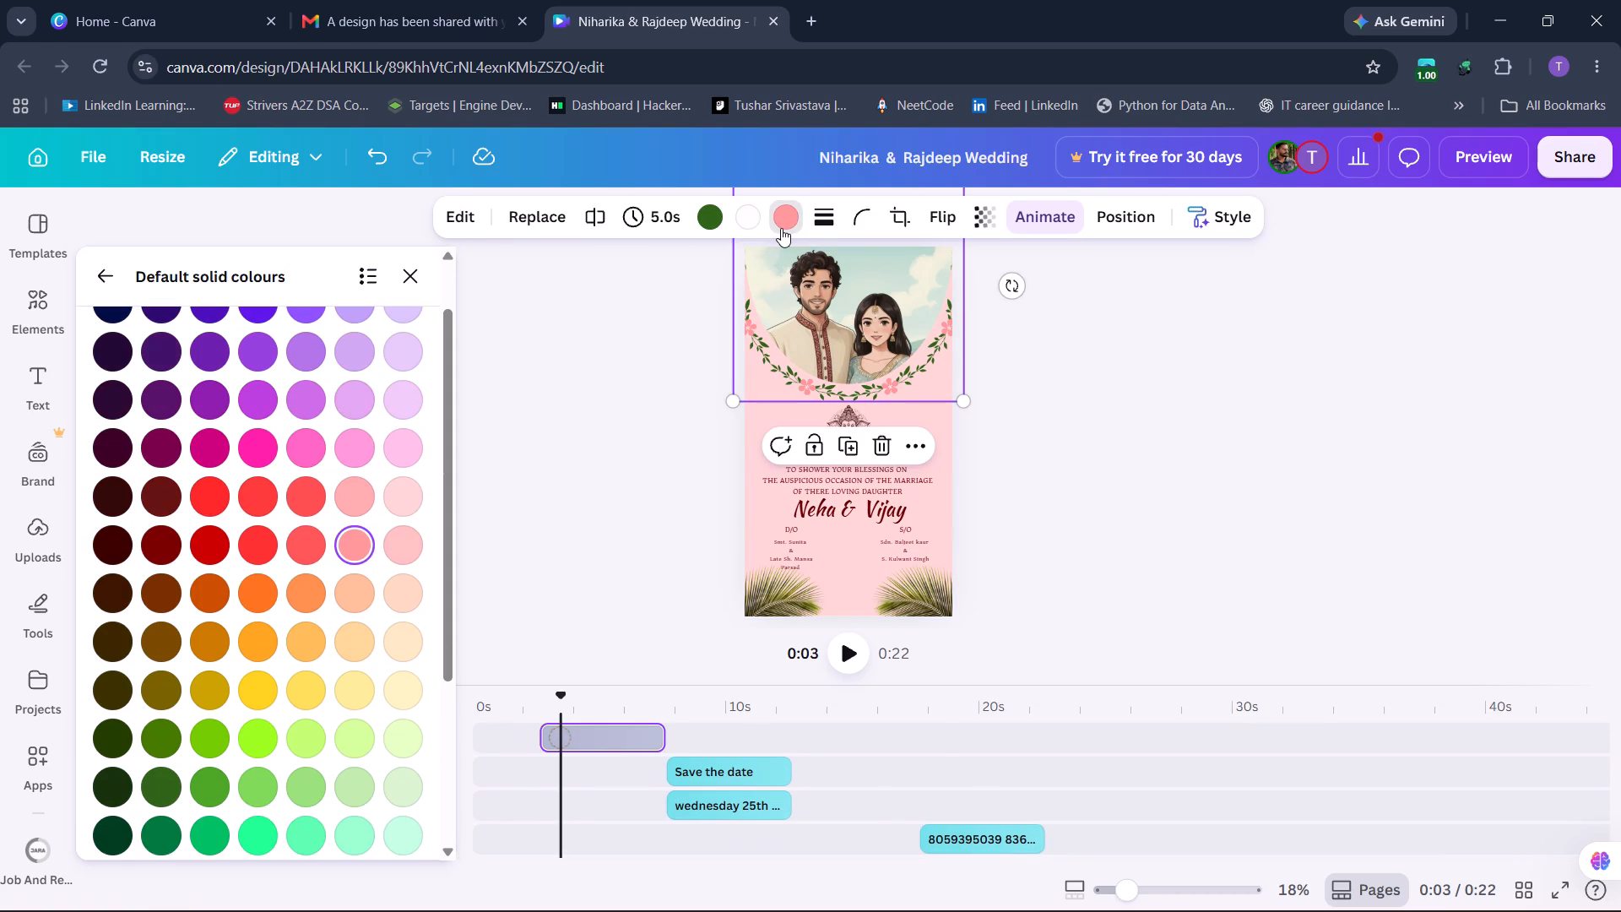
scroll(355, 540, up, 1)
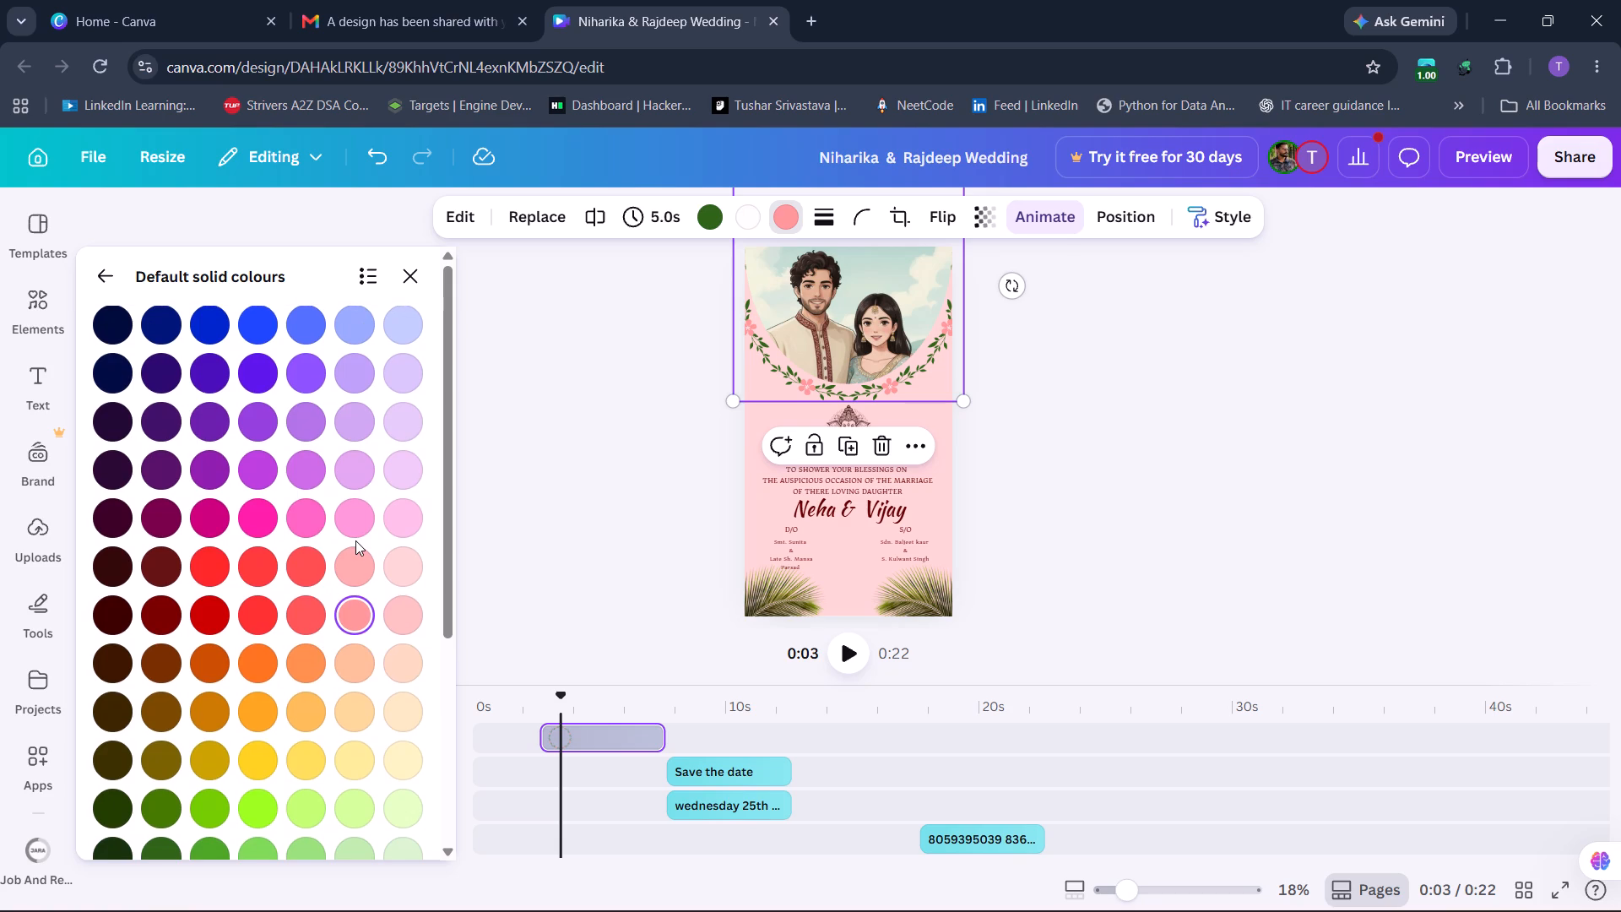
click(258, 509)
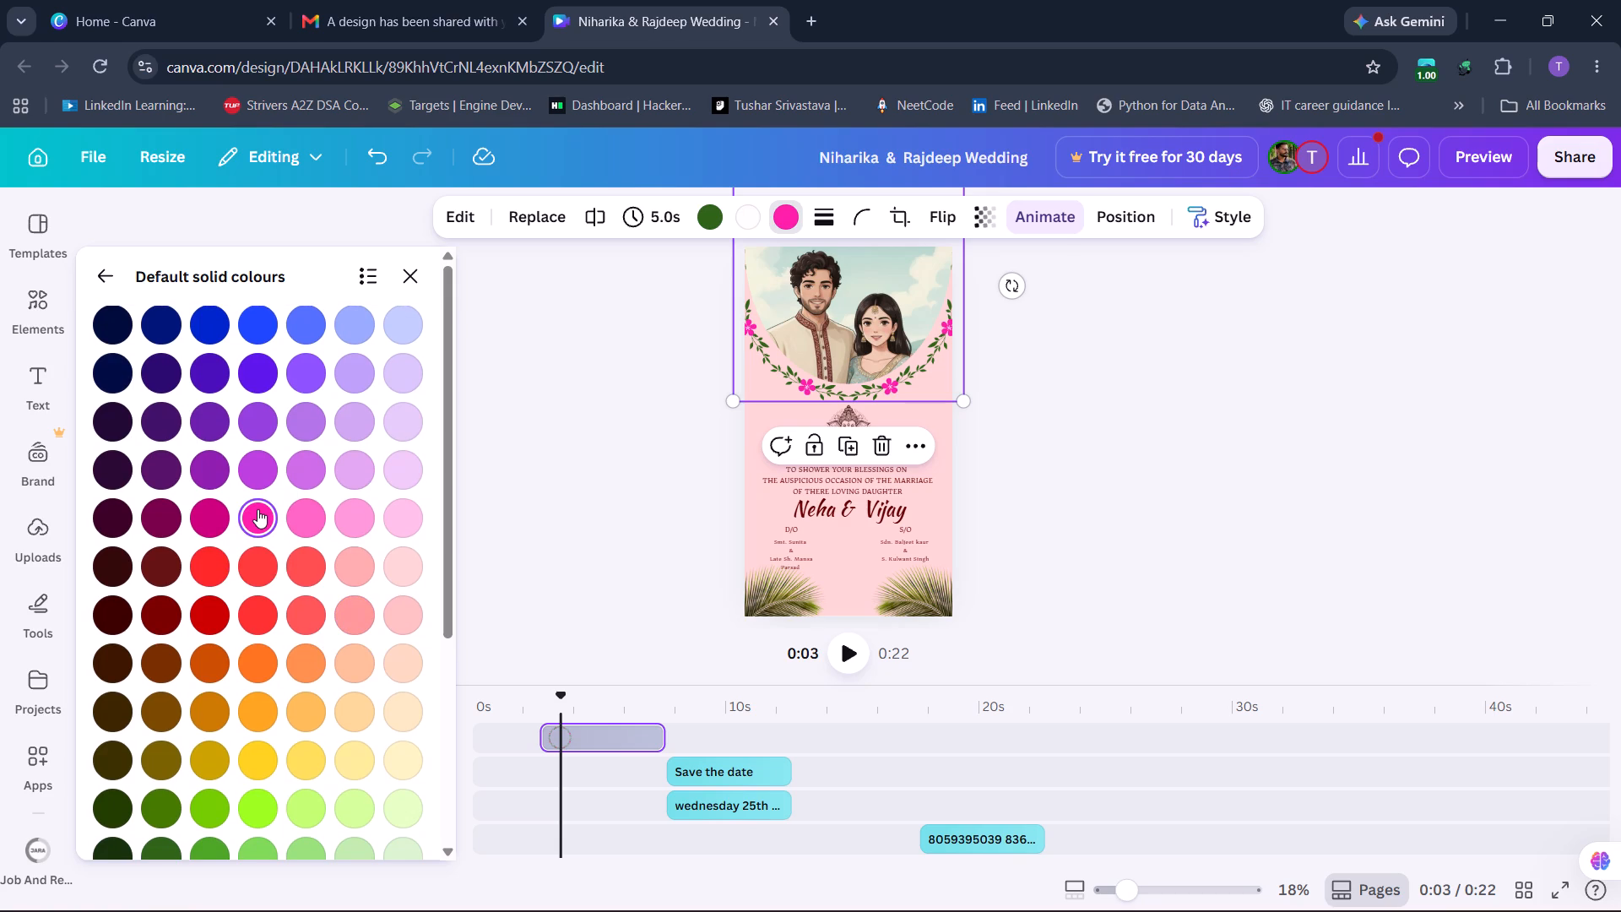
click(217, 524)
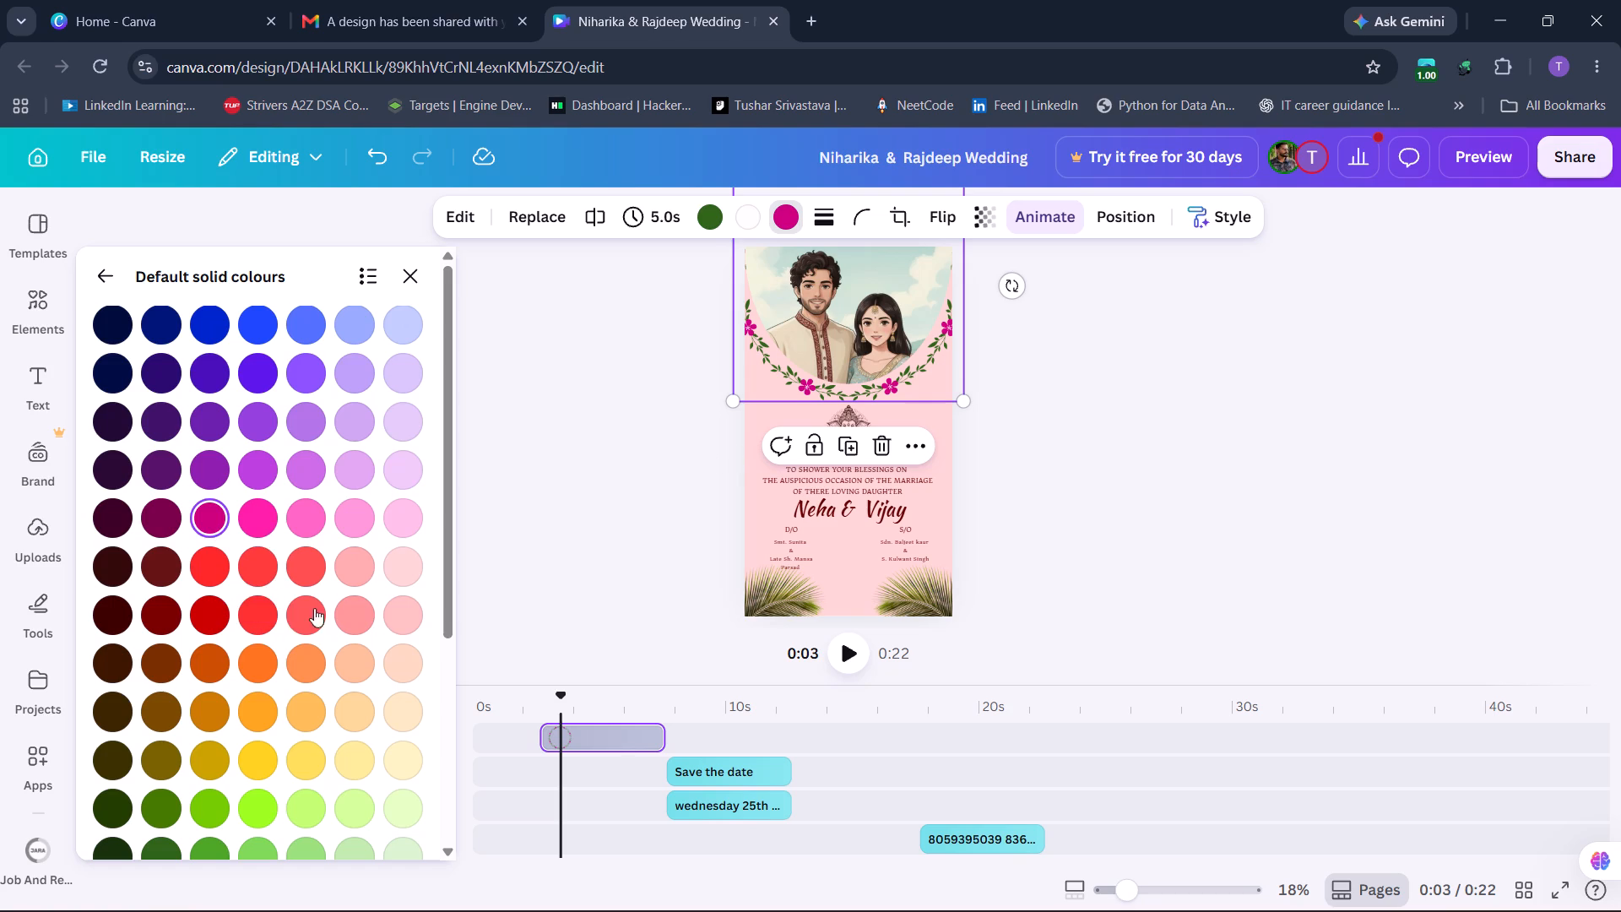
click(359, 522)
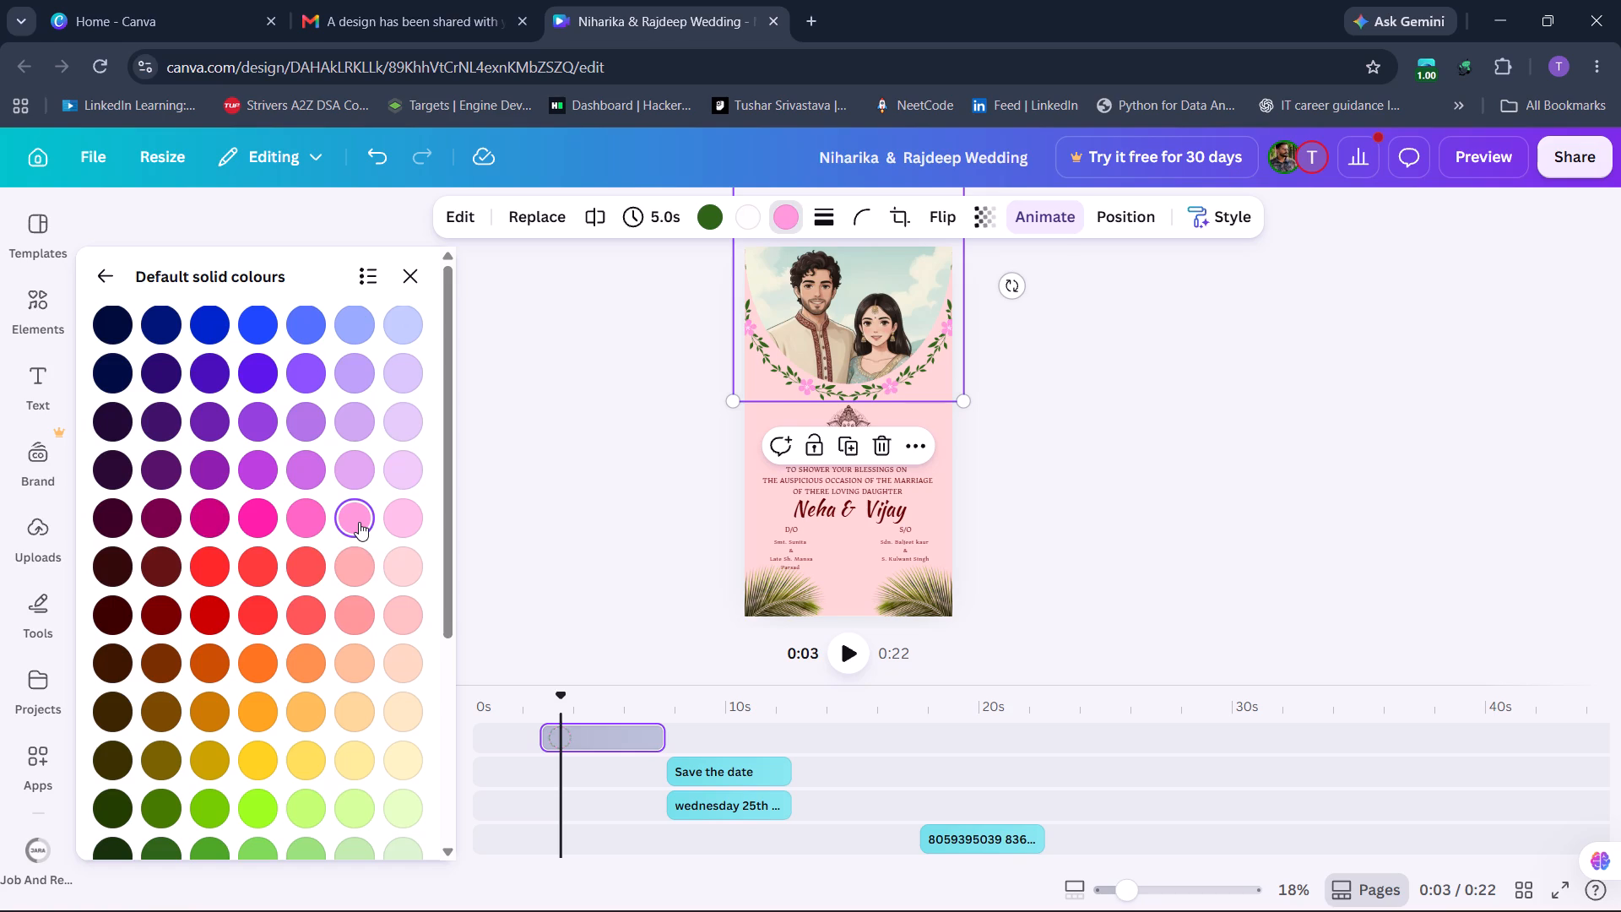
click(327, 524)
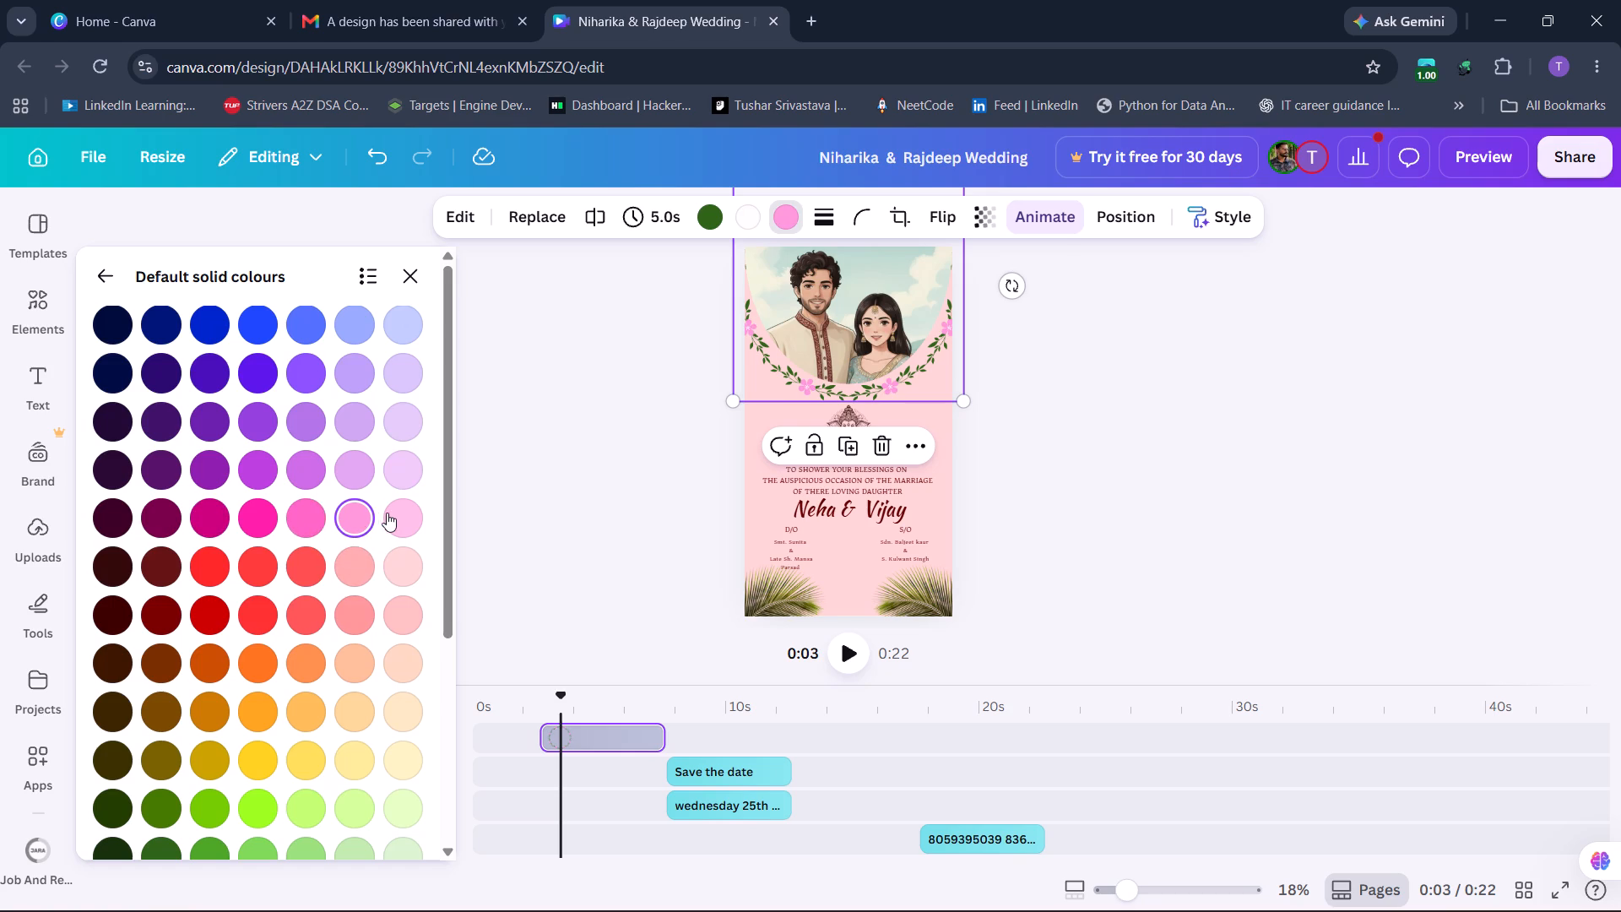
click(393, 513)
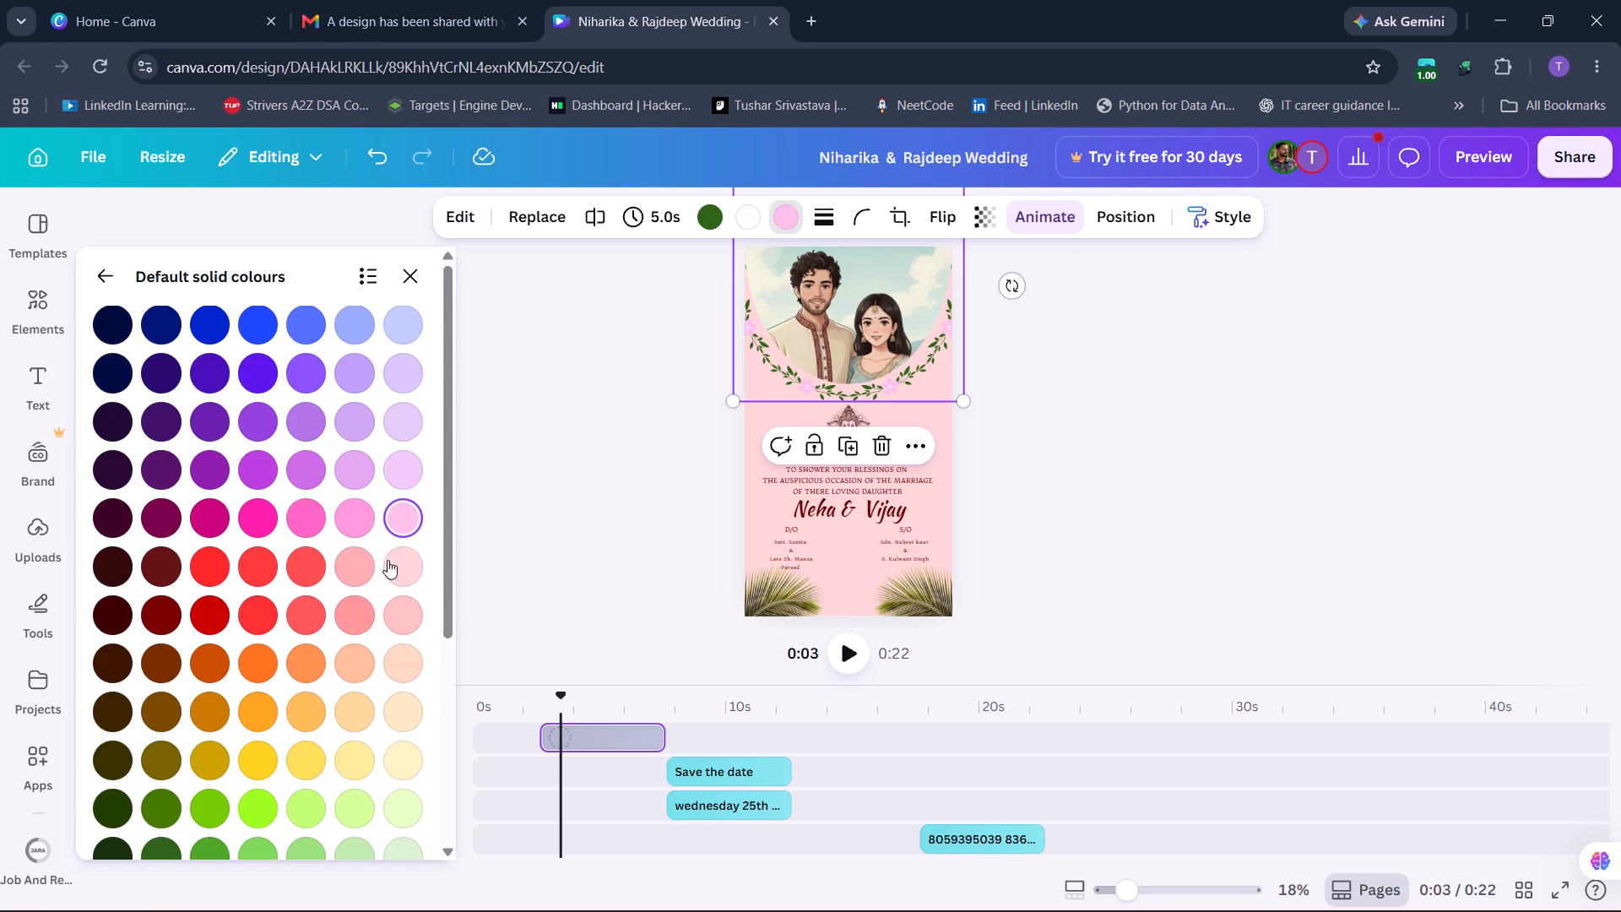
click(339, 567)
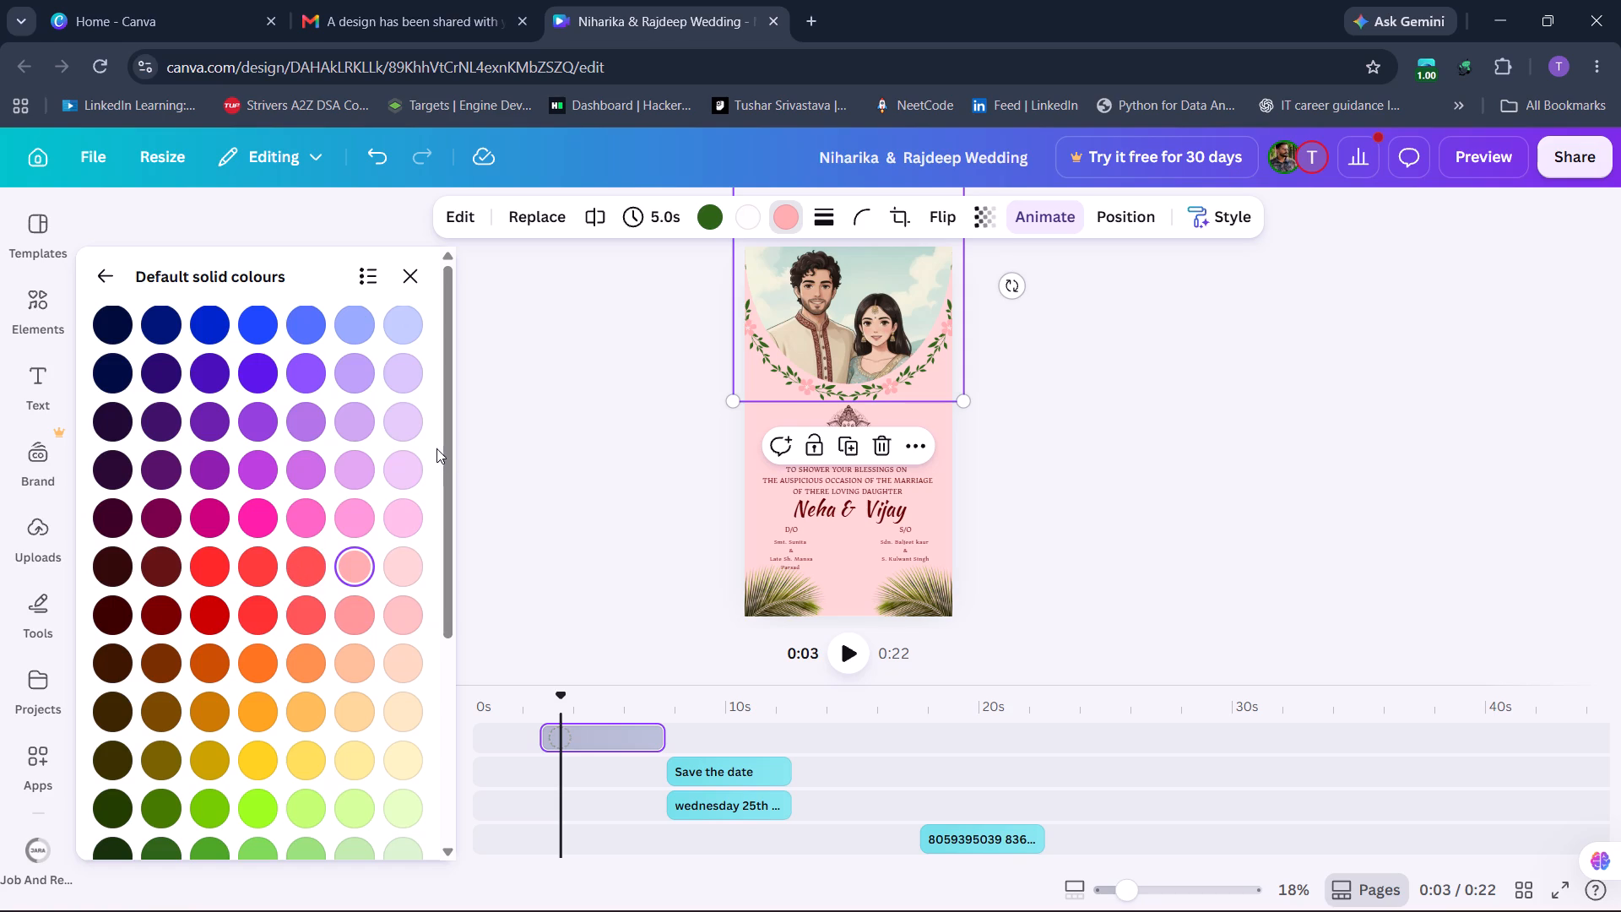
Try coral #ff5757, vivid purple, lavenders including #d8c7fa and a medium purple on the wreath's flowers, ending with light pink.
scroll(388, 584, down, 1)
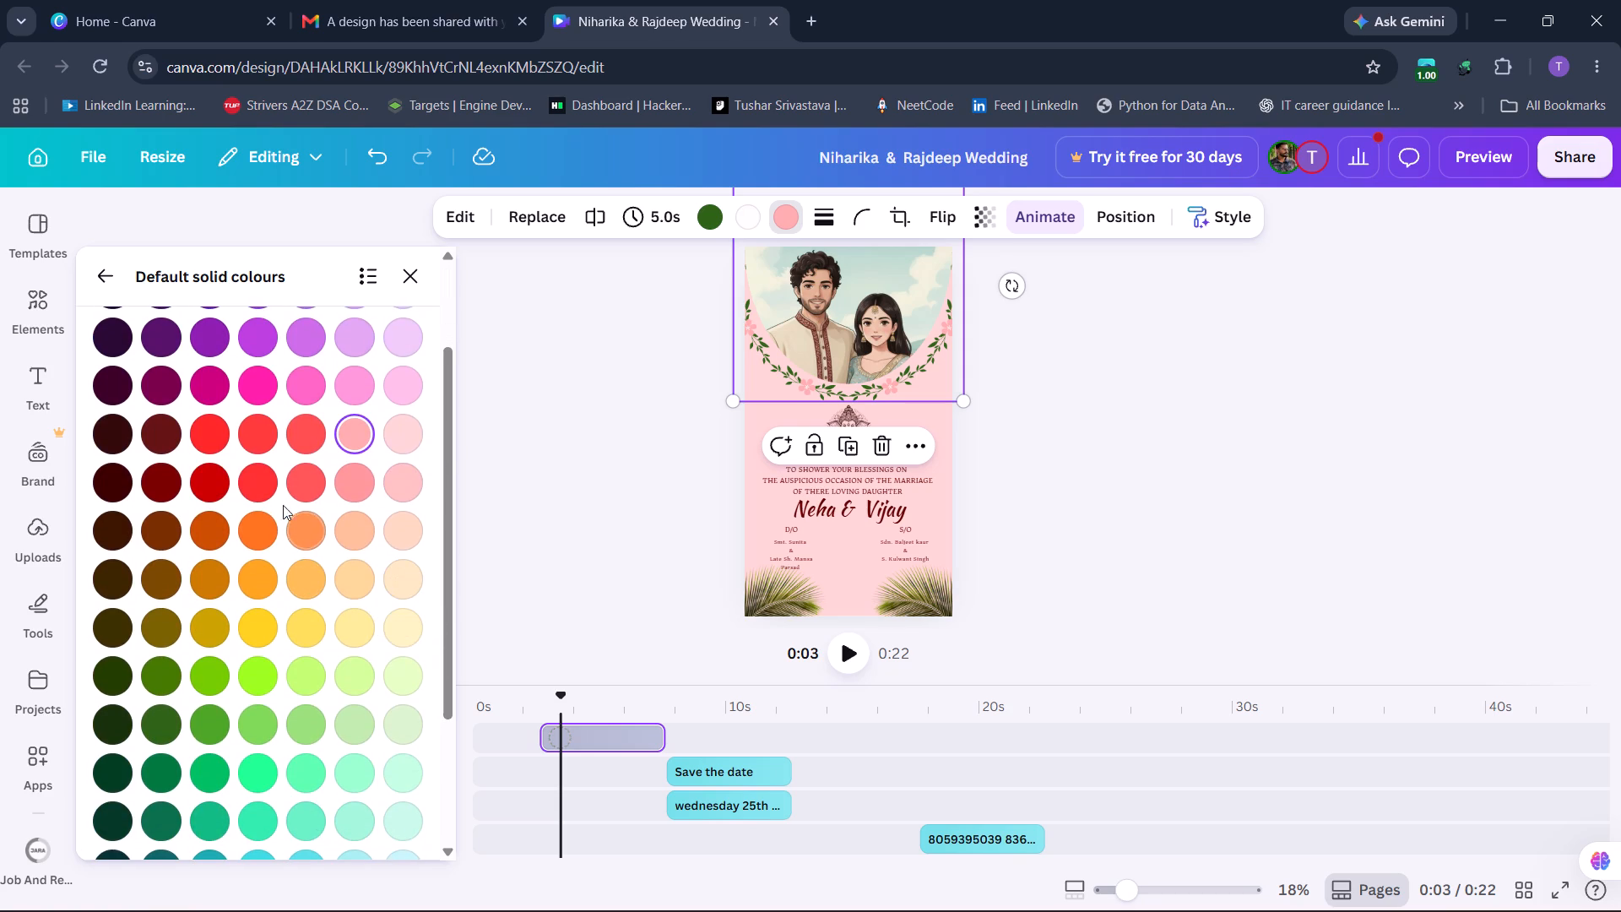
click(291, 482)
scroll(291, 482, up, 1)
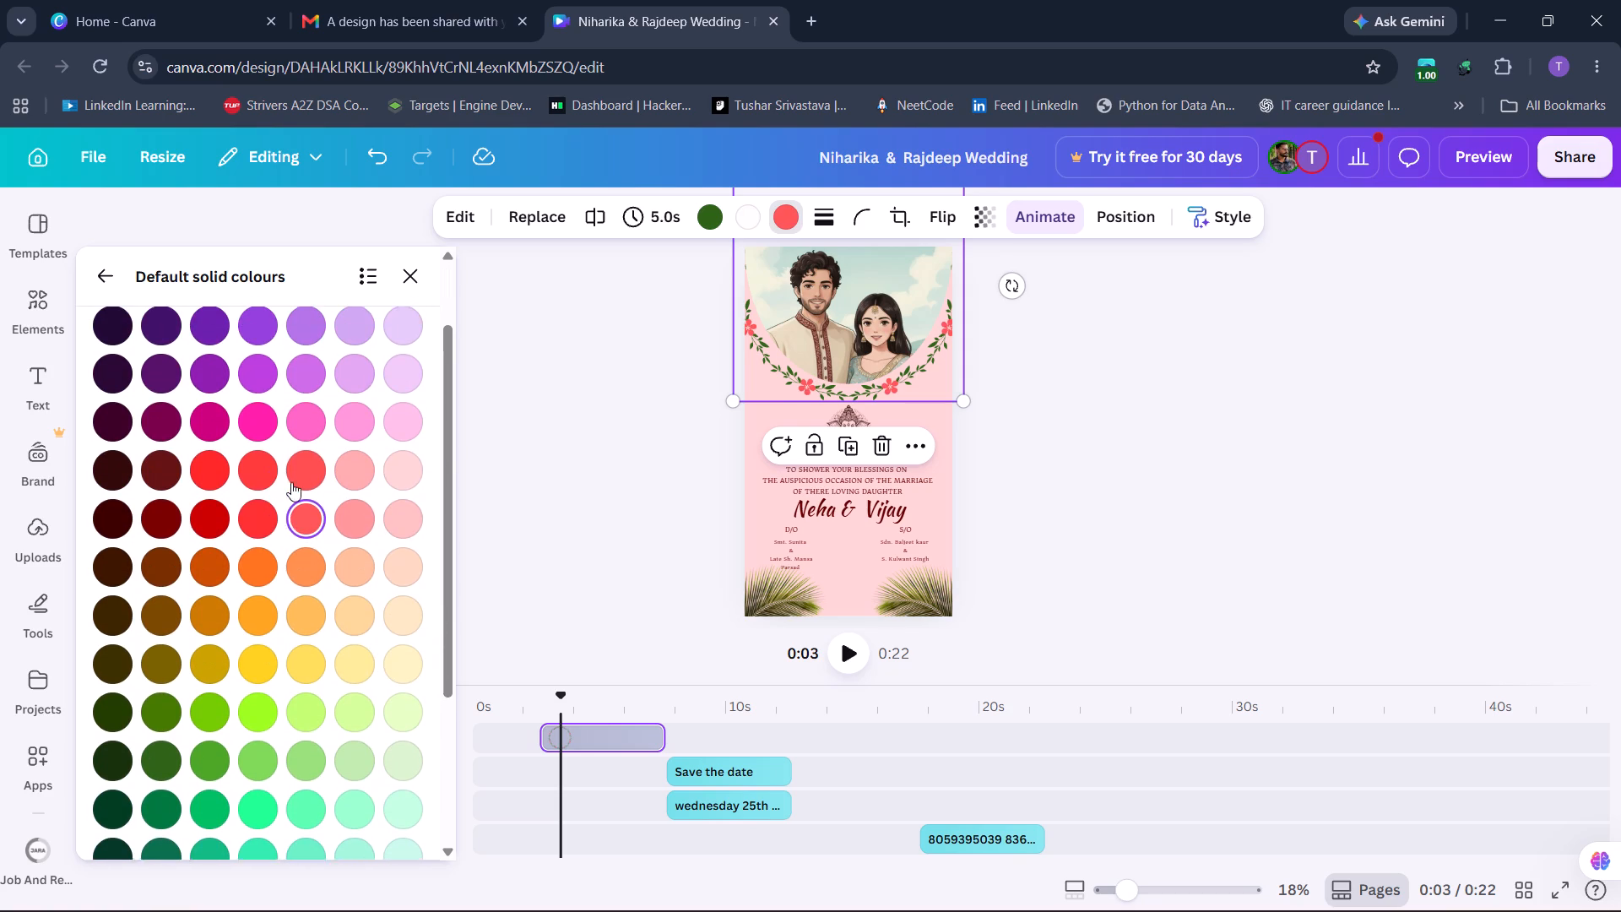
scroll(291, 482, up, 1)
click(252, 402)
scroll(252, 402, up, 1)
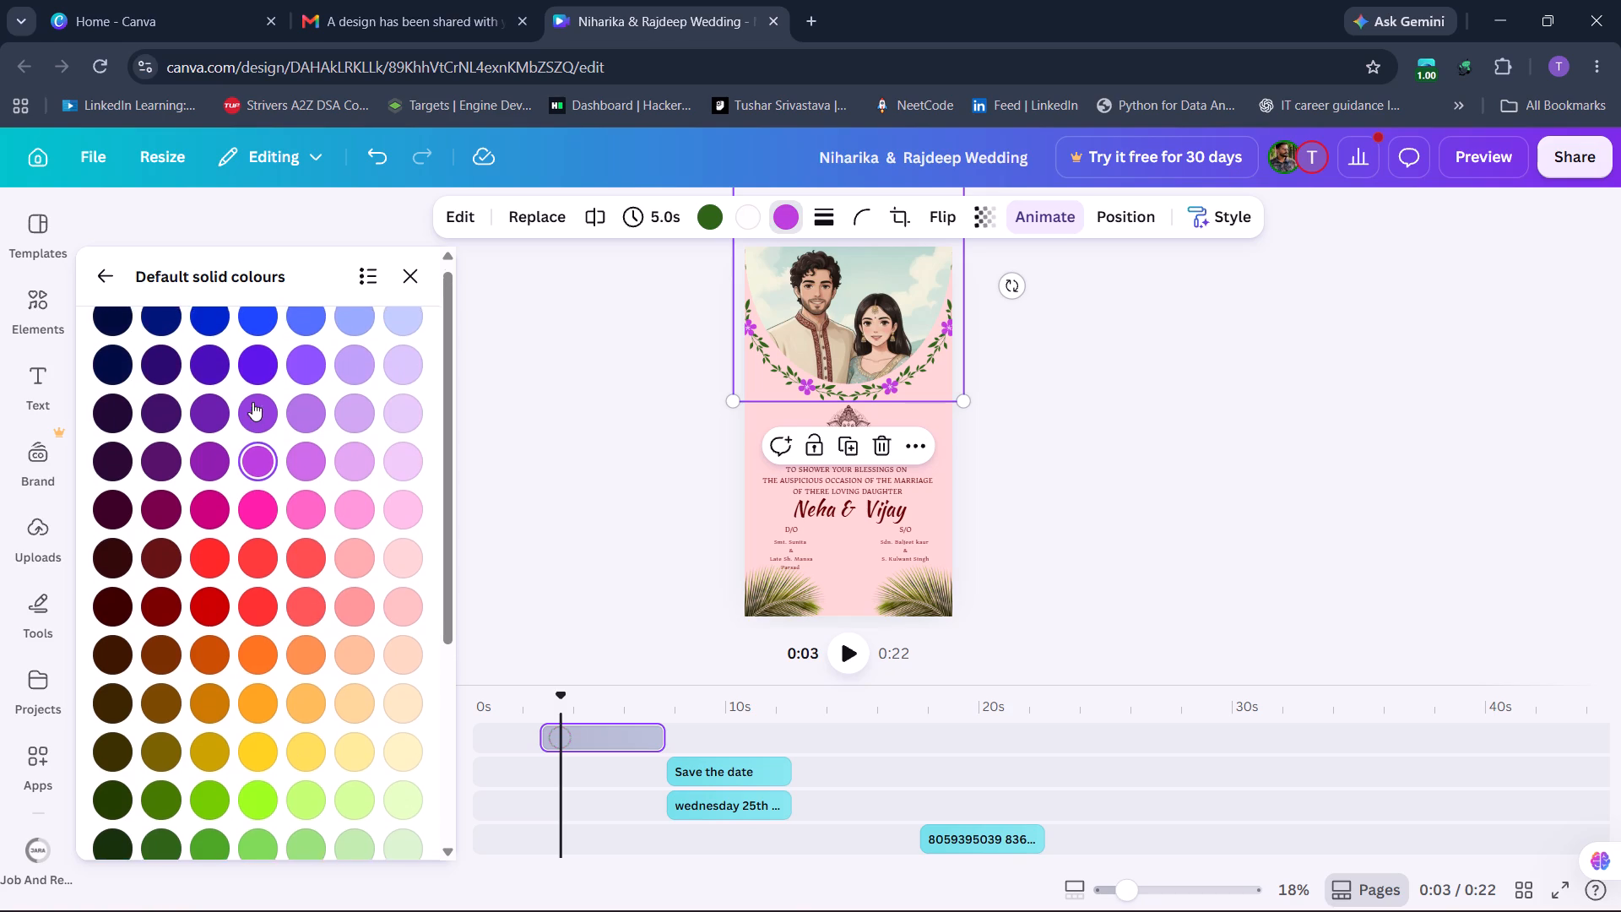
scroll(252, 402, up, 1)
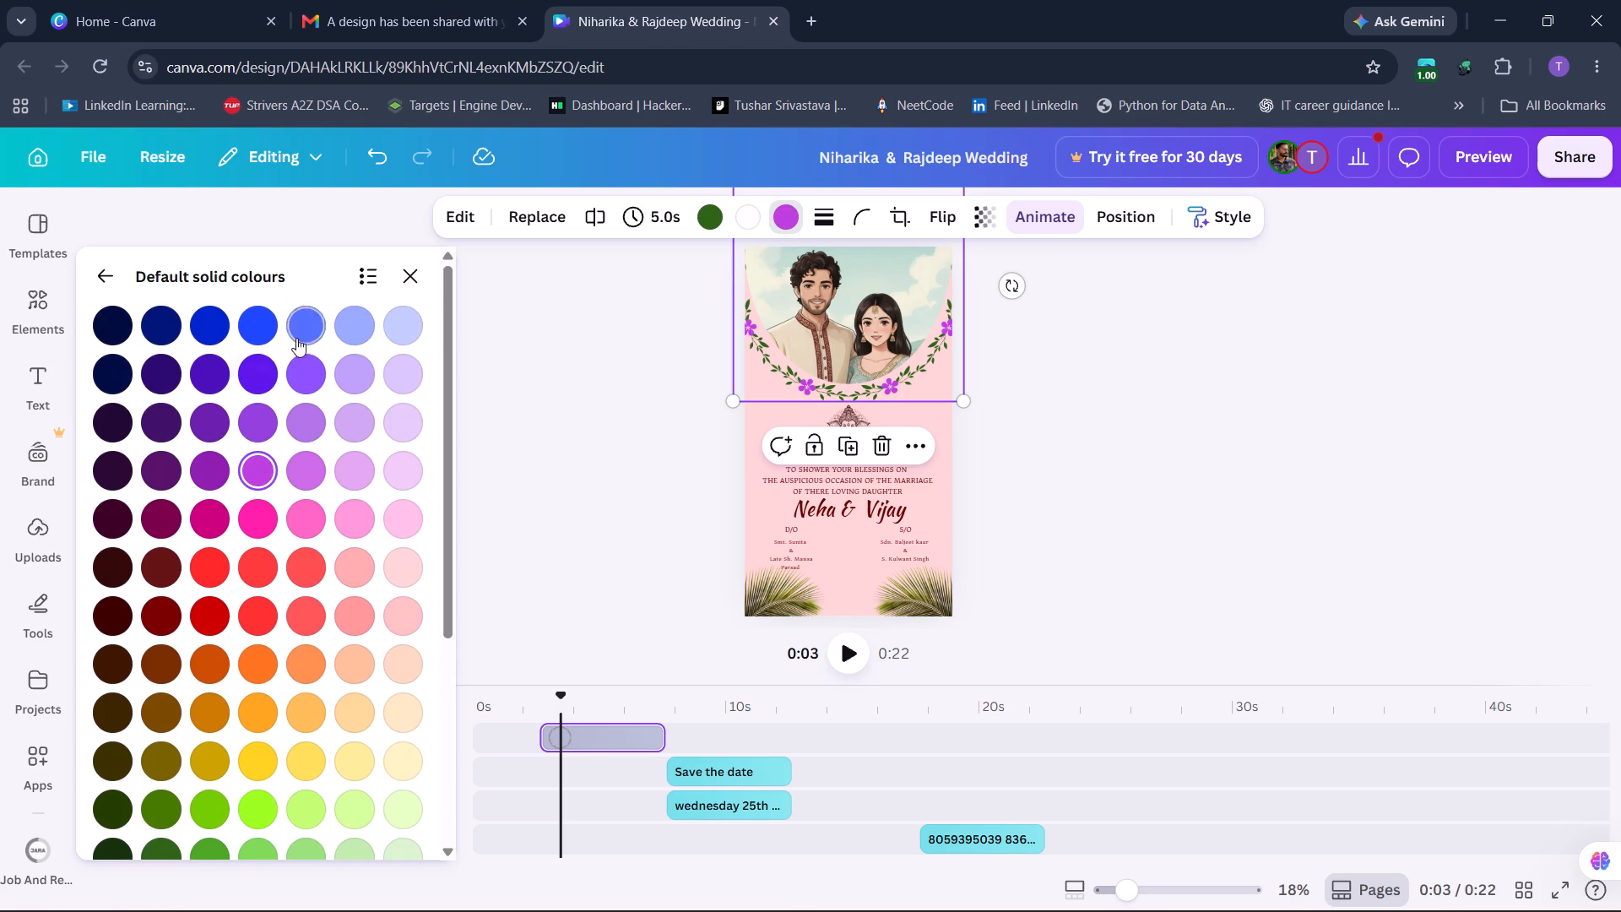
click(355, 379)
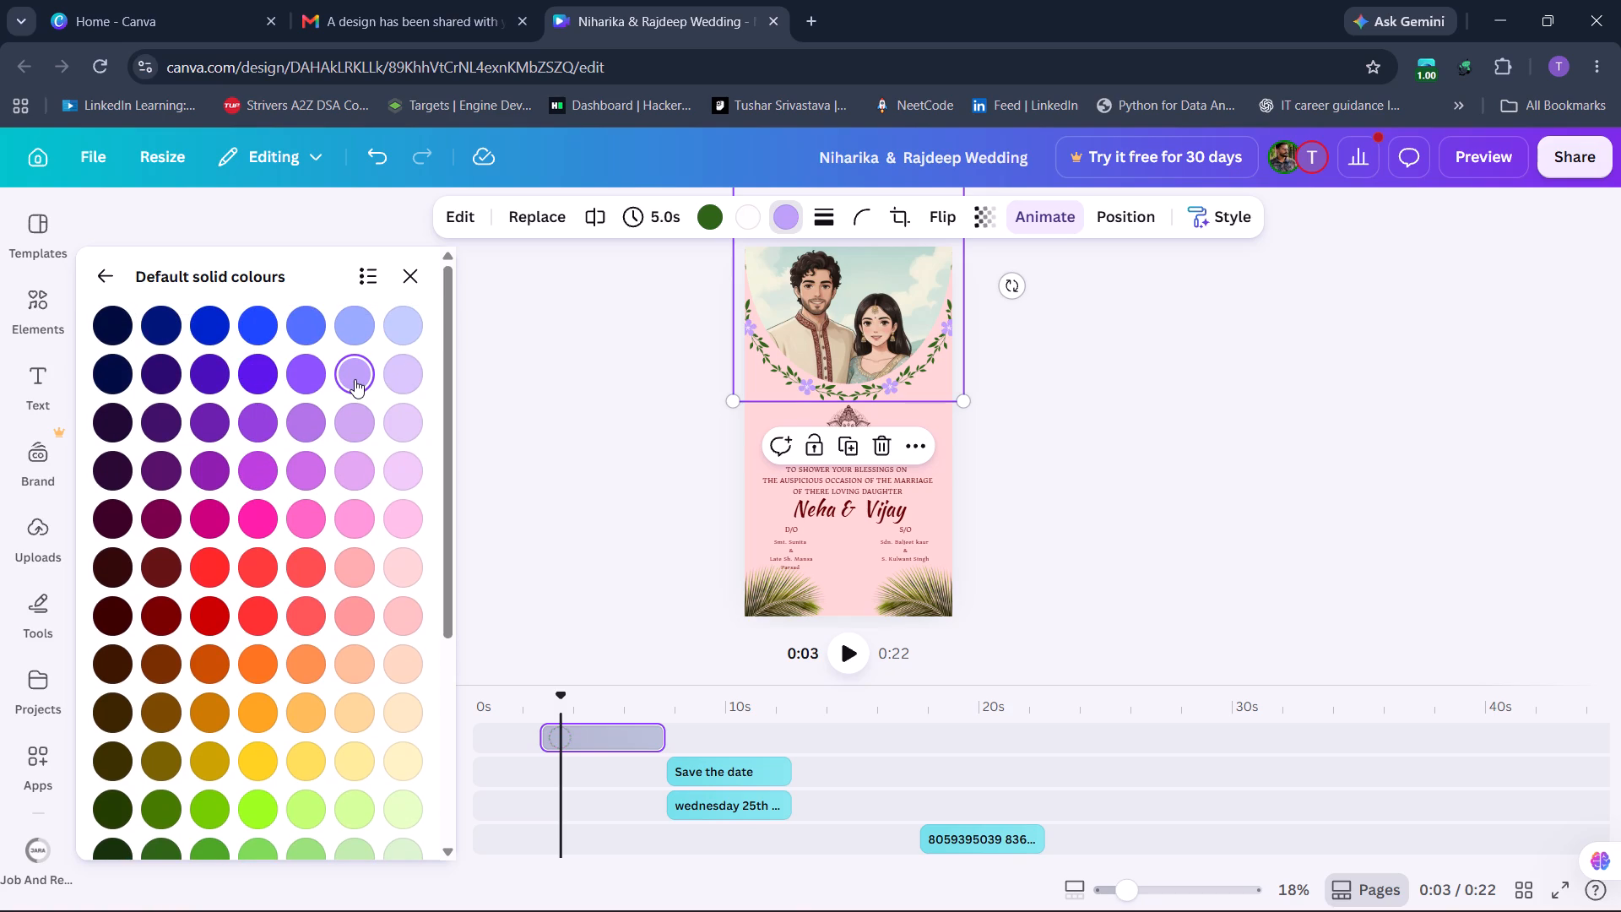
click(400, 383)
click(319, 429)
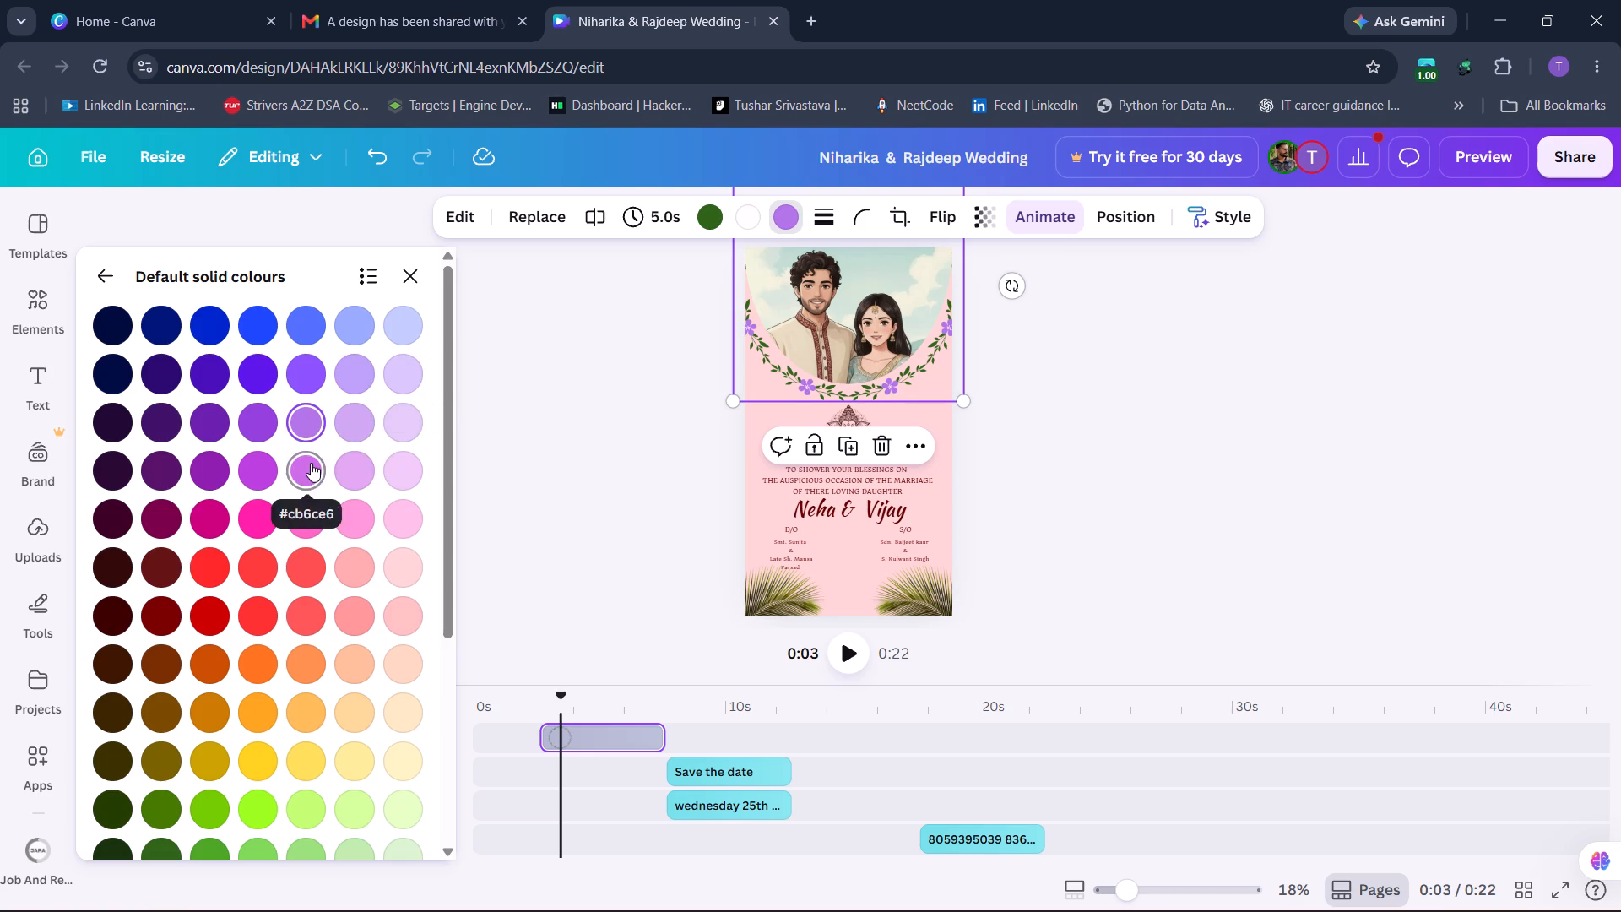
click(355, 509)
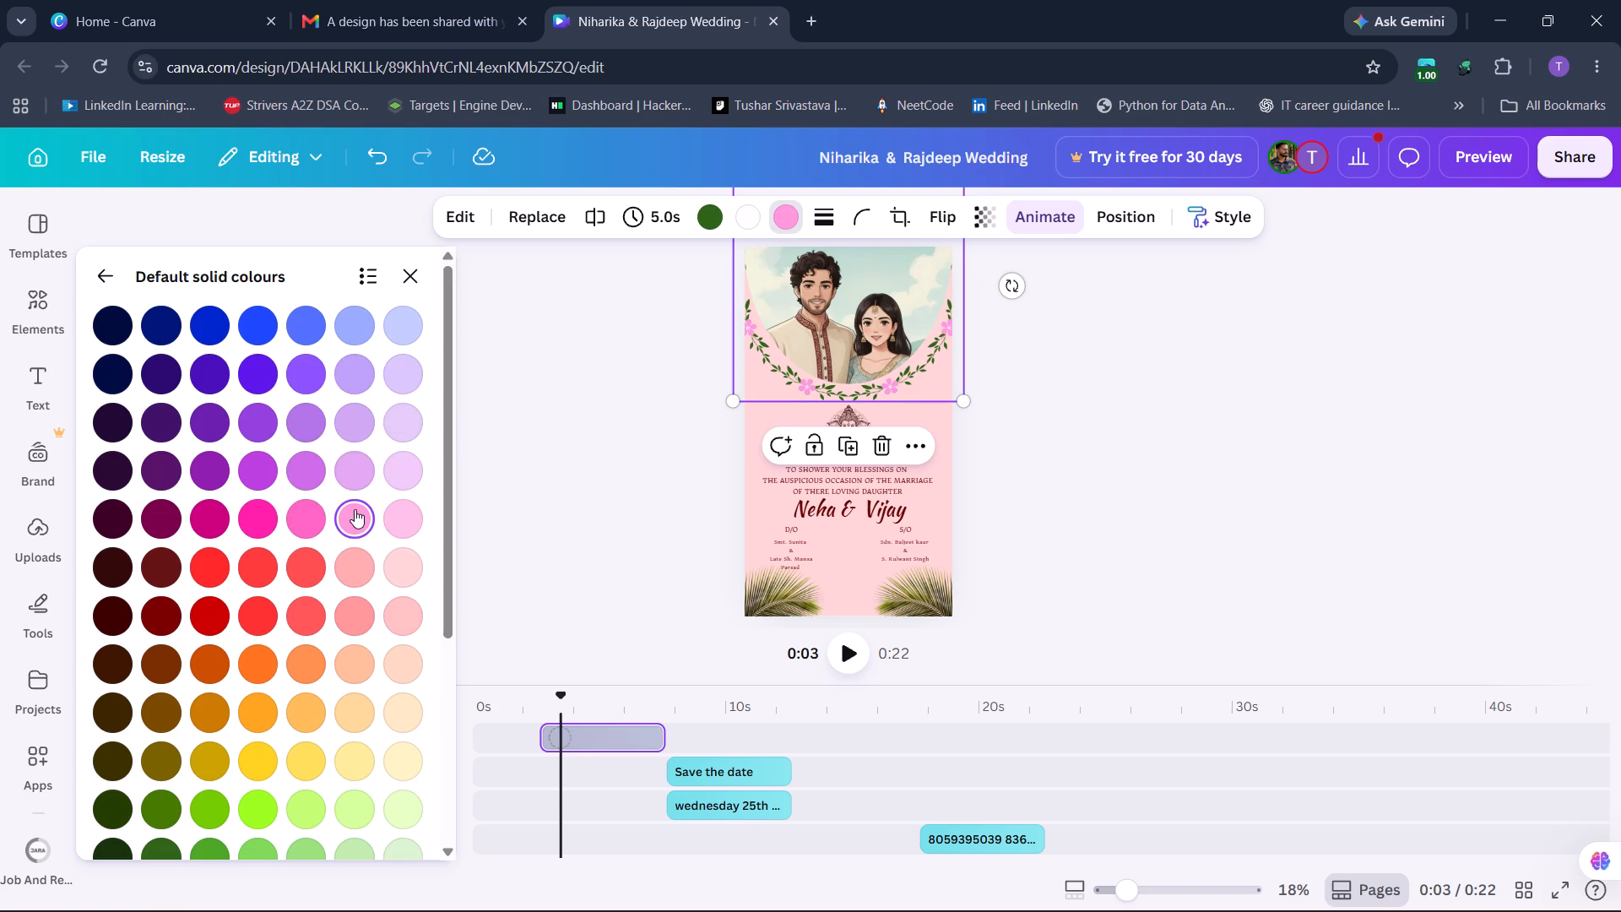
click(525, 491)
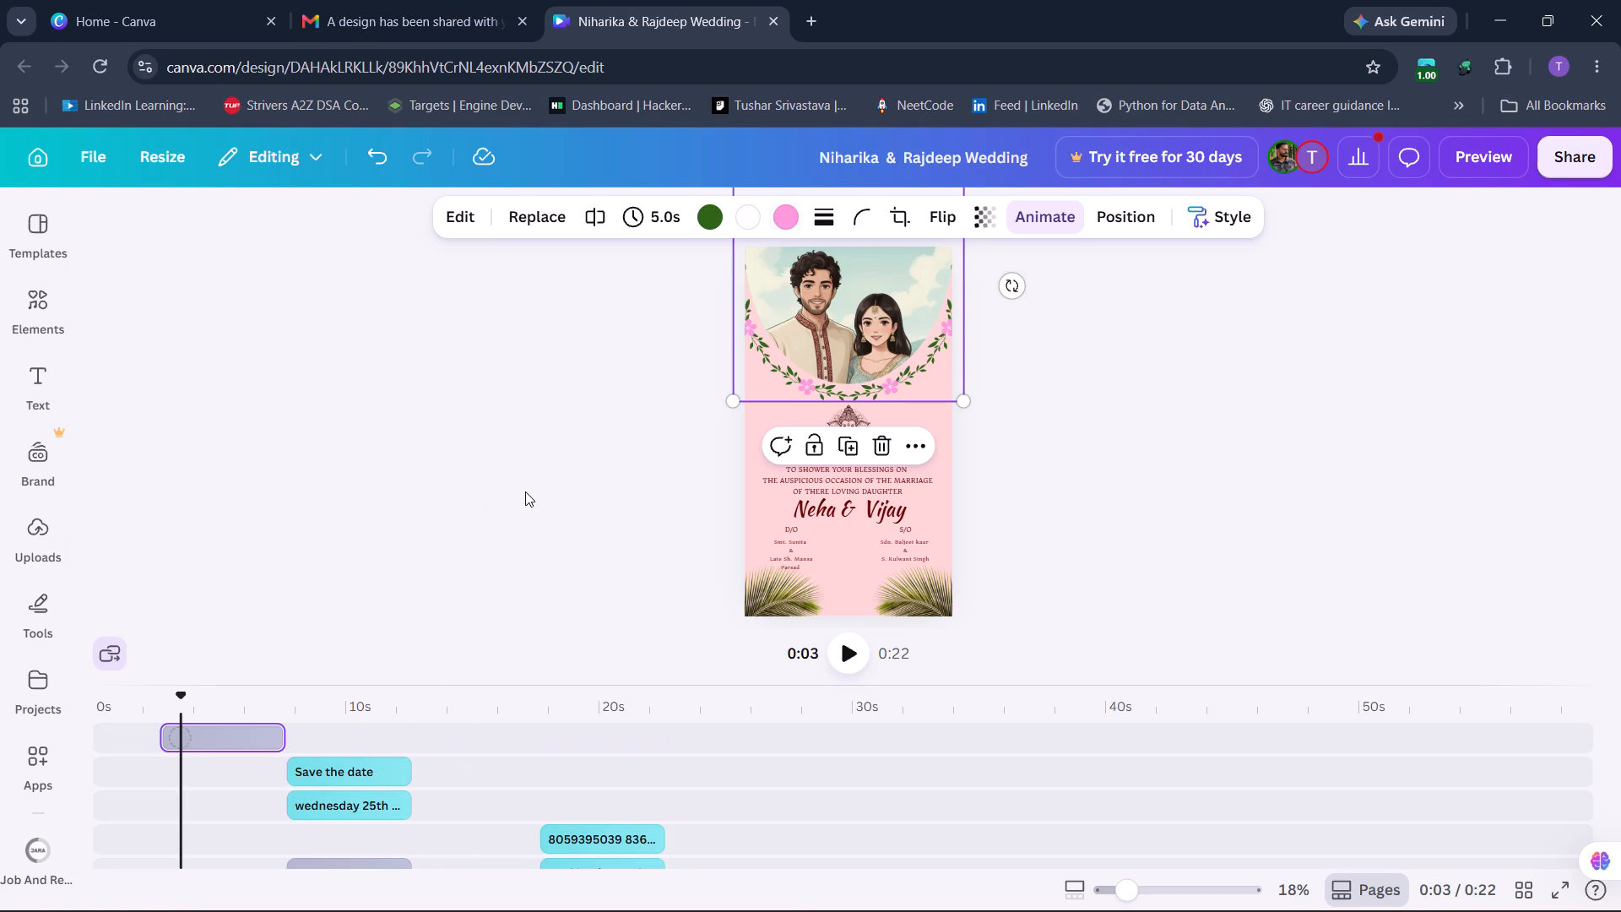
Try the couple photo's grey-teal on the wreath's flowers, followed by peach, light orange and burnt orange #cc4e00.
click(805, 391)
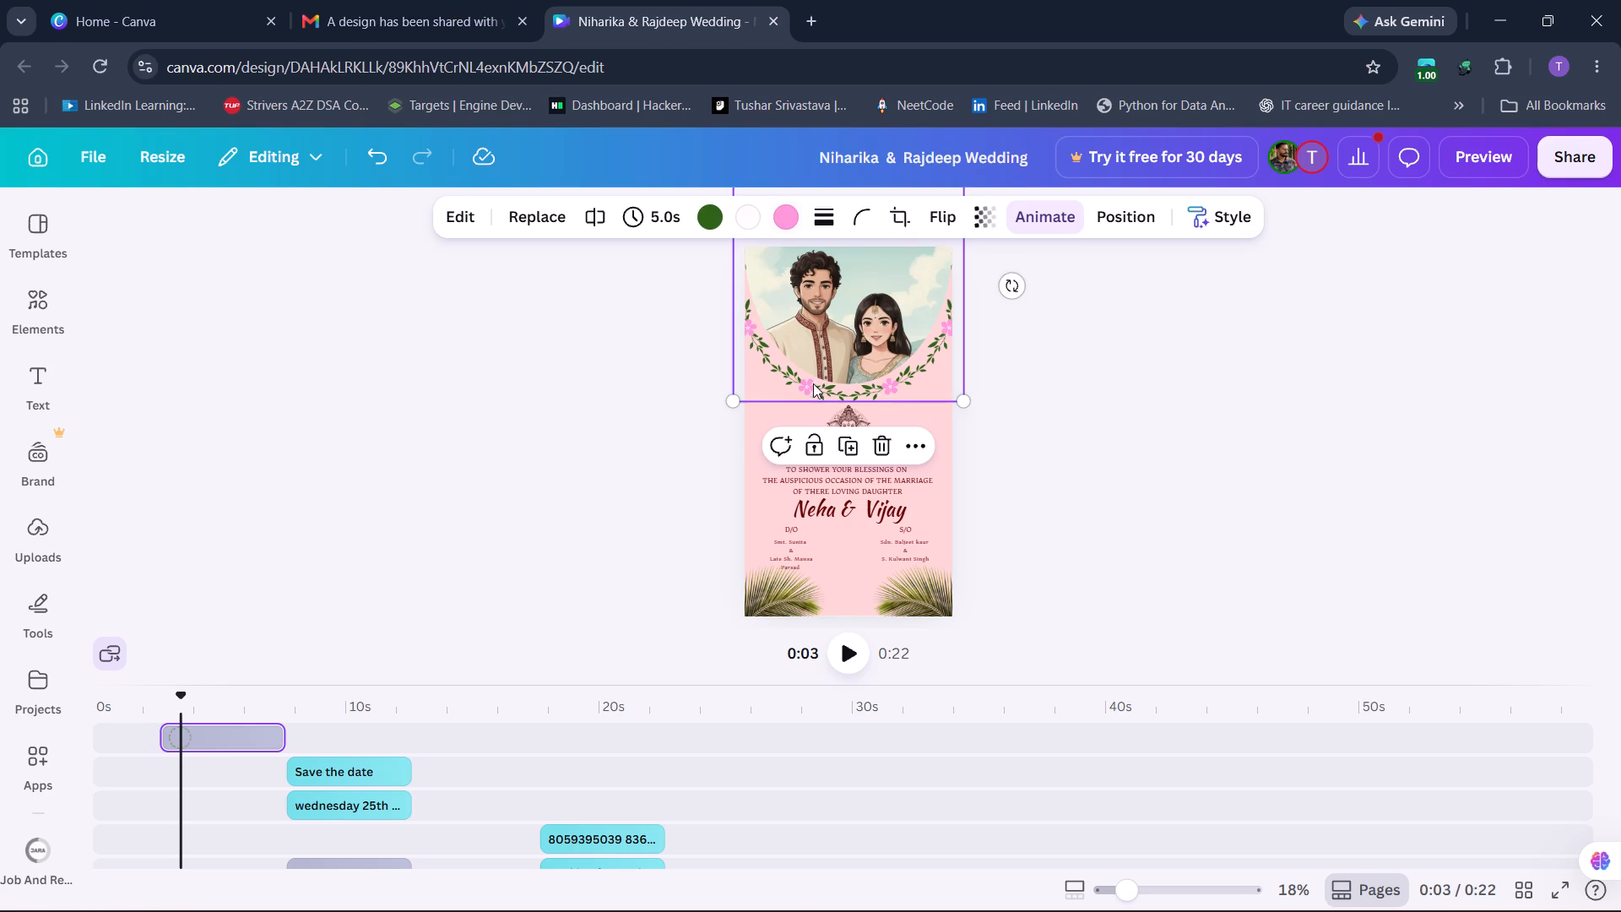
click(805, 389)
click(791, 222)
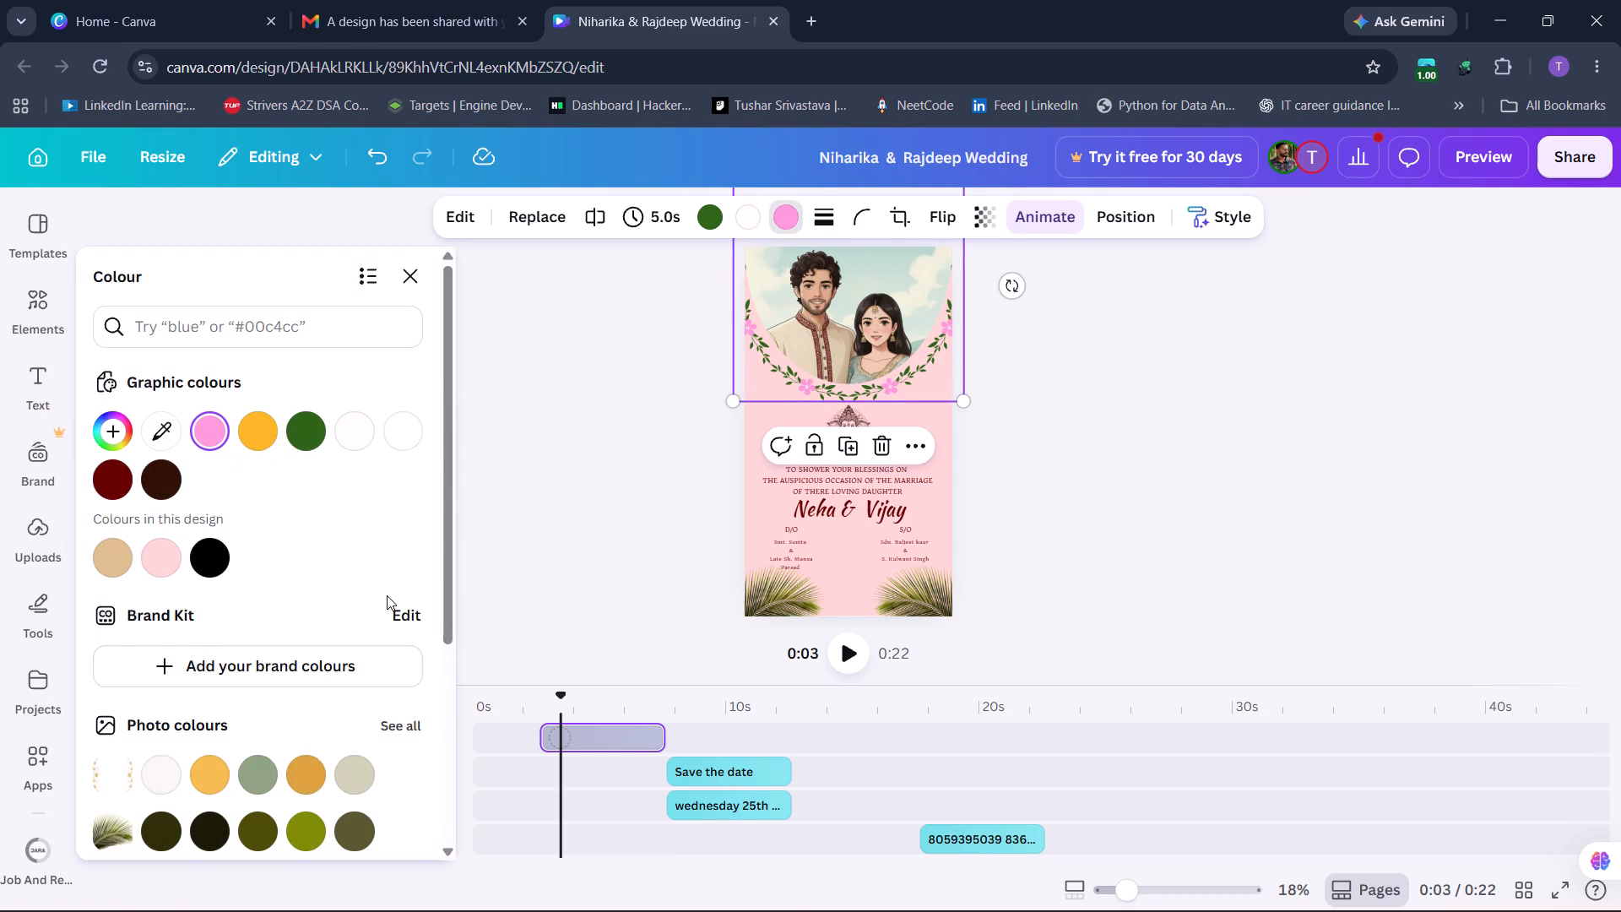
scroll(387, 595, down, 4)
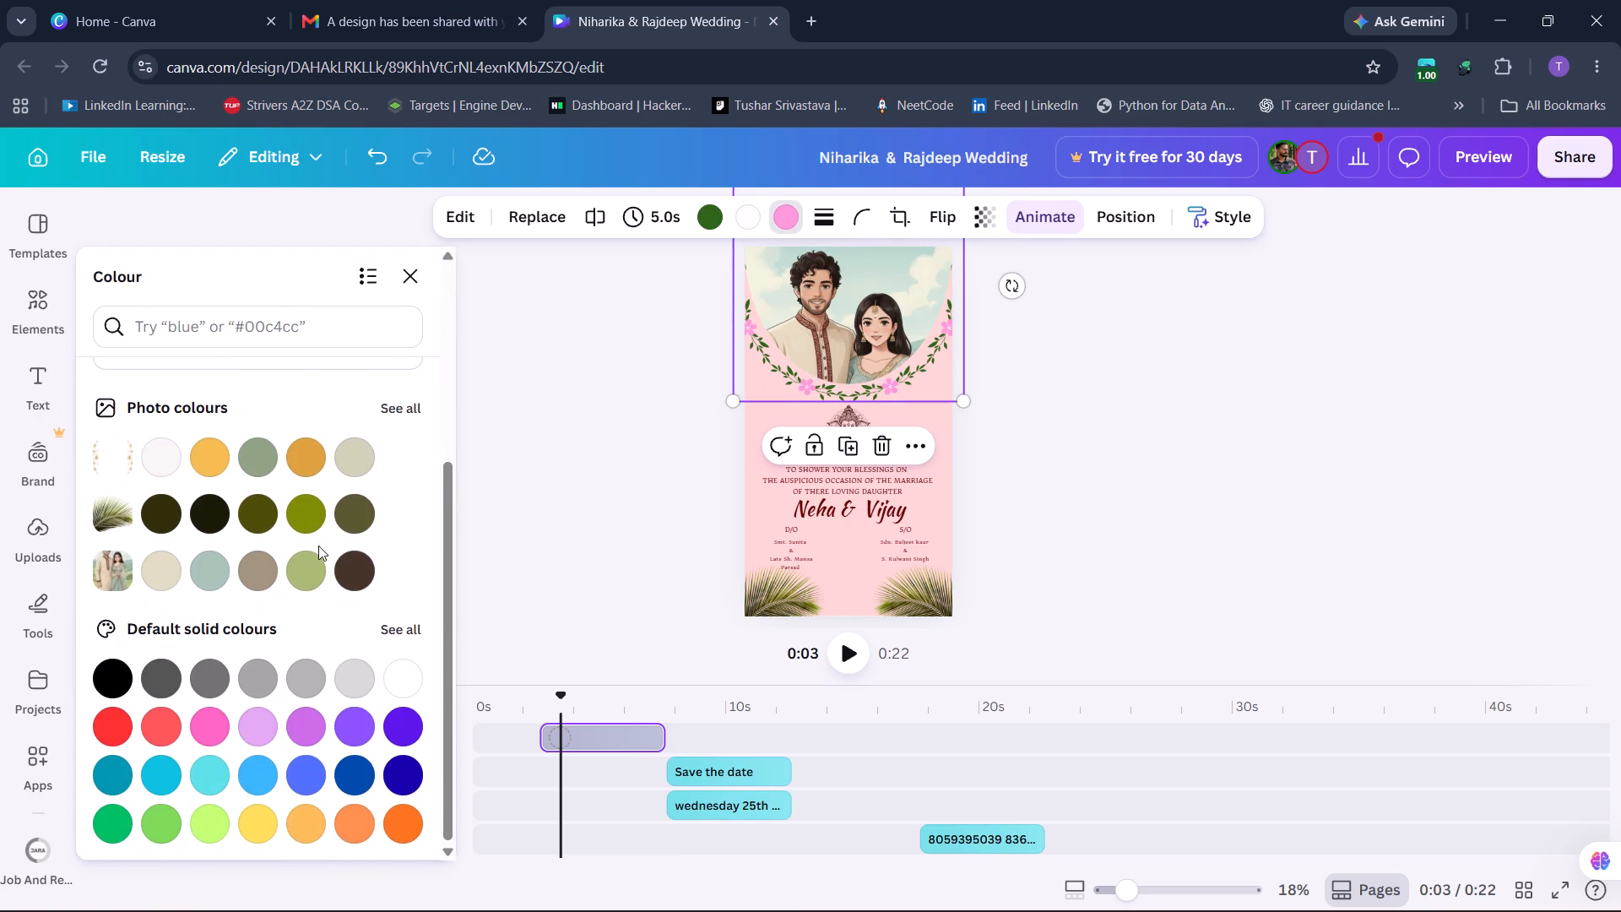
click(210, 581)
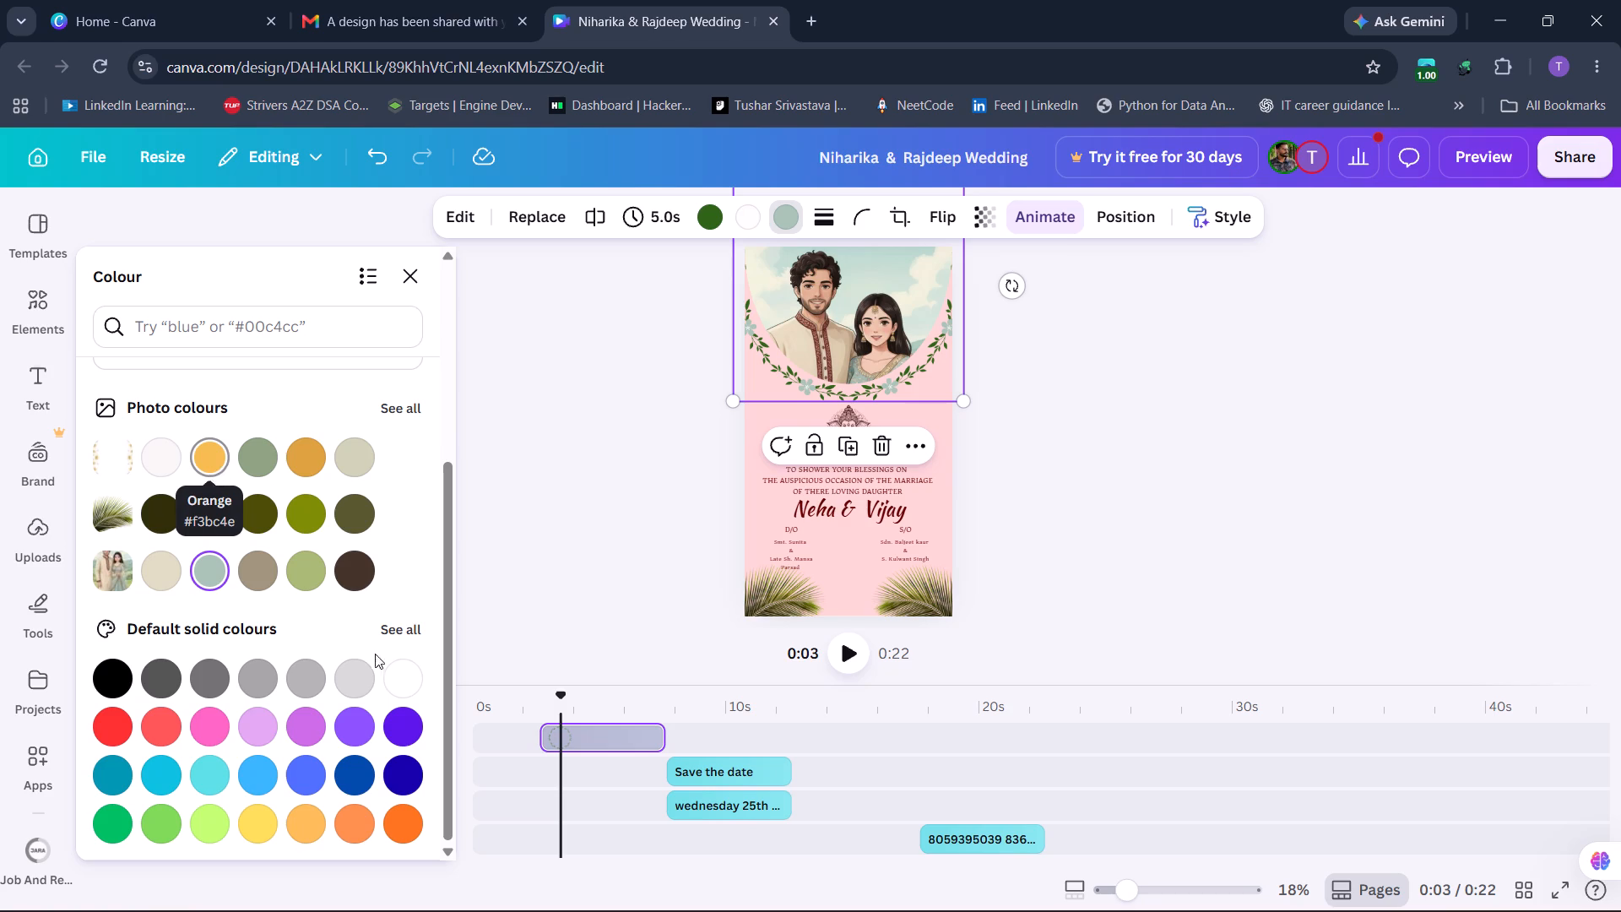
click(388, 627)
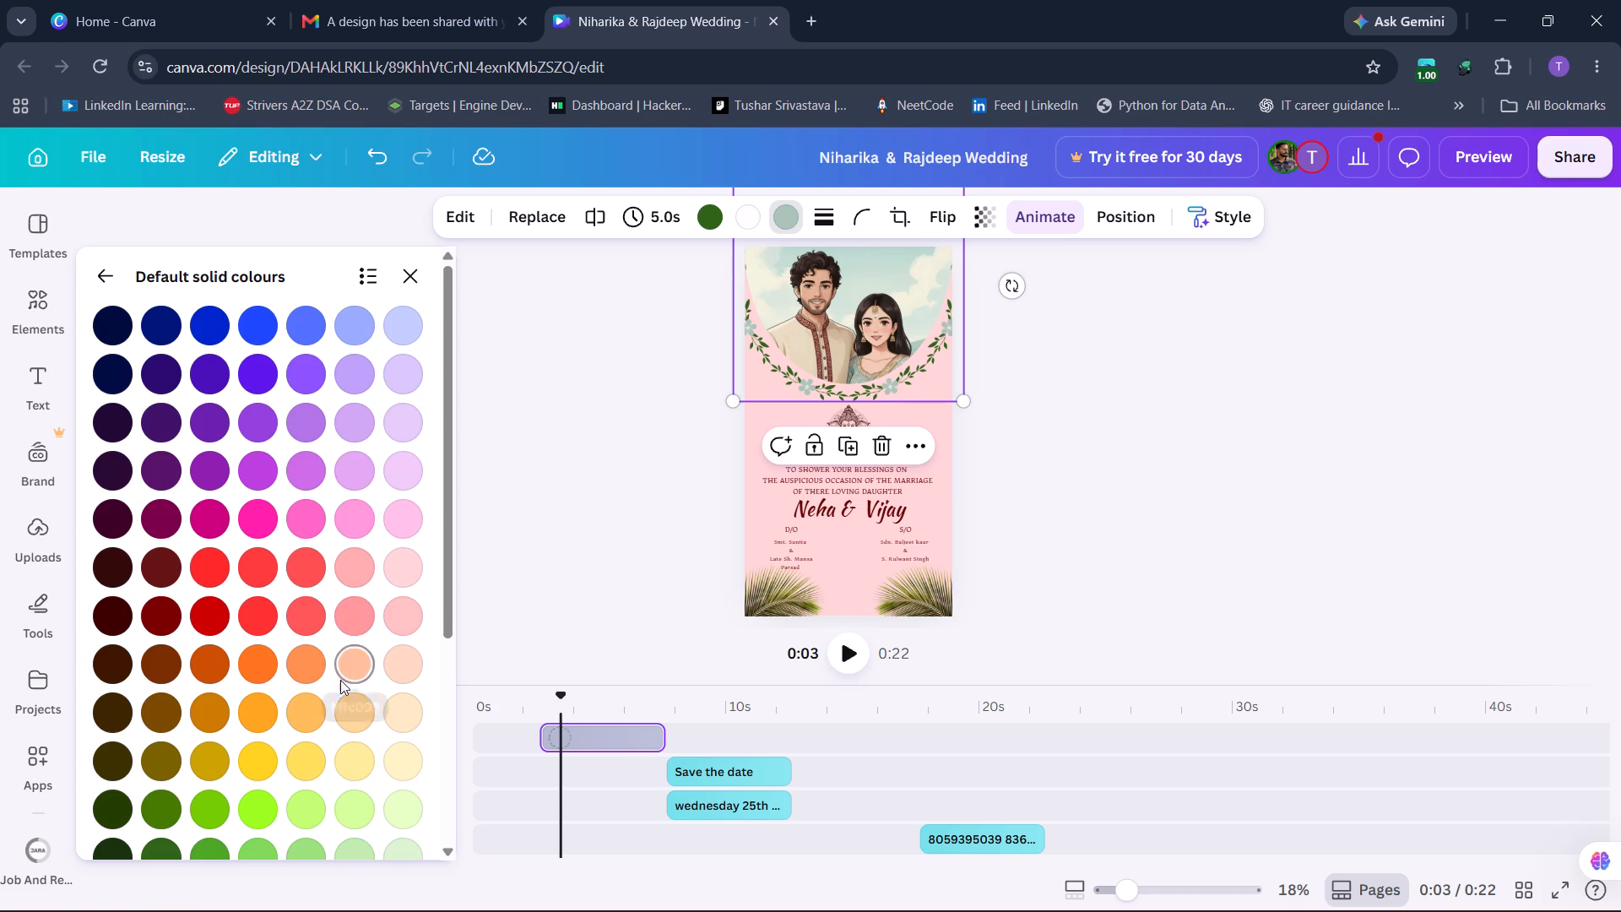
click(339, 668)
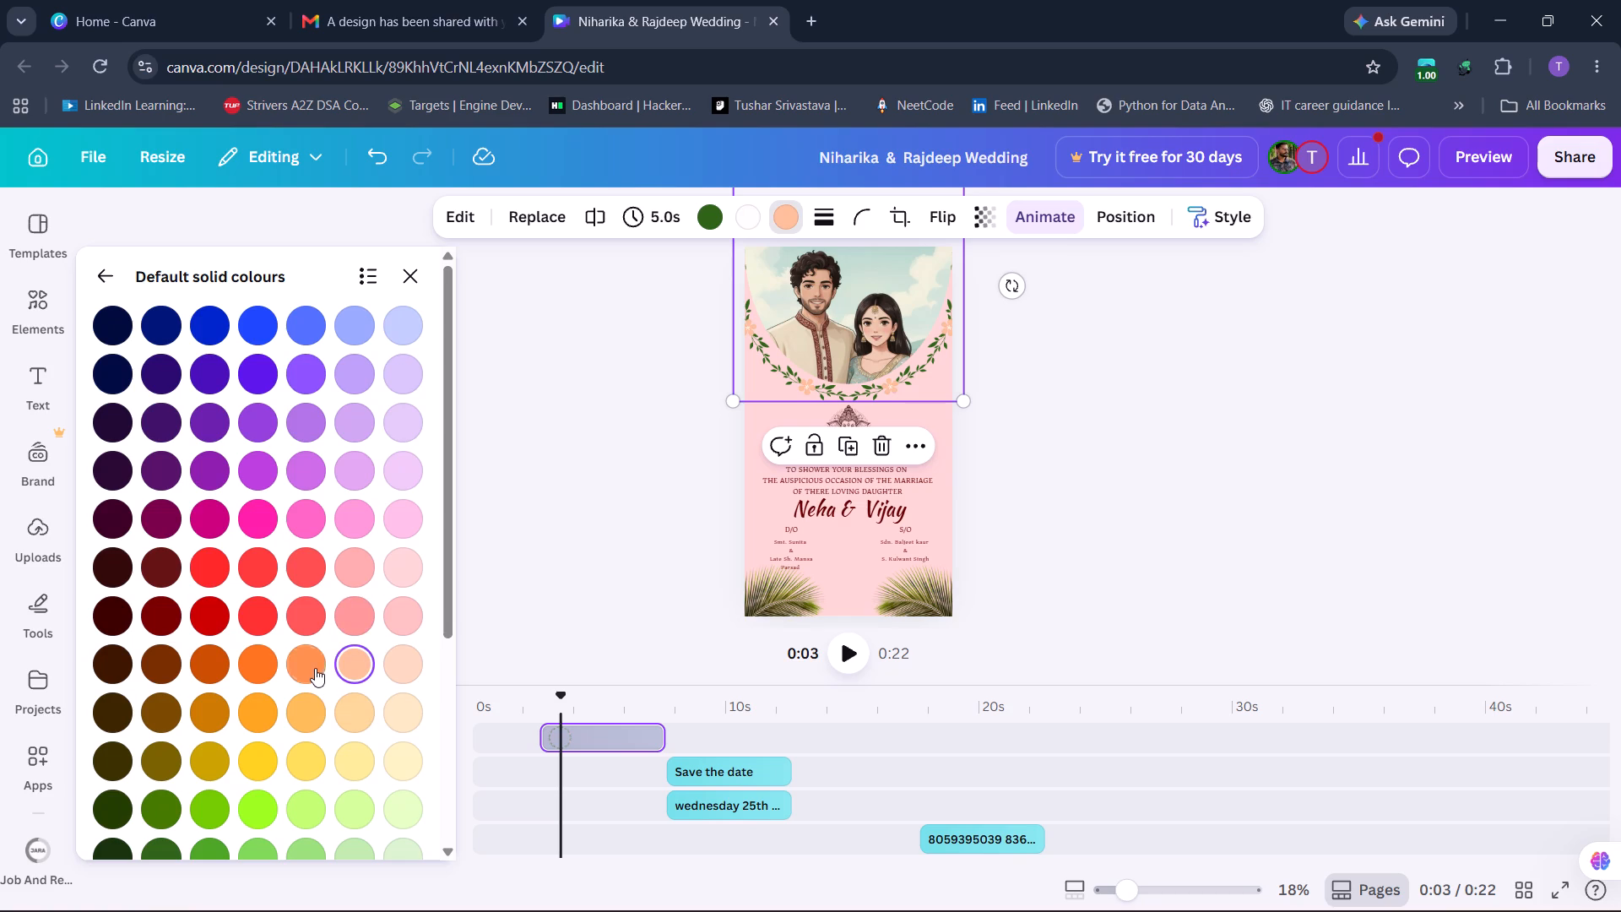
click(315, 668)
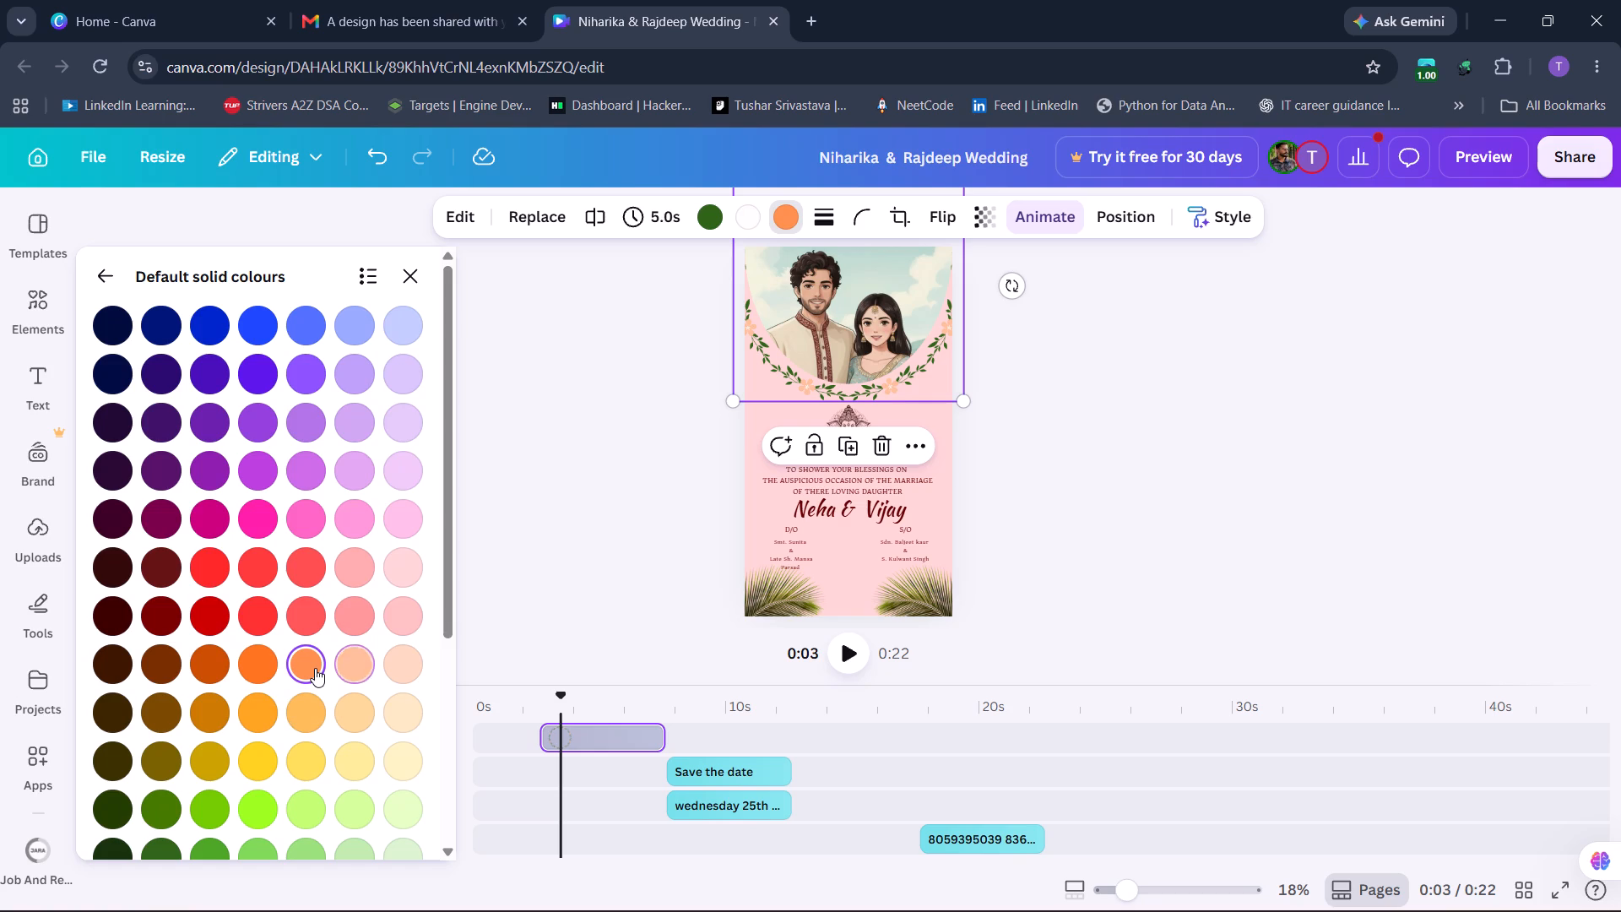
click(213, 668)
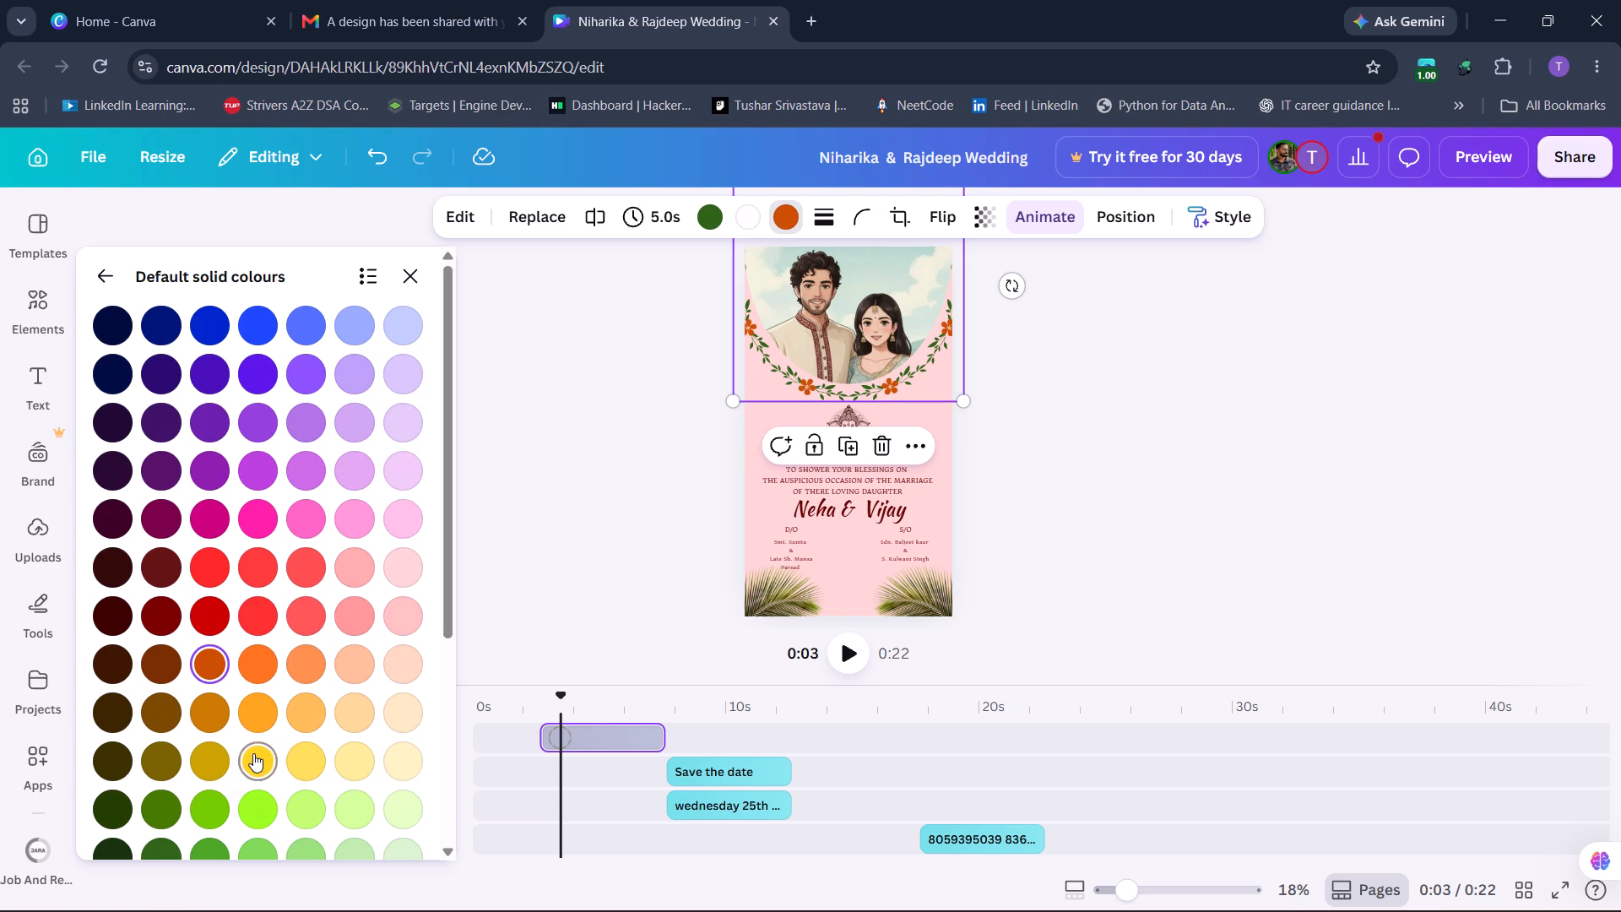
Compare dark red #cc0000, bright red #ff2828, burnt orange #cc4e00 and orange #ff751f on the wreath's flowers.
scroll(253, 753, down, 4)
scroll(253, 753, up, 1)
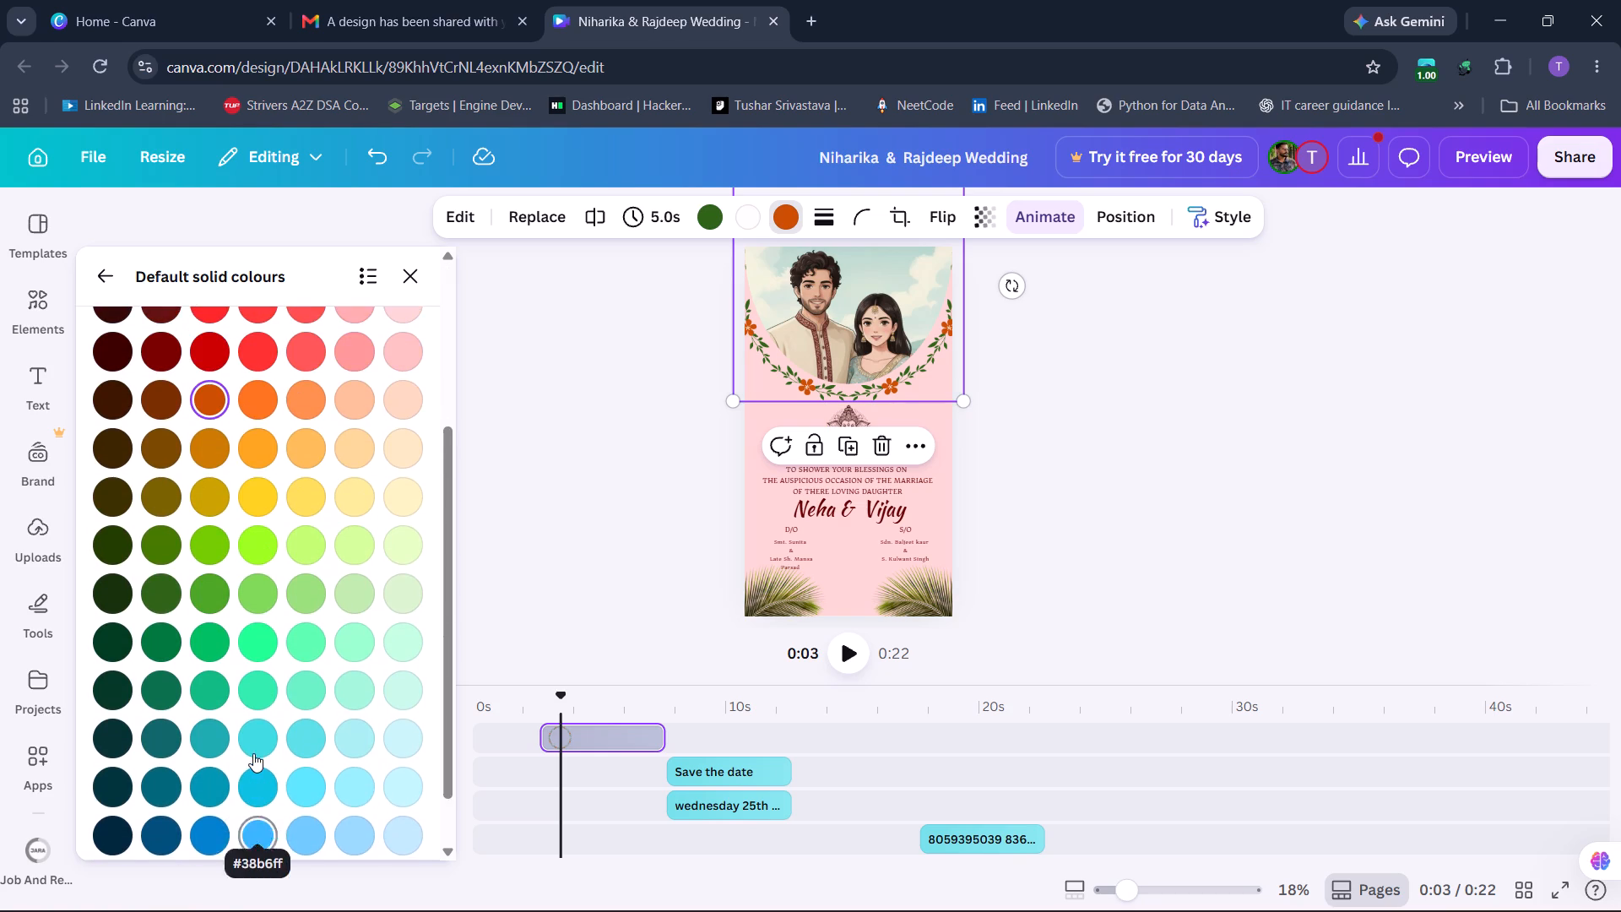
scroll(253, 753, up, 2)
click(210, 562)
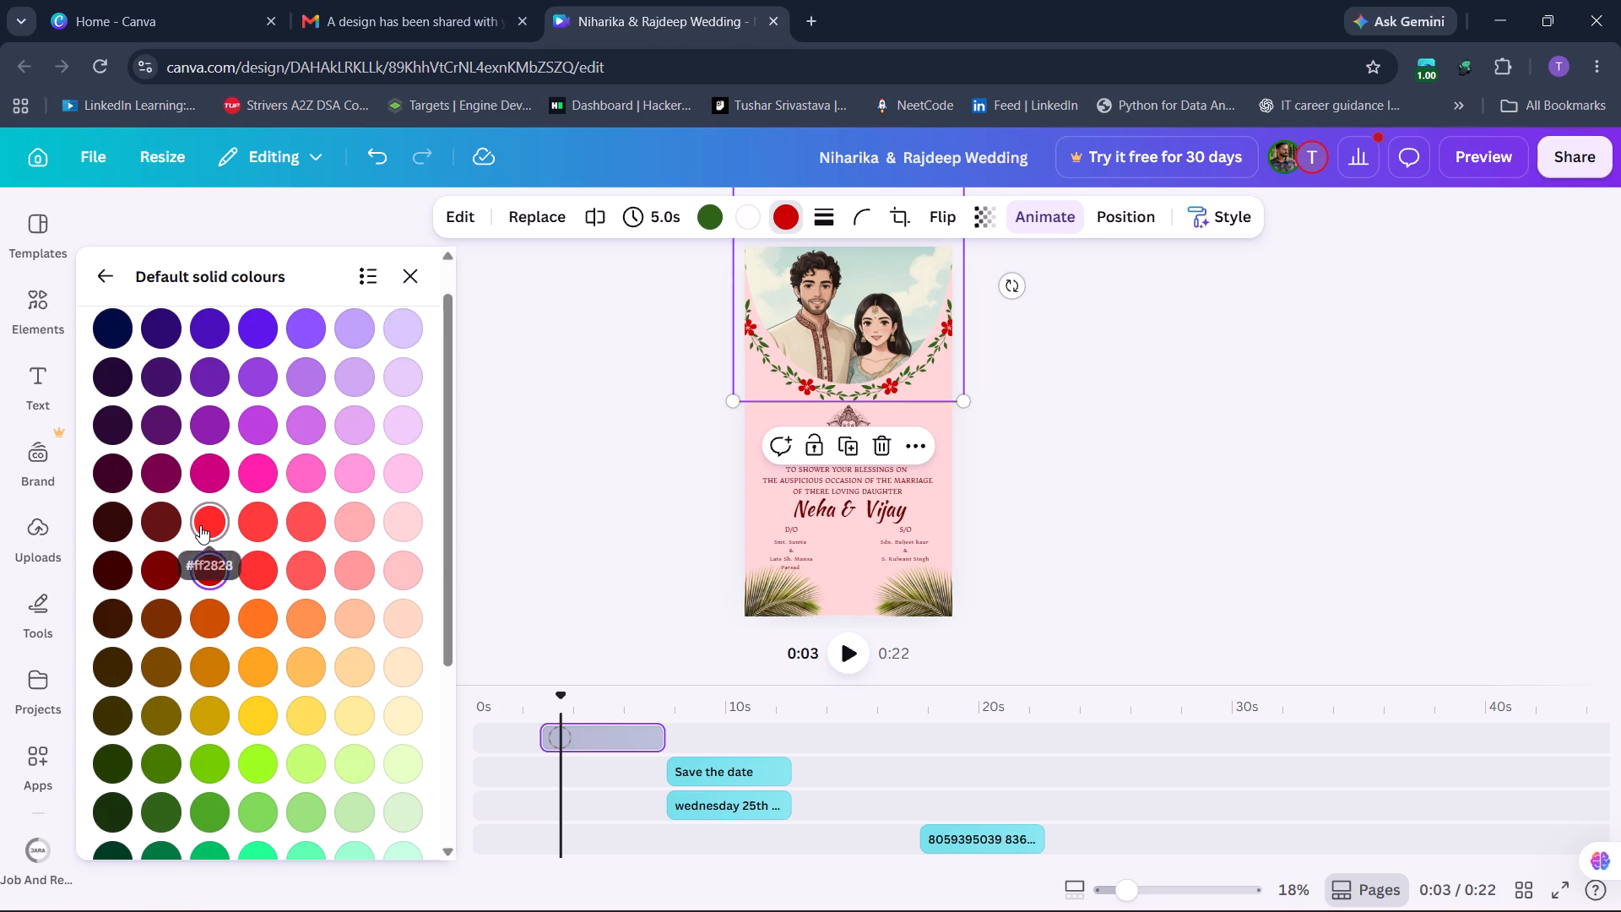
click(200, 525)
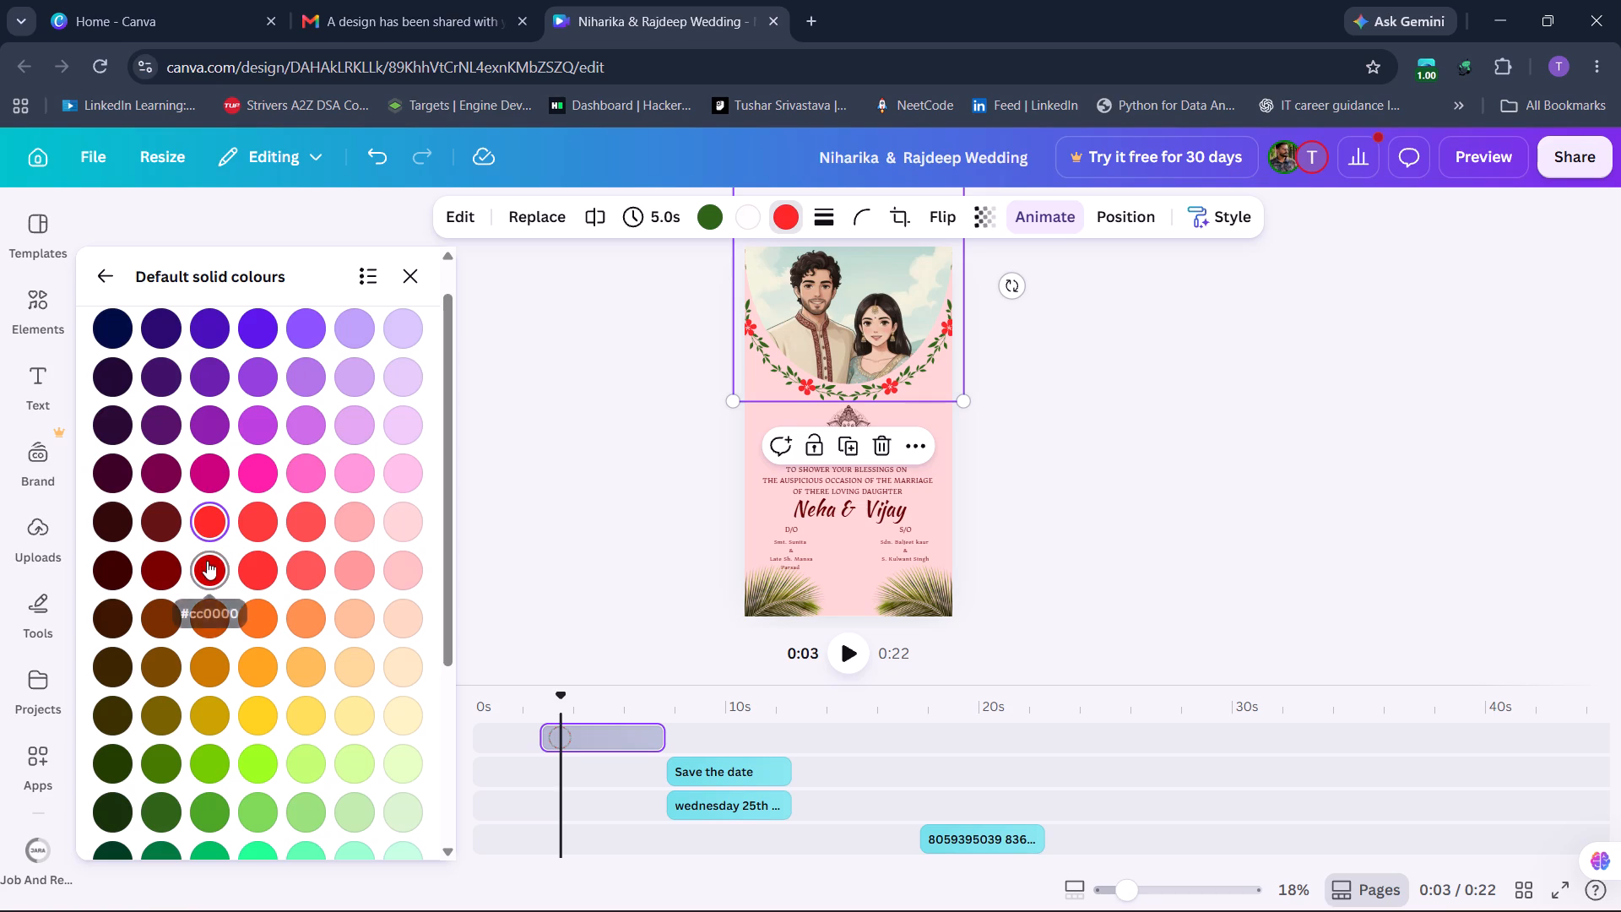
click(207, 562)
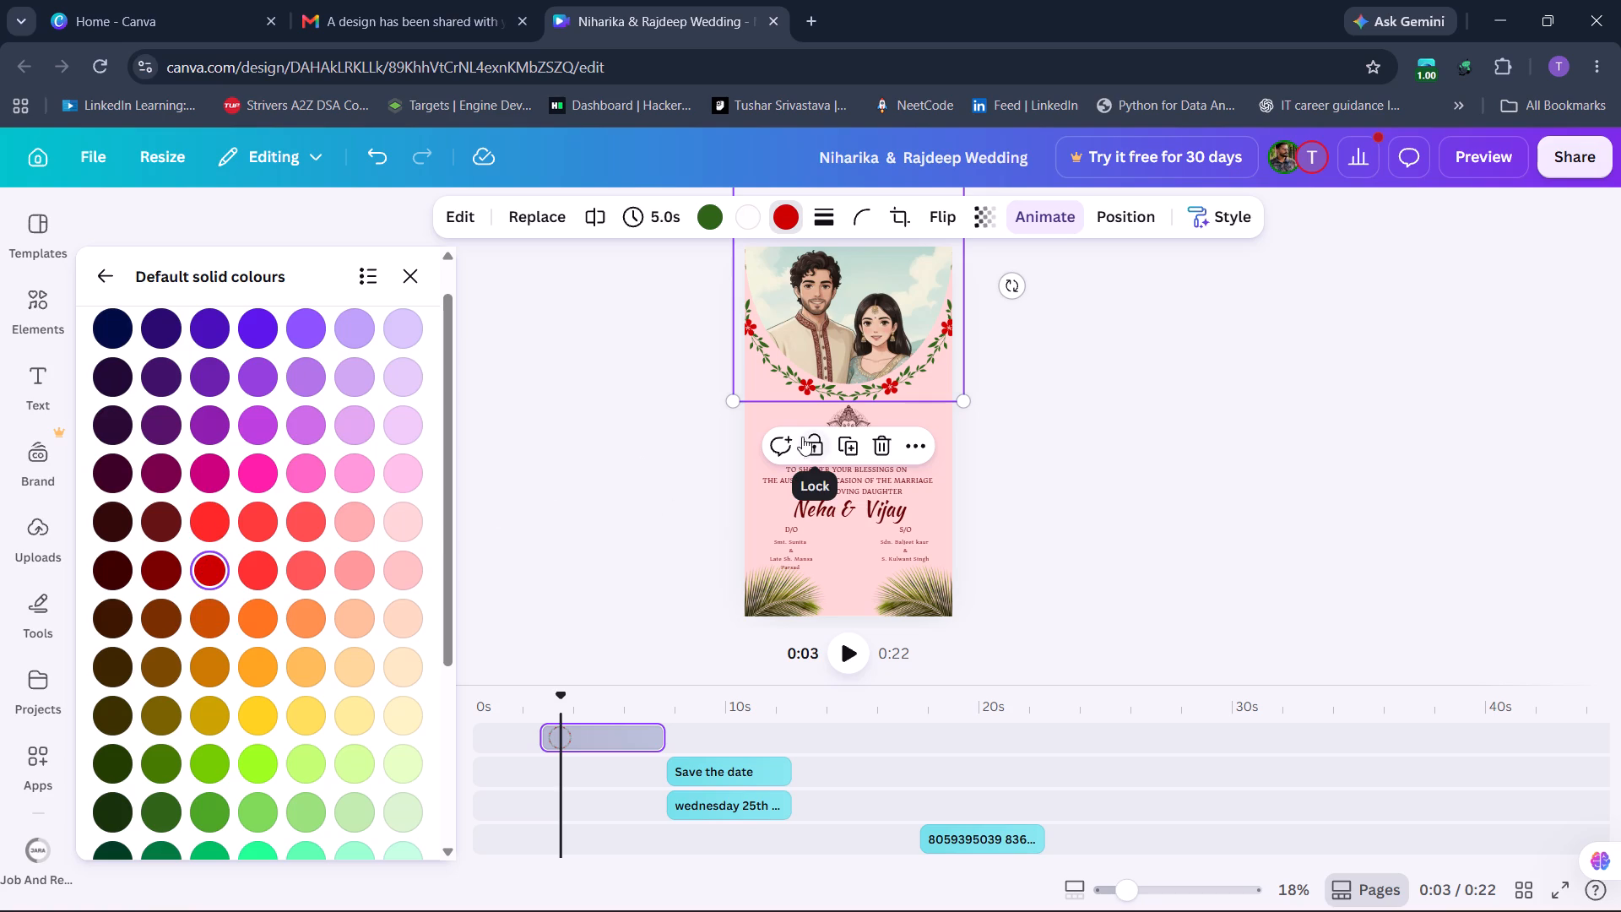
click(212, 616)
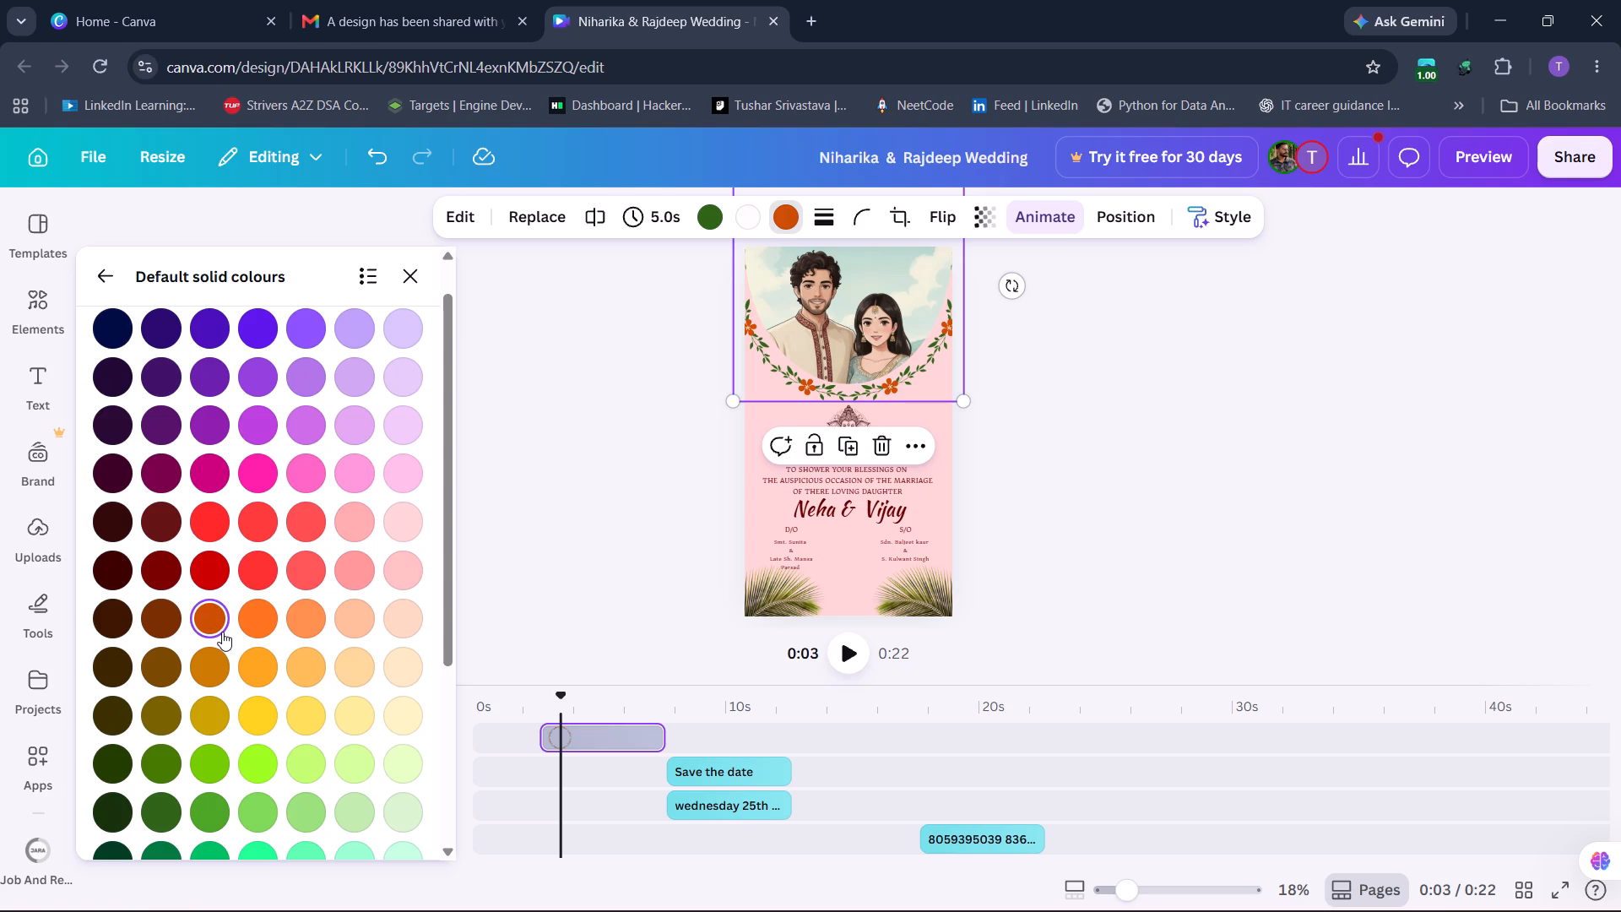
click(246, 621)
Set the wreath's flower colour to coral #ff5757.
click(300, 567)
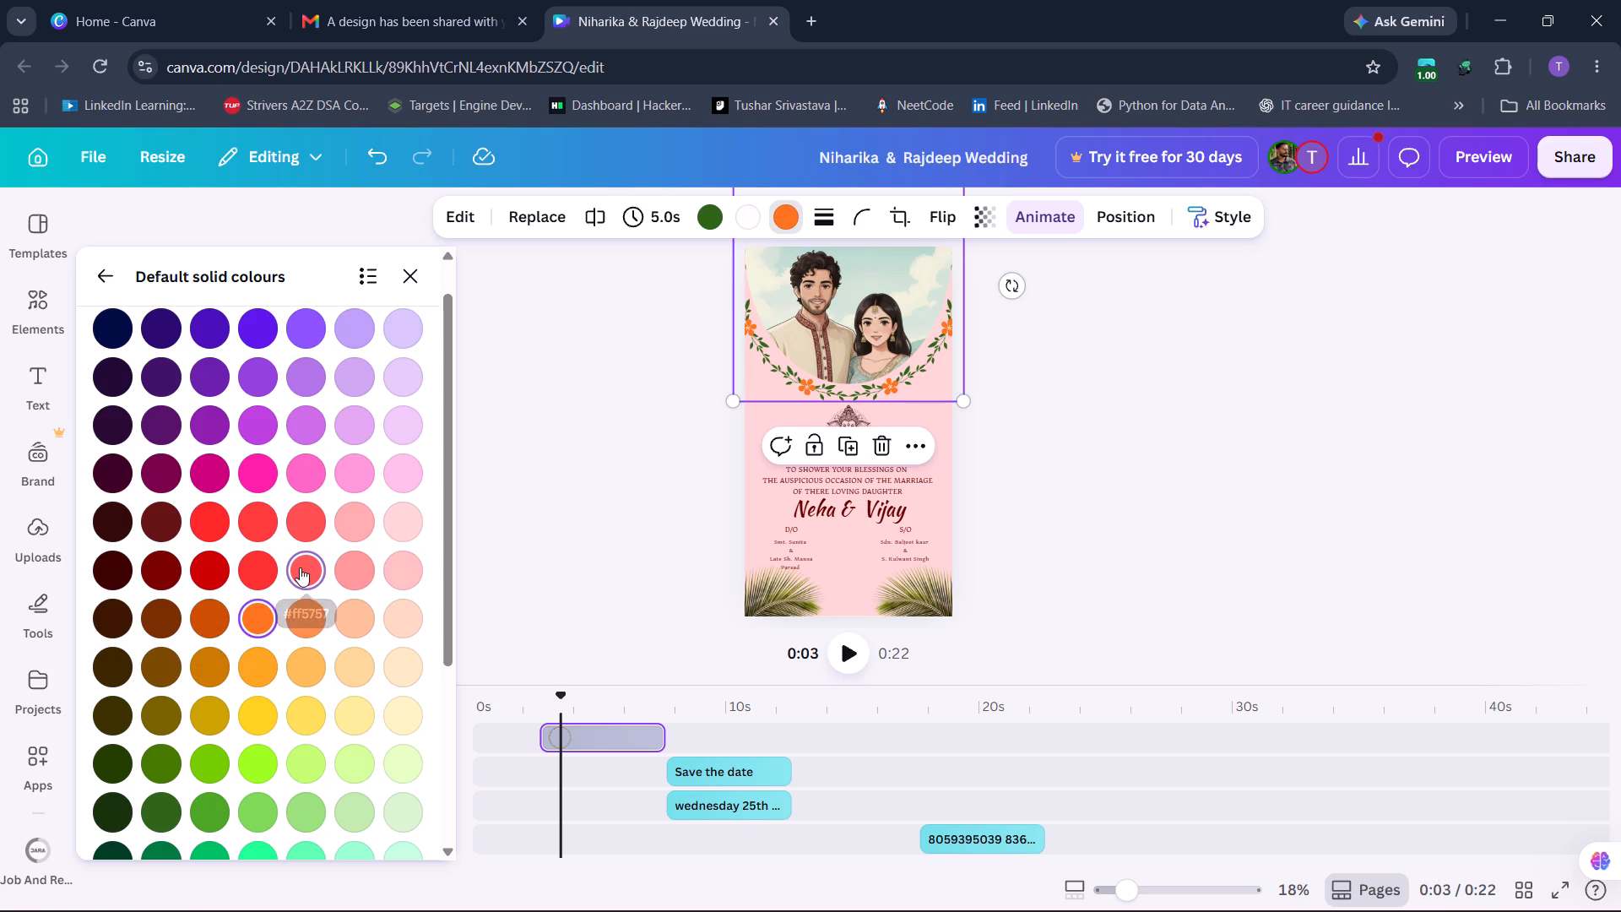
click(300, 567)
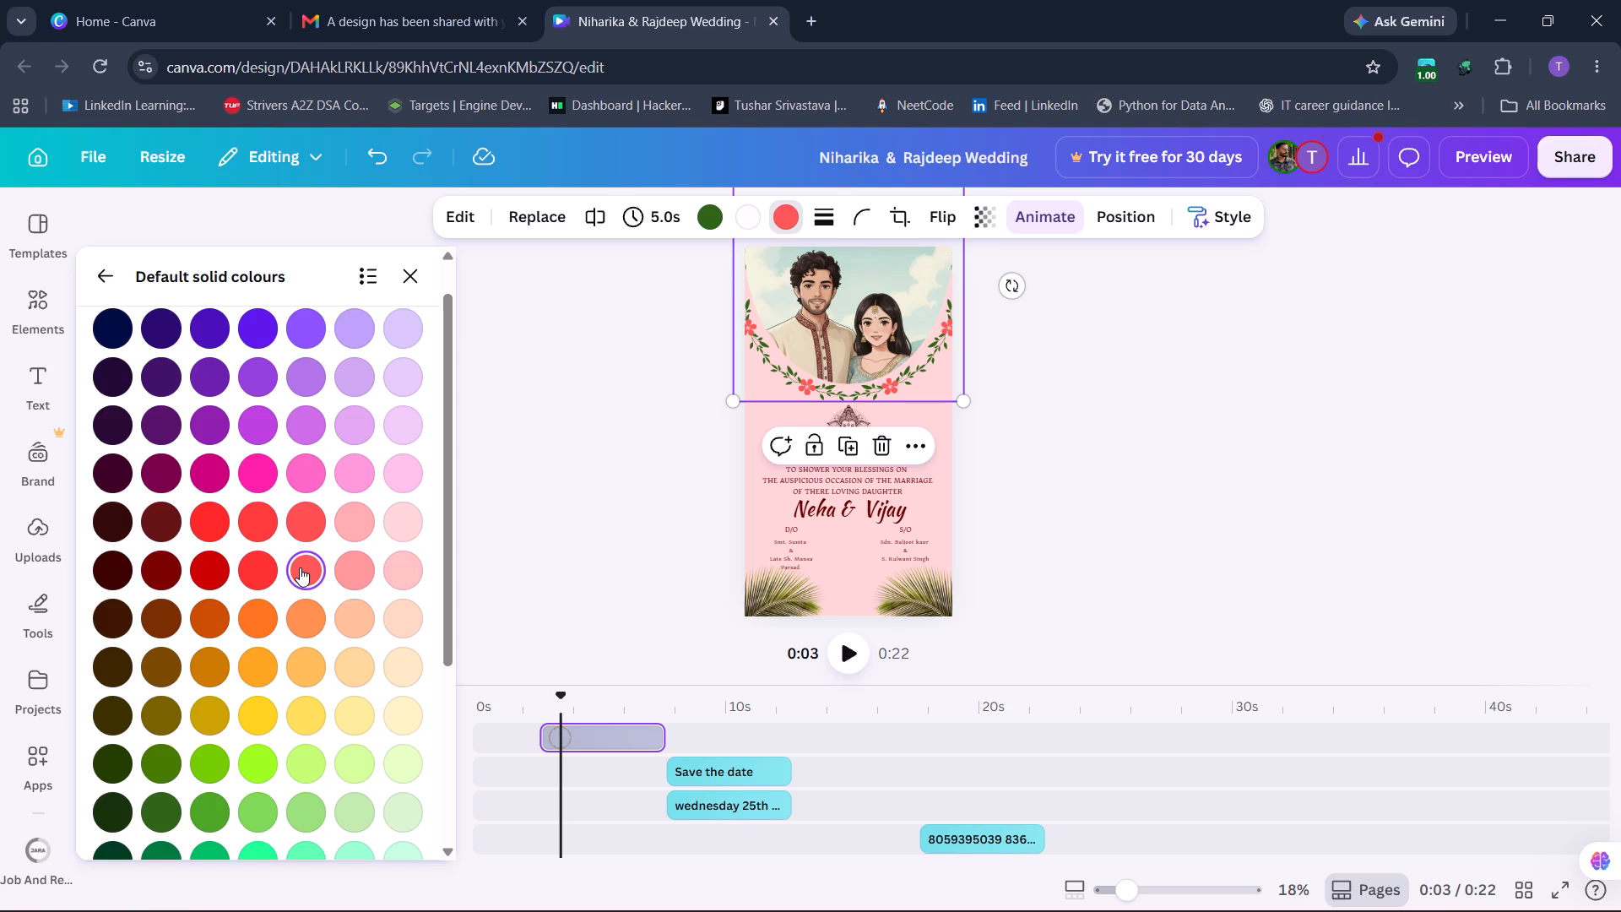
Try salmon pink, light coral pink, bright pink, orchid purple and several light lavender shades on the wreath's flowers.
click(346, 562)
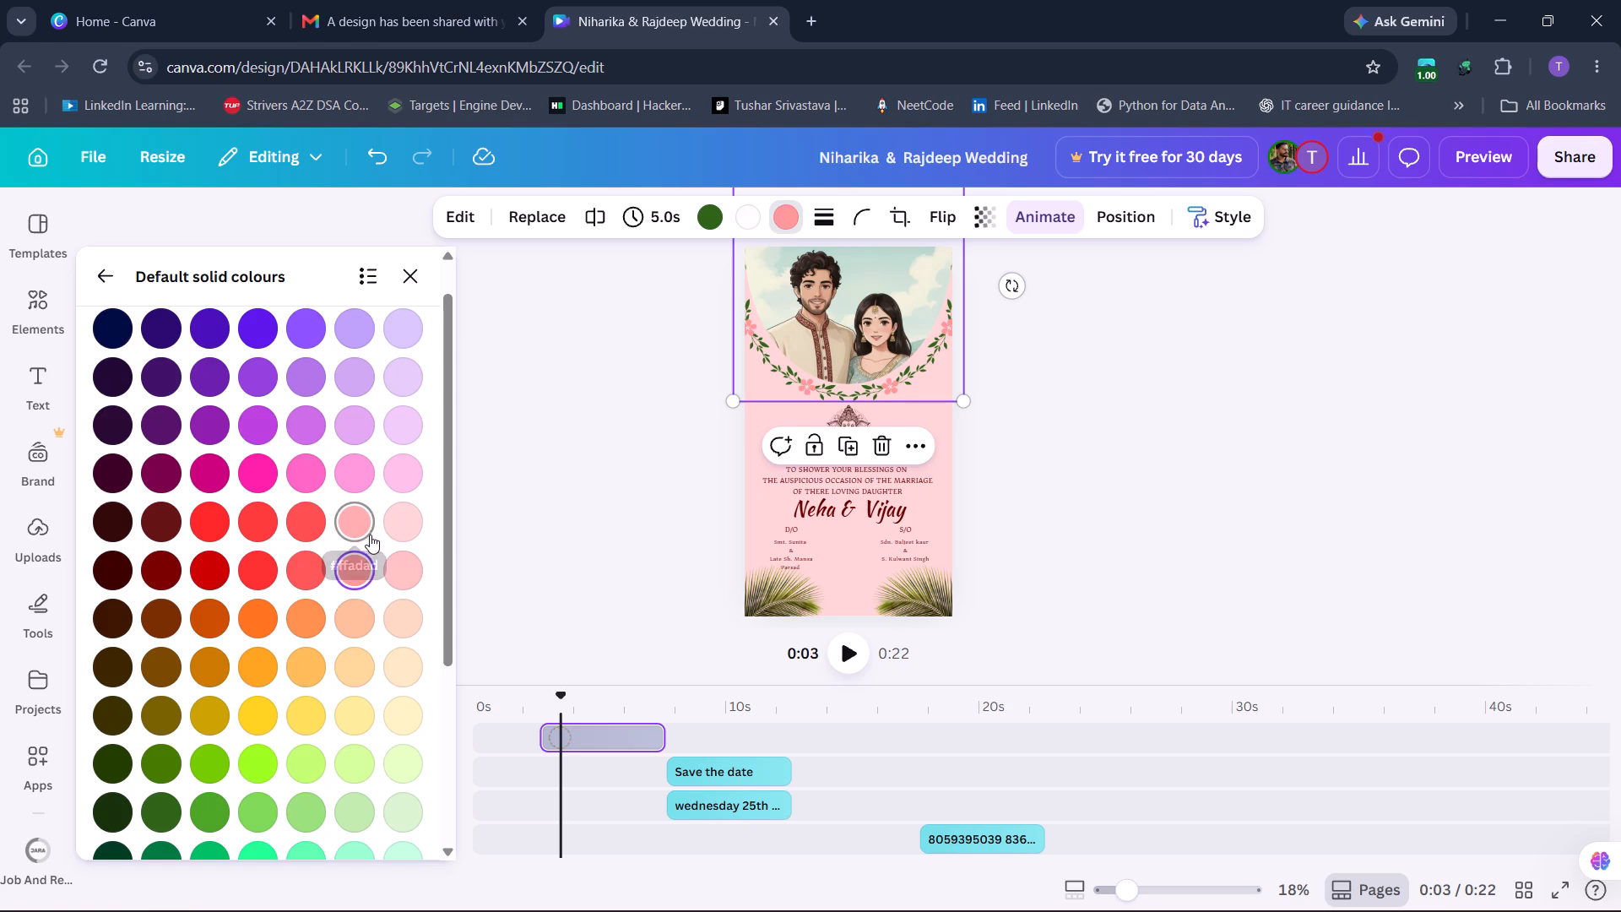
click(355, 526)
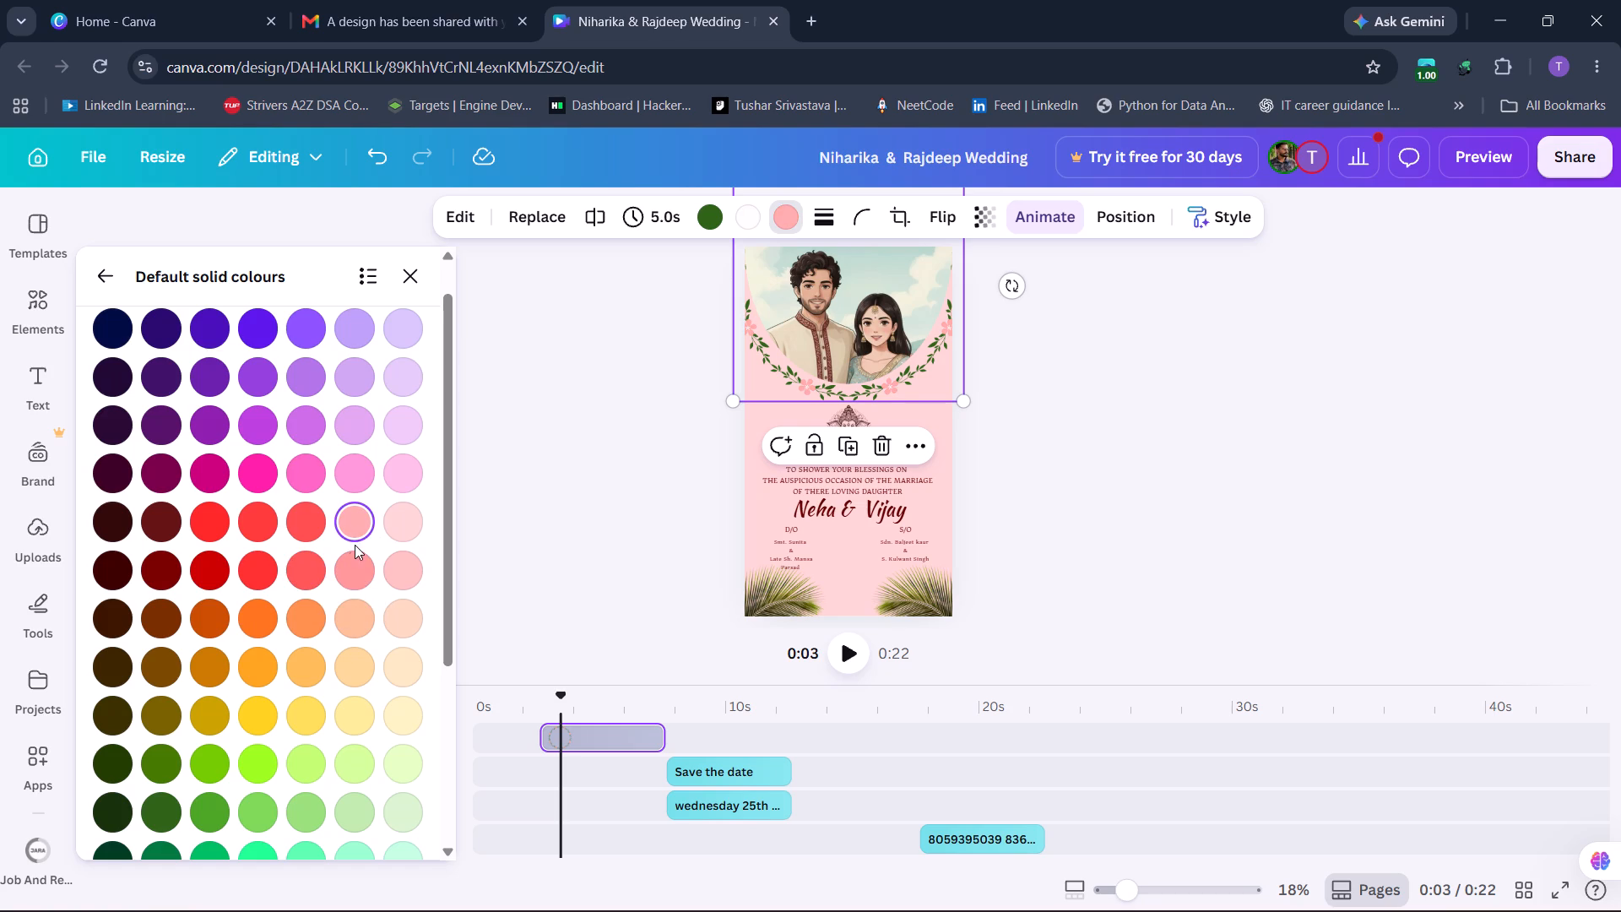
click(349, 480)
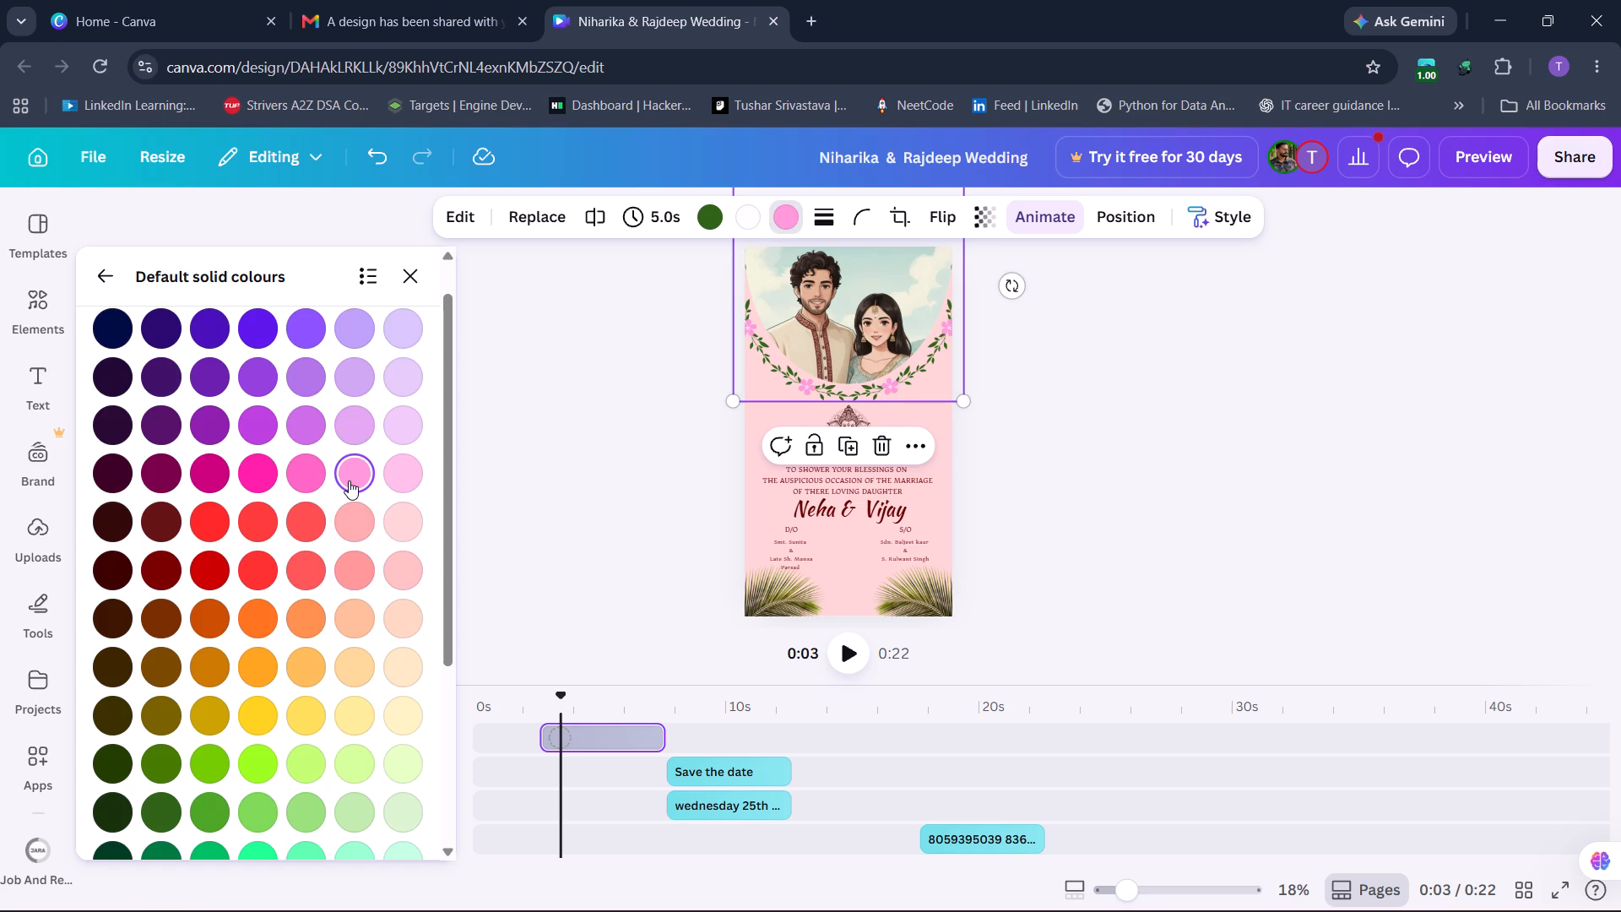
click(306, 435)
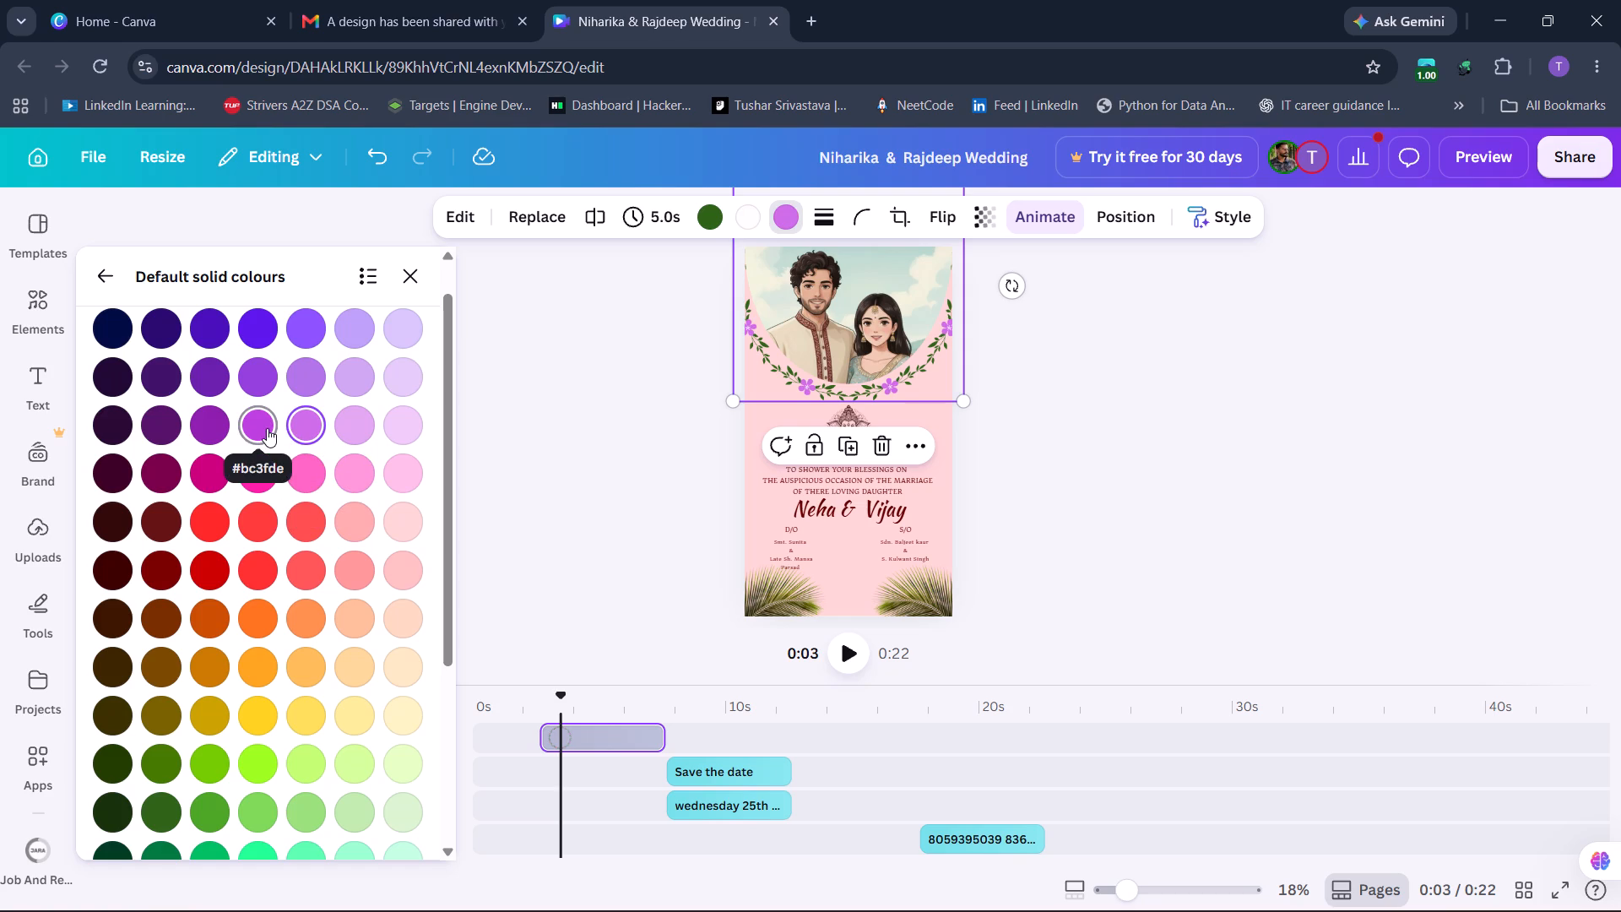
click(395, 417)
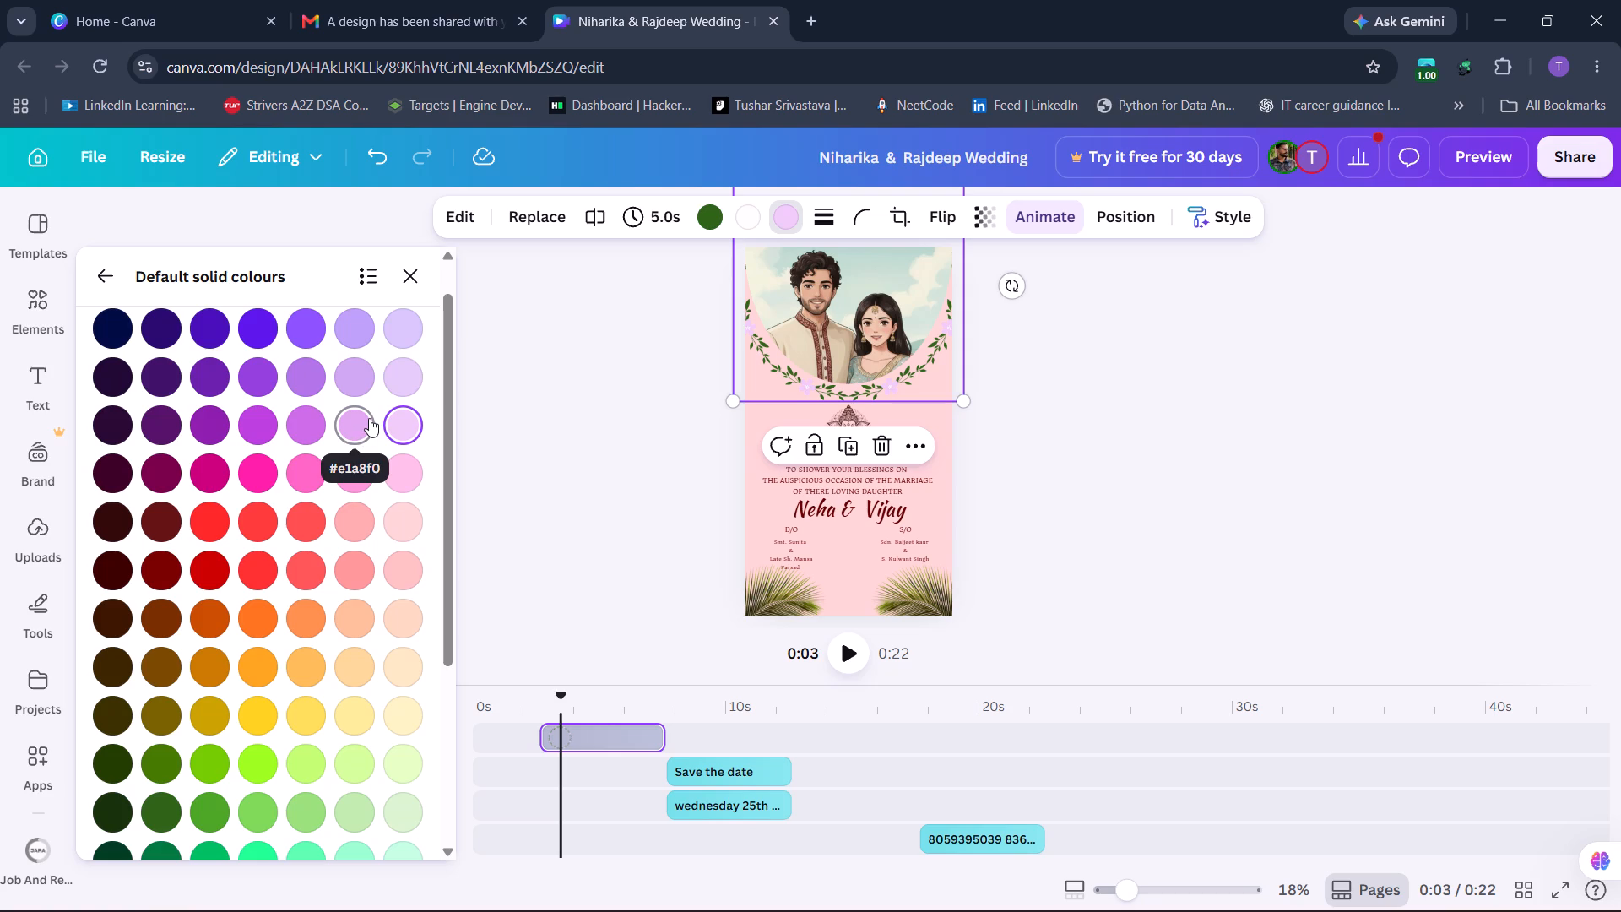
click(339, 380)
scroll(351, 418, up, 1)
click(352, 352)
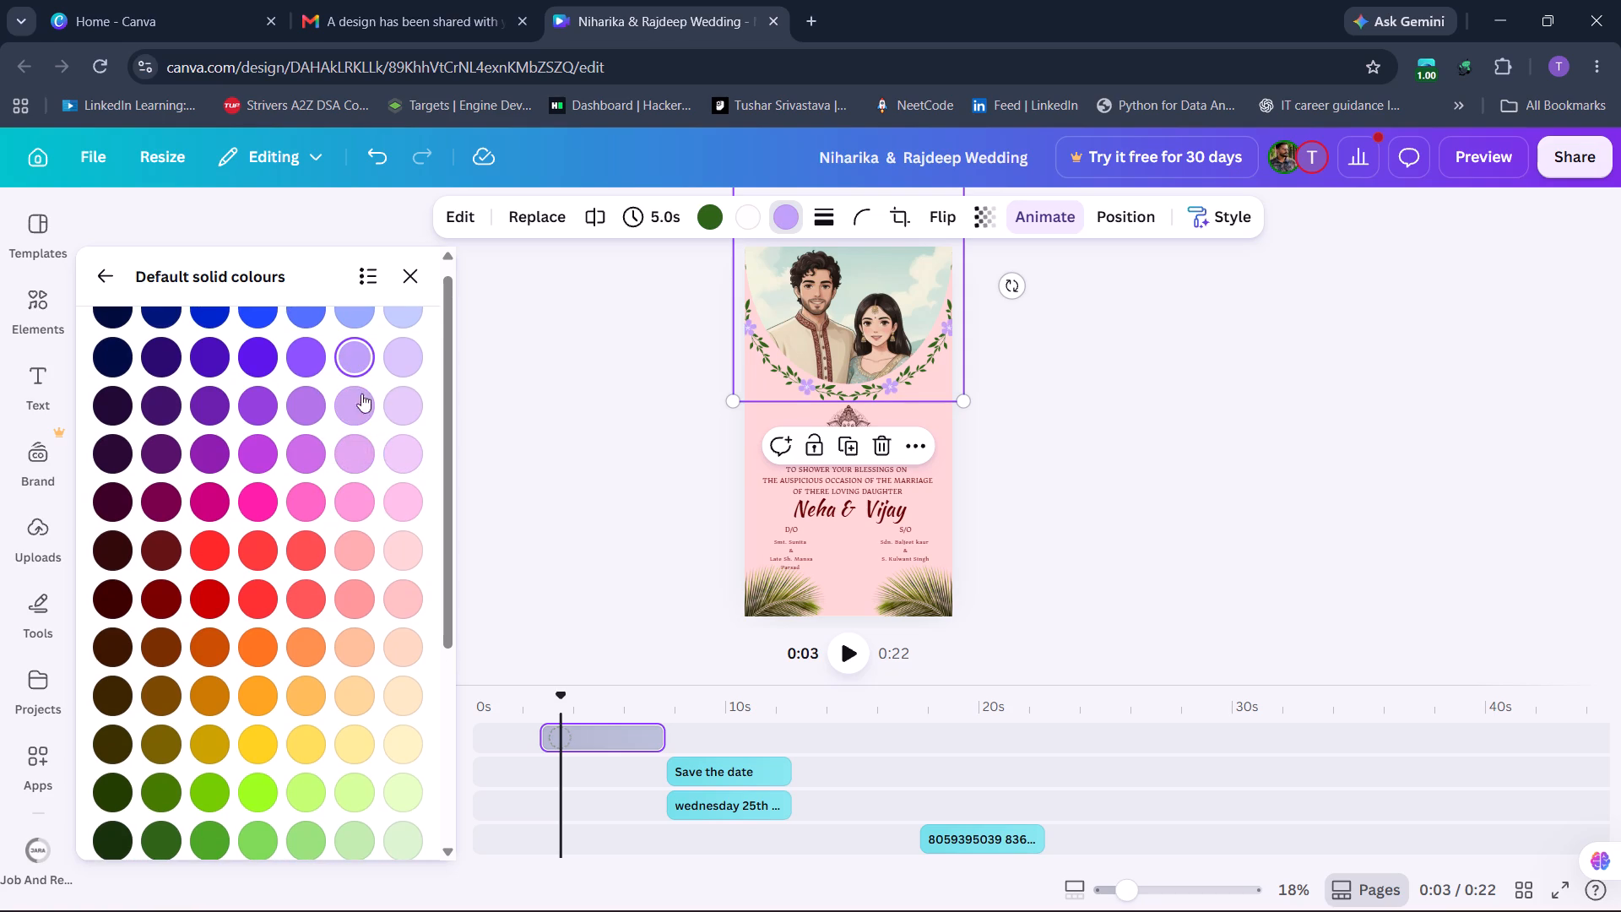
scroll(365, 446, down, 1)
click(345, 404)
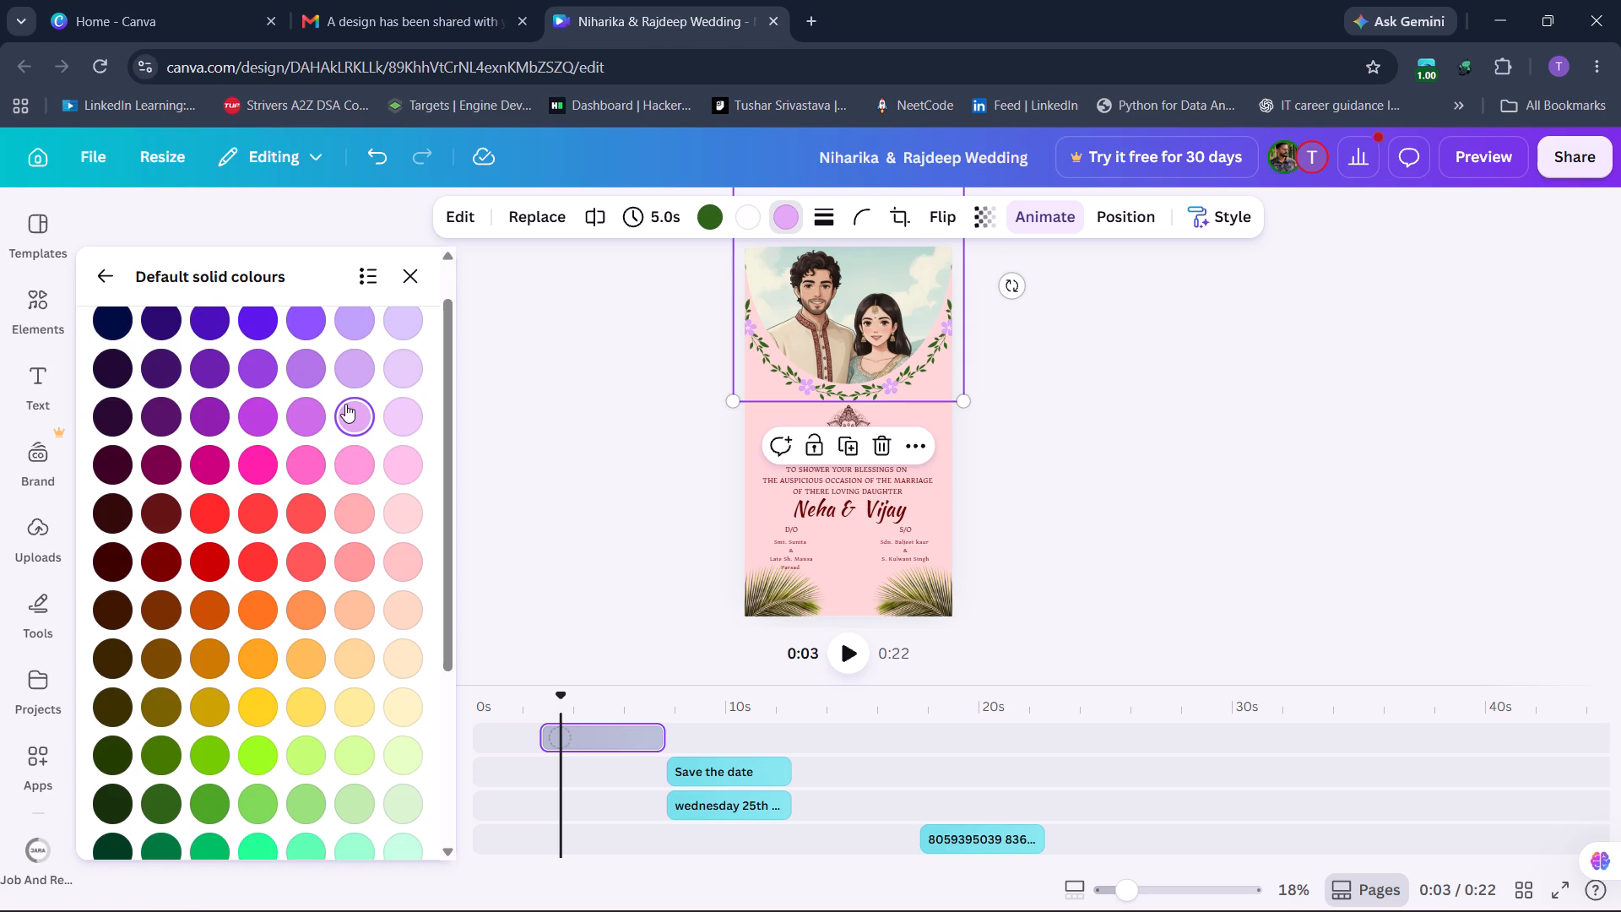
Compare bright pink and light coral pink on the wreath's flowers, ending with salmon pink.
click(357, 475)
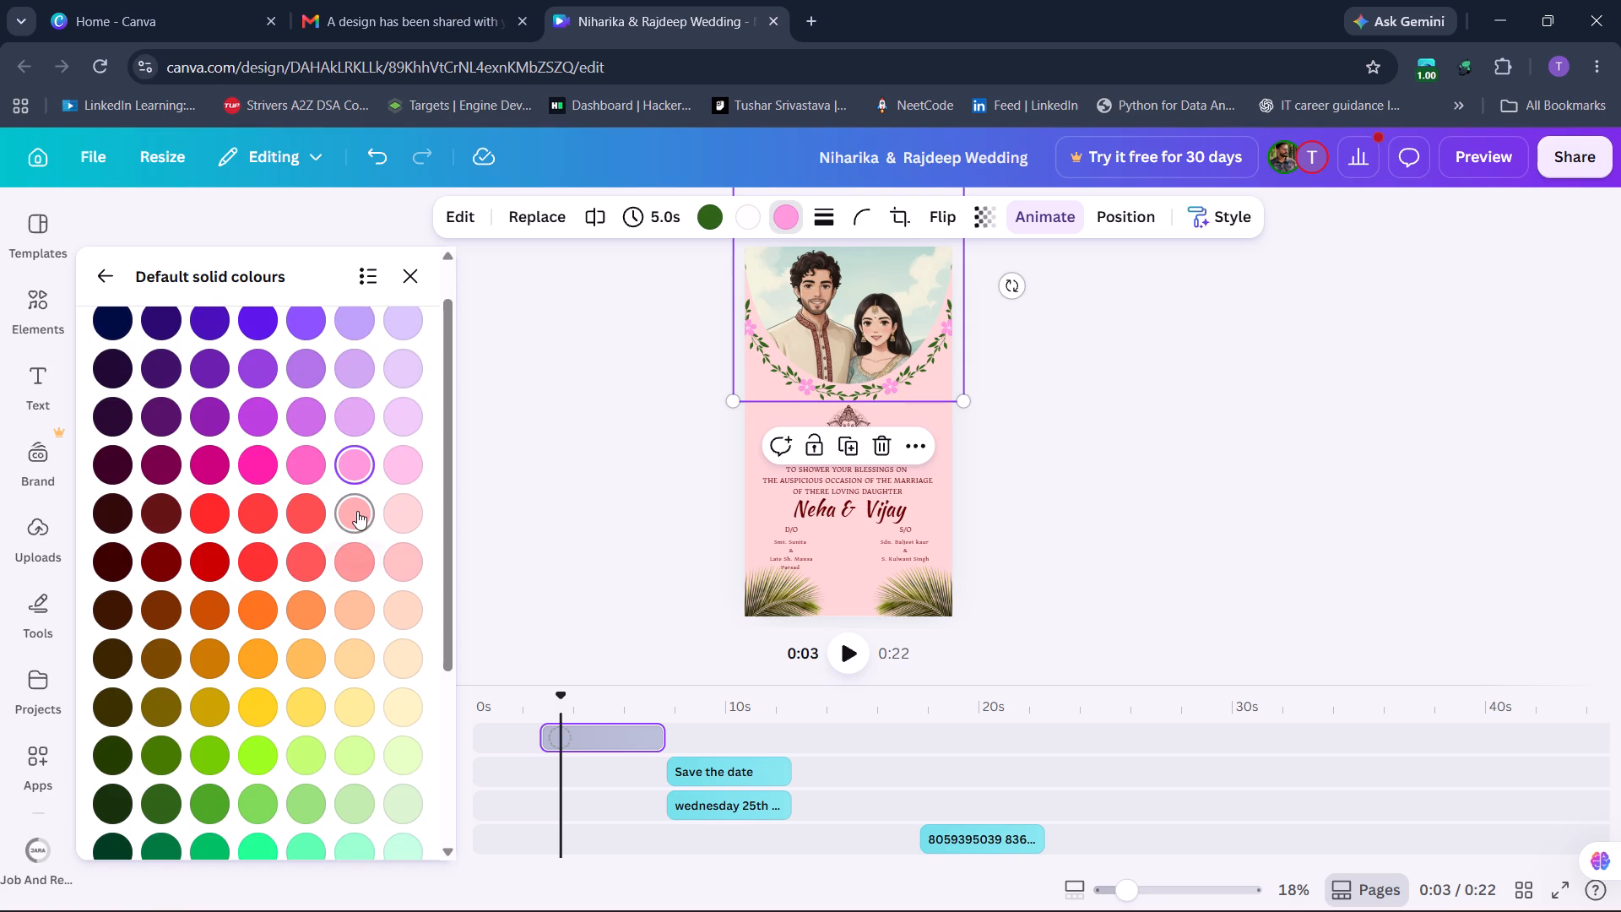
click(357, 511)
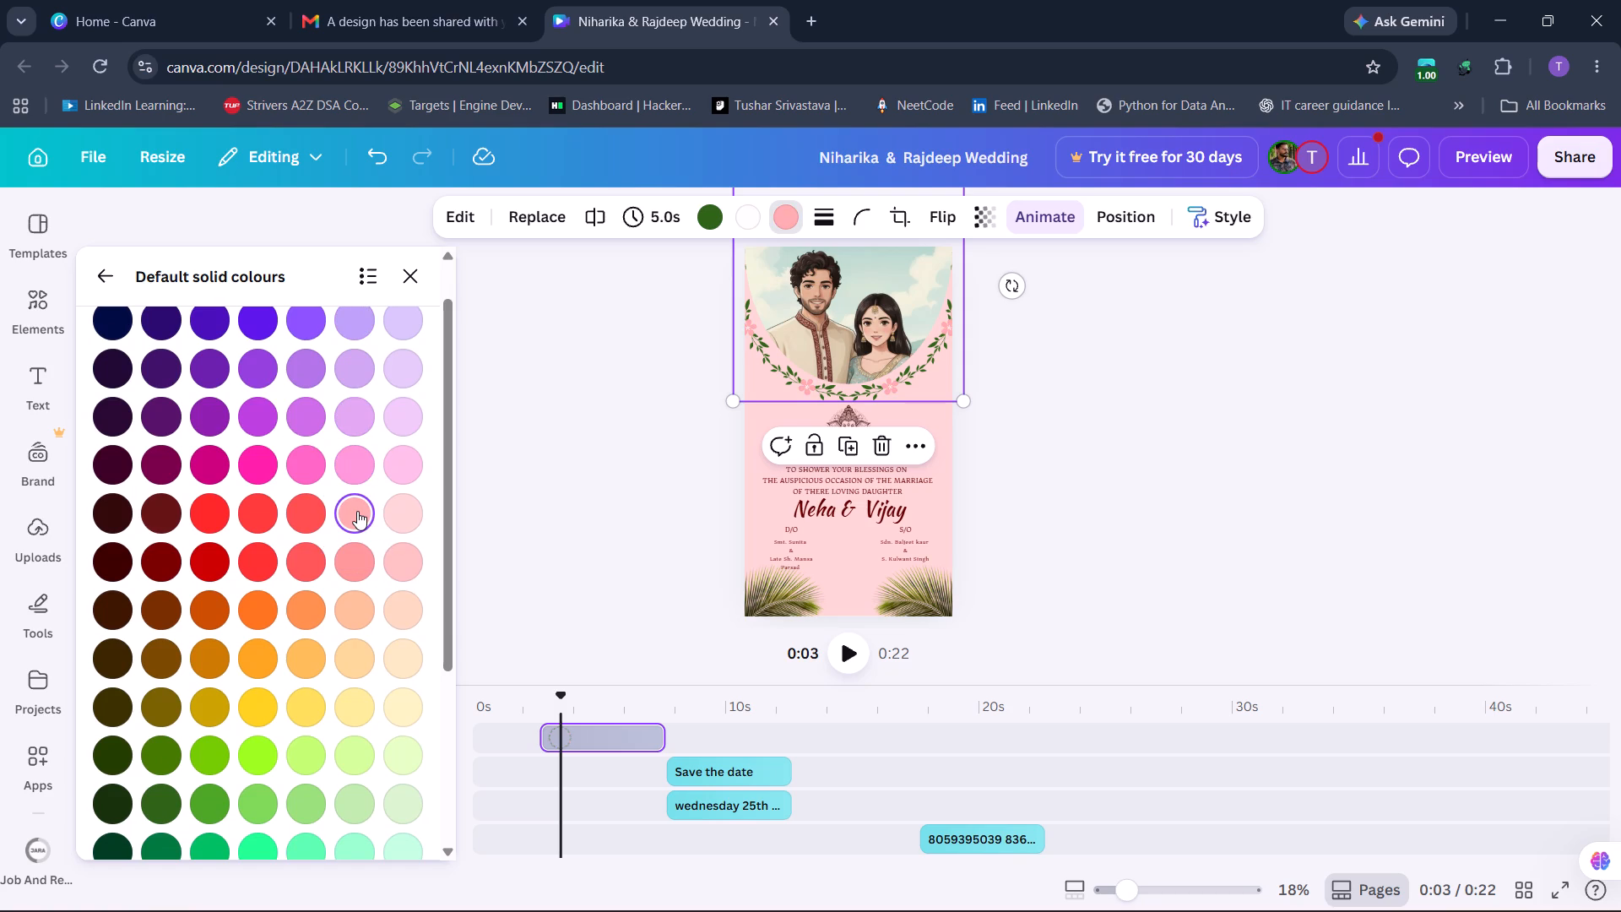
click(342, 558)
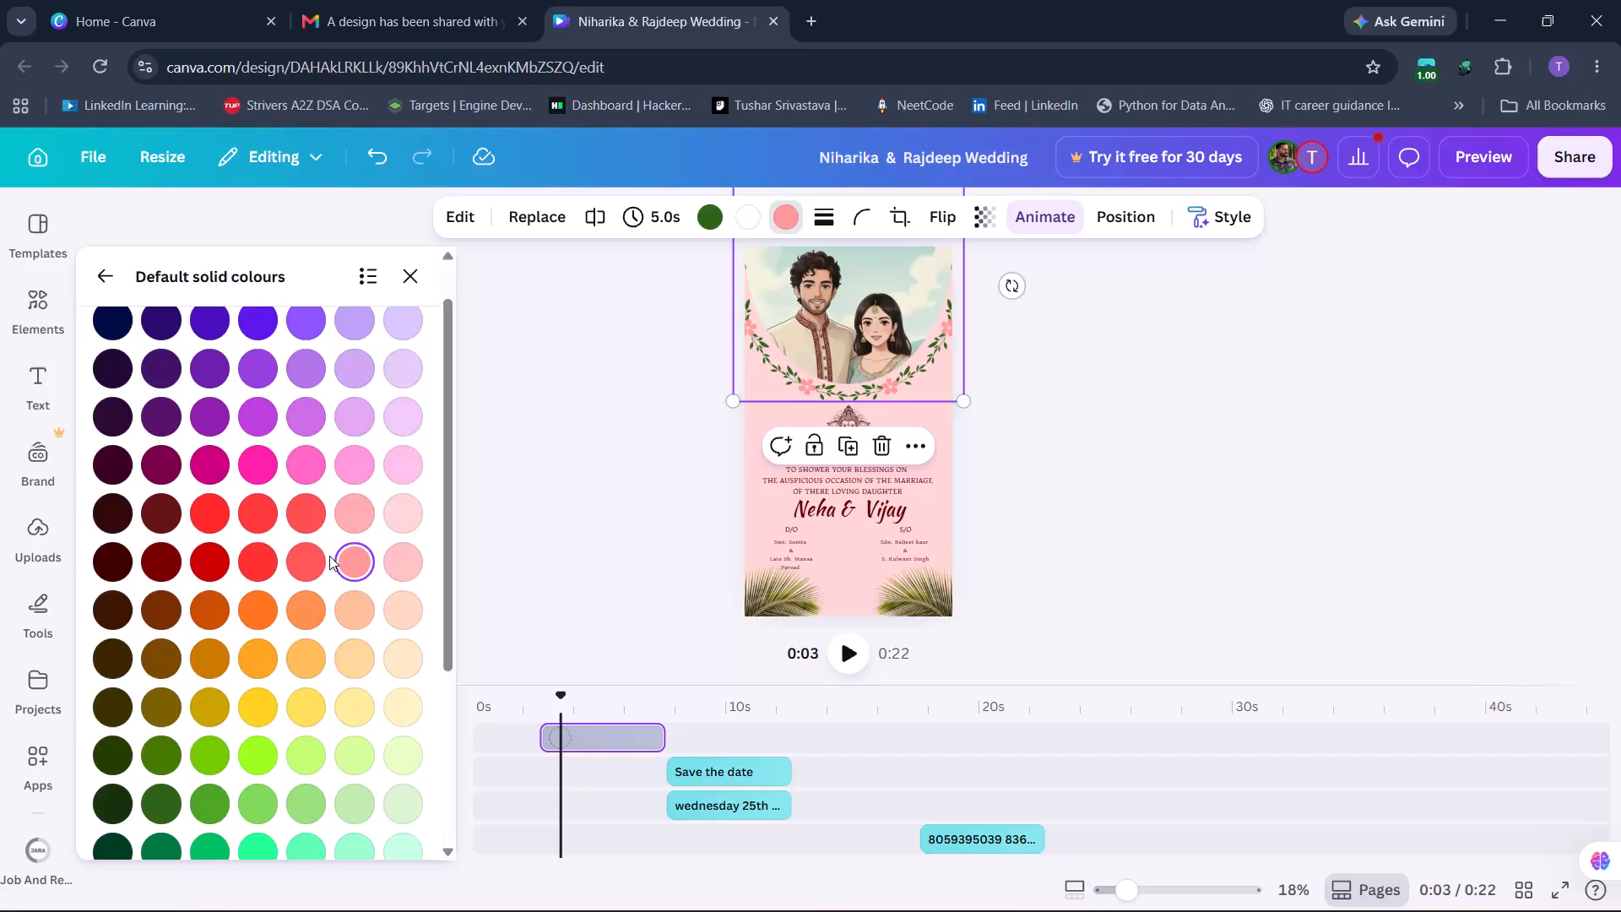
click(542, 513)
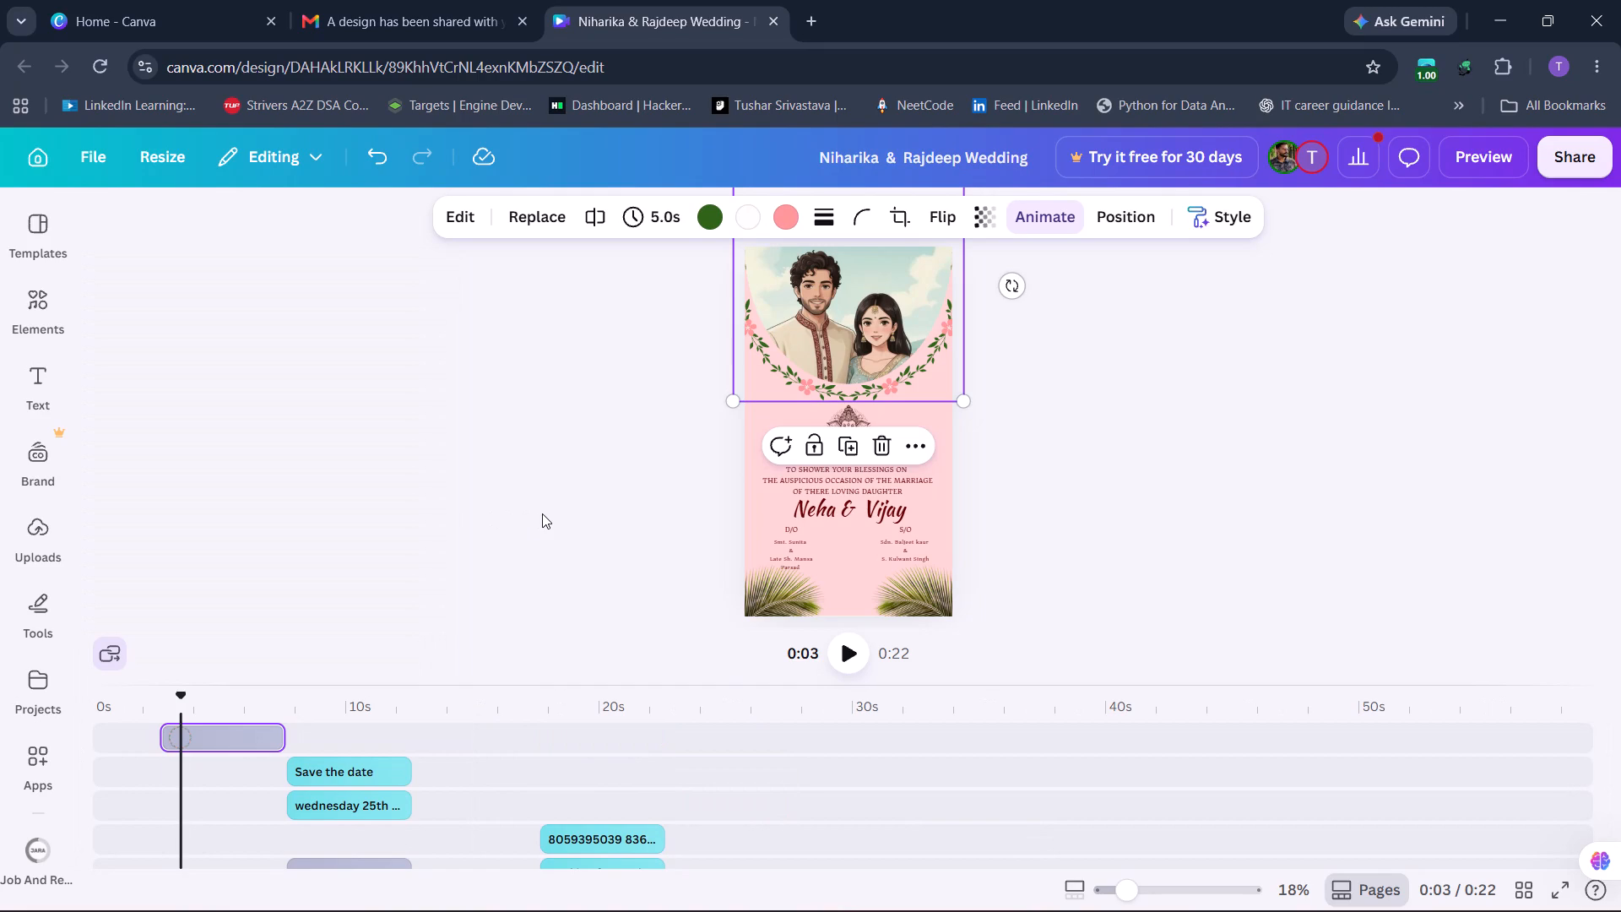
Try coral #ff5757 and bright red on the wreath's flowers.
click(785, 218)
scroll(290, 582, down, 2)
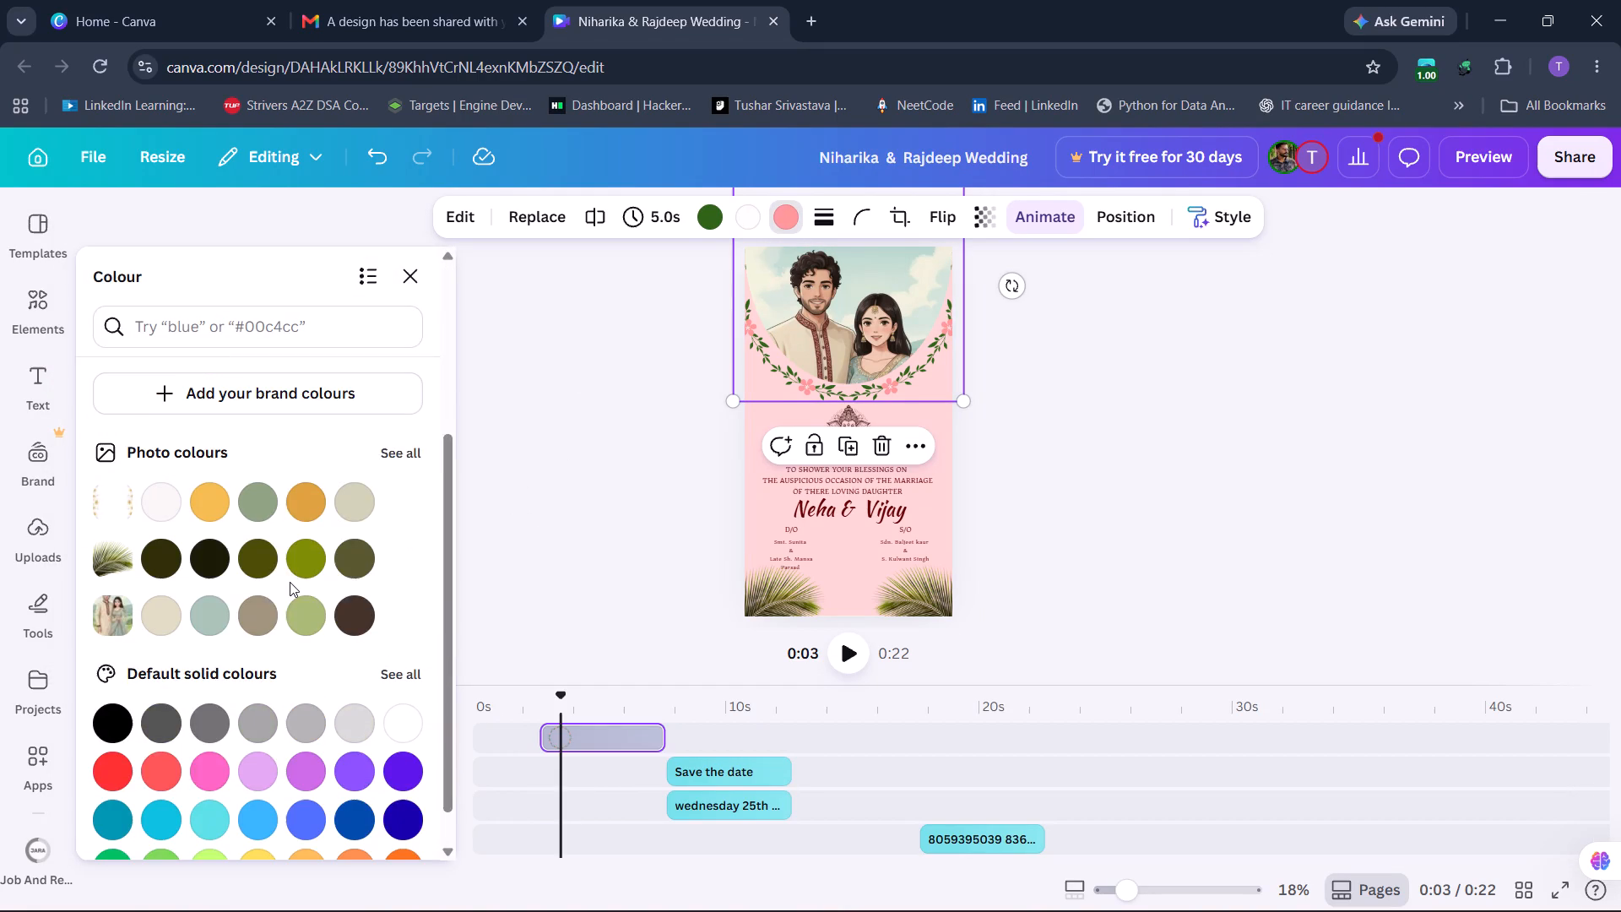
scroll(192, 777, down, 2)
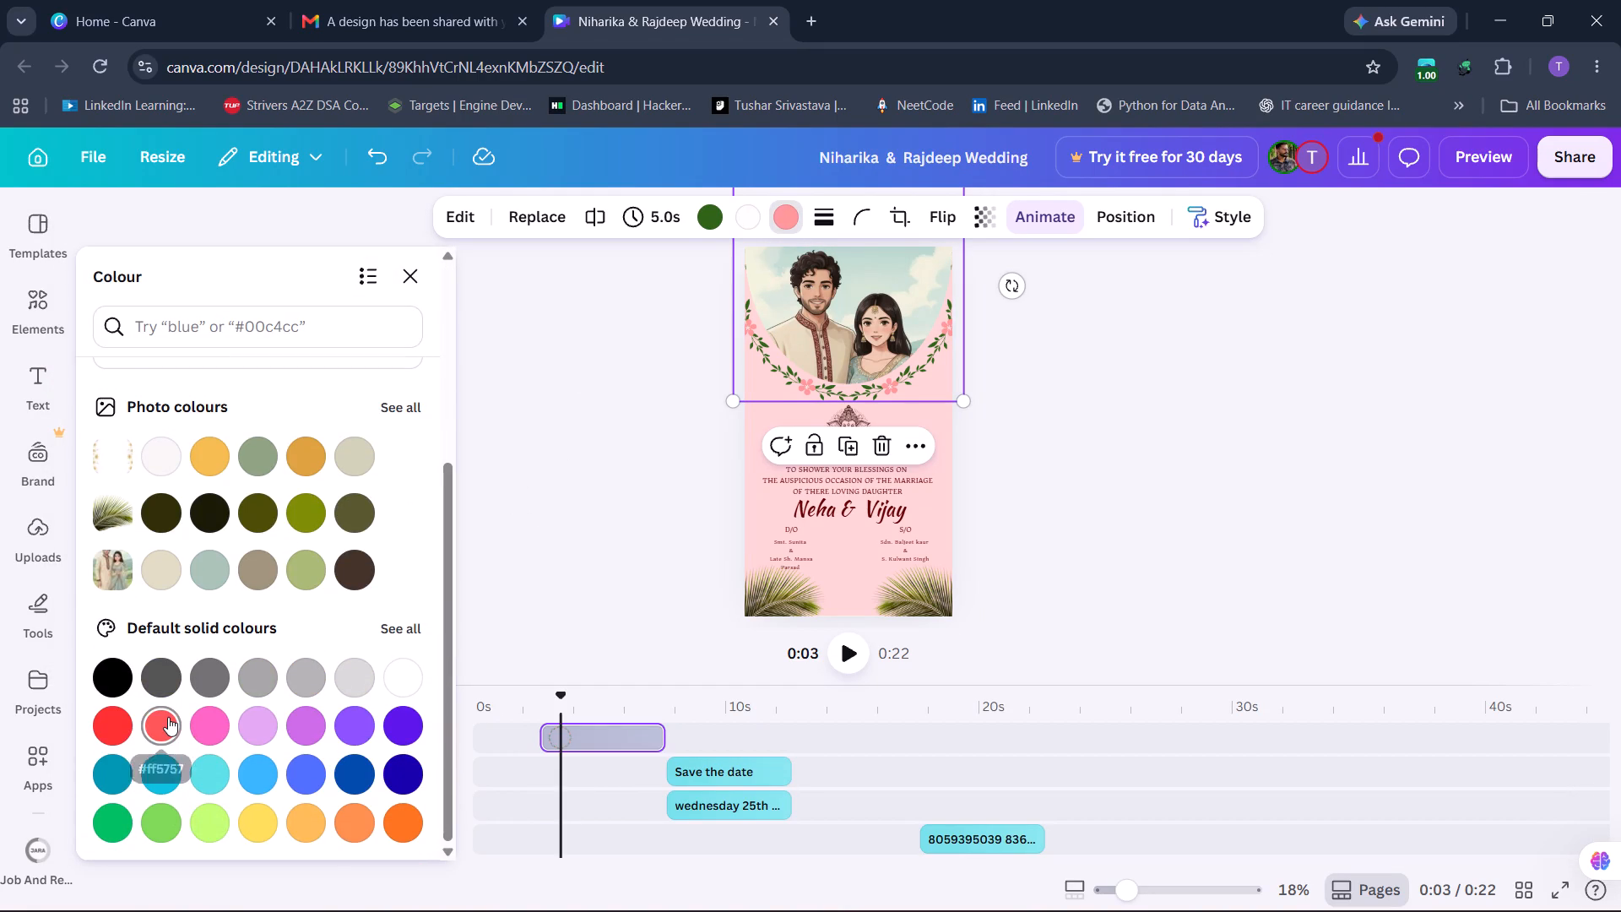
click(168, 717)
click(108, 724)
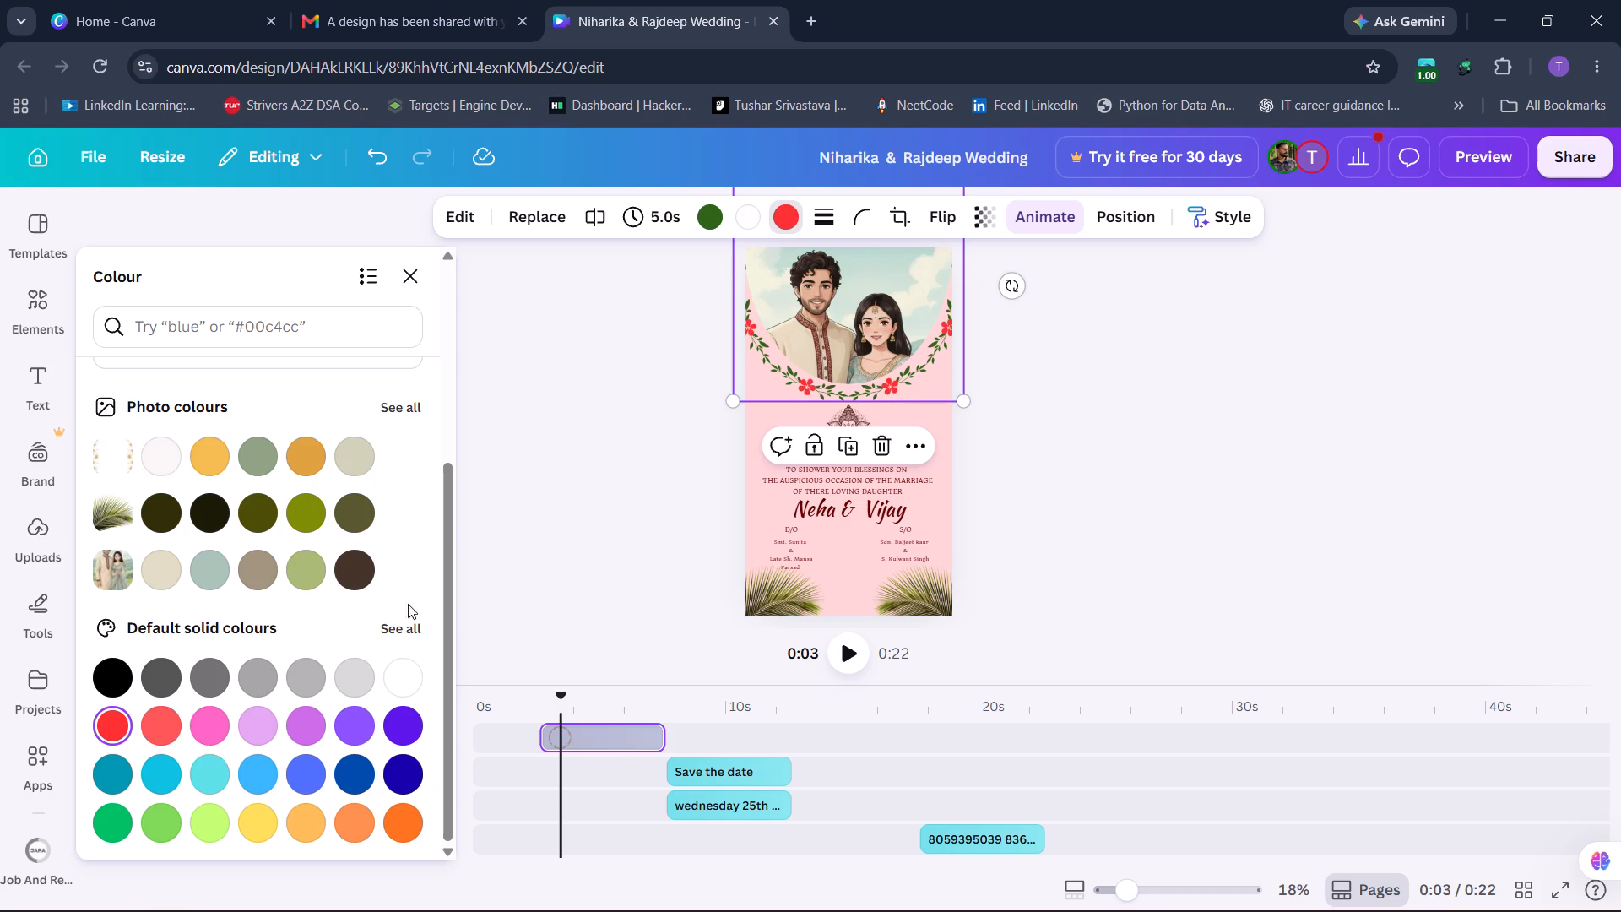
Compare dark red and maroon on the wreath's flowers, and set them to dark red.
click(398, 623)
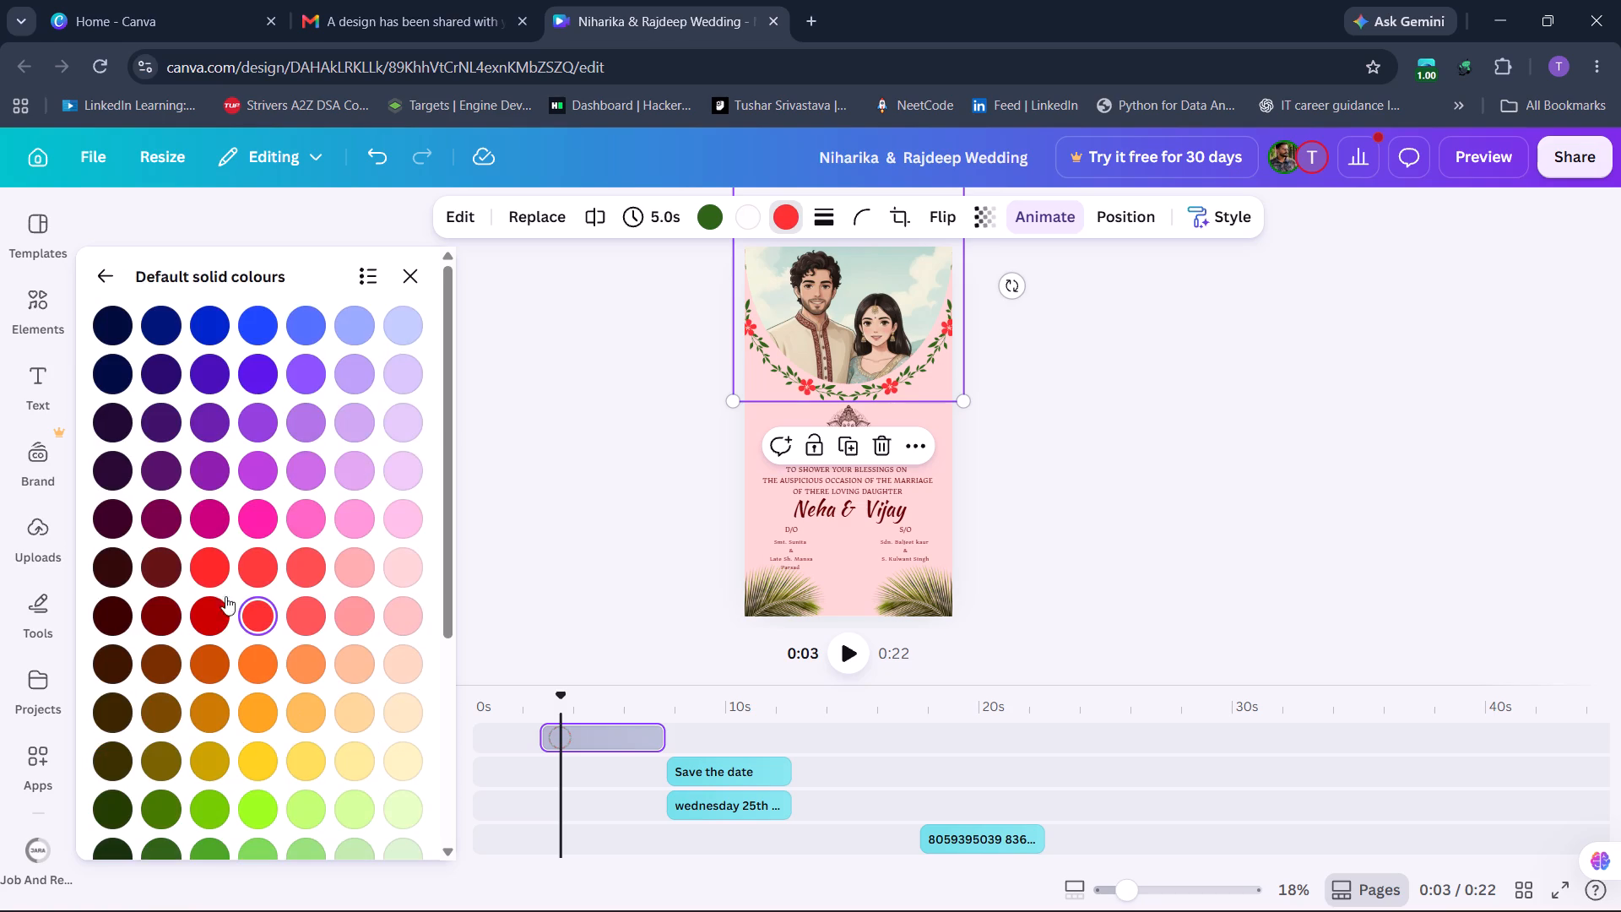
click(209, 618)
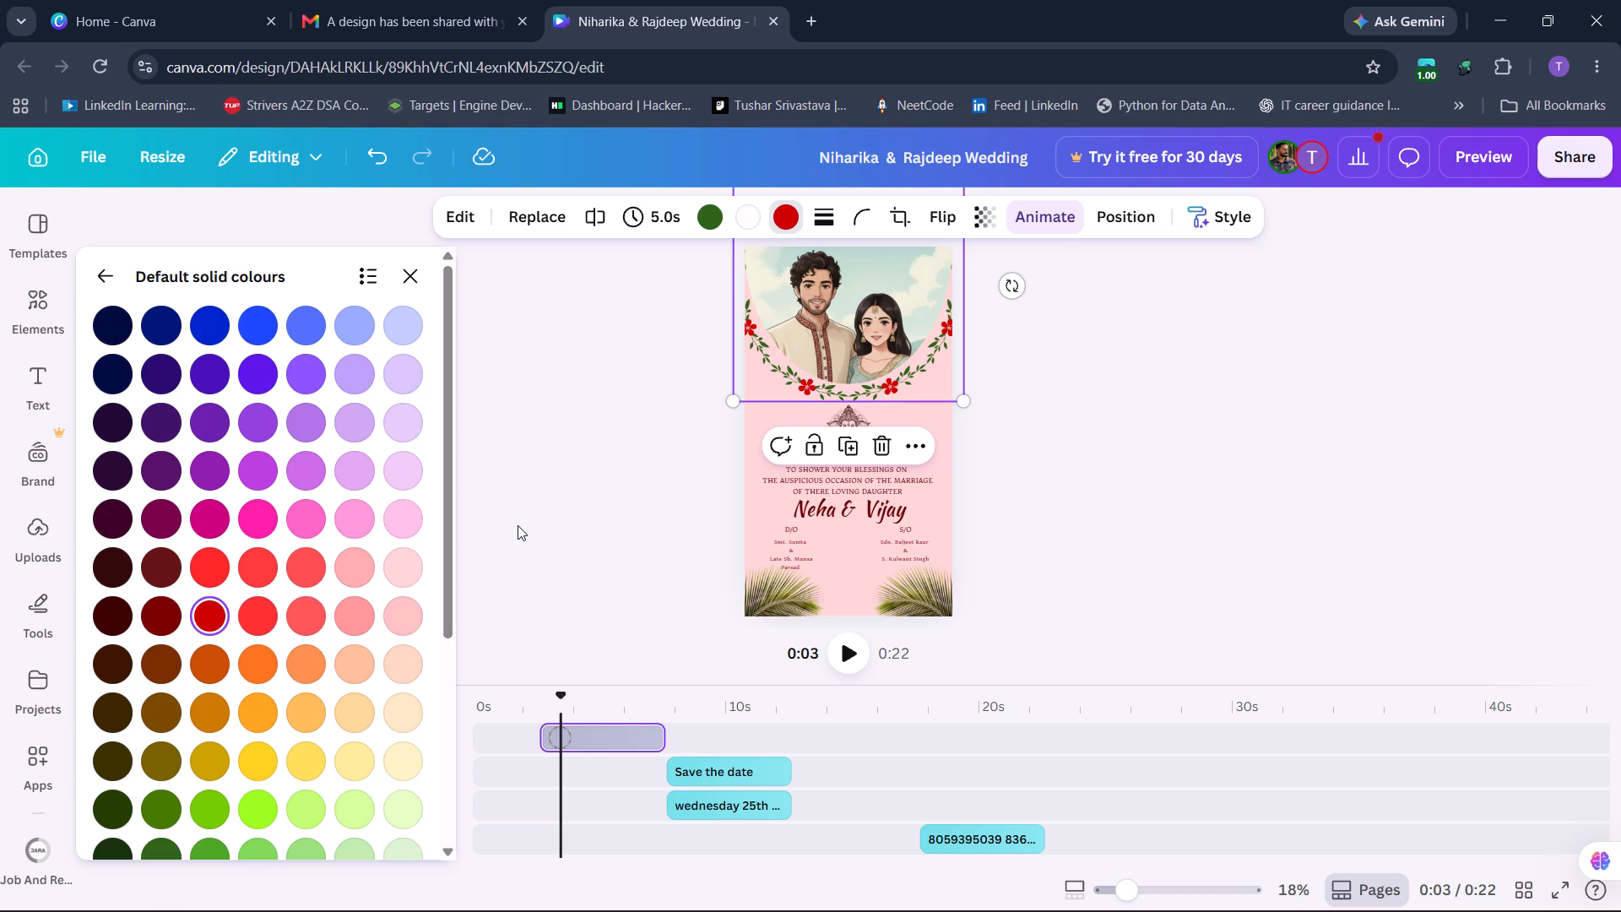
click(169, 619)
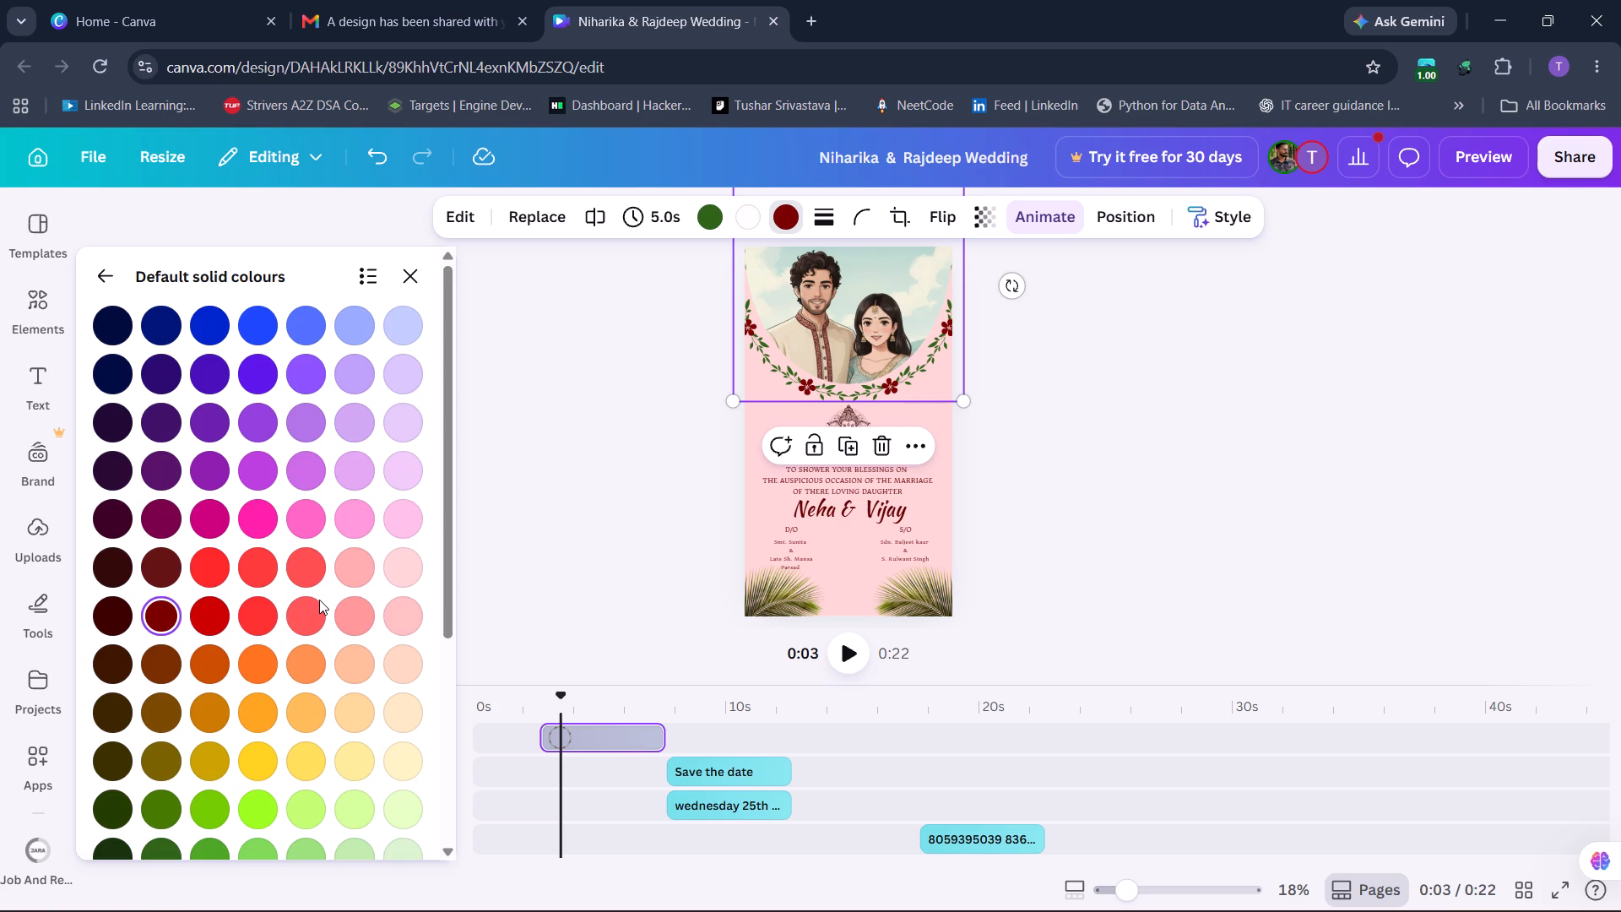
click(218, 607)
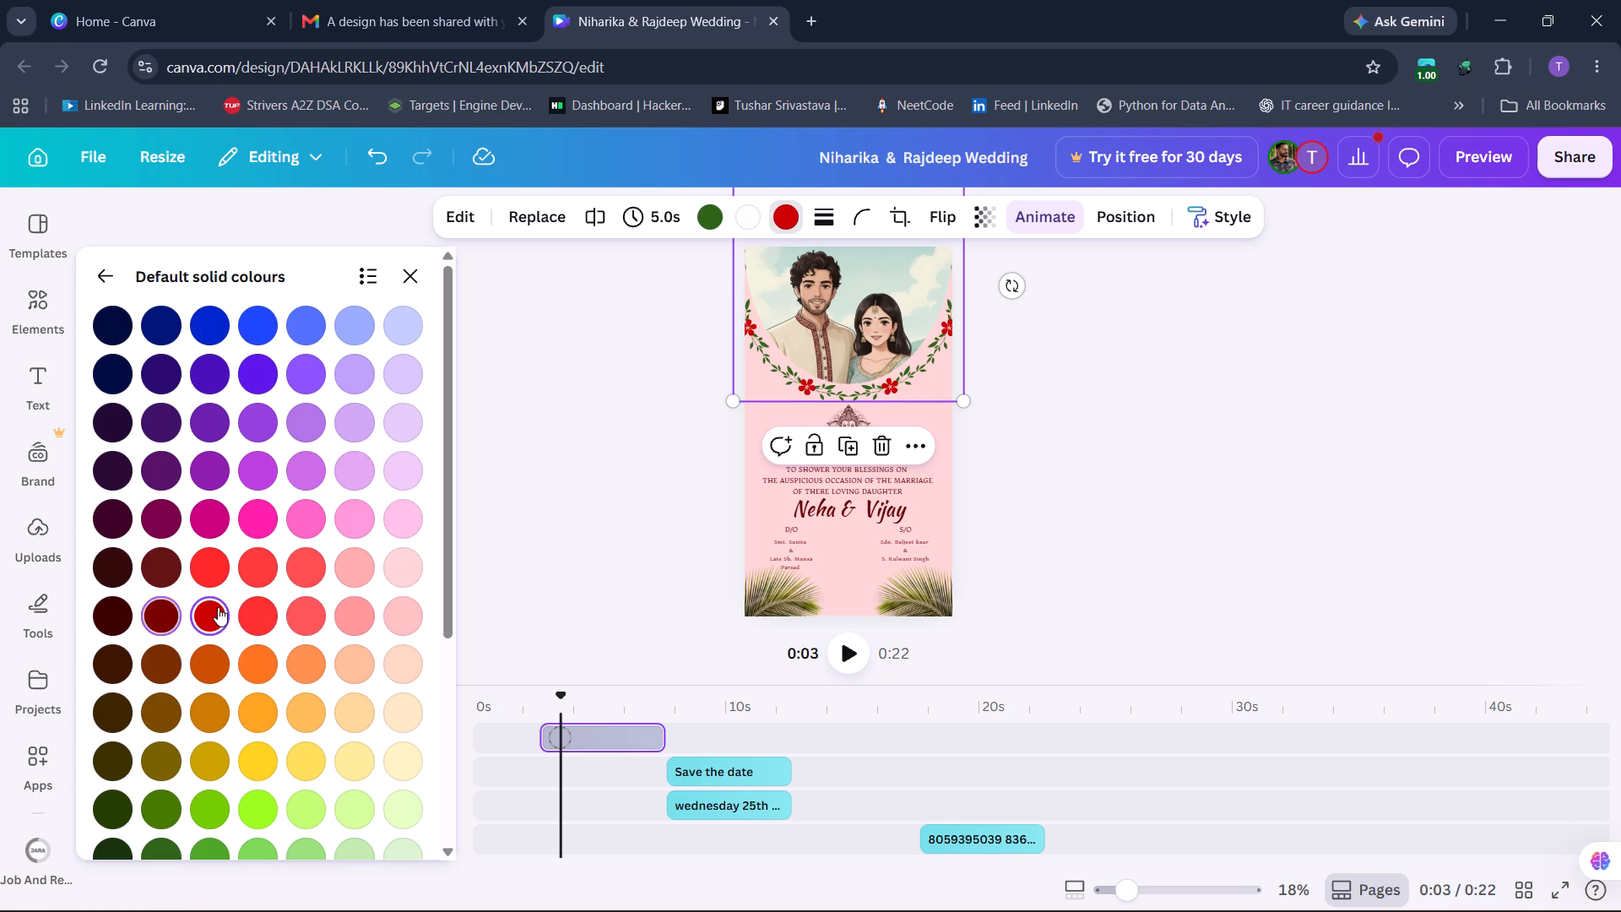
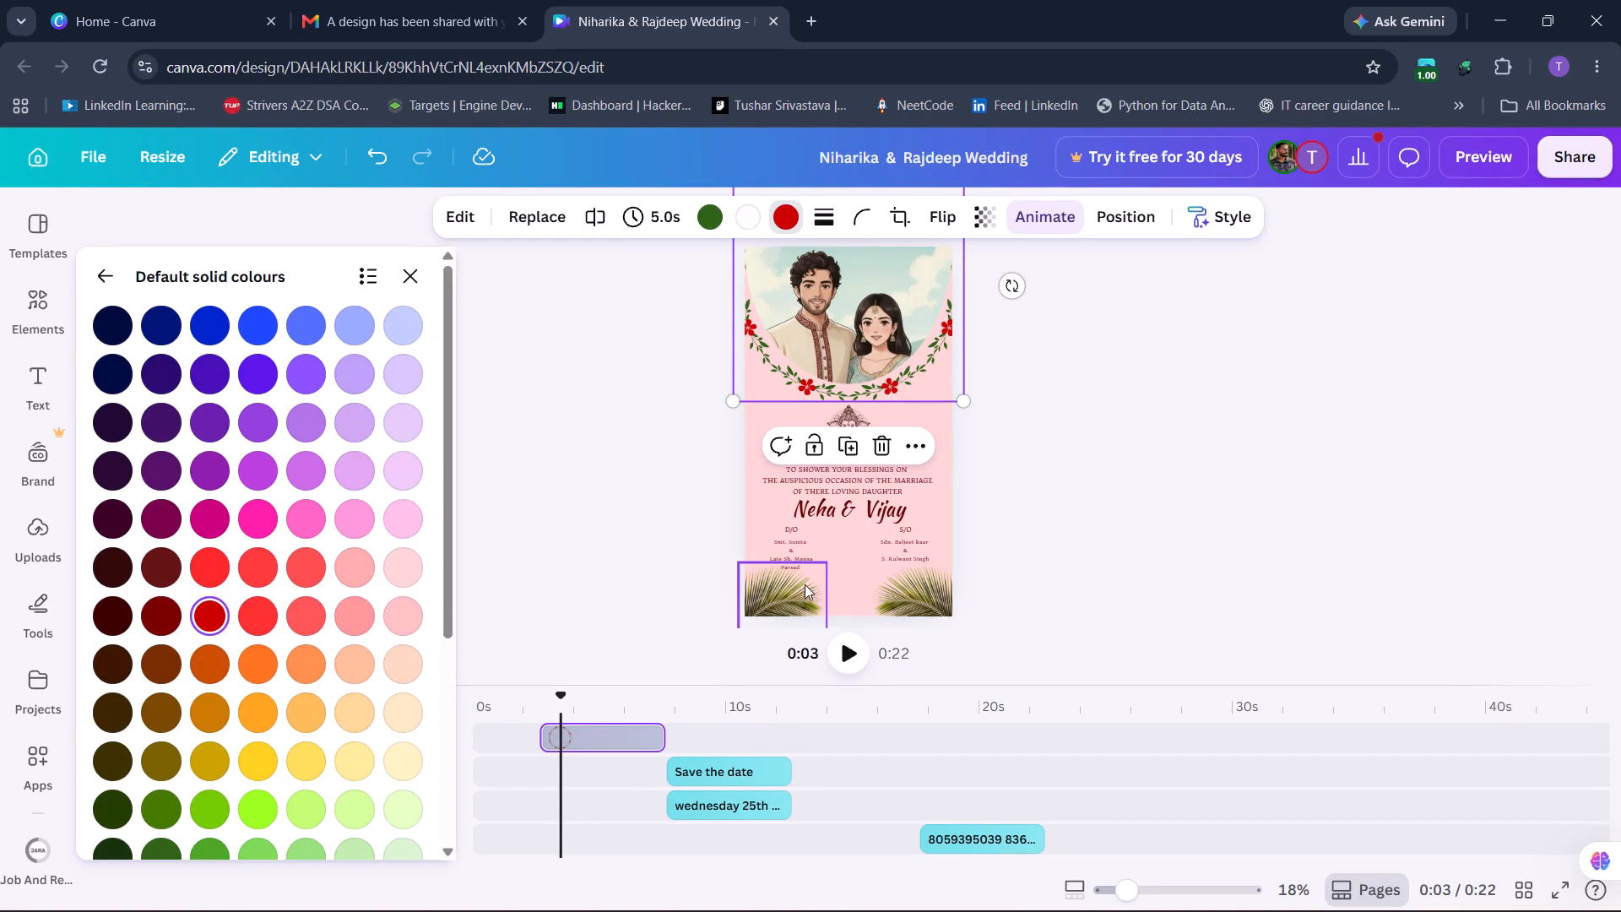
Add "(Daali)" in round brackets after the bride's mother's name under D/O.
click(798, 547)
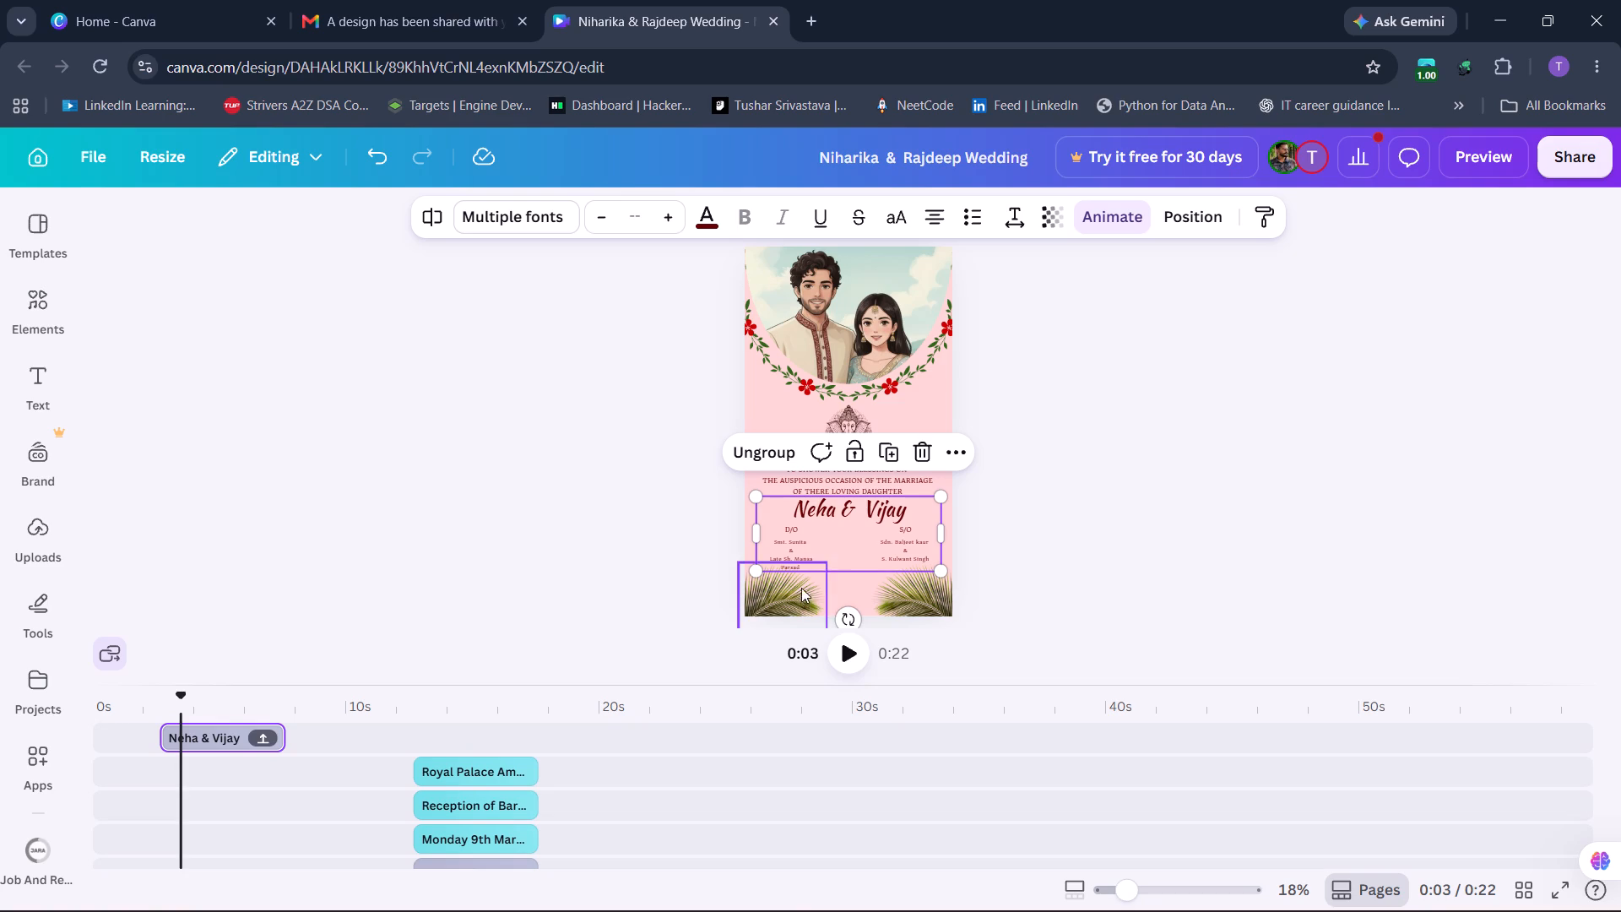
click(796, 540)
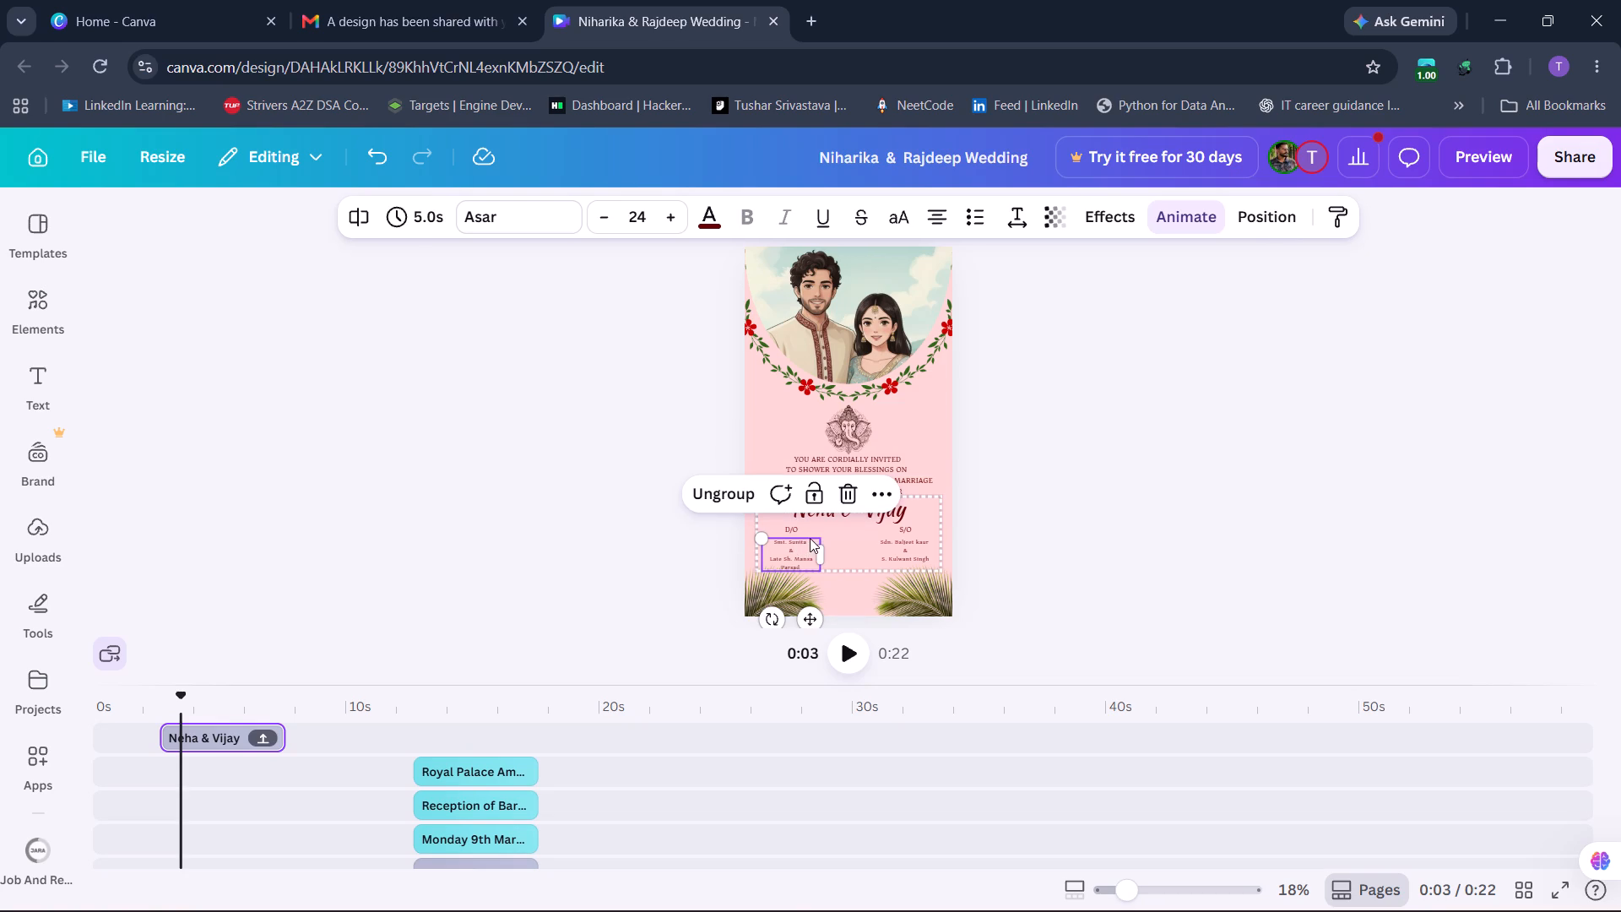
click(798, 552)
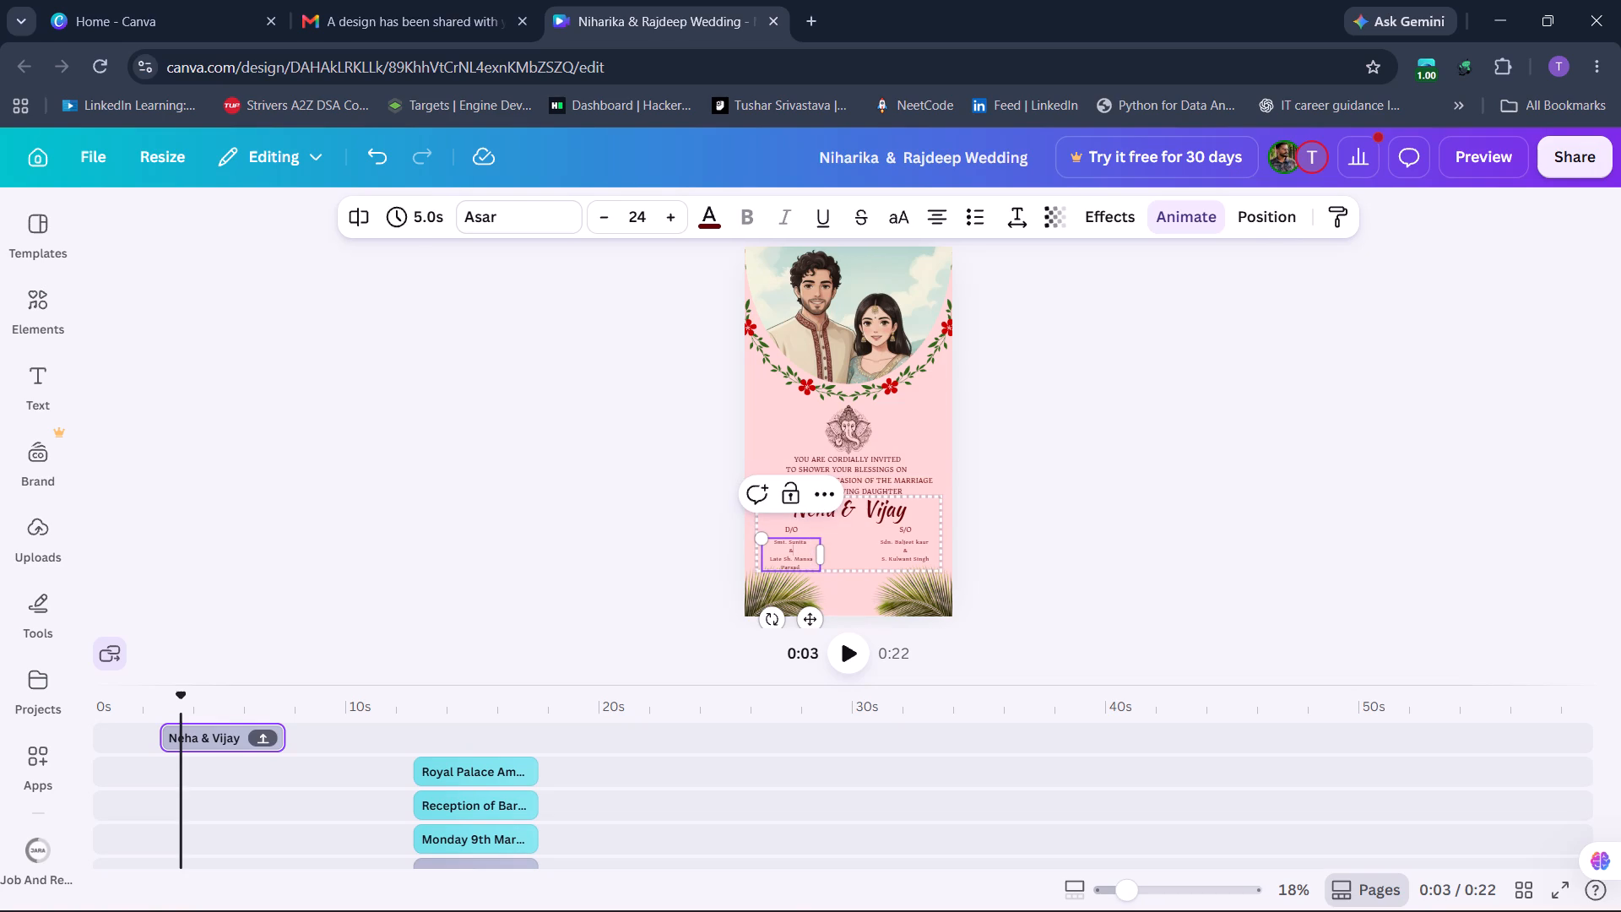
click(816, 543)
text(())
key(BackSpace)
key(BackSpace)
key(shift+parenleft)
text(Daali)
key(shift+parenright)
Widen the bride's parents' text box so each parent's name fits on one line.
drag(823, 557, 842, 556)
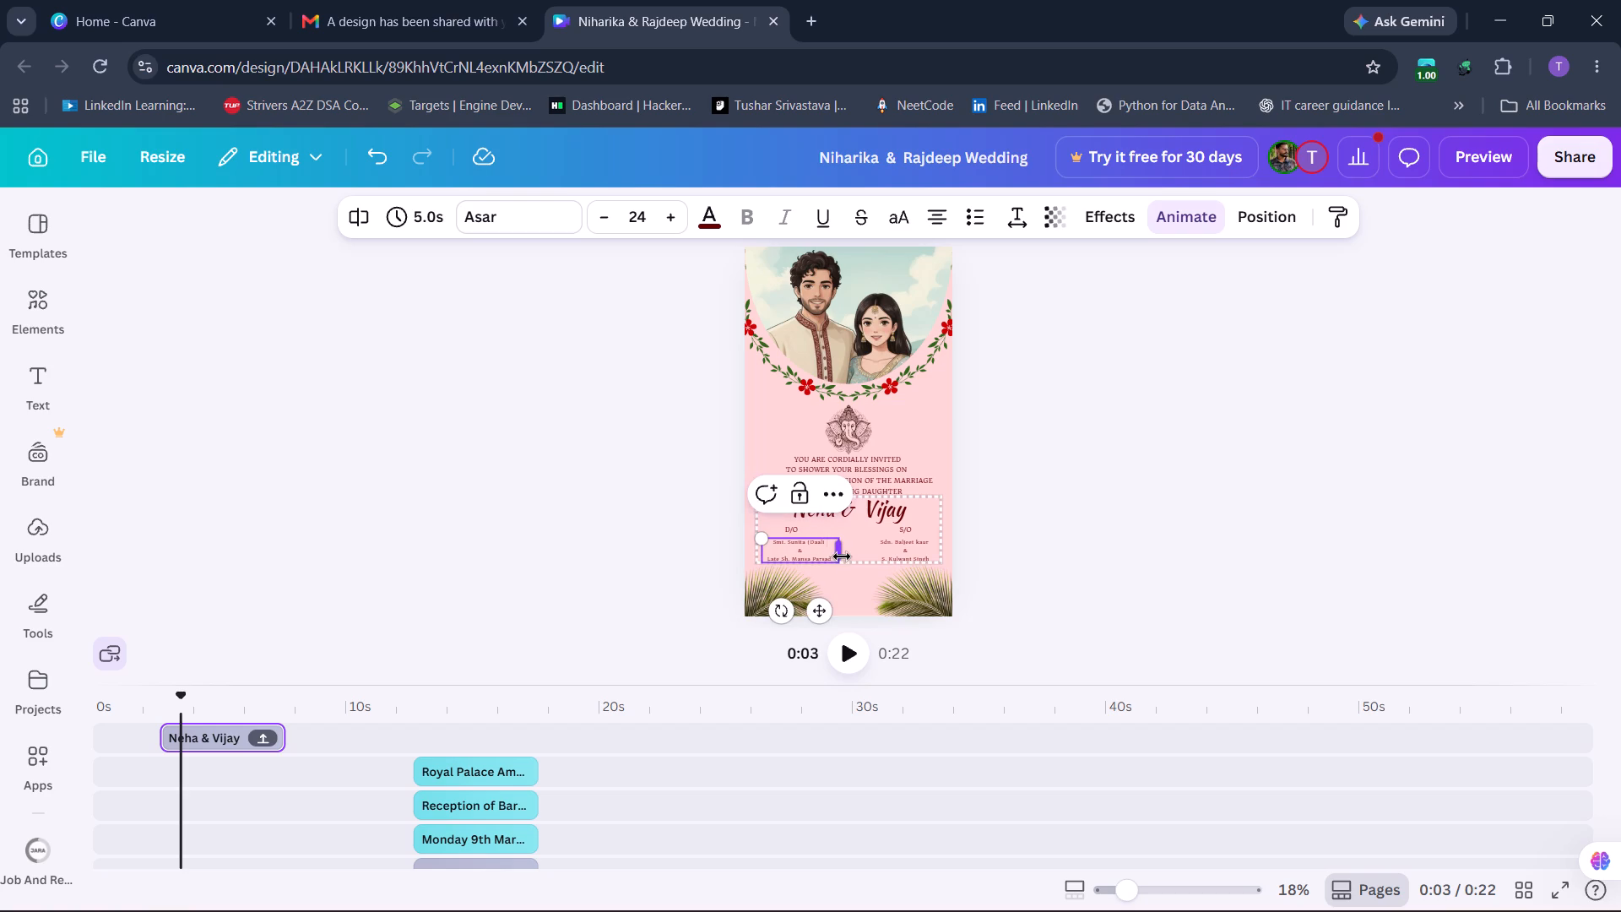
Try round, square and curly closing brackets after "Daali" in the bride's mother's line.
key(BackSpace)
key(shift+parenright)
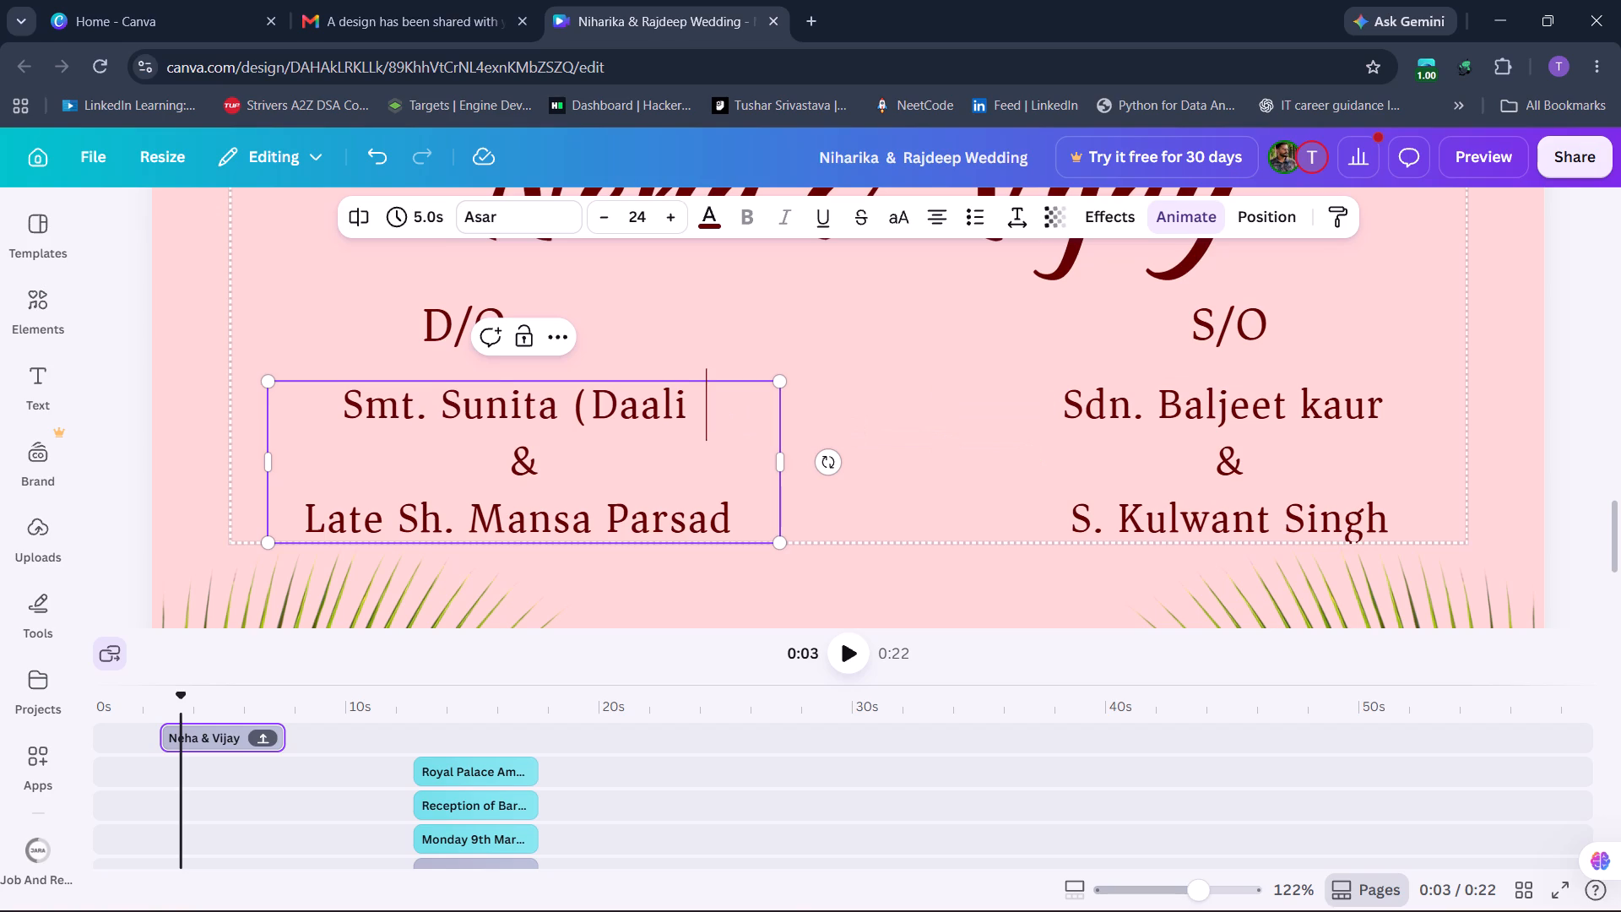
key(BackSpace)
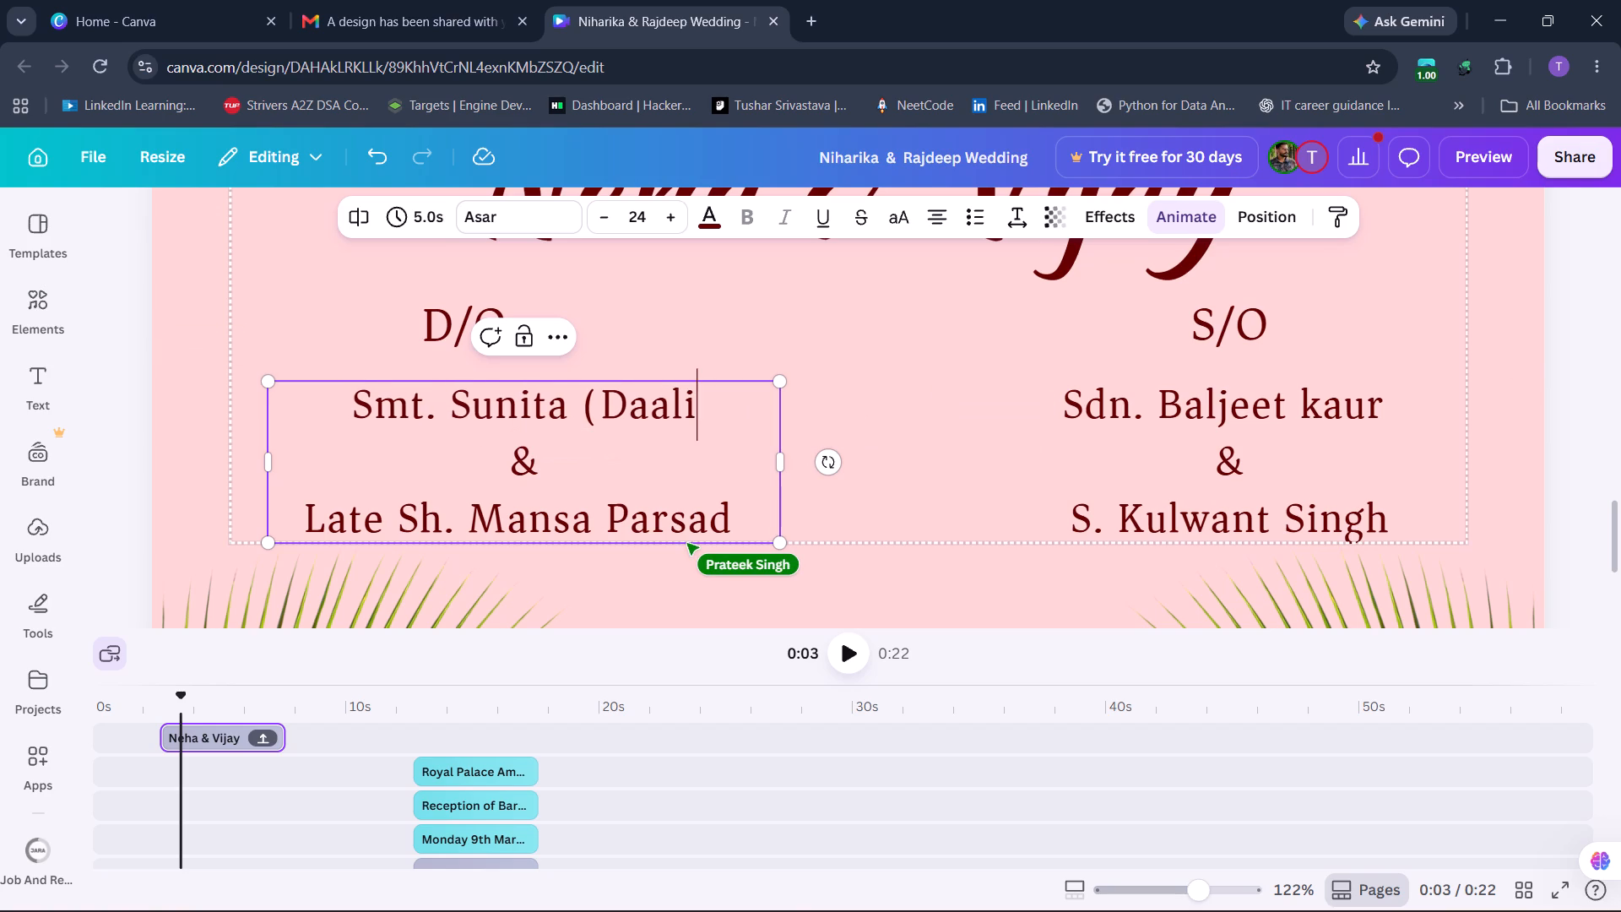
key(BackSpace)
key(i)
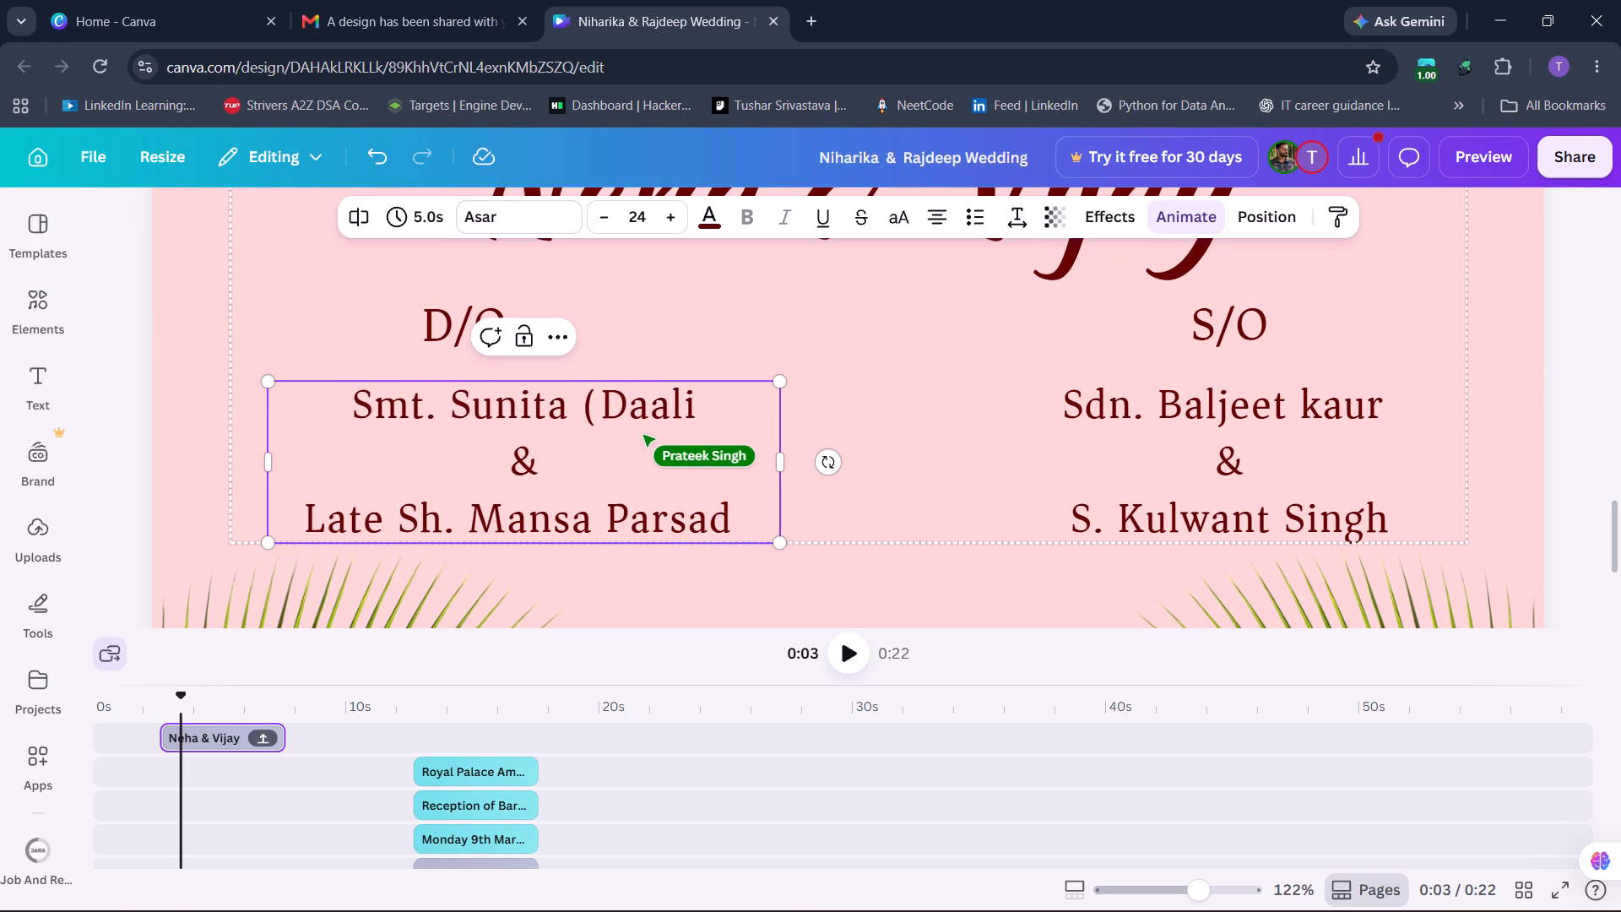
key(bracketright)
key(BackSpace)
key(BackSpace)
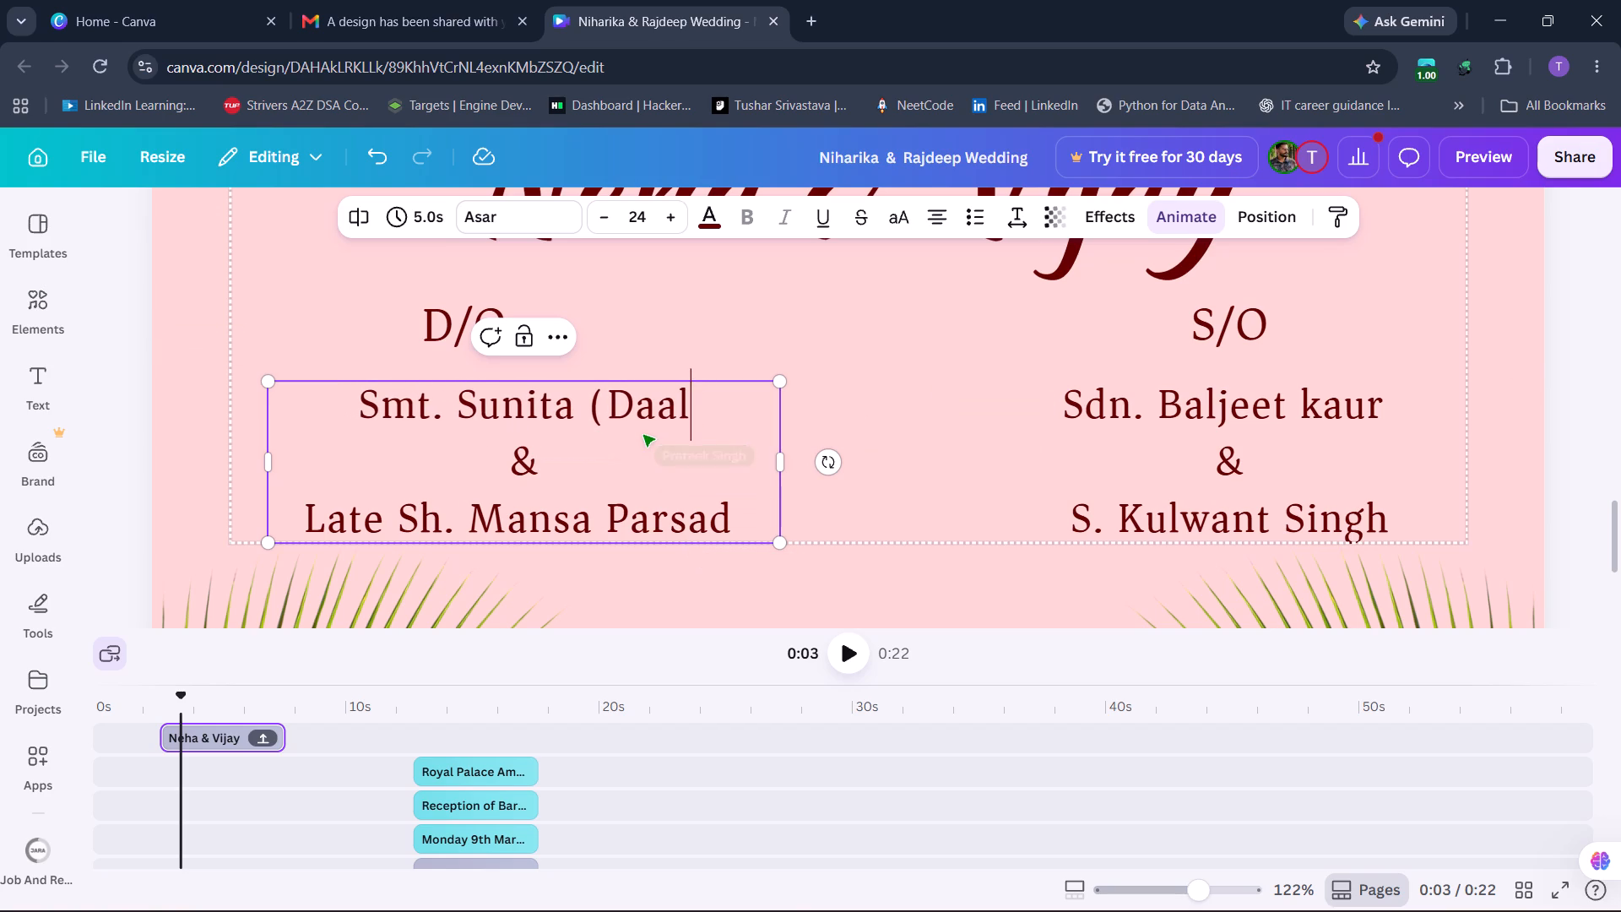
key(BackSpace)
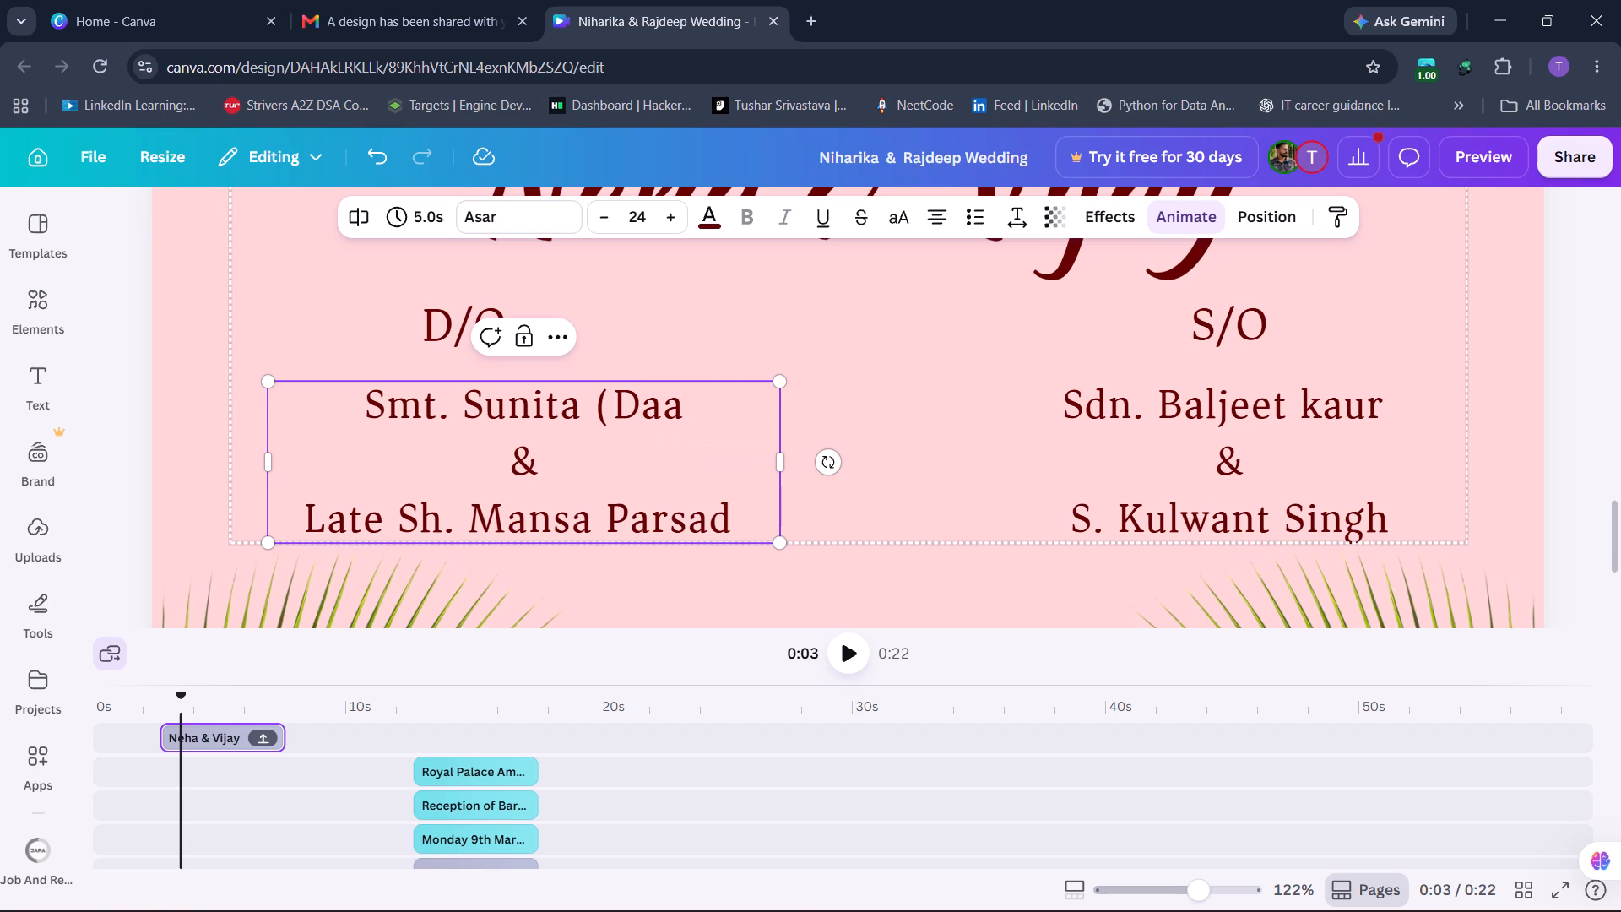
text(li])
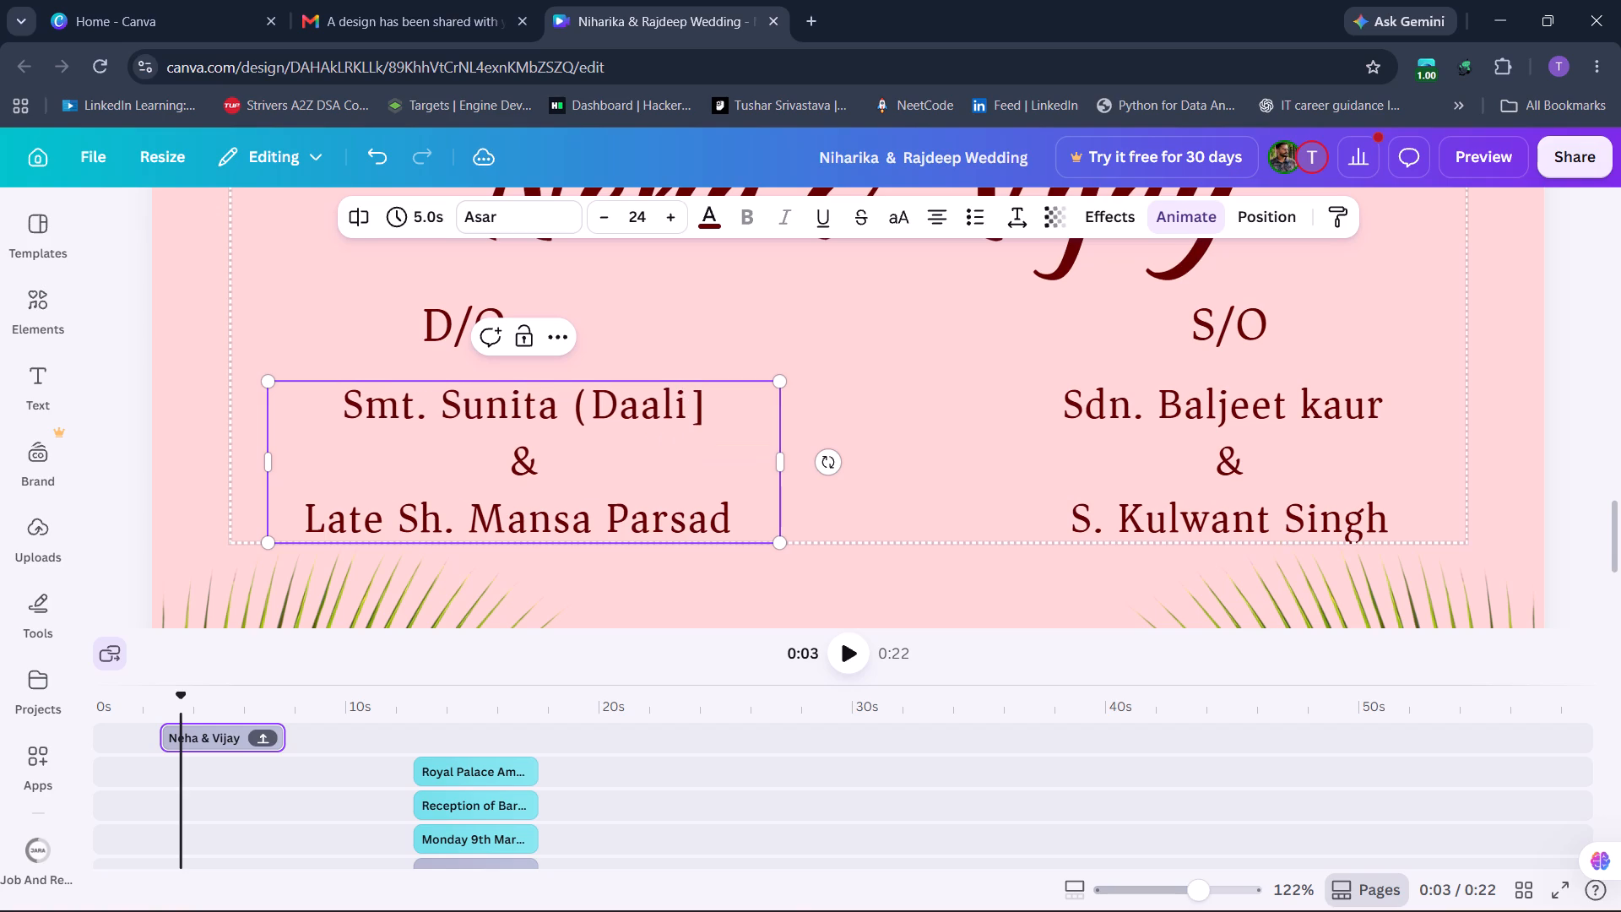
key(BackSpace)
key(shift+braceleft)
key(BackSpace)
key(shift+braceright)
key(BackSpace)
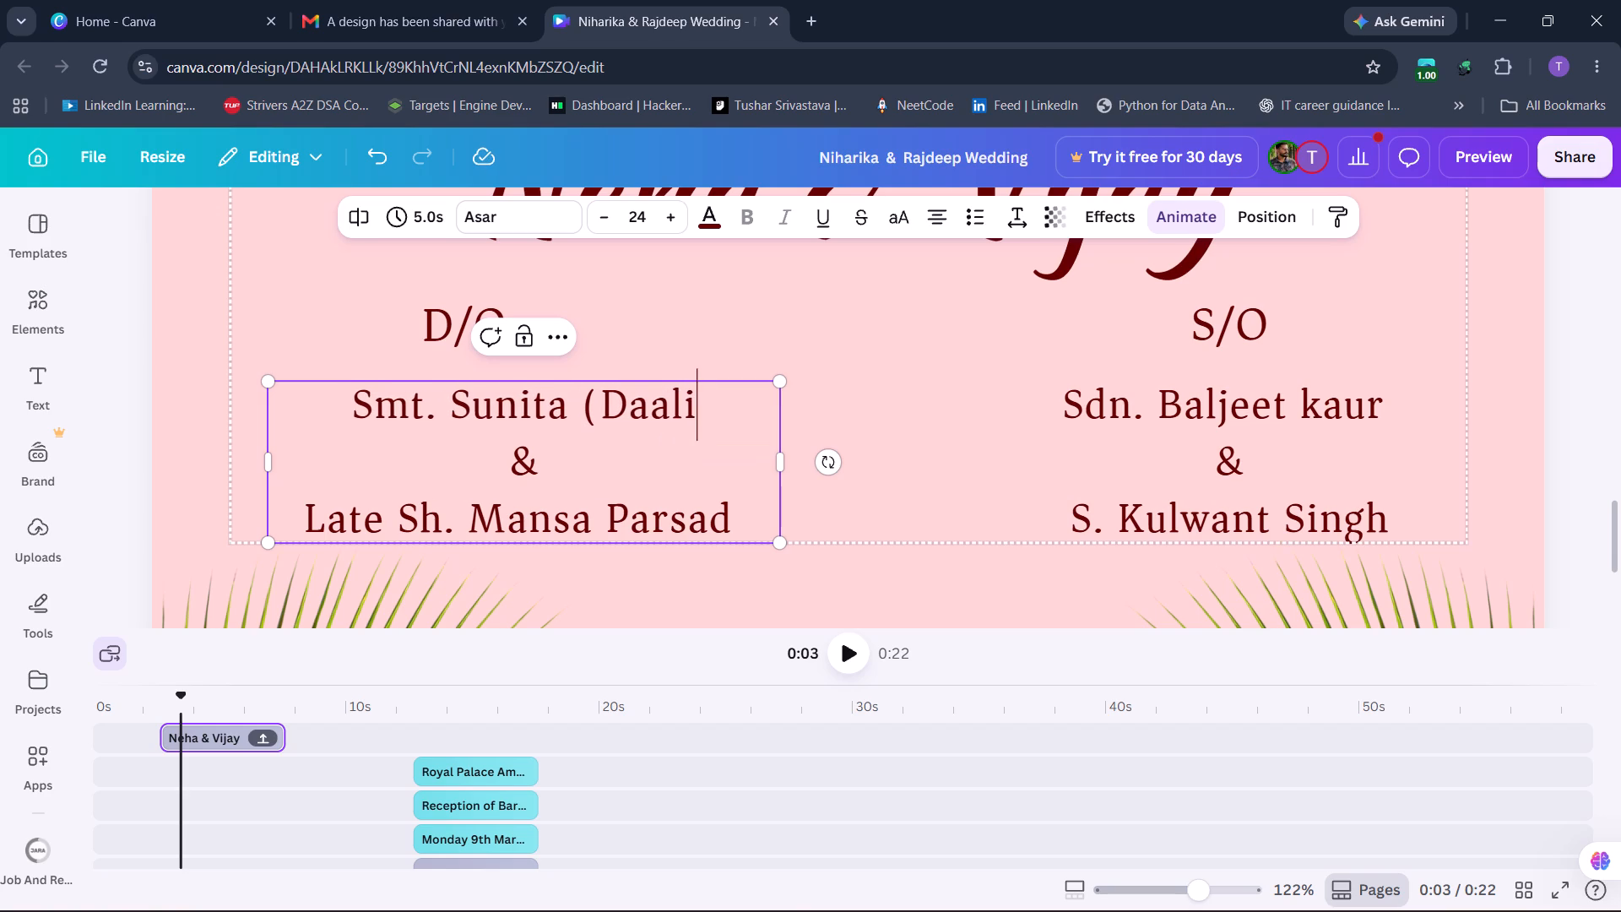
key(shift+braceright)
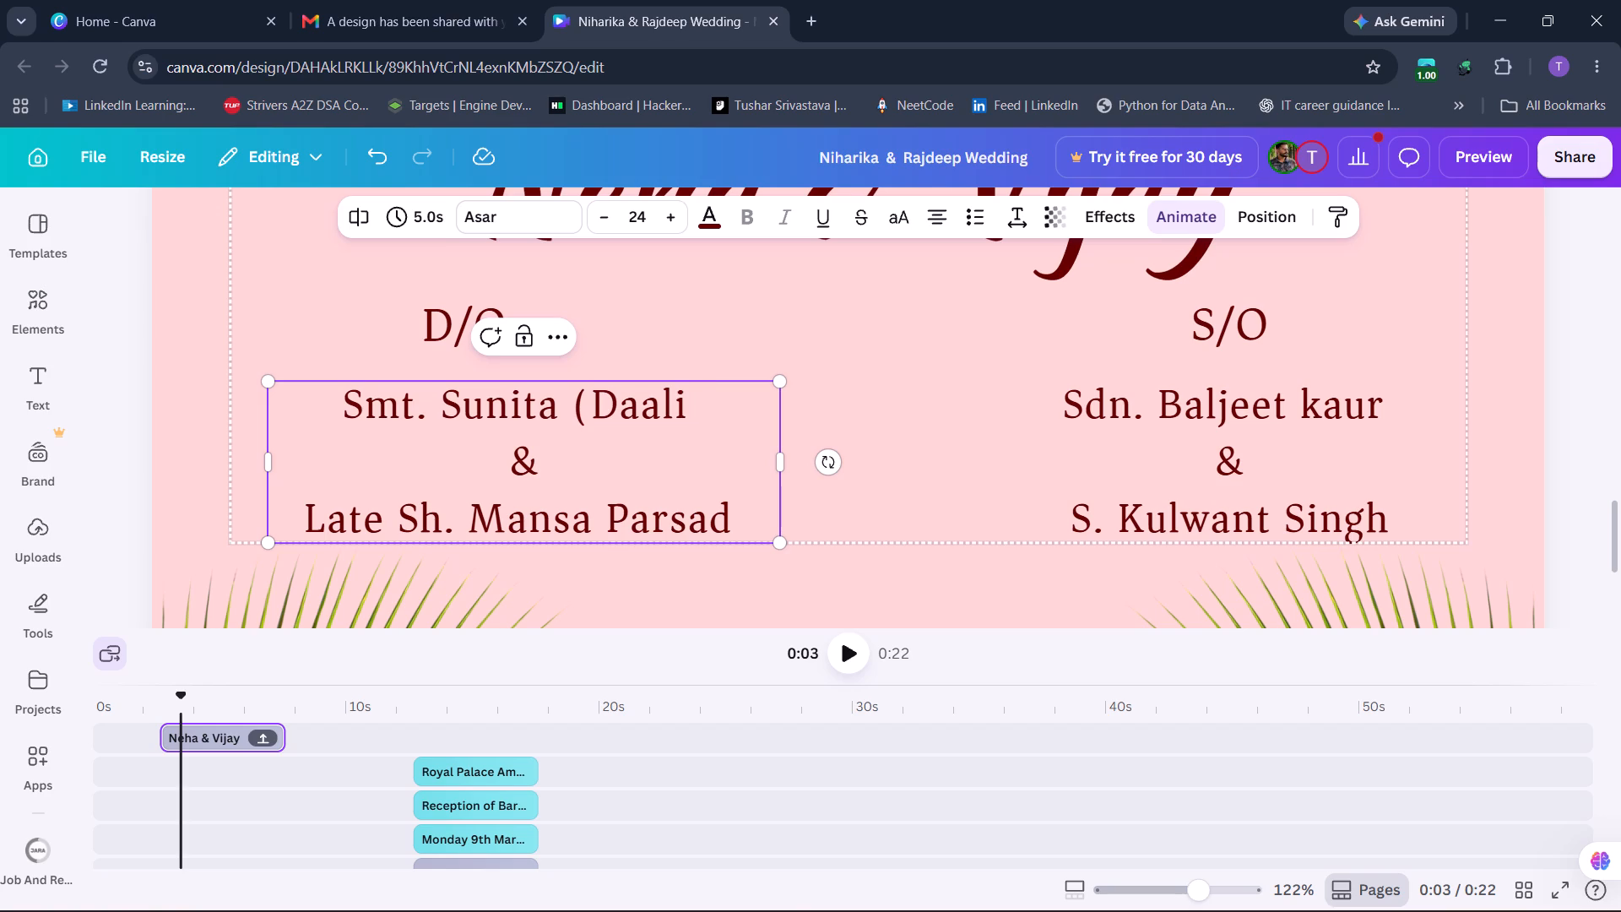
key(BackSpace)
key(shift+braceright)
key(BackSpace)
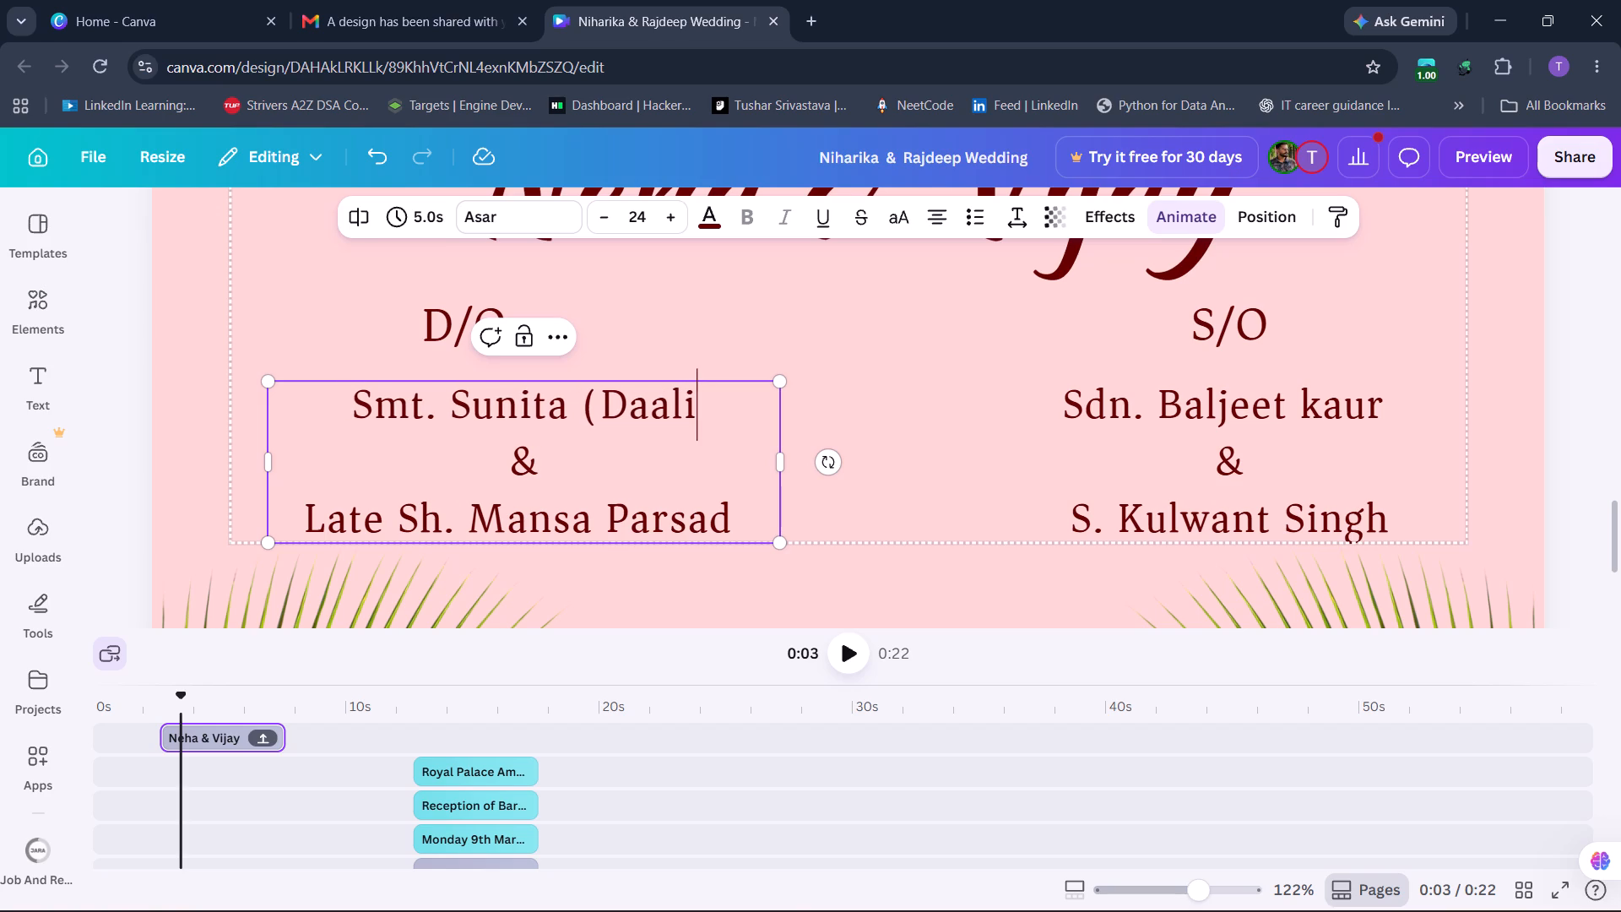
Enclose "Daali" in square brackets, replacing the opening round bracket, so it reads "[Daali]".
key(bracketright)
key(Left)
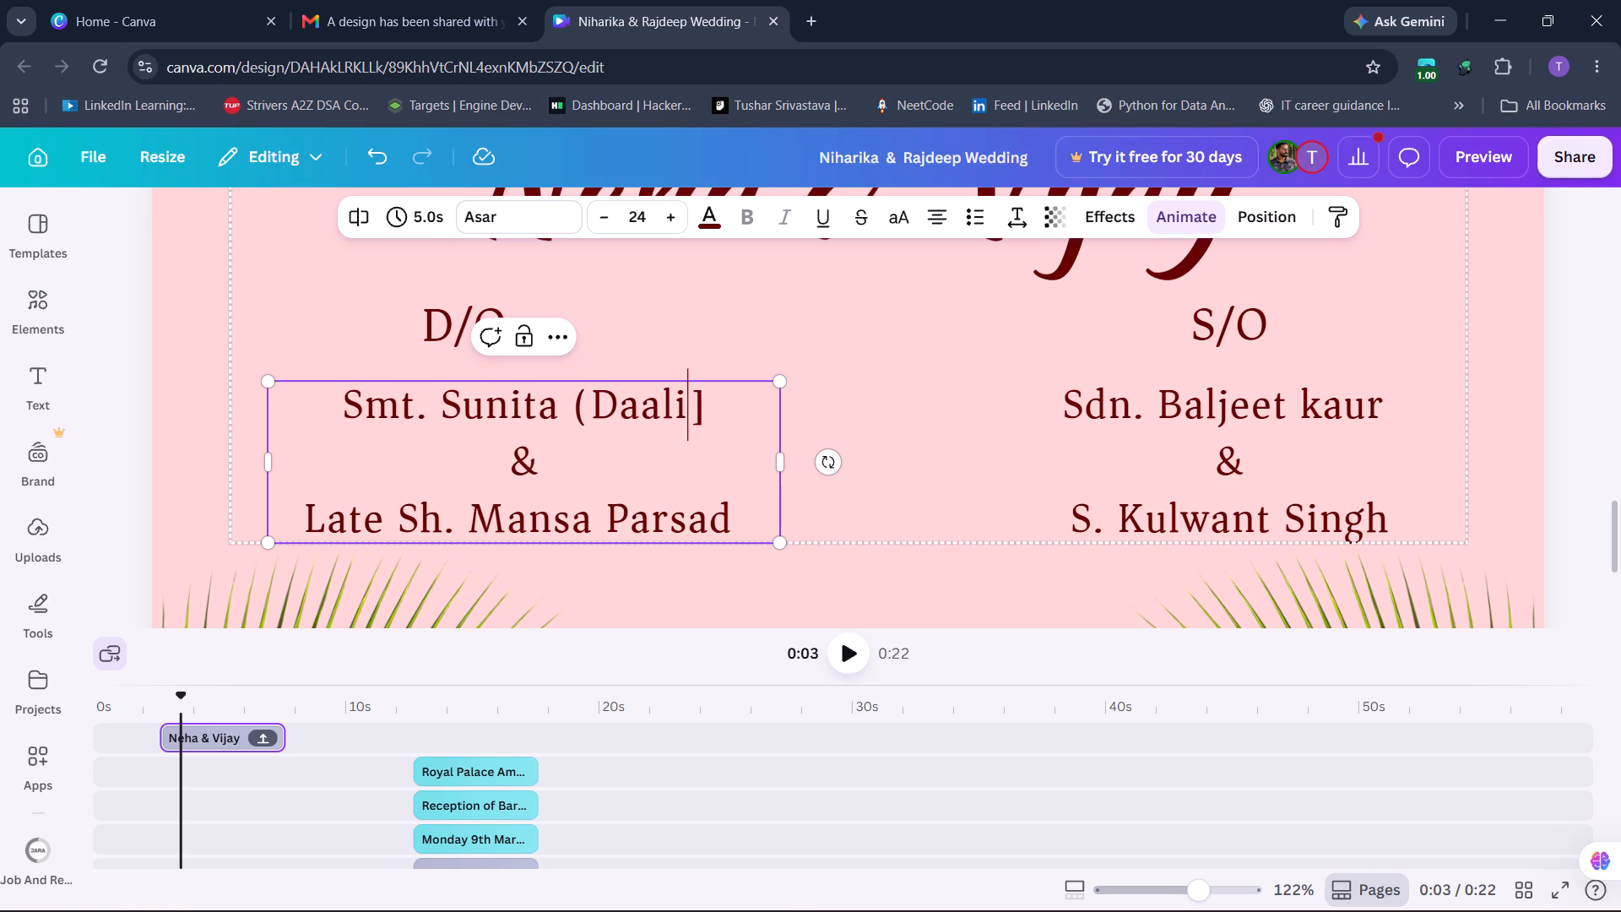
key(Left)
key(Left)
key(Left)
key(Left)
key(Left)
key(BackSpace)
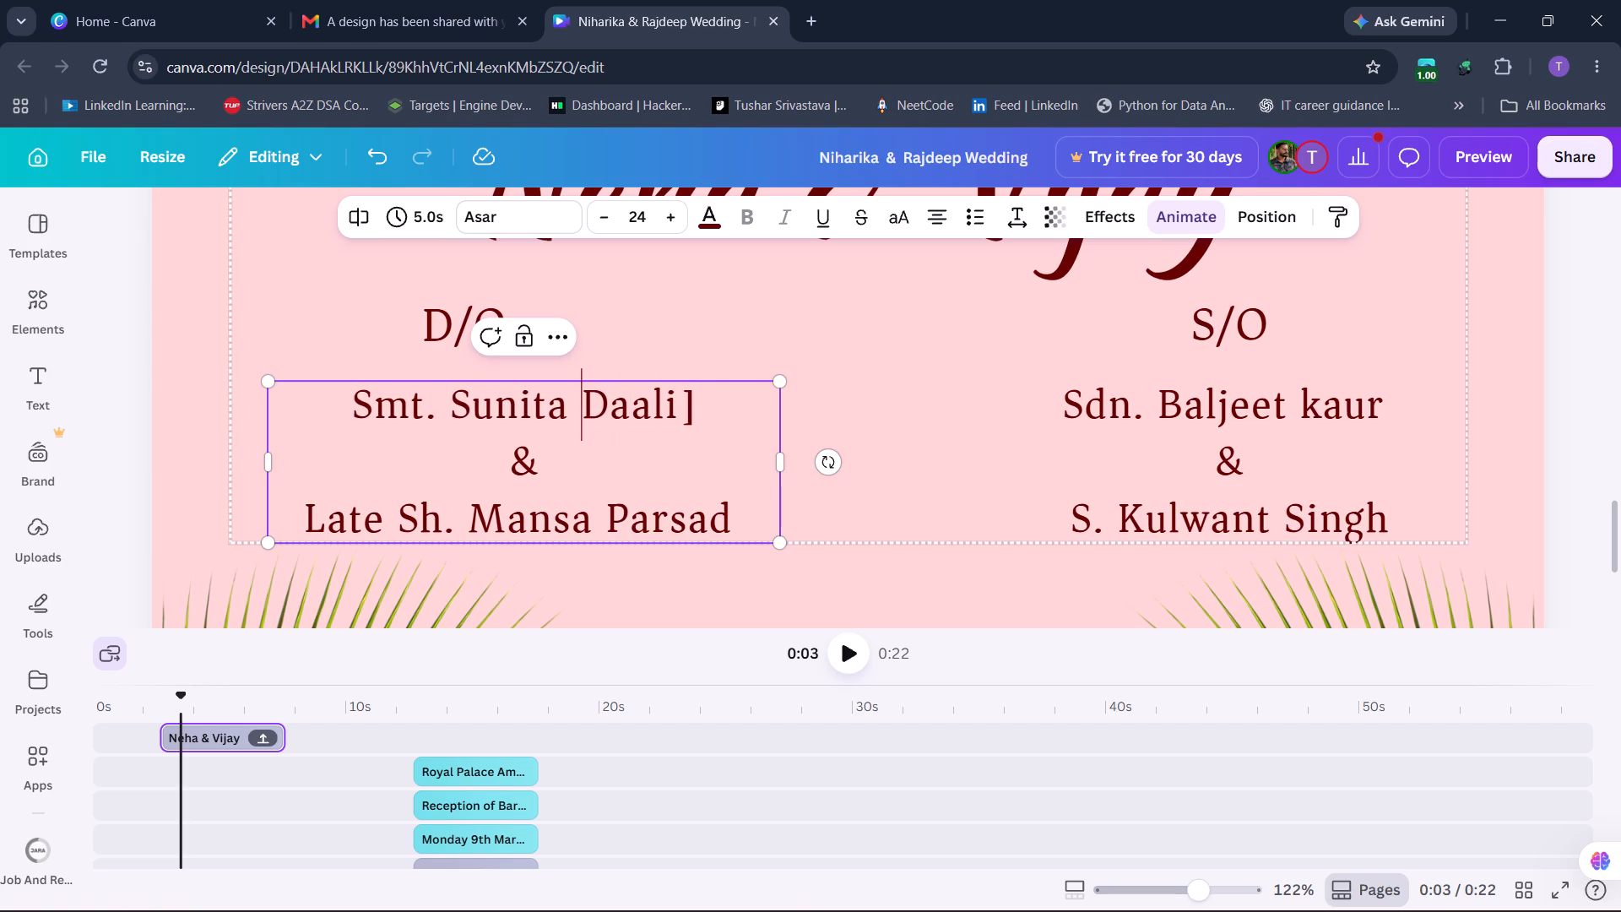
key(bracketleft)
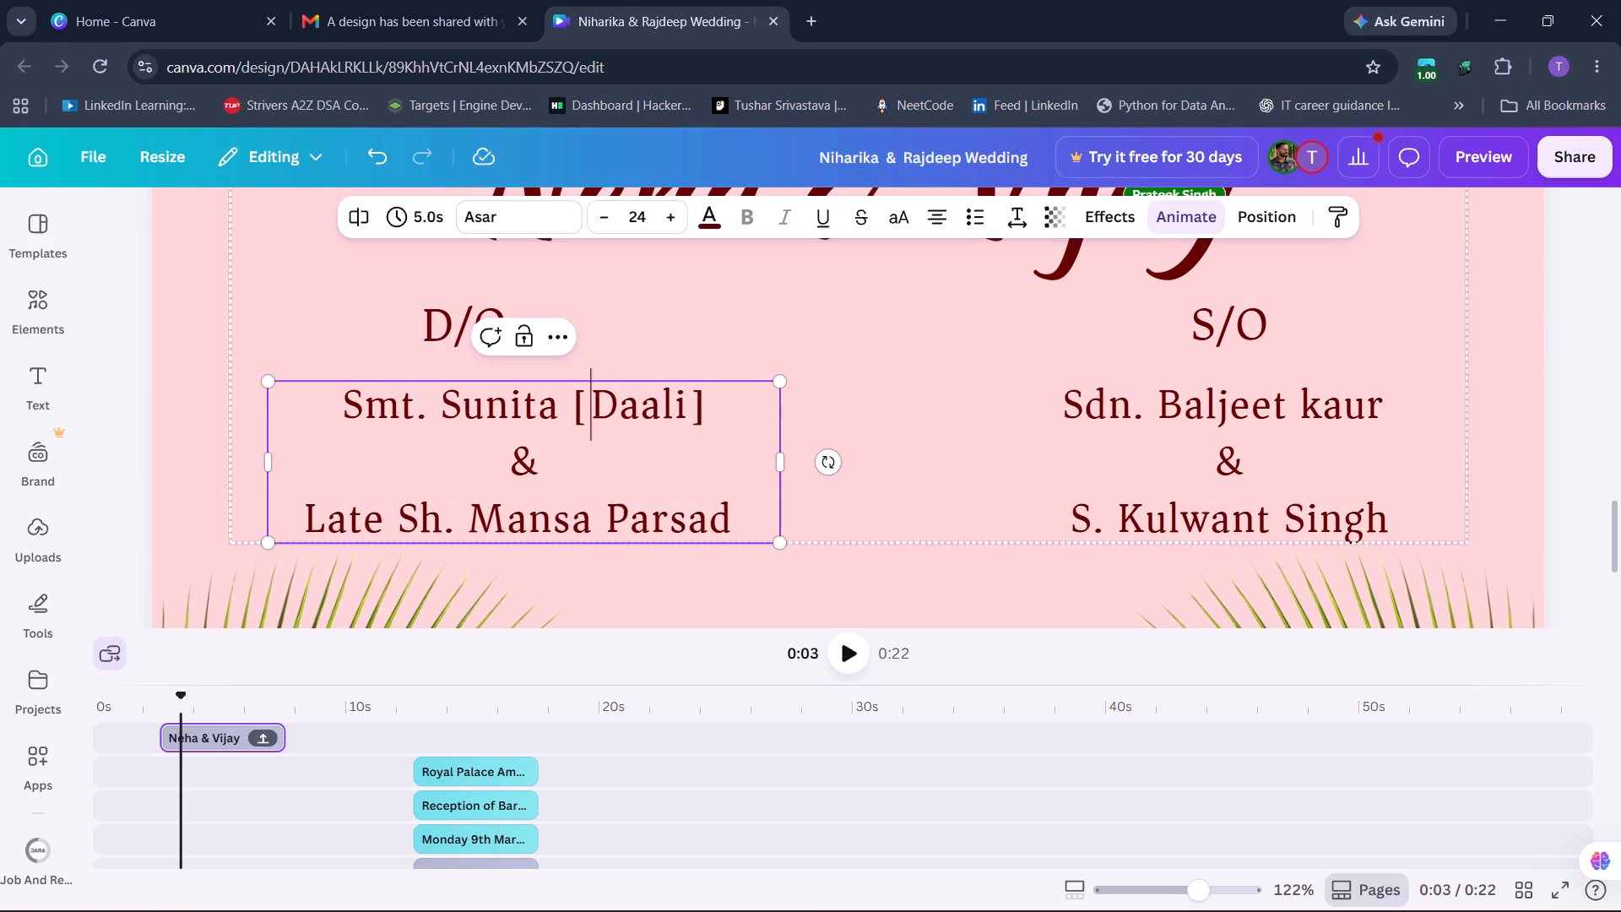
Add "[Seth]" in square brackets after the bride's father's name.
click(756, 528)
text([])
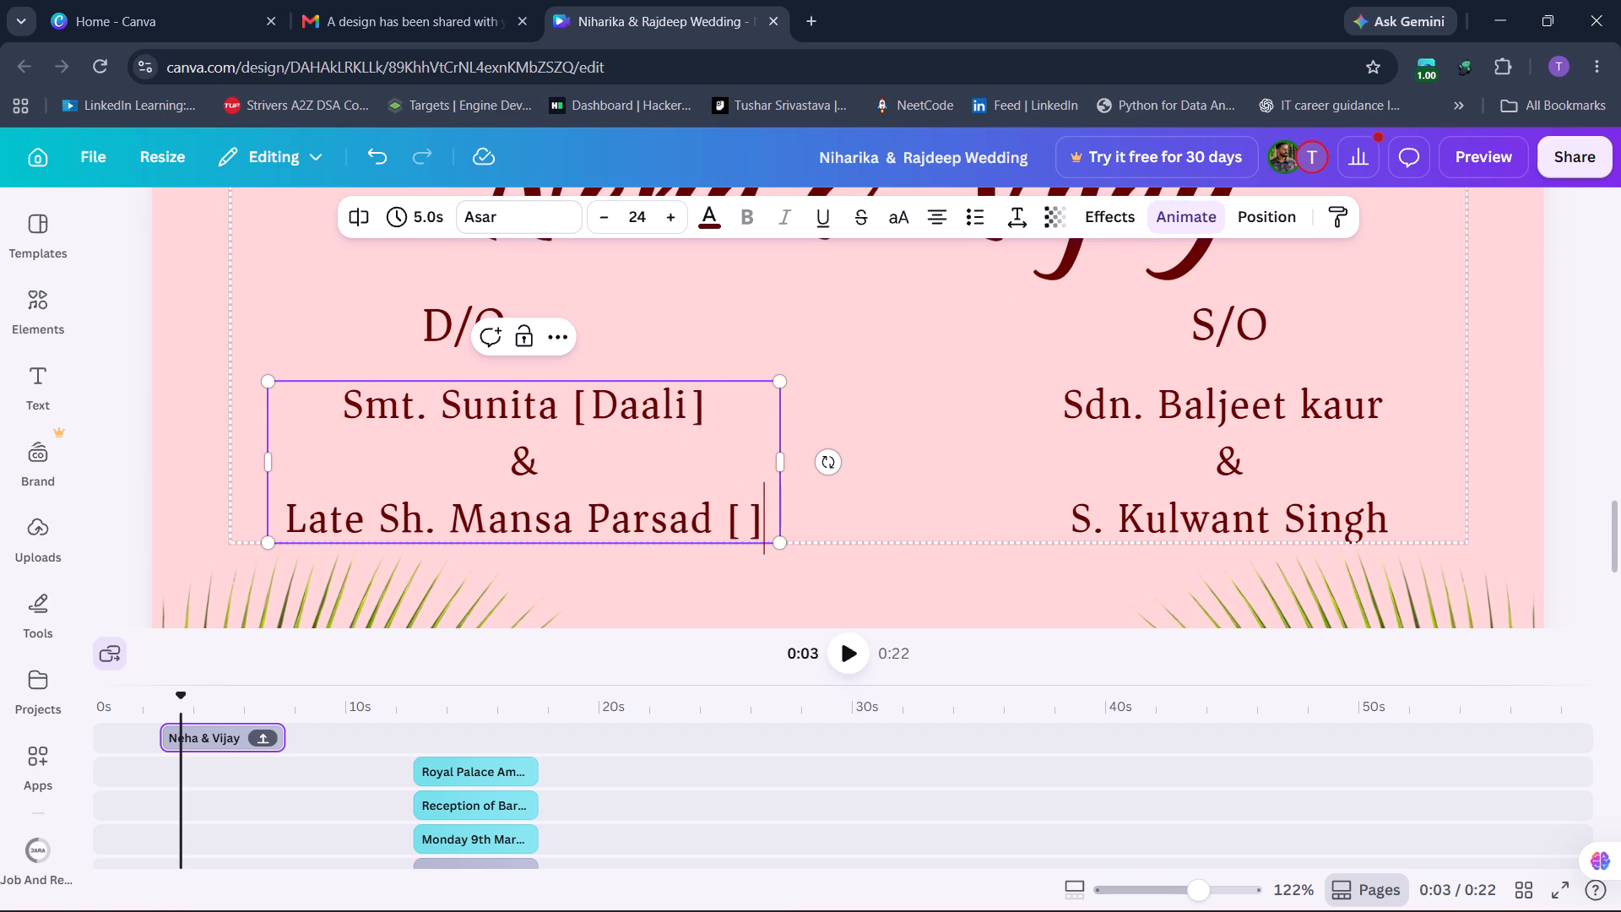
key(Left)
text(Sr)
key(BackSpace)
text(eth)
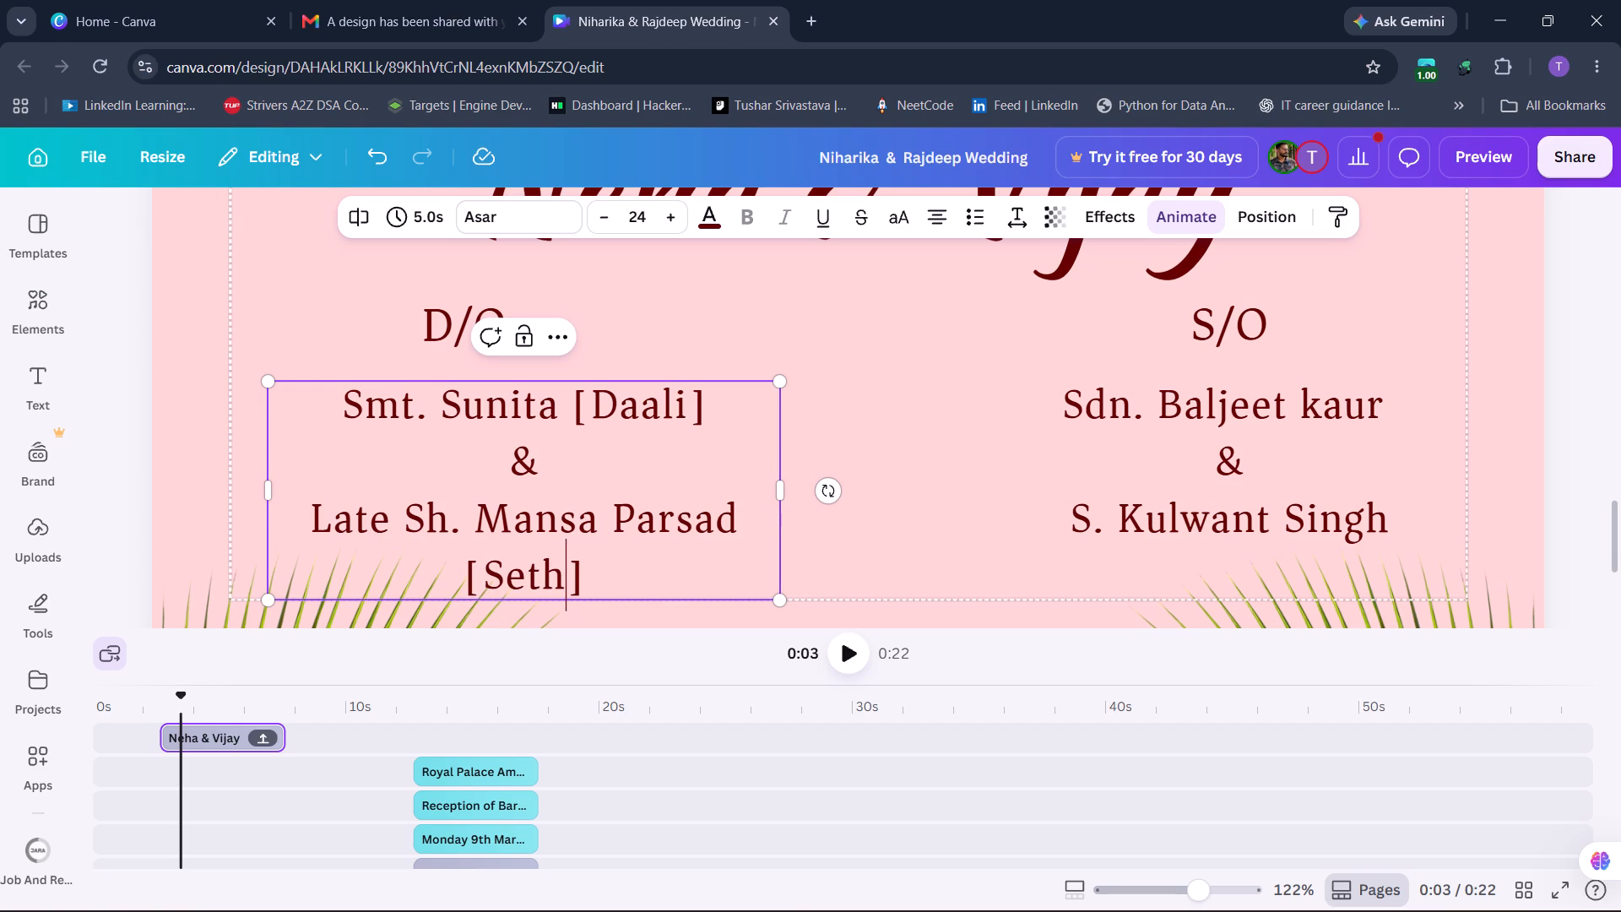
click(626, 566)
Capitalise the surname in the groom's mother's line under S/O so it reads "Kaur".
click(1315, 397)
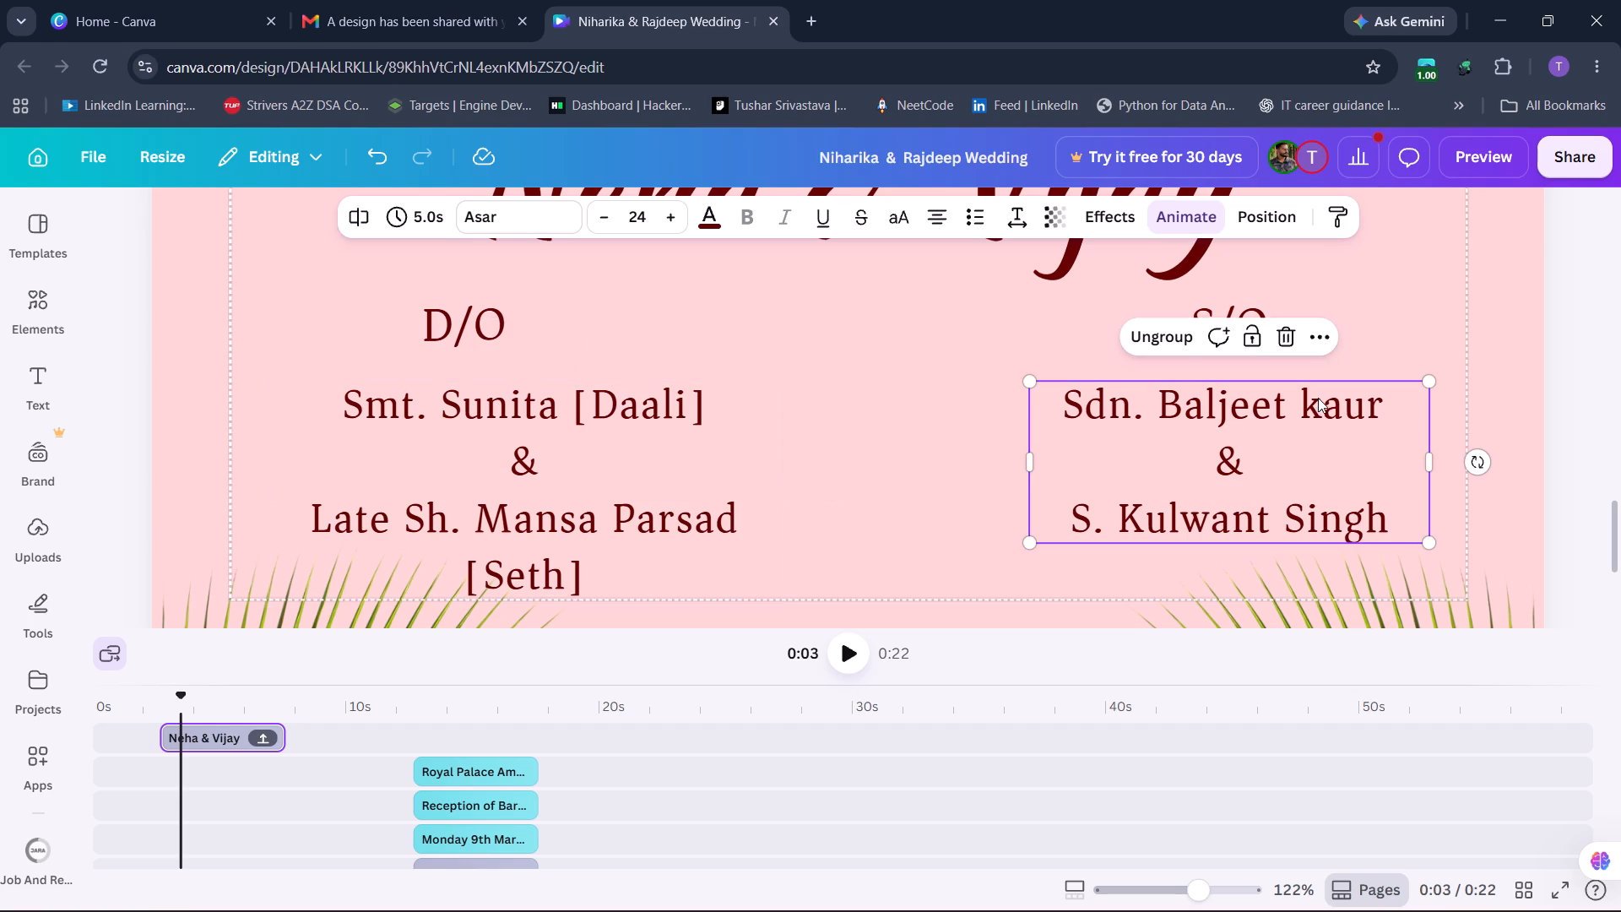
click(1320, 404)
key(BackSpace)
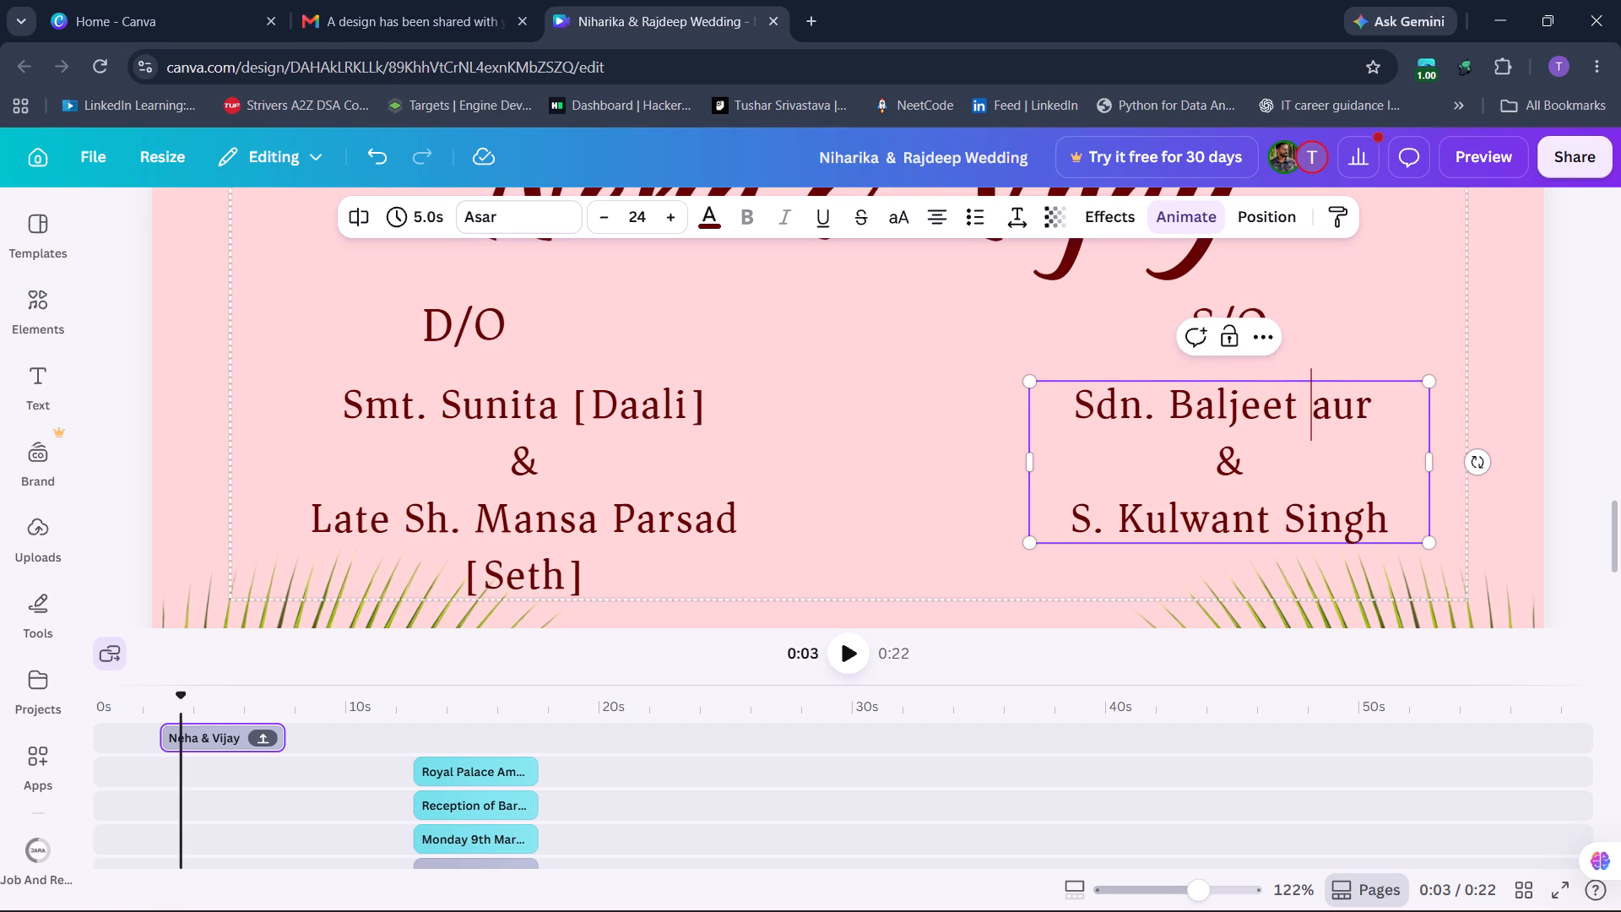
key(shift+k)
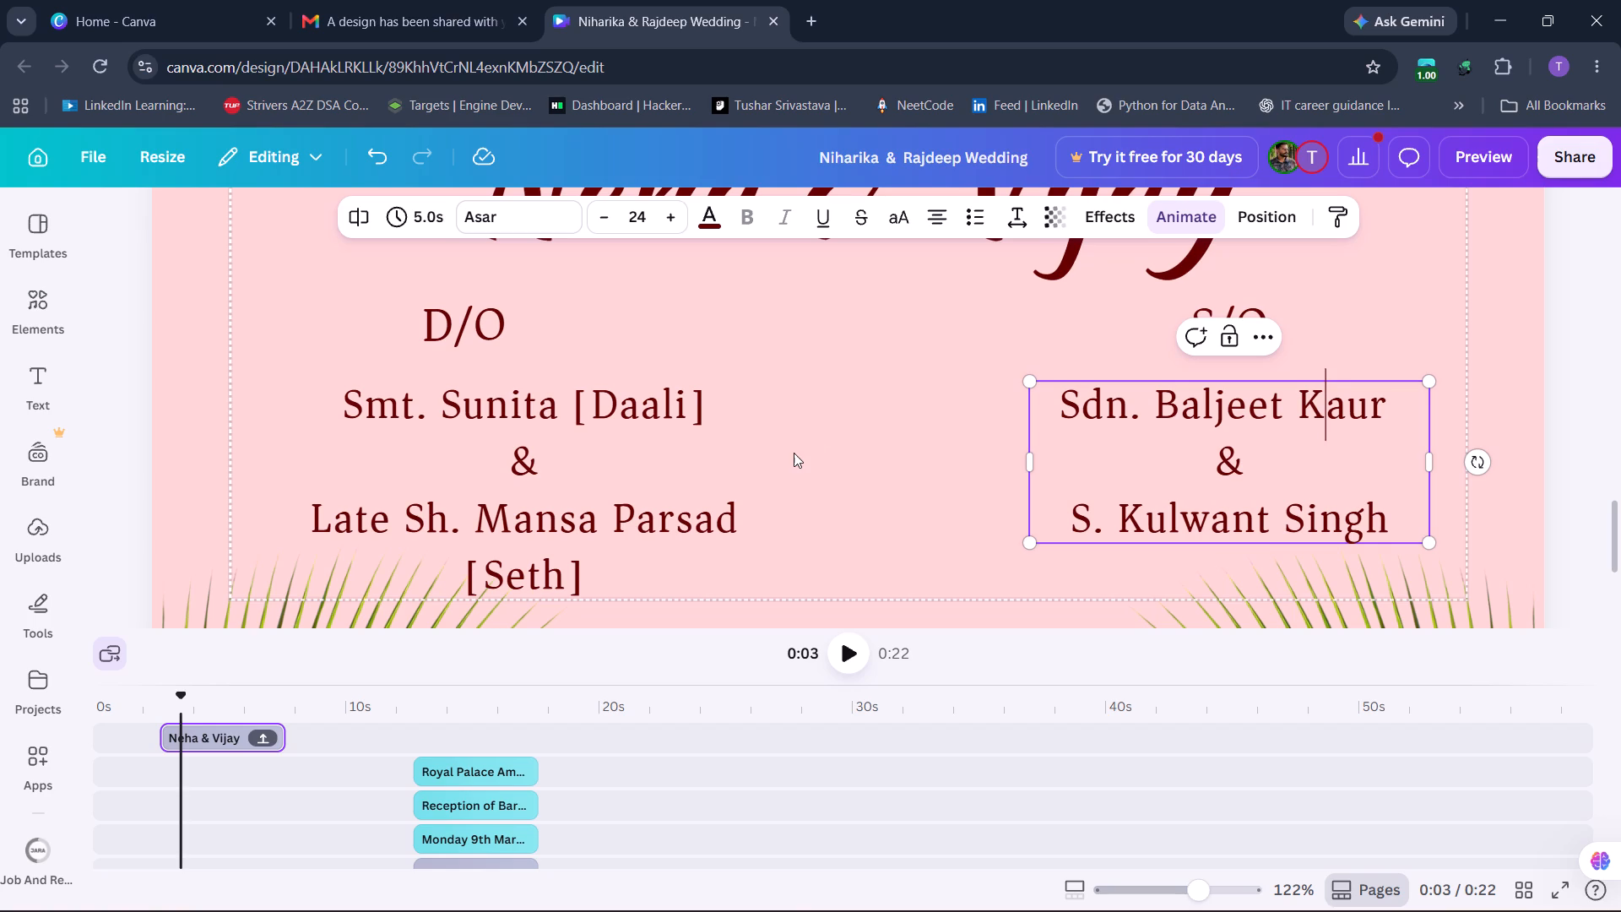
Open the bride's parents' text block for editing at the "[Seth]" line.
click(773, 444)
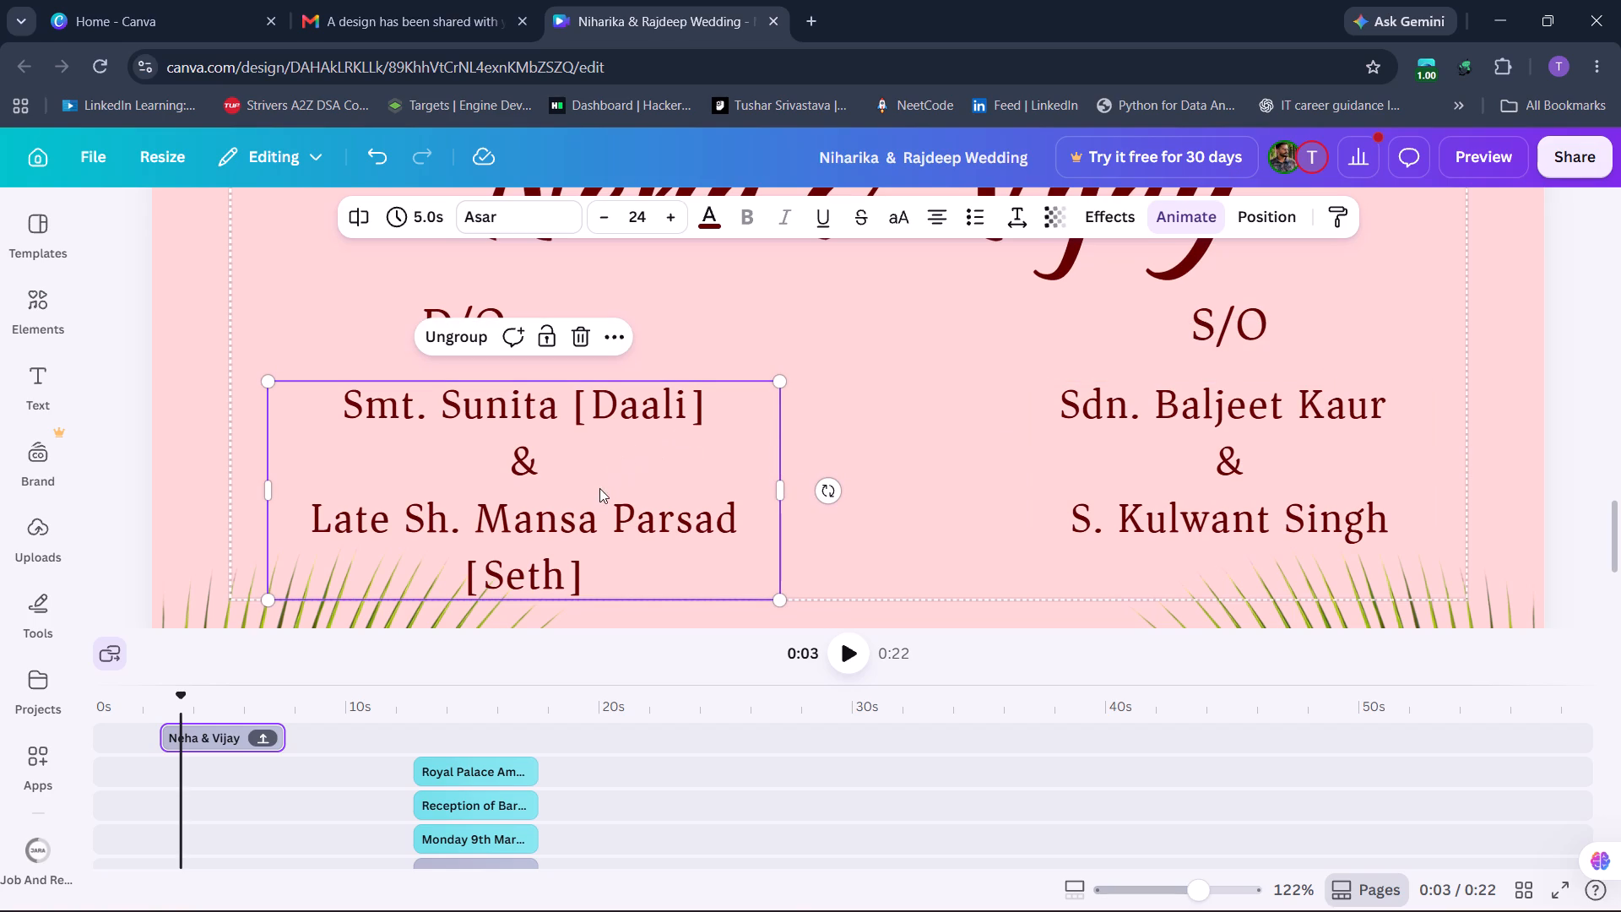
click(534, 582)
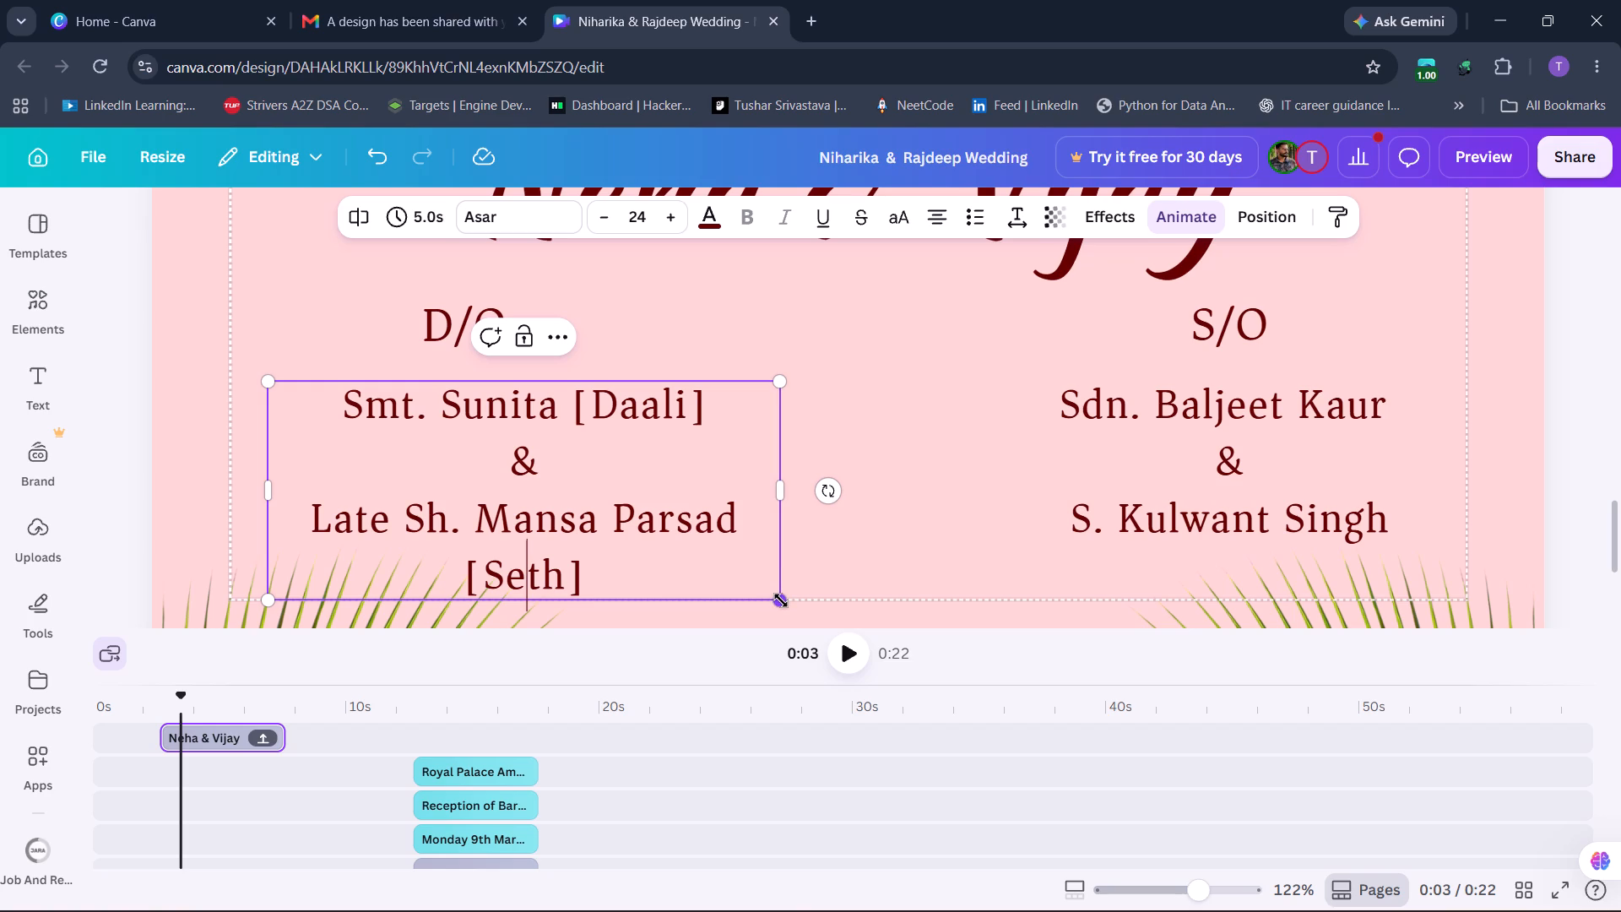
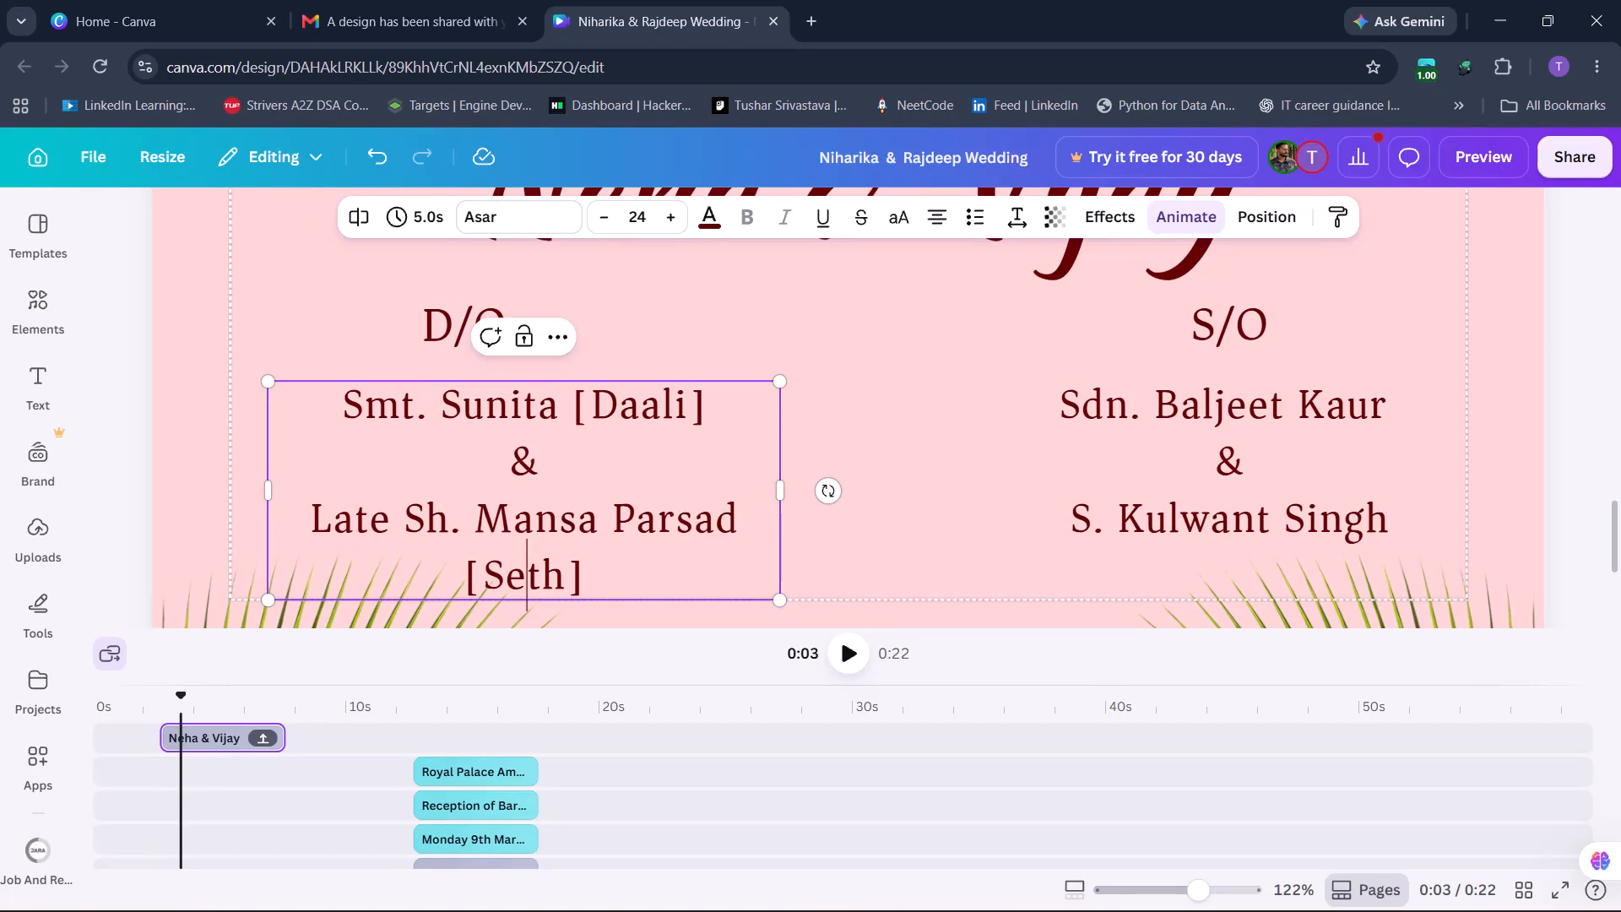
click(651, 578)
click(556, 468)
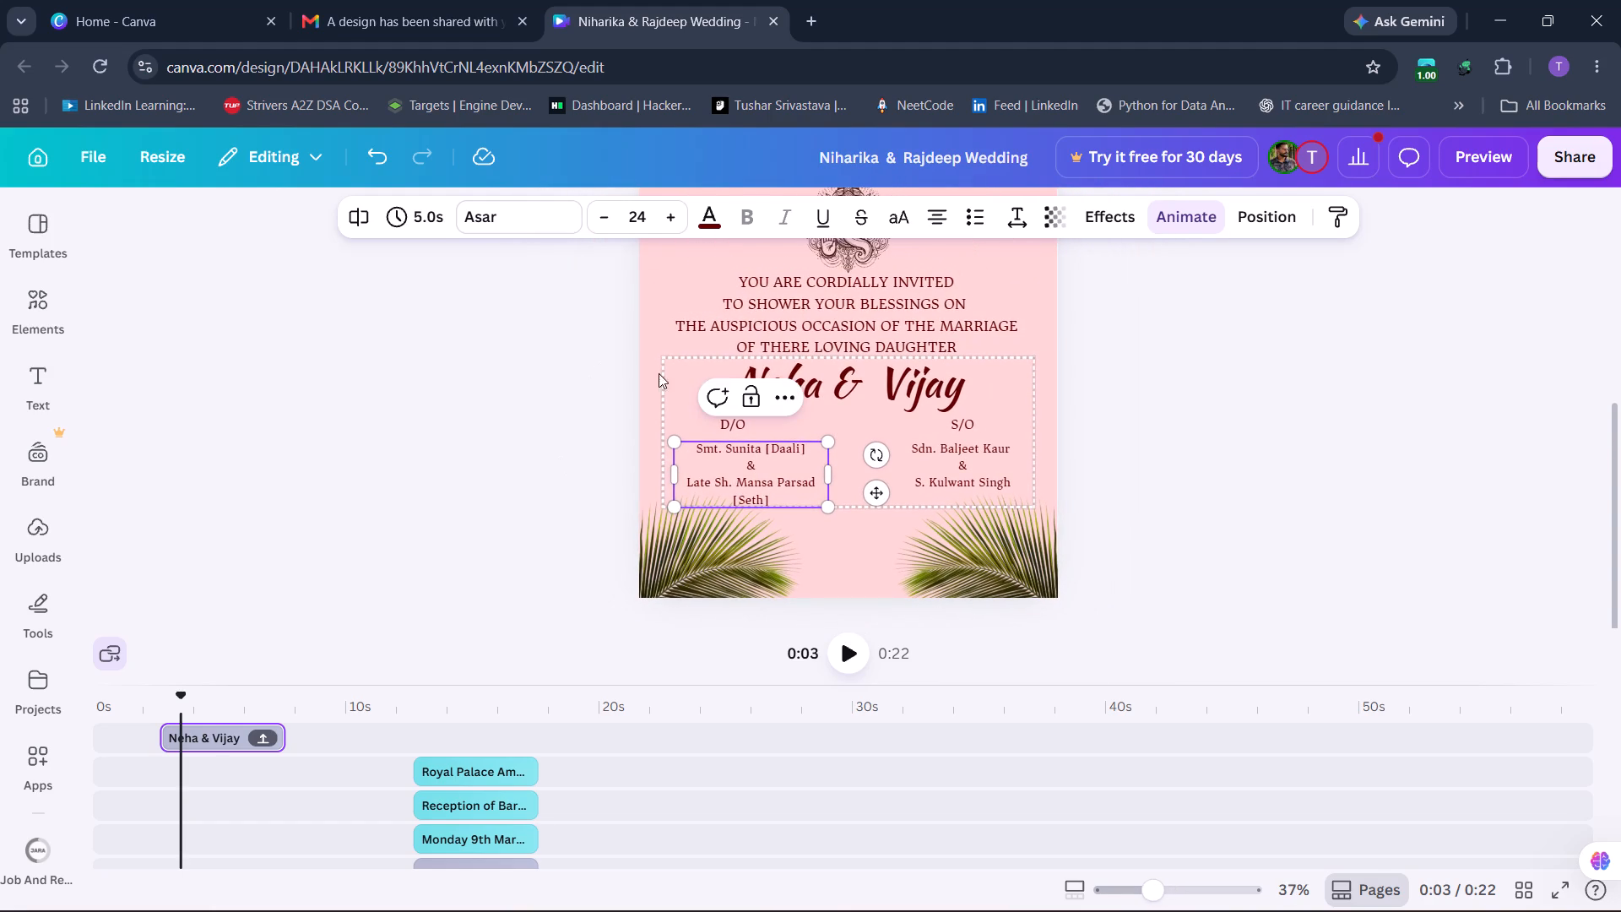
Correct "THERE" to "THEIR" in the invitation line above the couple's names so it reads "OF THEIR LOVING DAUGHTER".
click(793, 352)
click(777, 342)
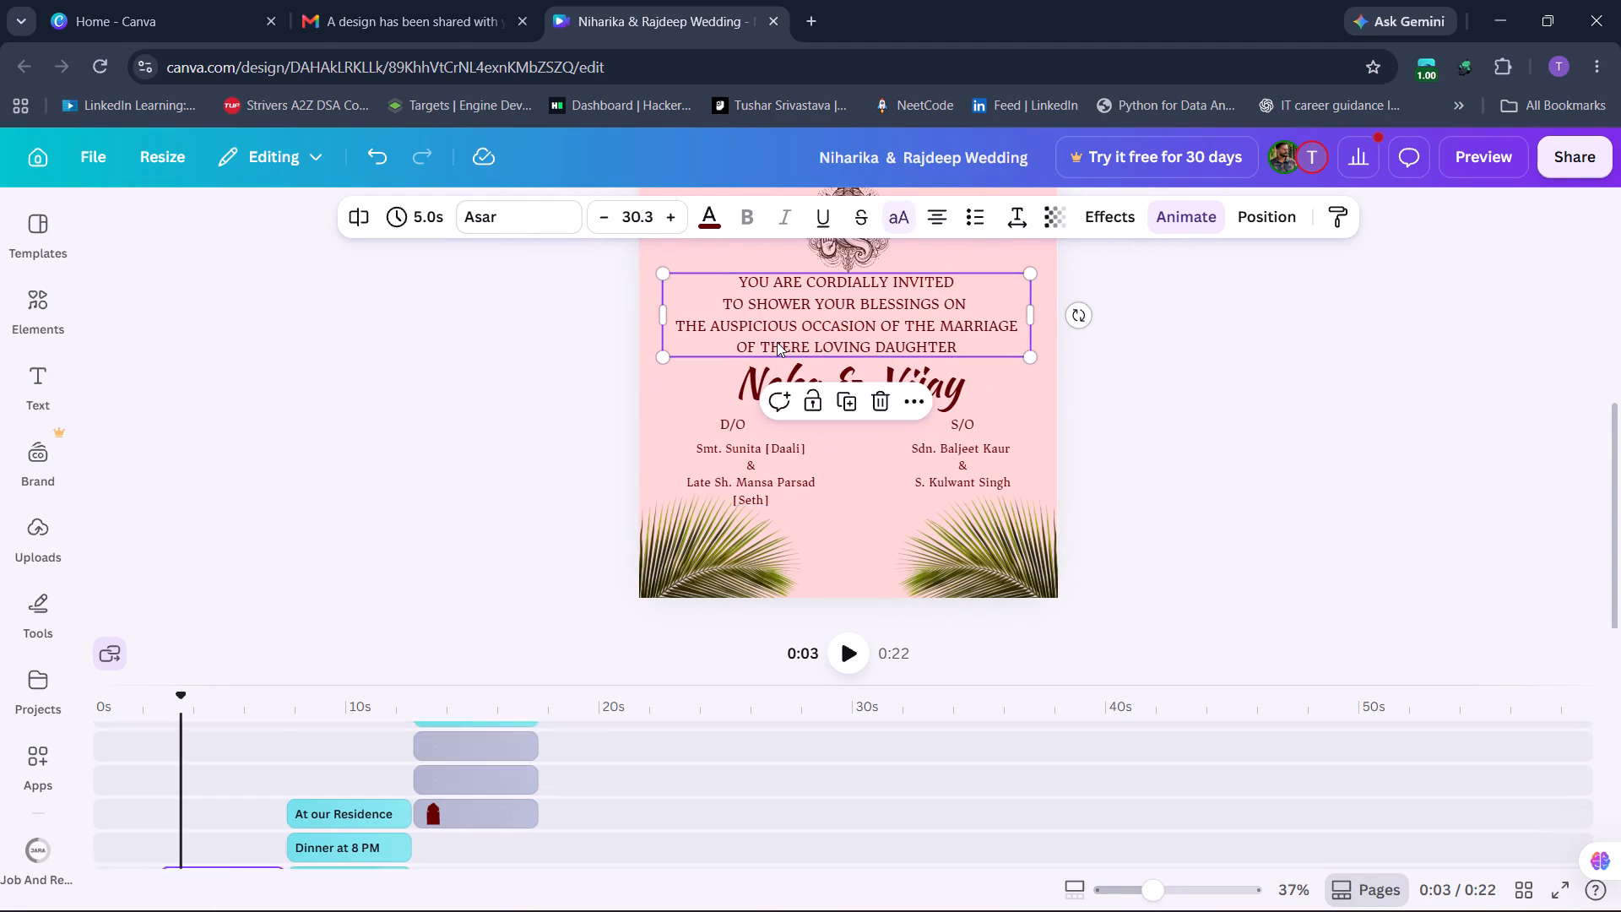
click(789, 345)
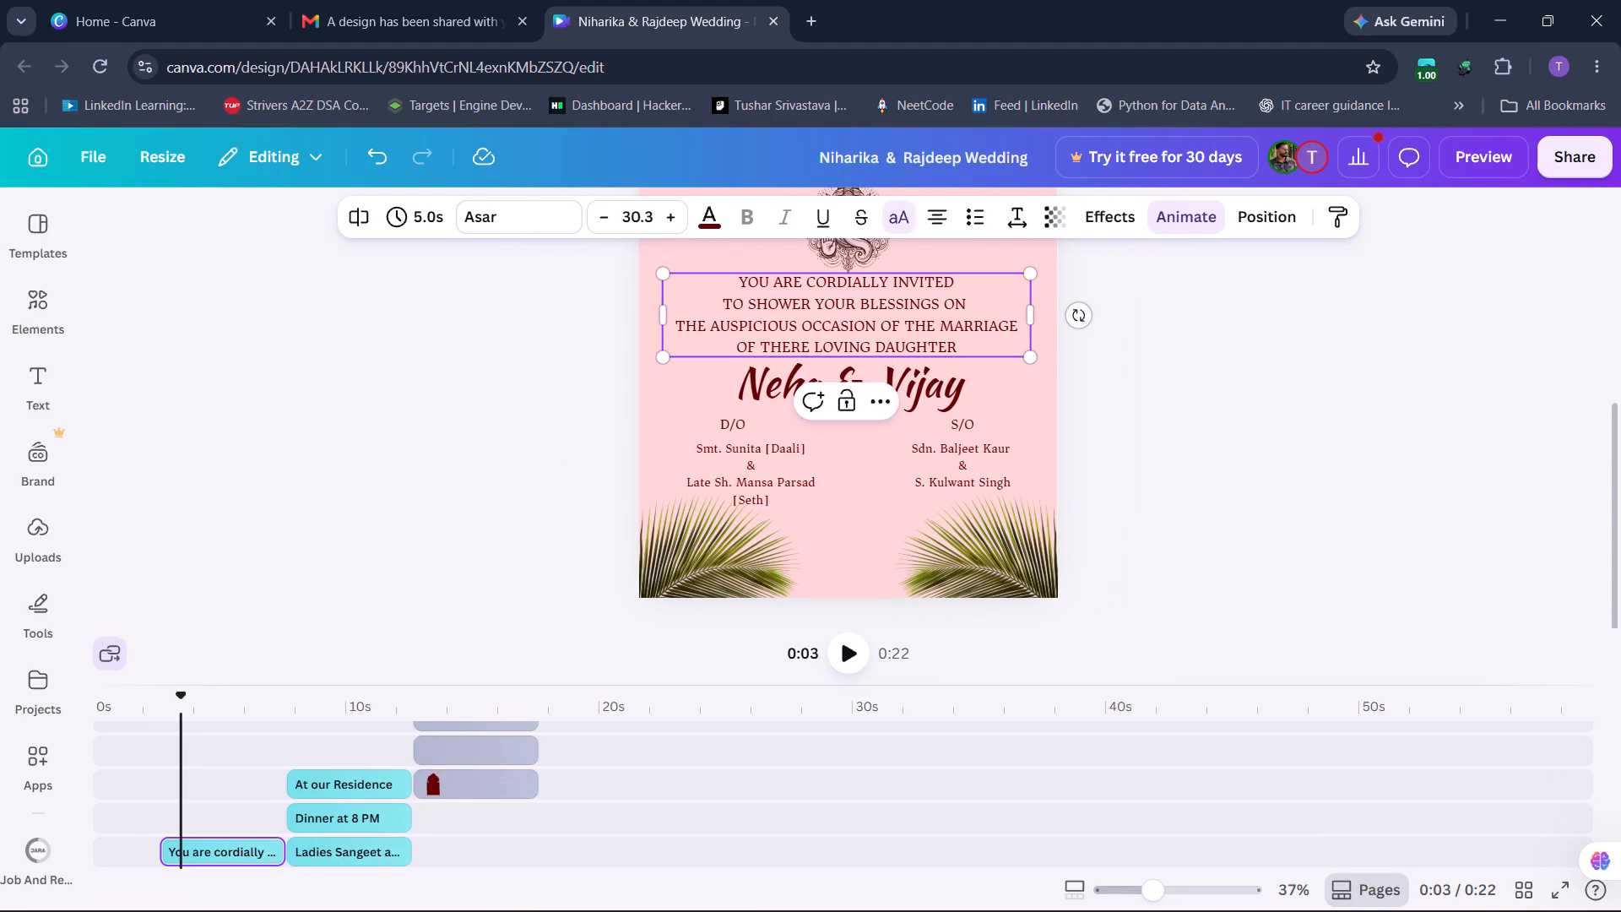
key(Delete)
key(Delete)
key(BackSpace)
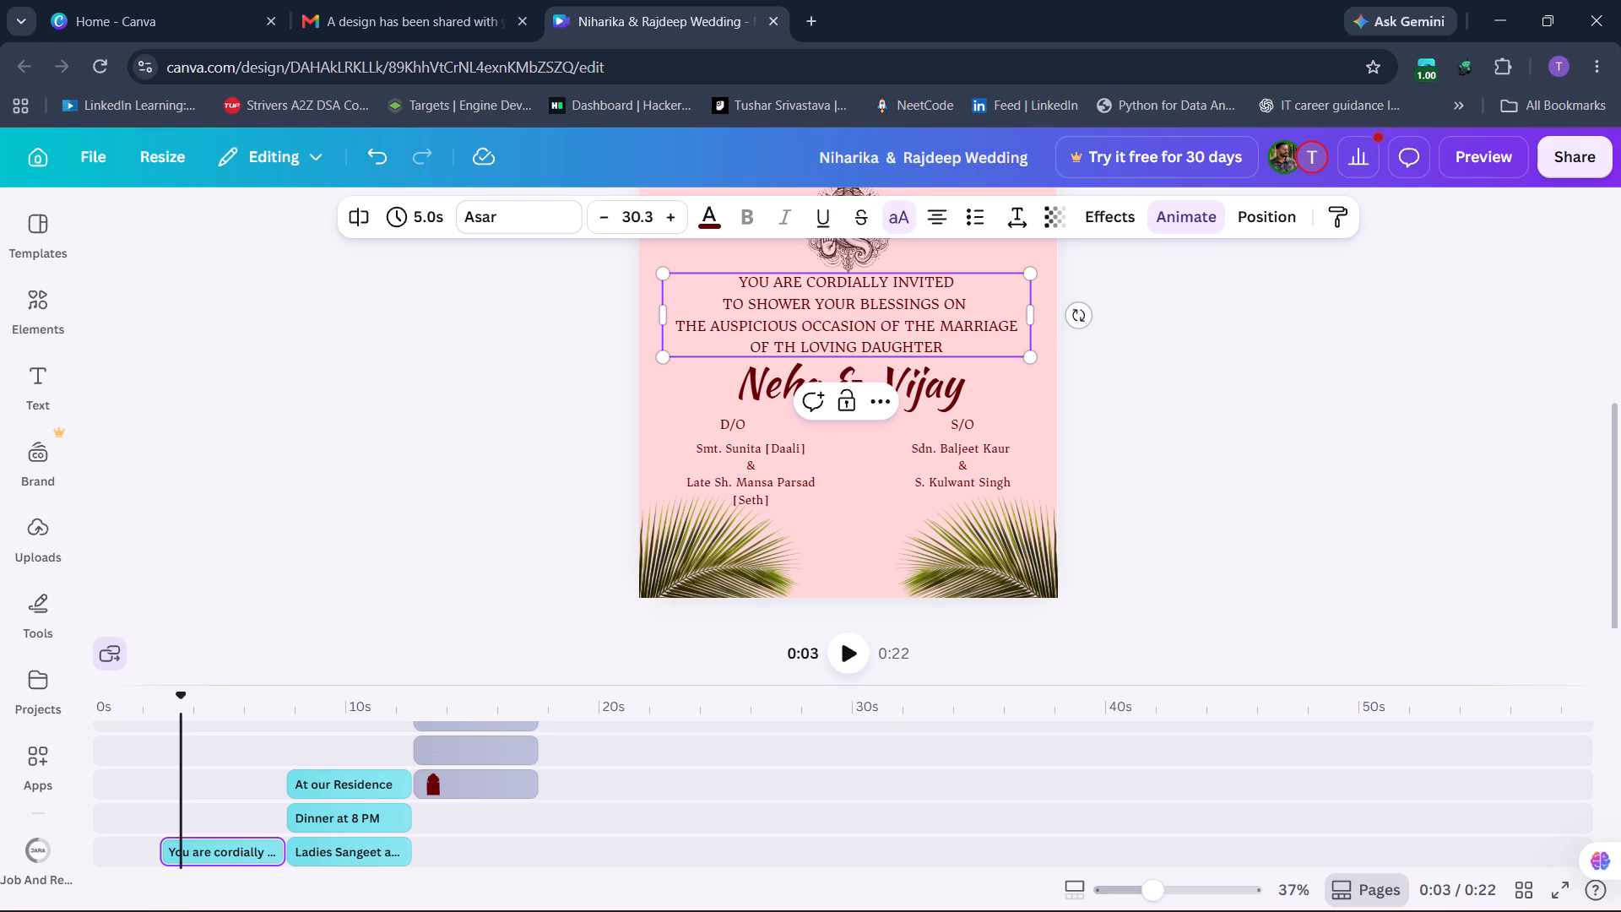
key(e)
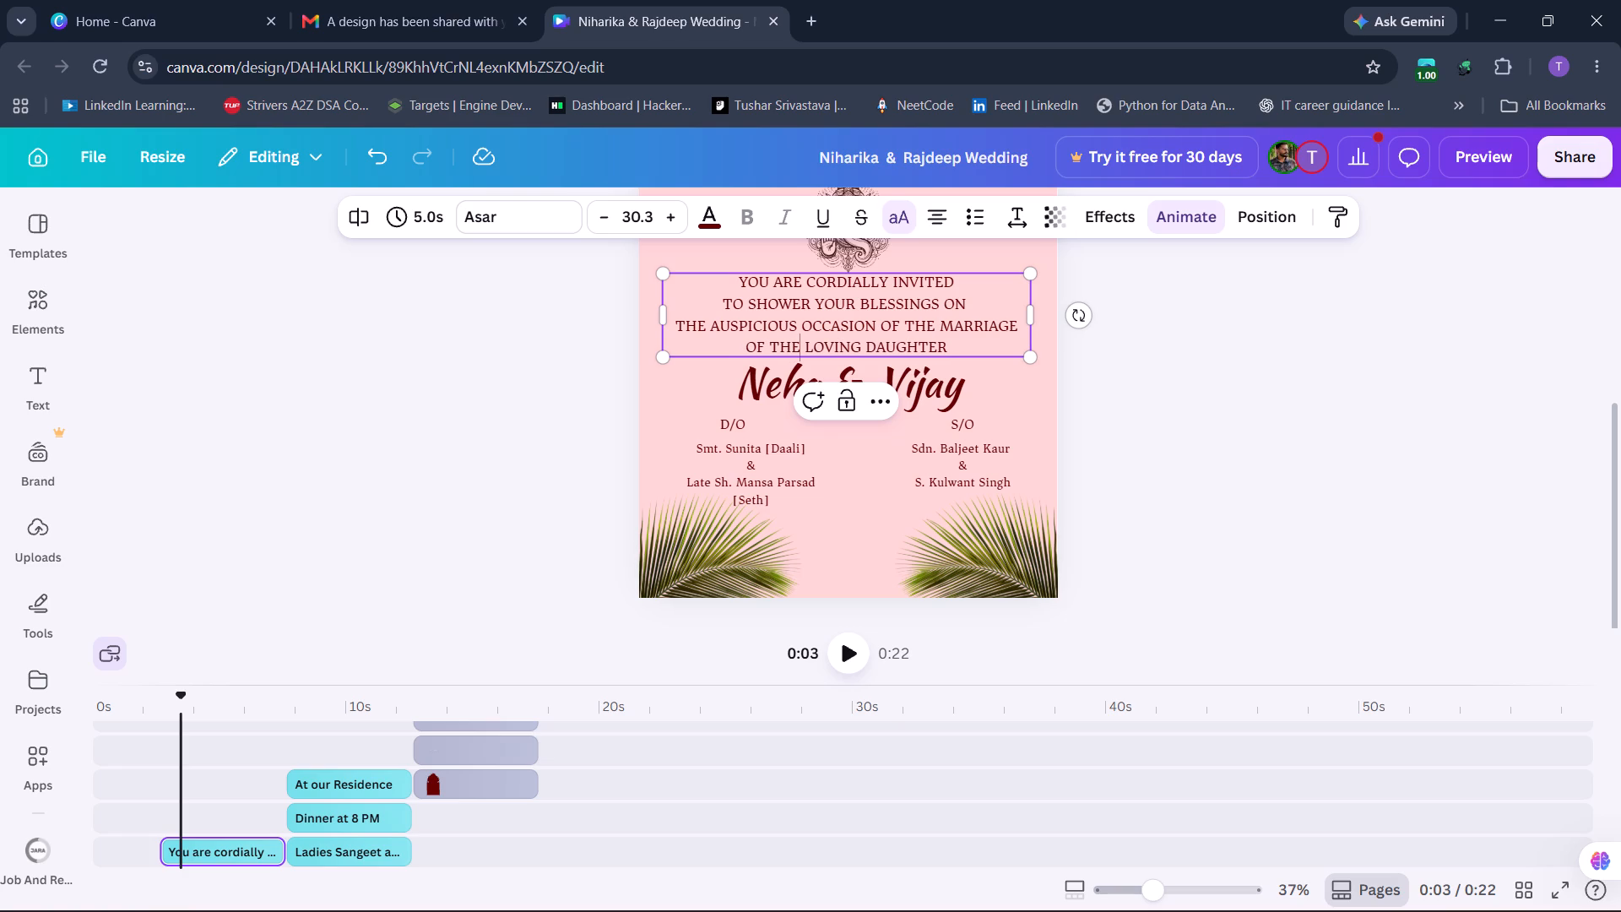
text(ir)
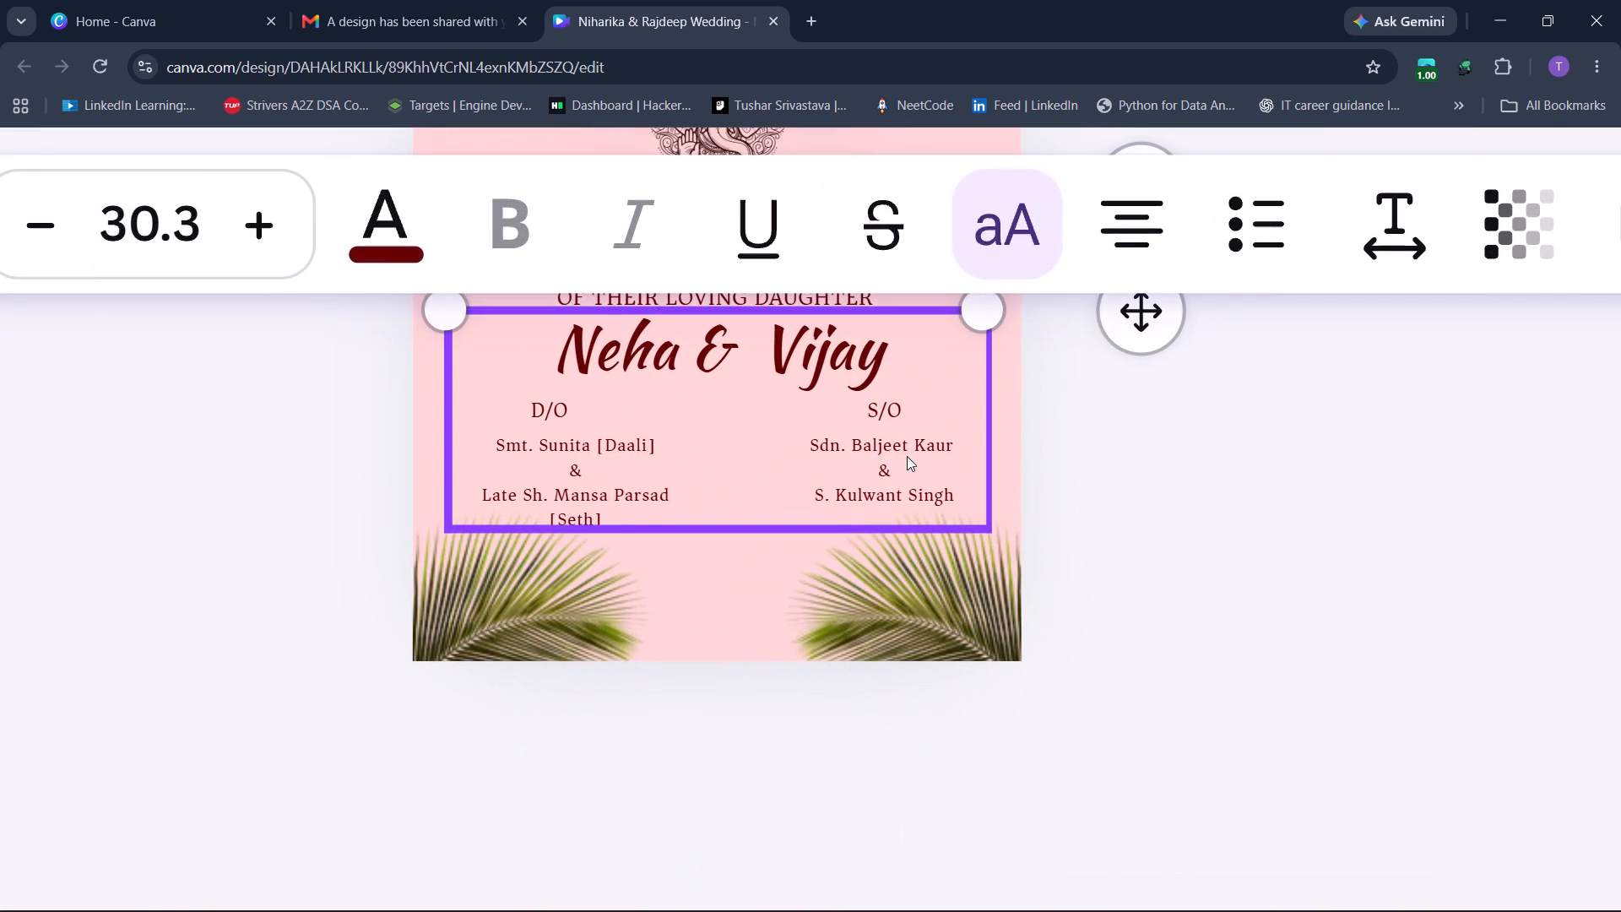
Shift the bride's parents' text block slightly toward the page centre and widen it to fit "[Seth]" on the father's line.
click(637, 432)
click(555, 424)
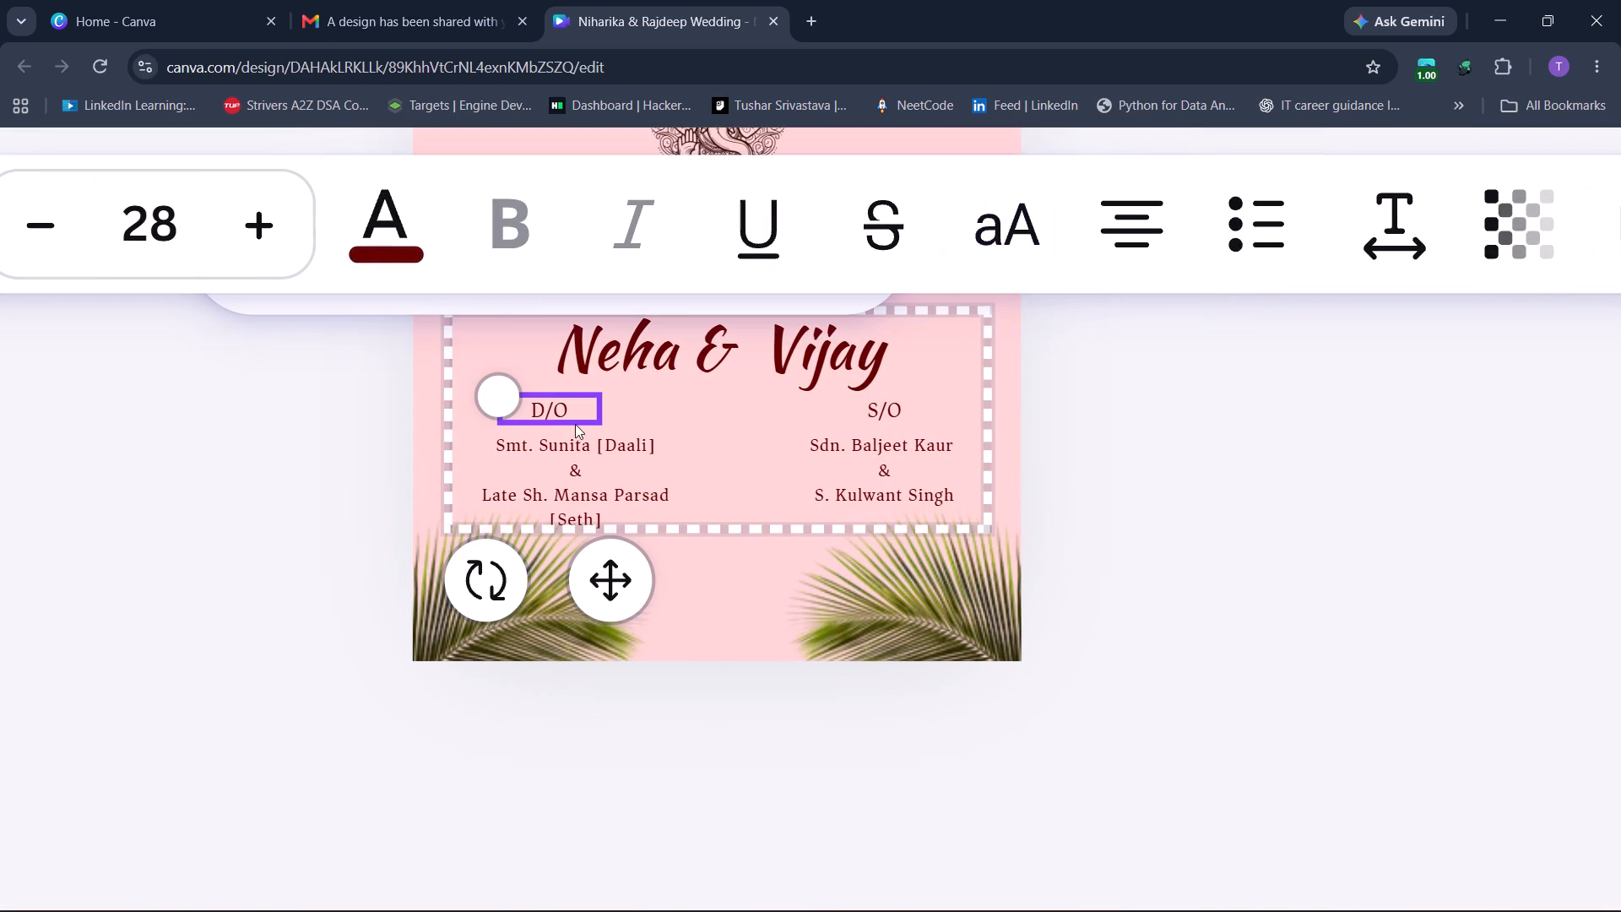
click(586, 435)
click(591, 452)
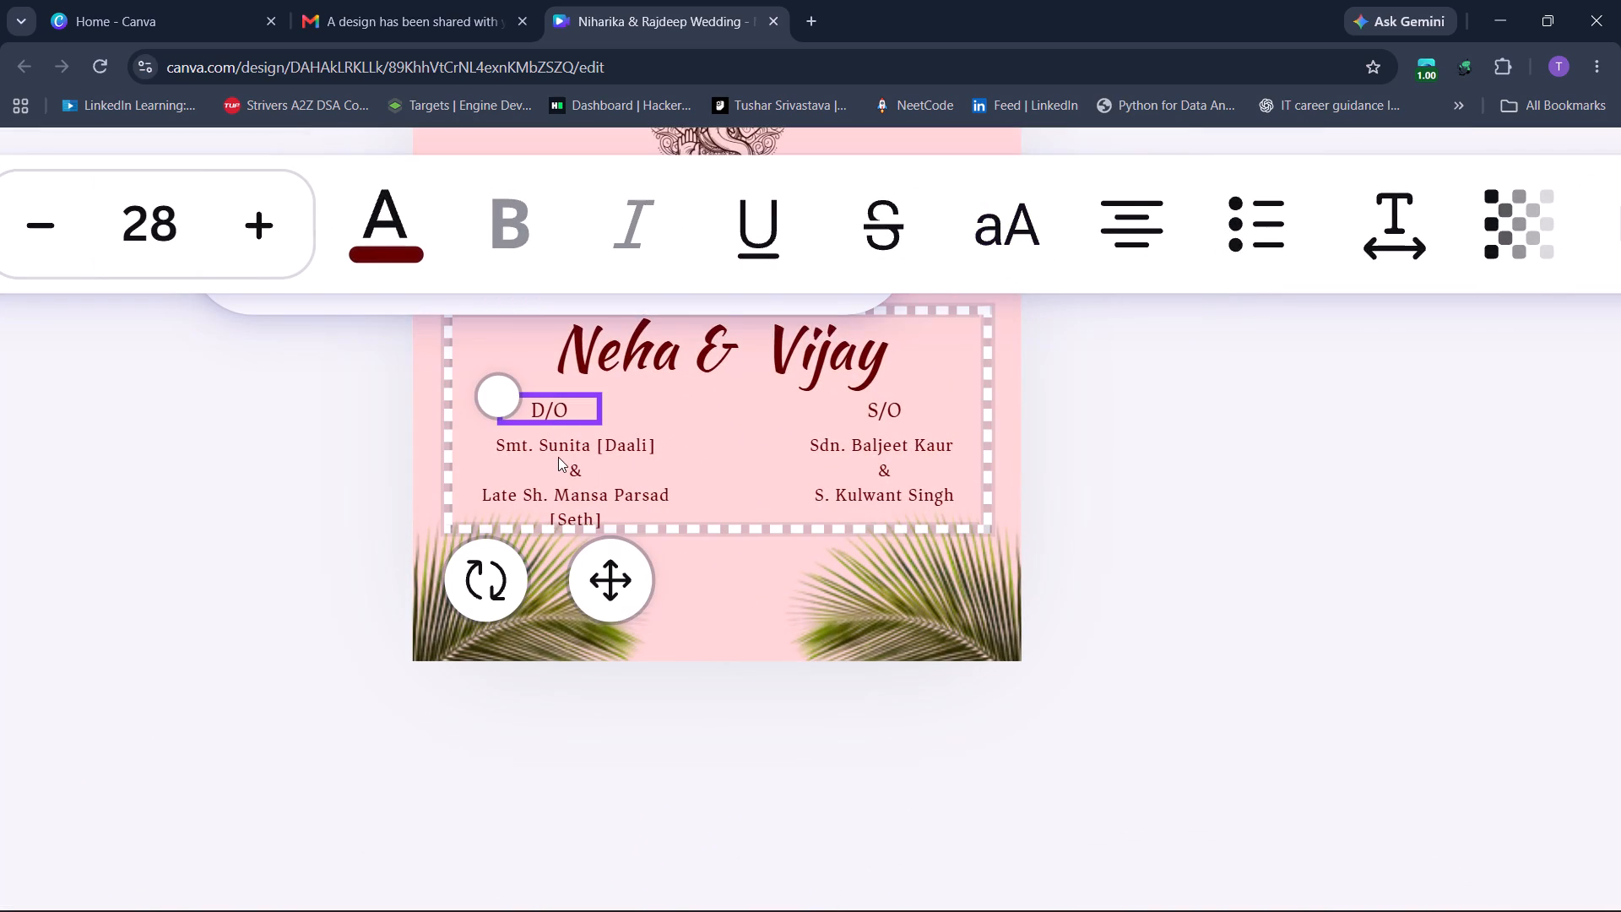
click(558, 457)
drag(681, 485, 741, 486)
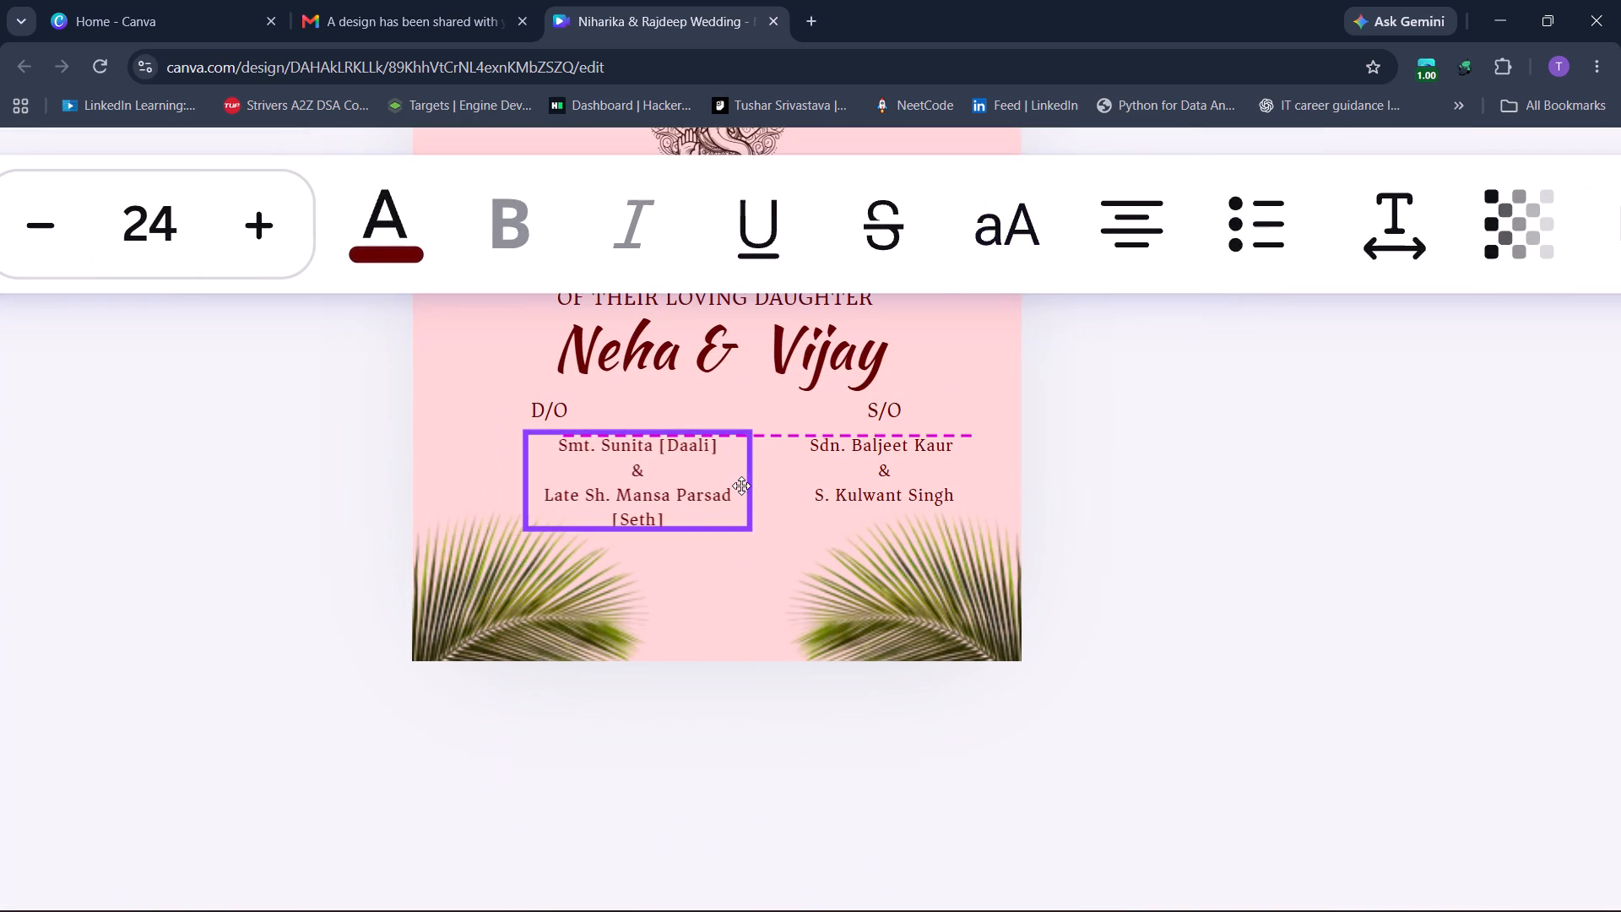
drag(741, 486, 702, 484)
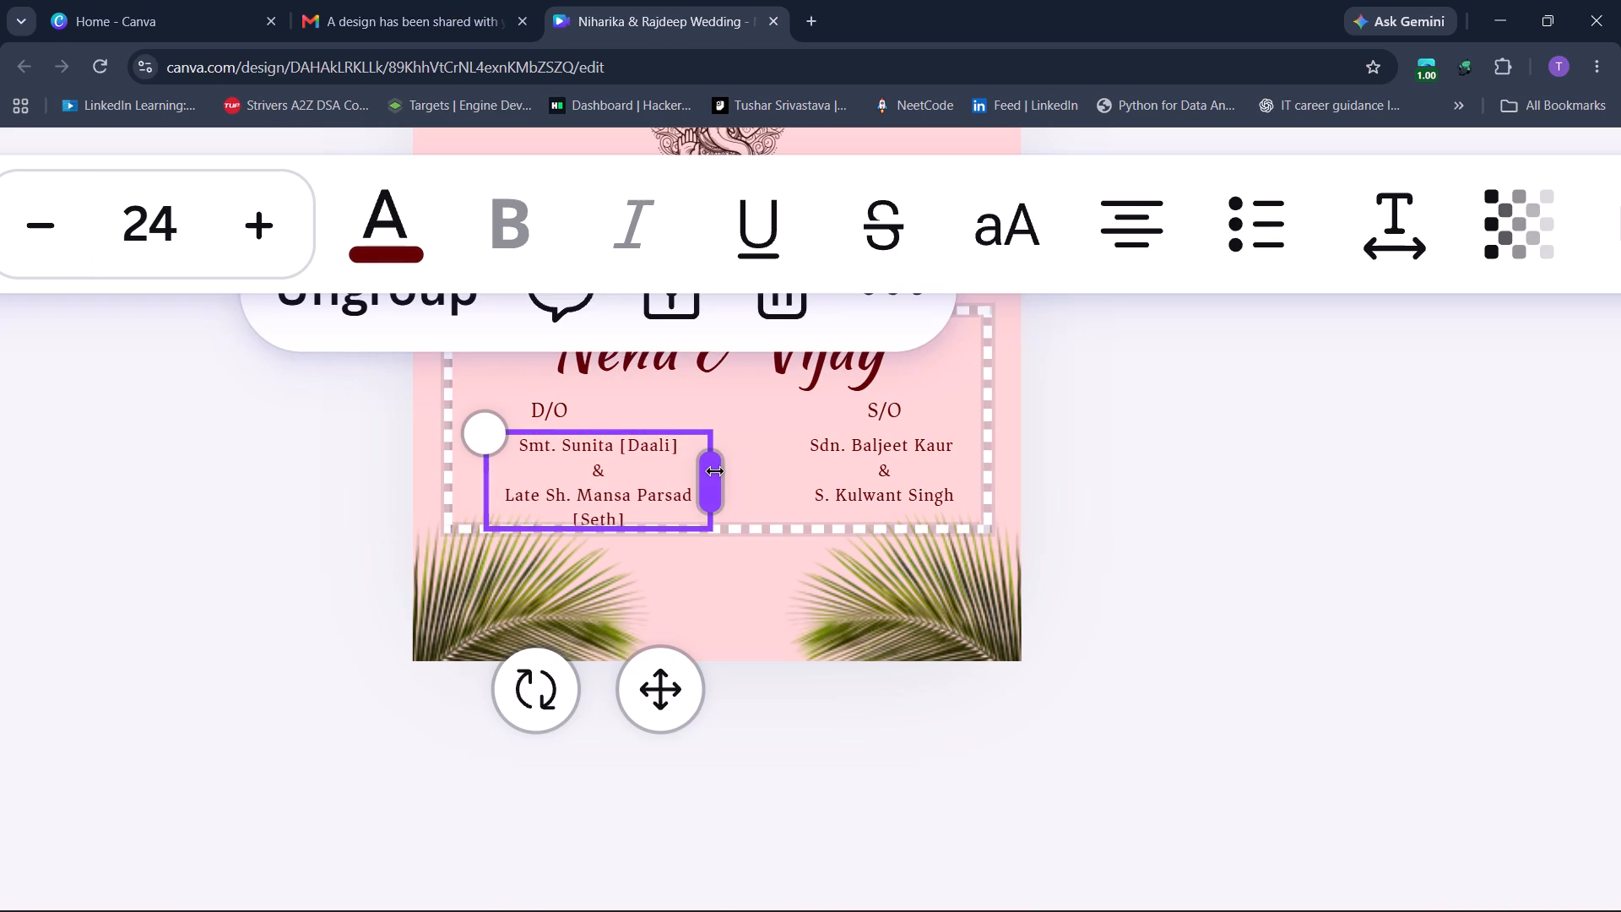
drag(716, 470, 774, 472)
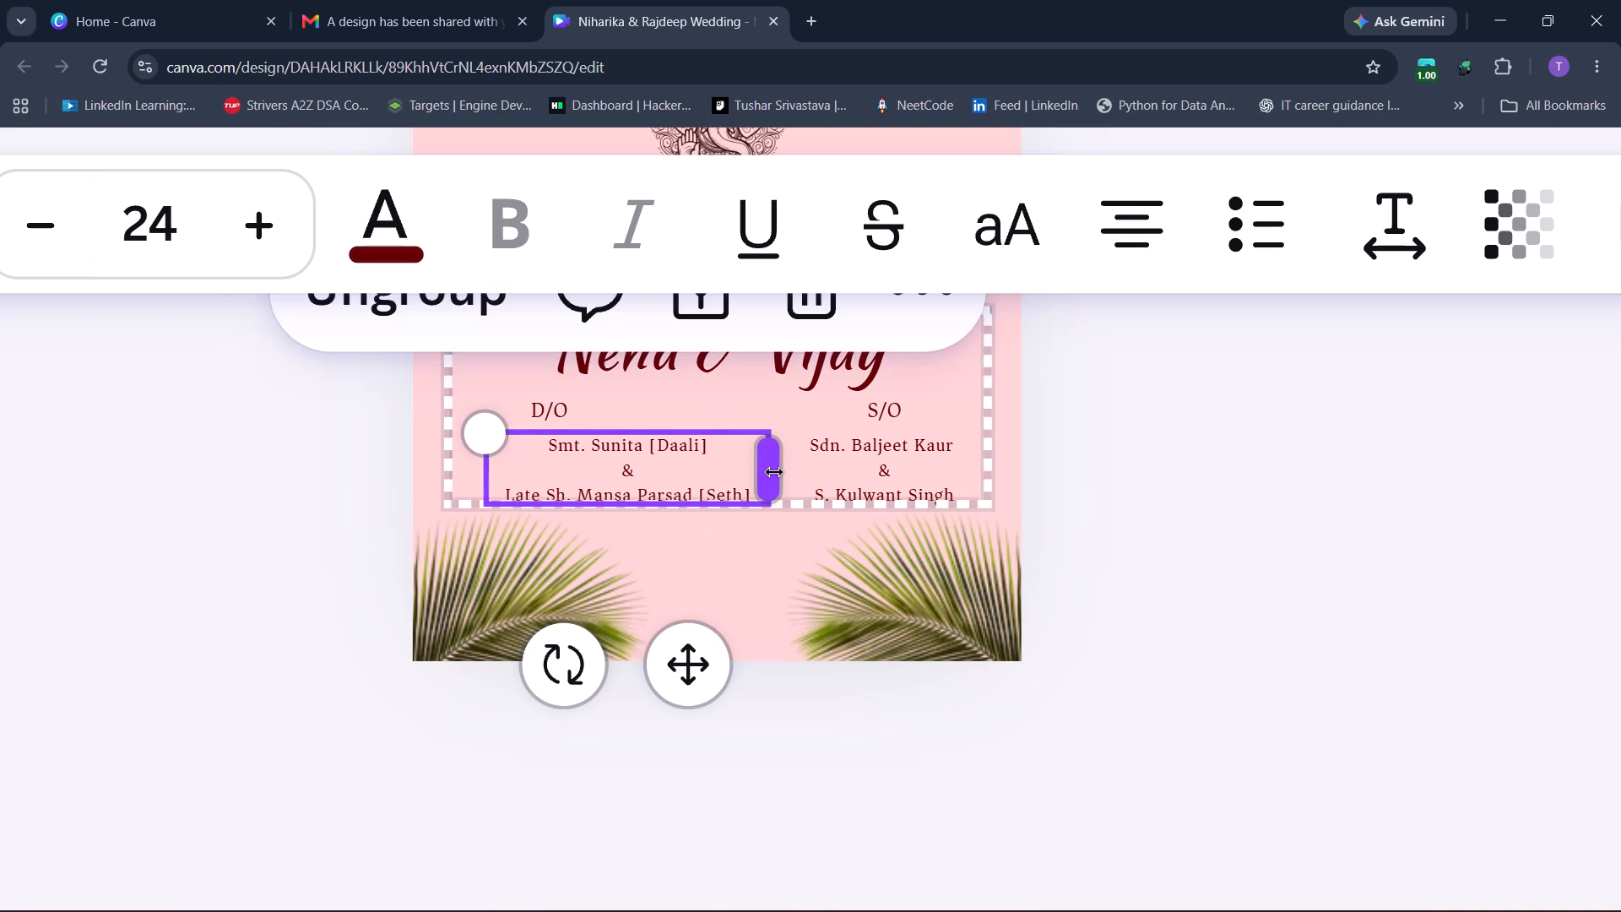
Left-align the bride's mother's line and the "&" line below it in the D/O text block.
click(654, 466)
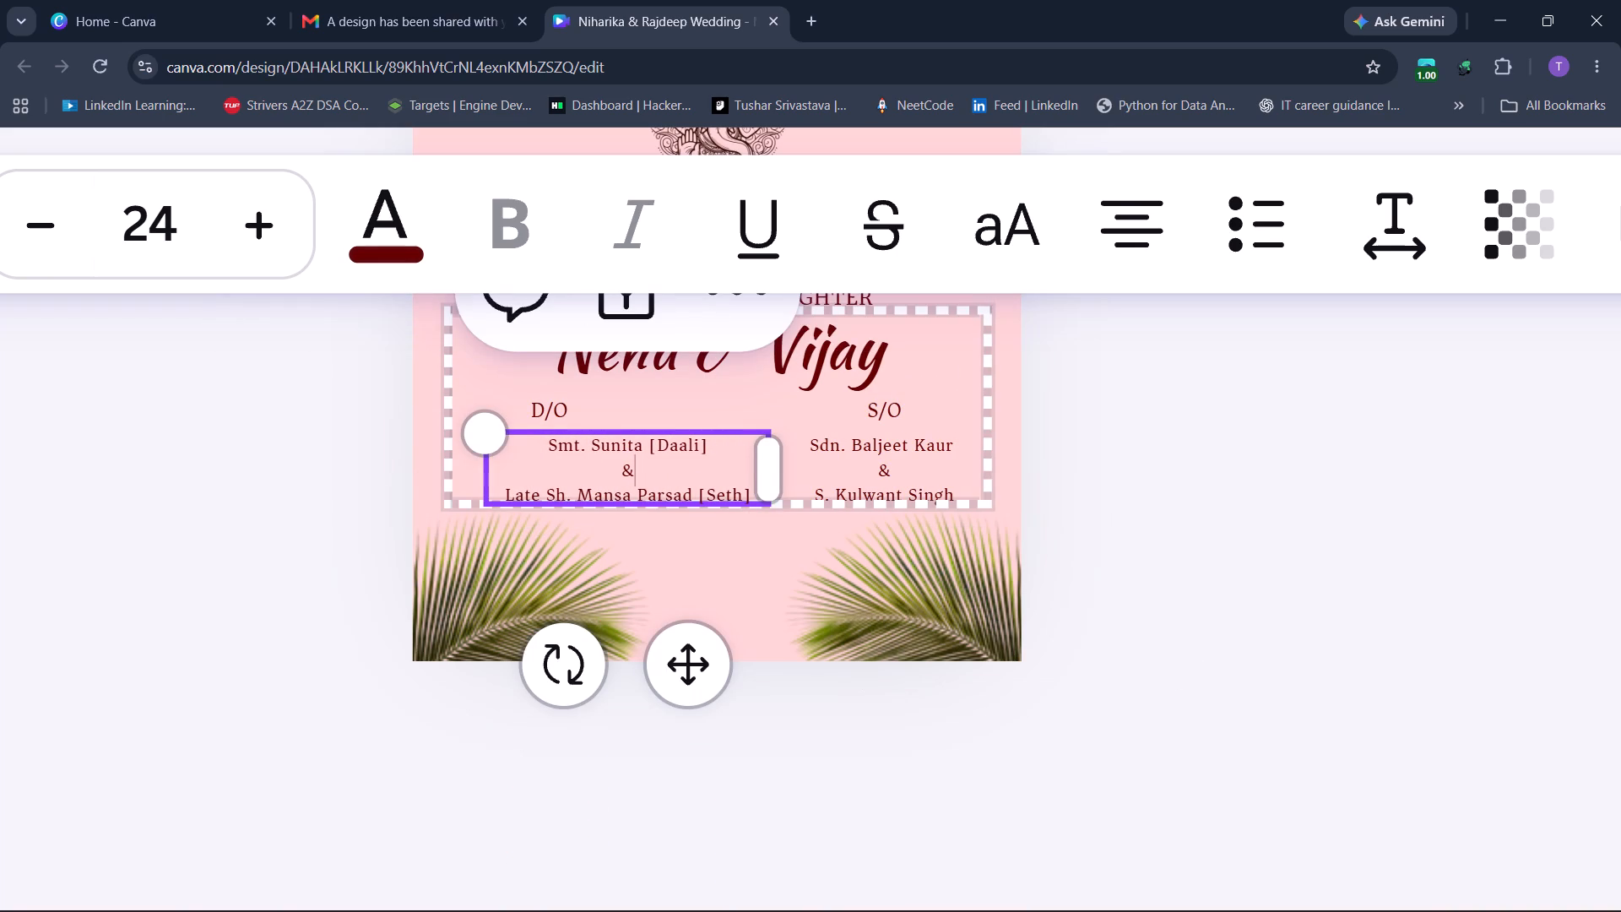
click(541, 446)
drag(541, 446, 713, 435)
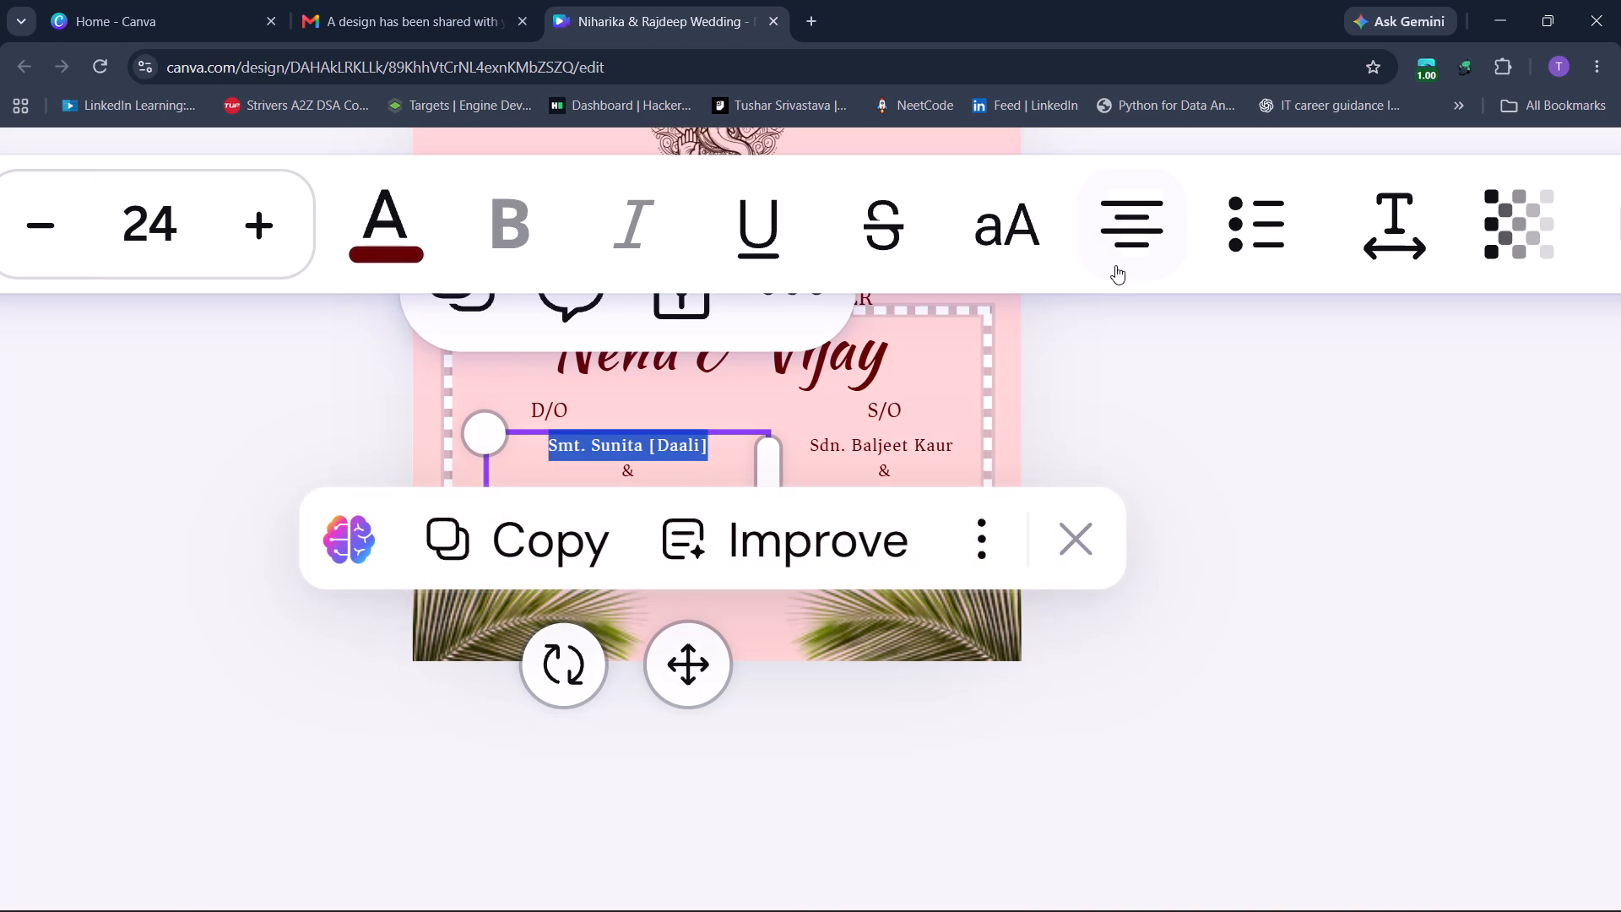
click(1116, 264)
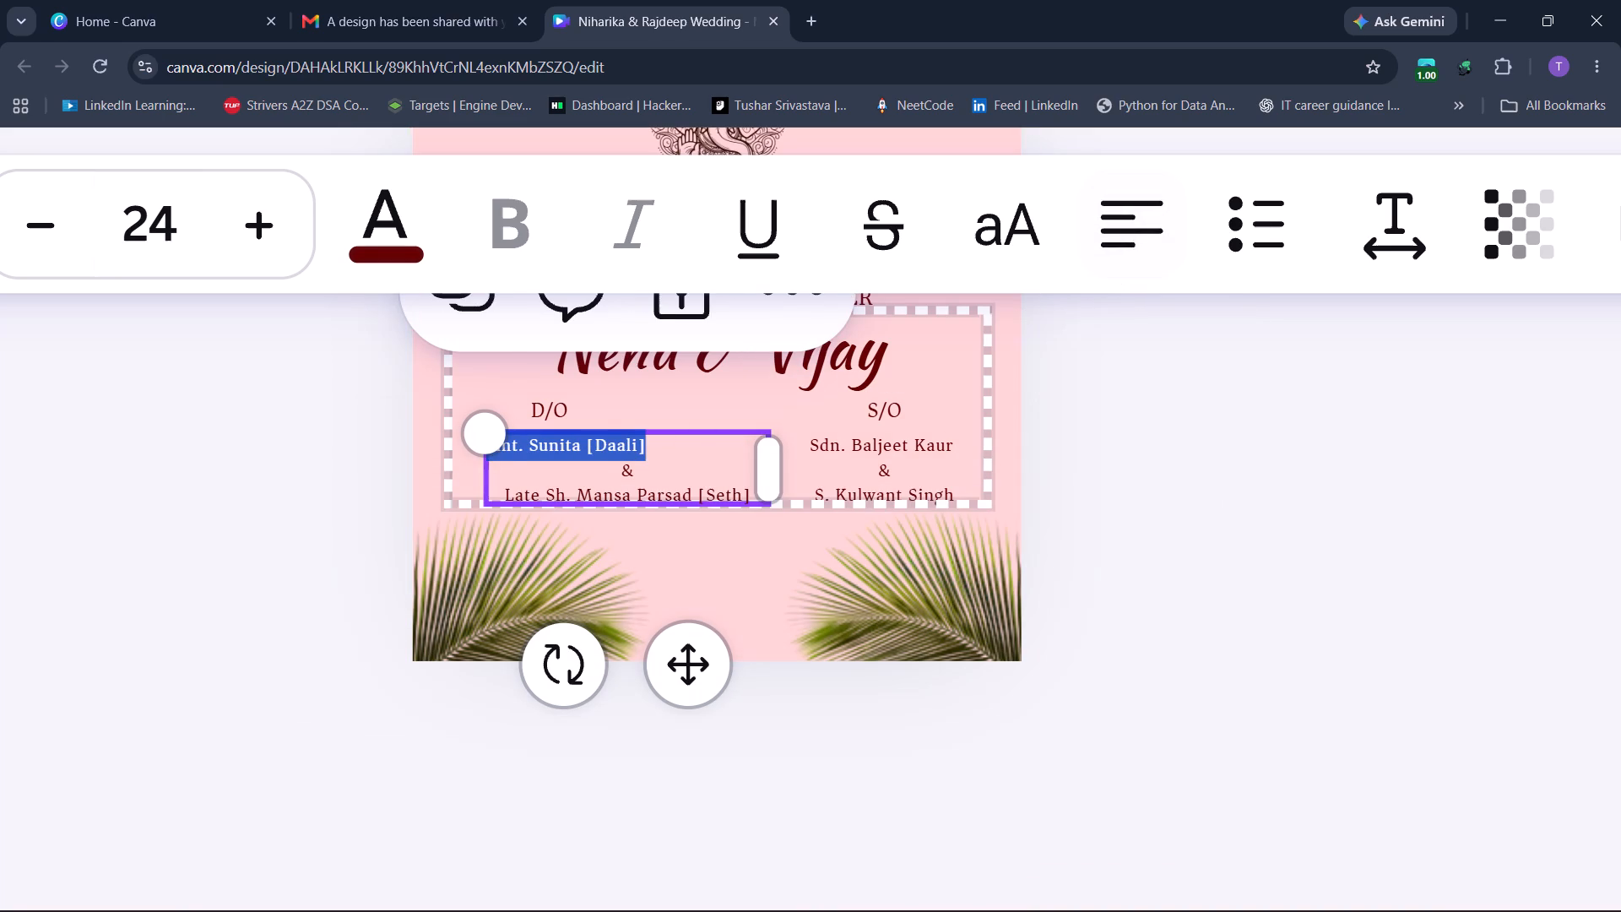
click(681, 453)
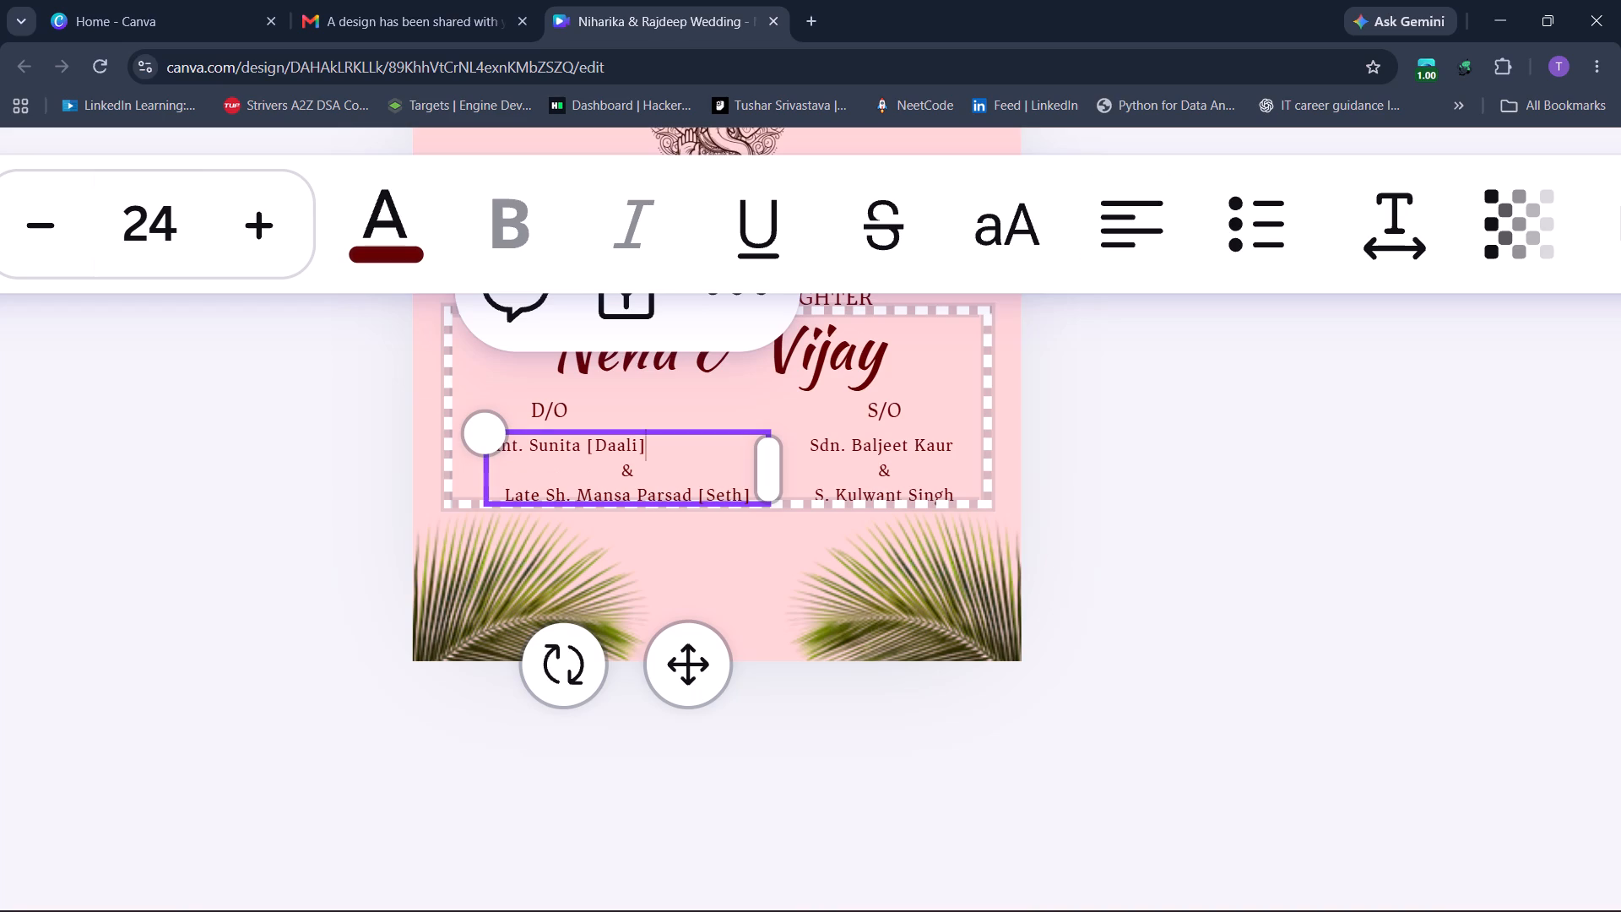
click(631, 473)
drag(631, 473, 603, 471)
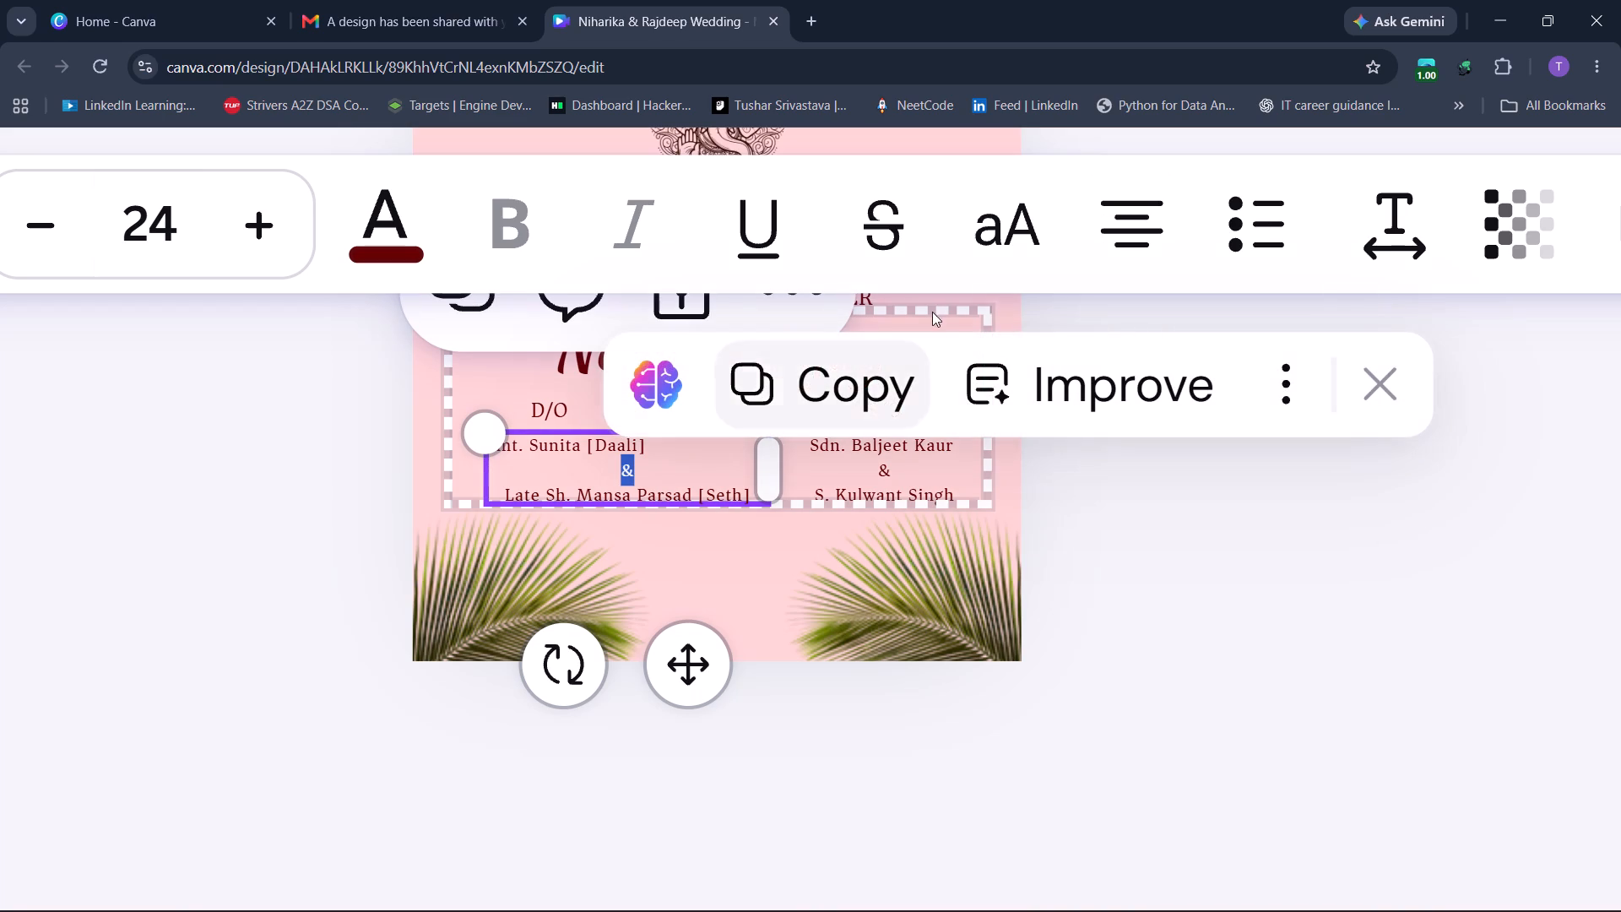
click(1114, 252)
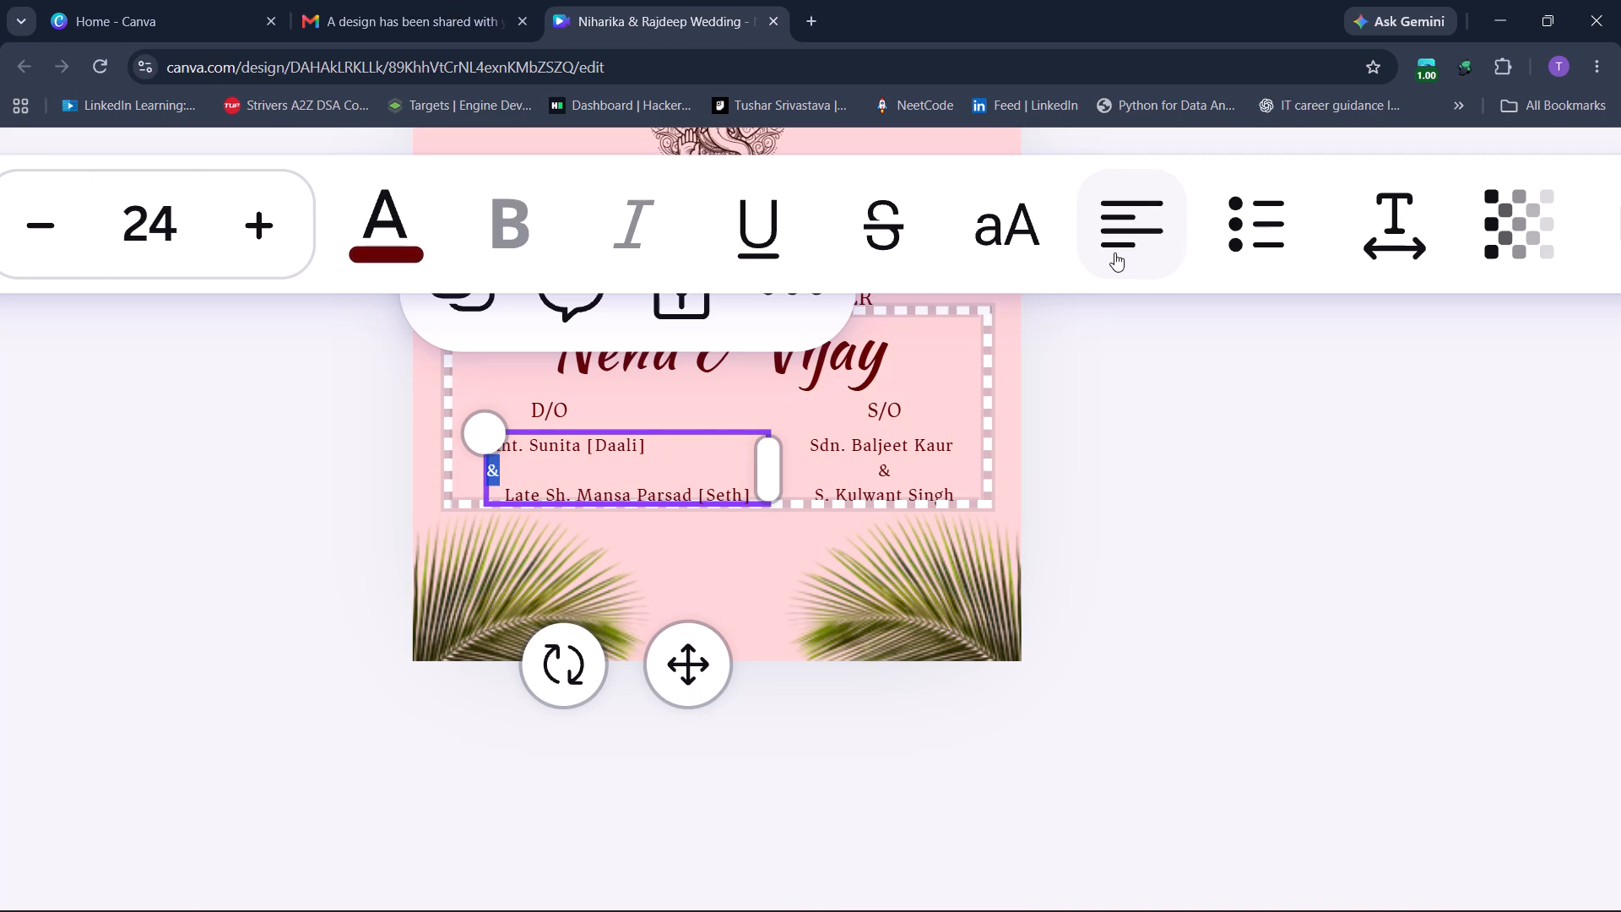
click(675, 441)
Left-align the bride's father's line ending in "[Seth]", keeping the text block's size.
drag(495, 490, 504, 491)
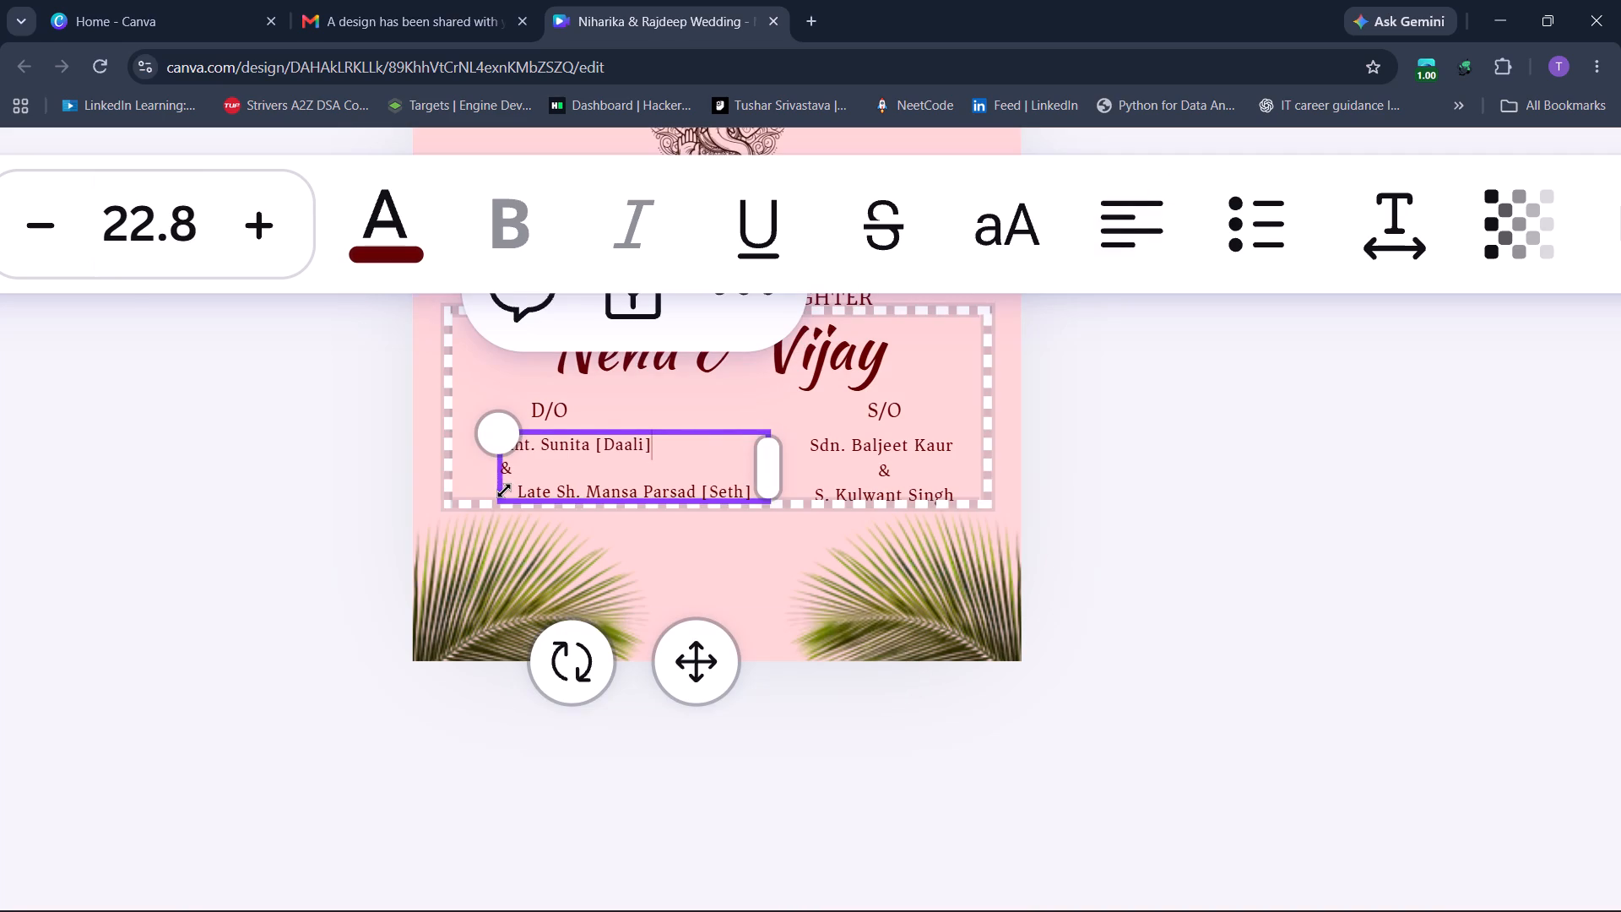
key(ctrl+z)
click(504, 491)
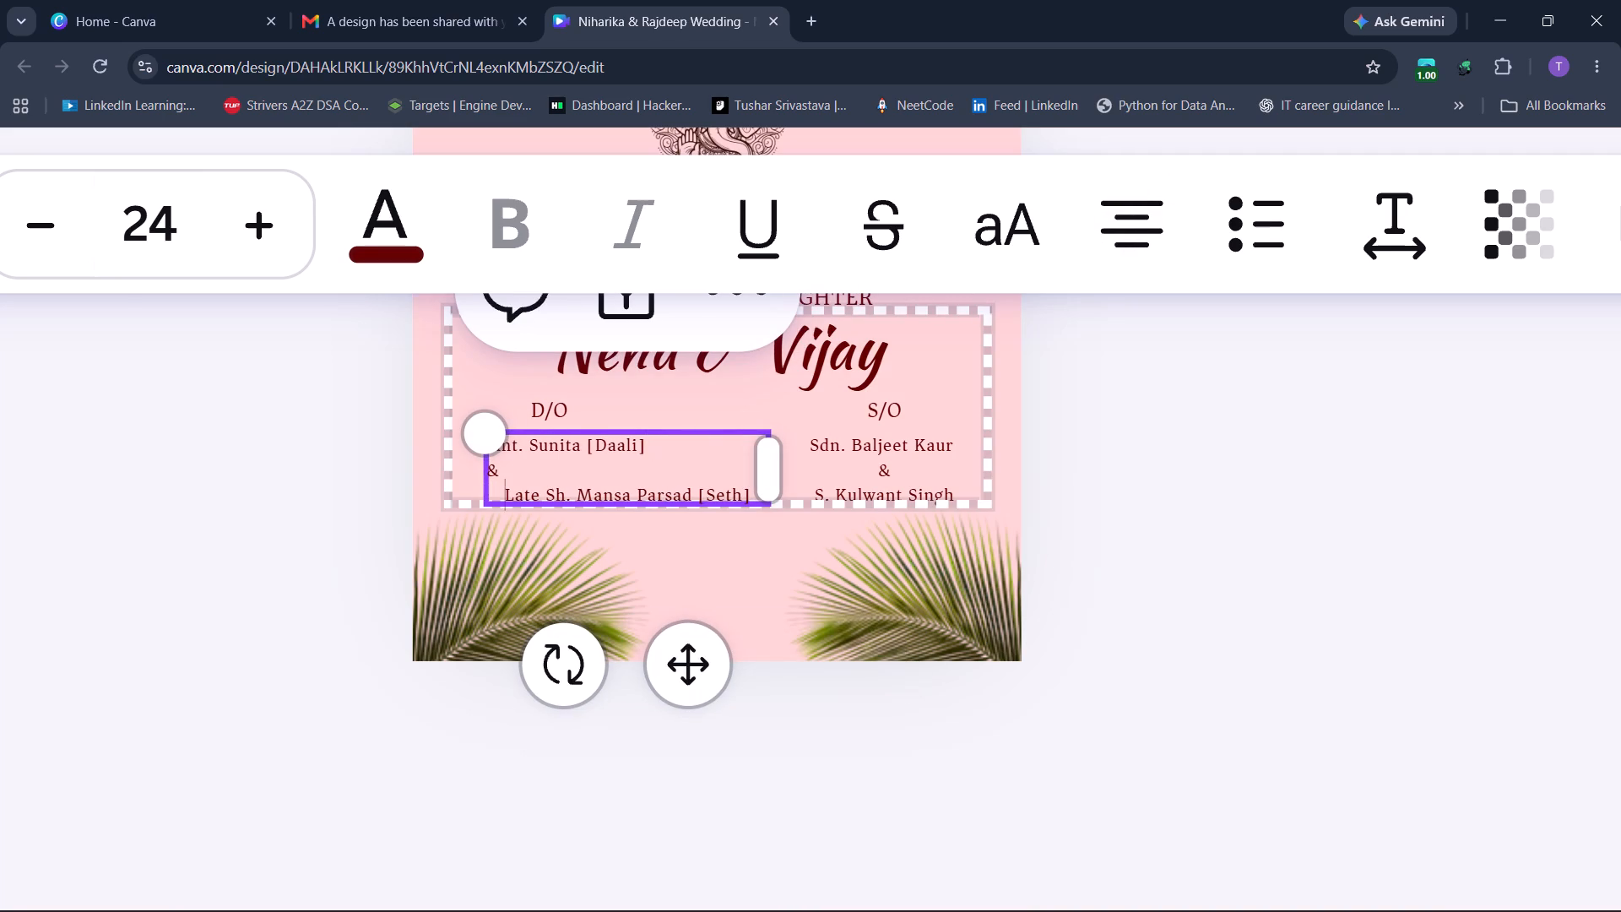
drag(504, 491, 757, 491)
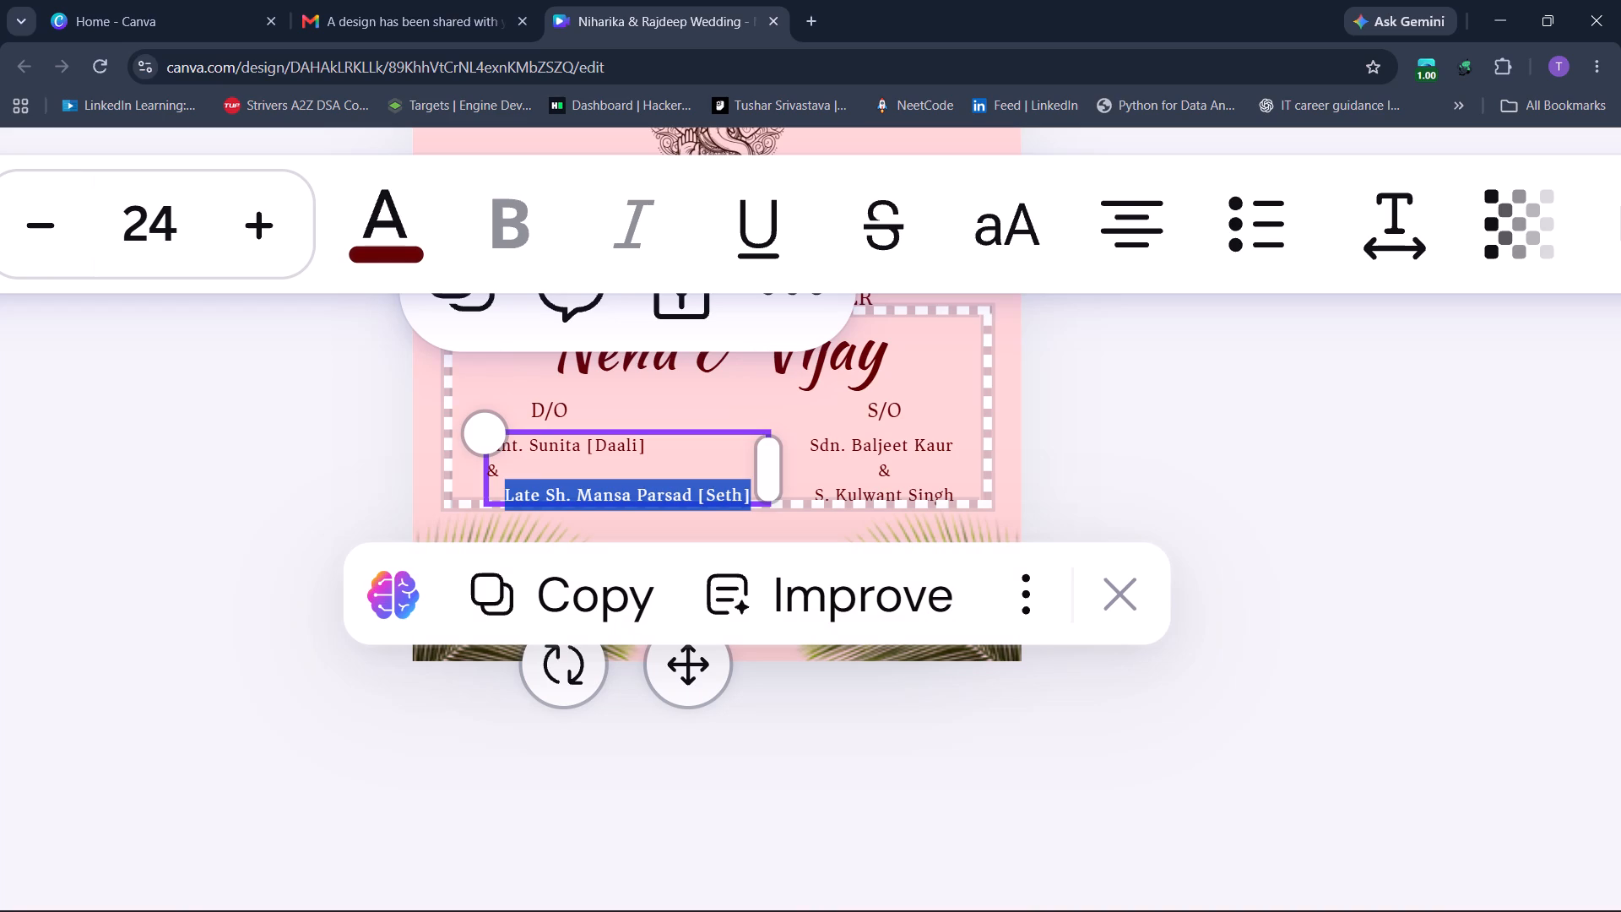
click(739, 491)
drag(751, 491, 735, 491)
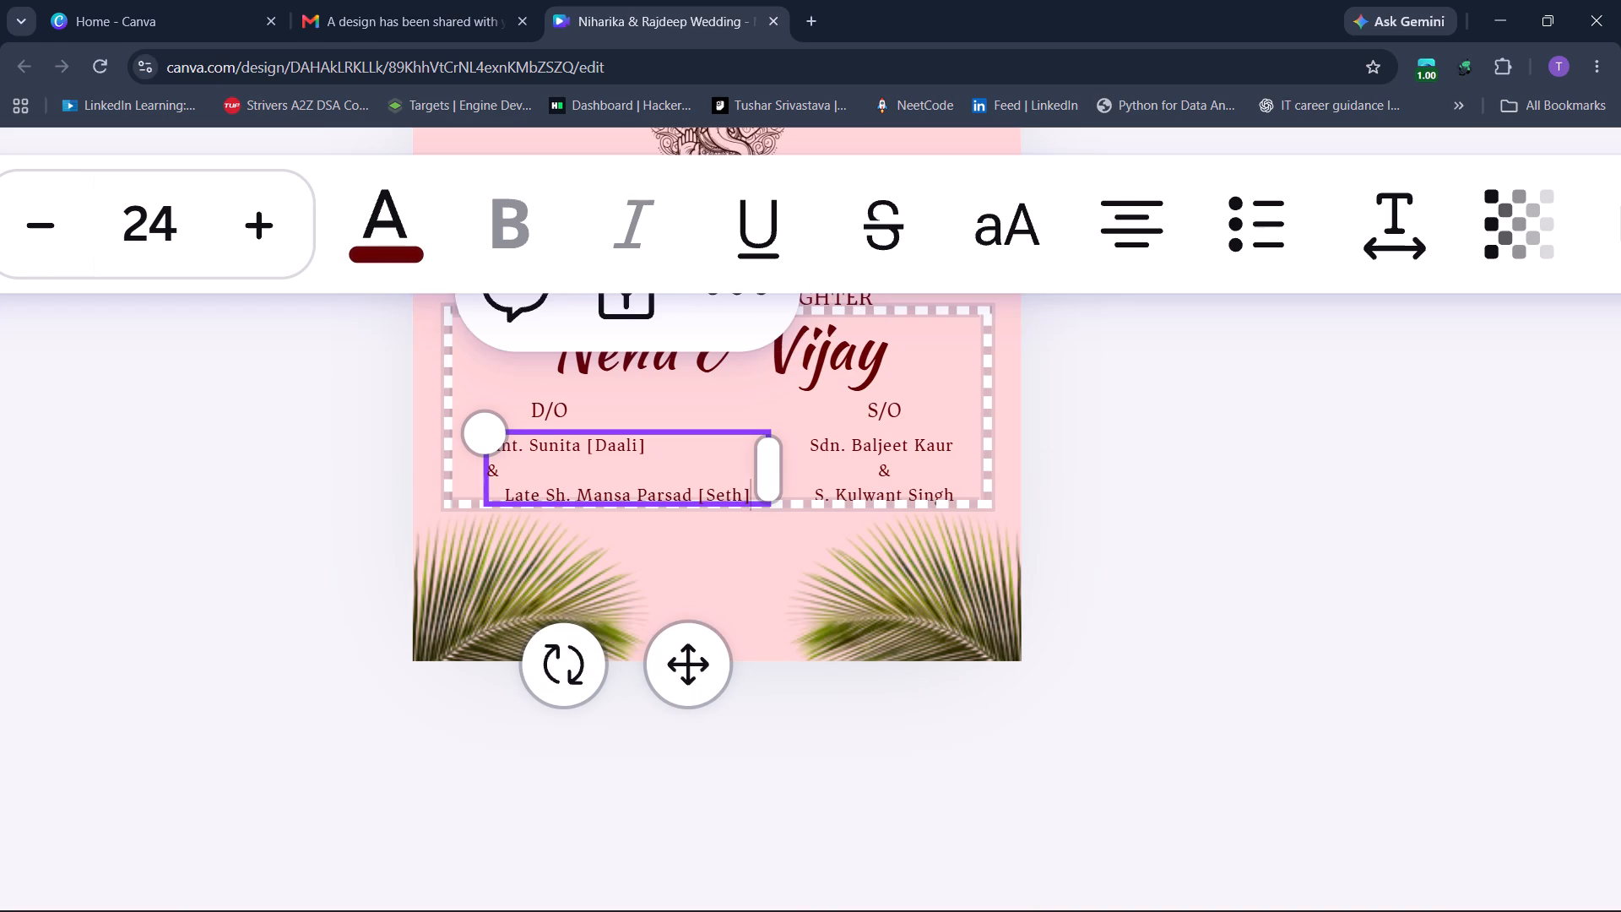
drag(735, 491, 502, 492)
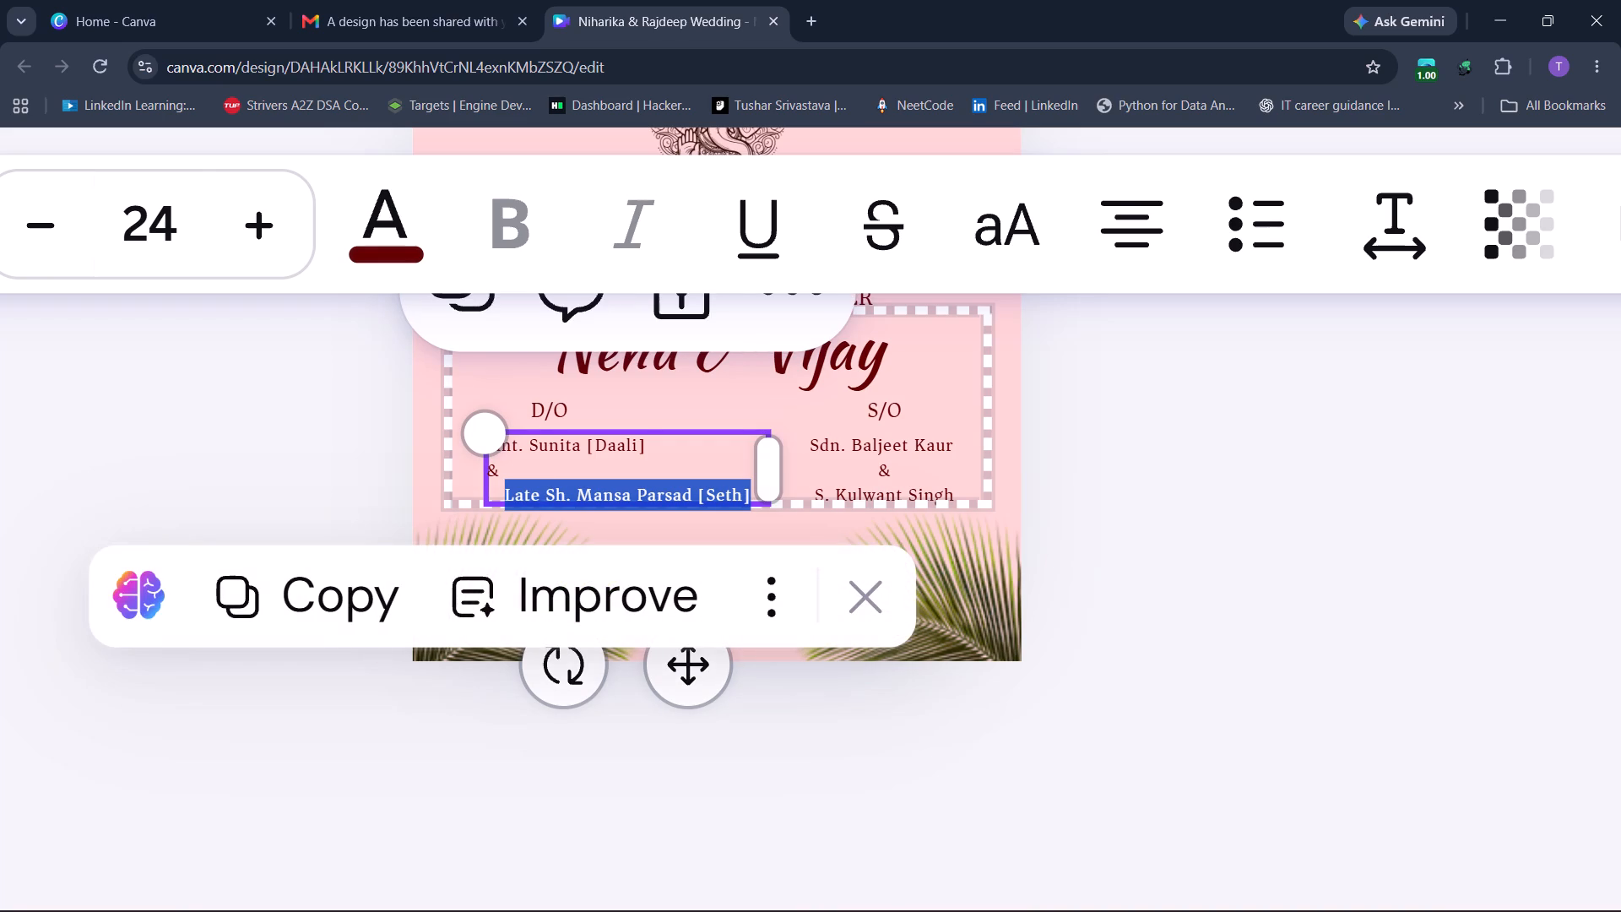
click(502, 498)
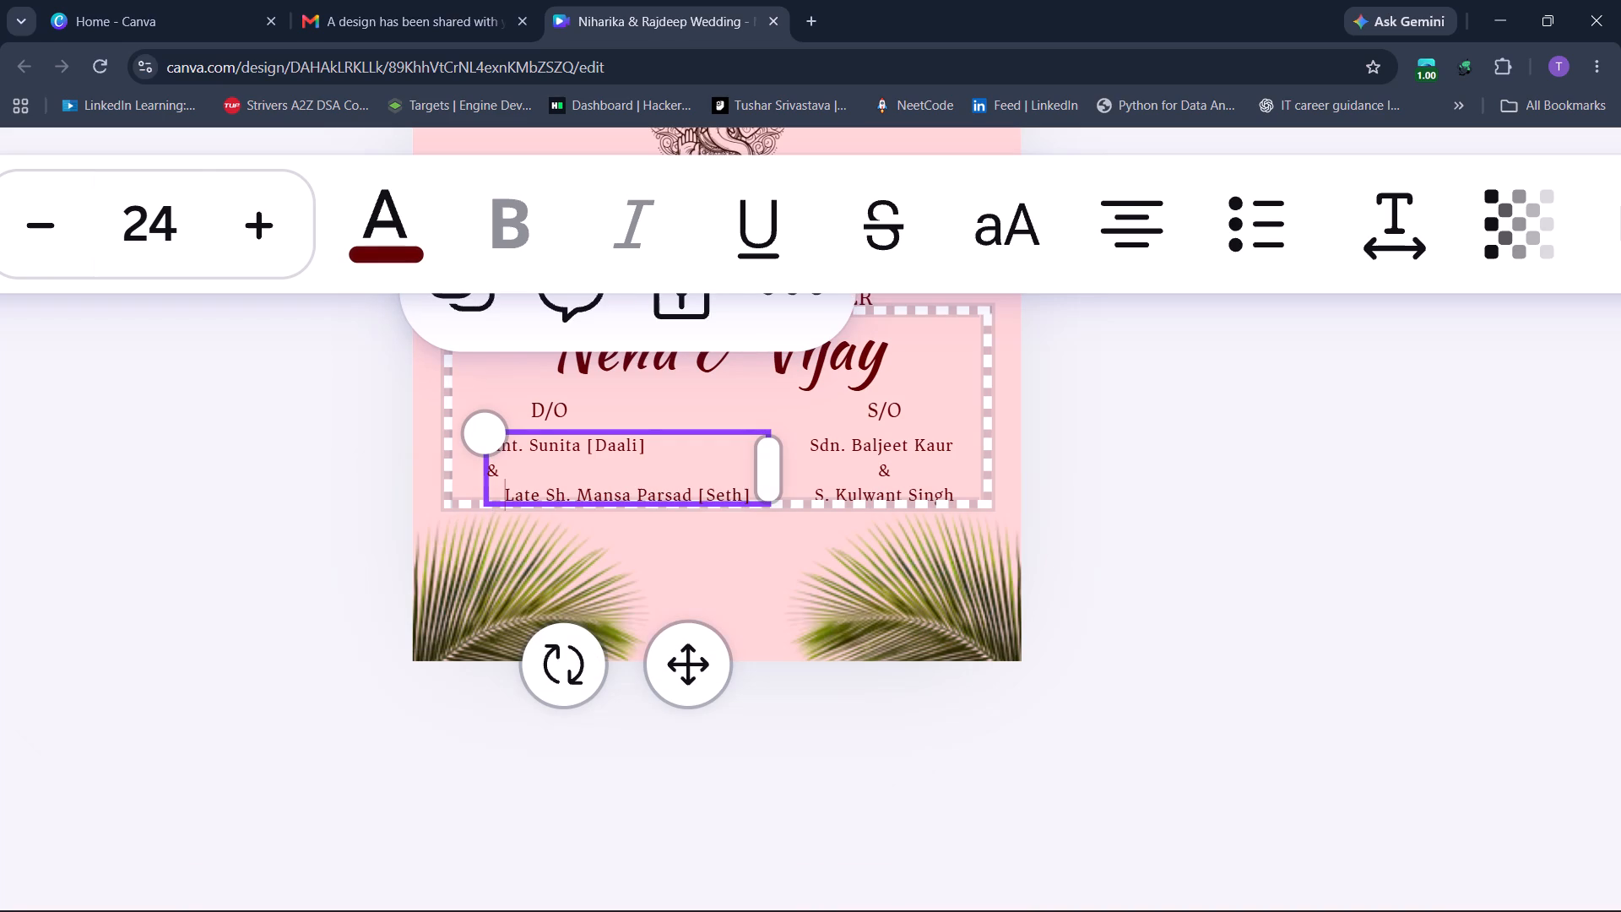
drag(502, 498, 741, 490)
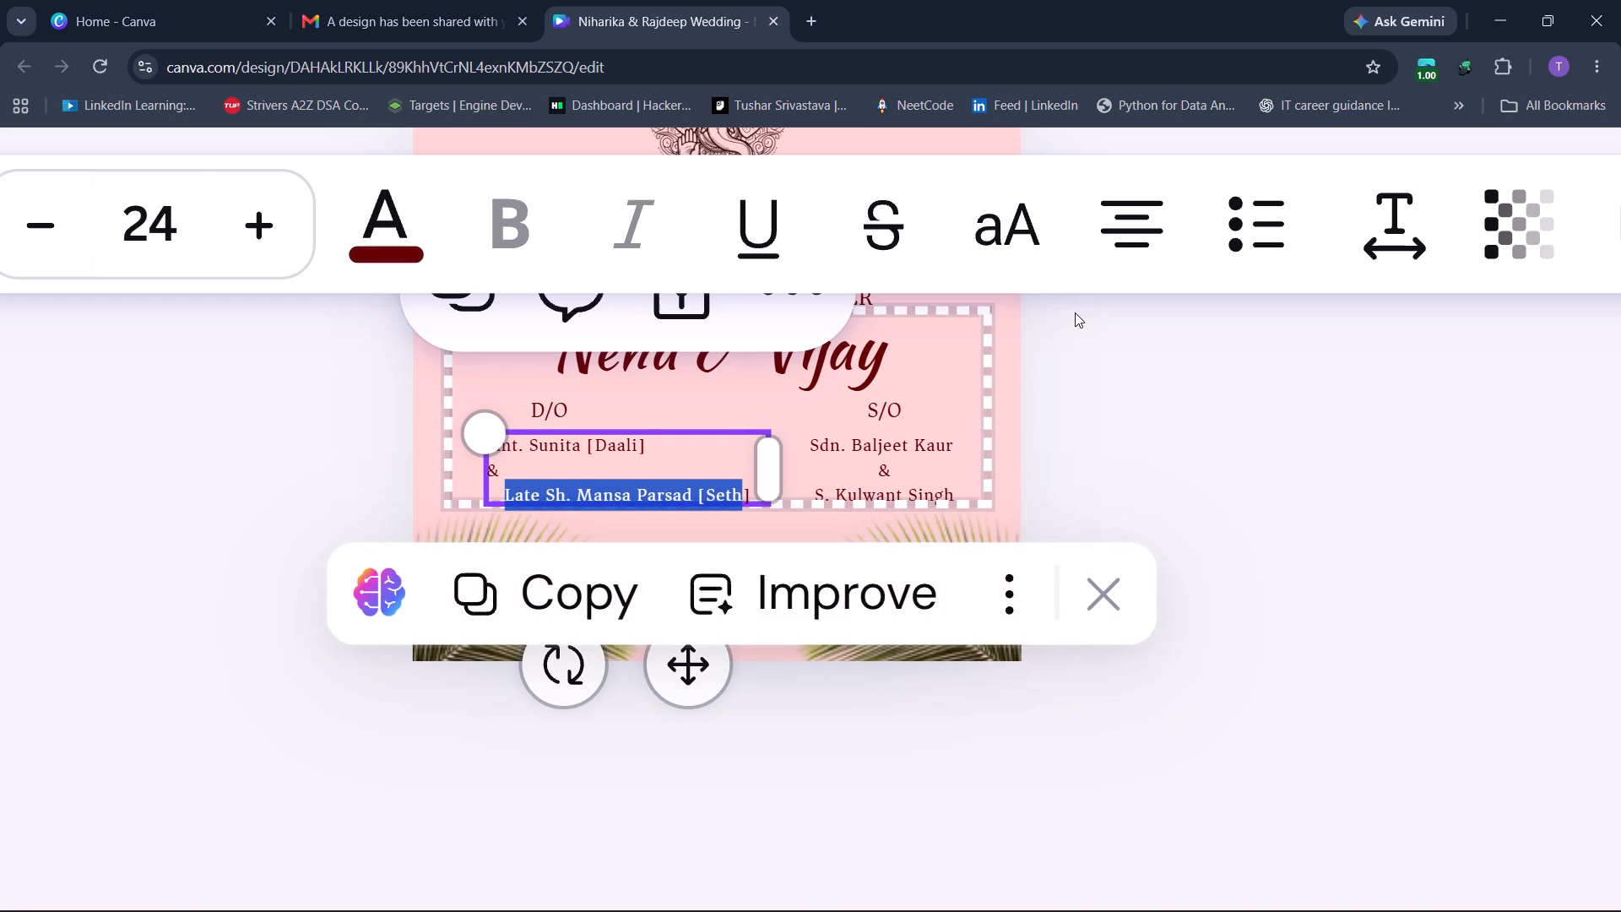
click(1128, 252)
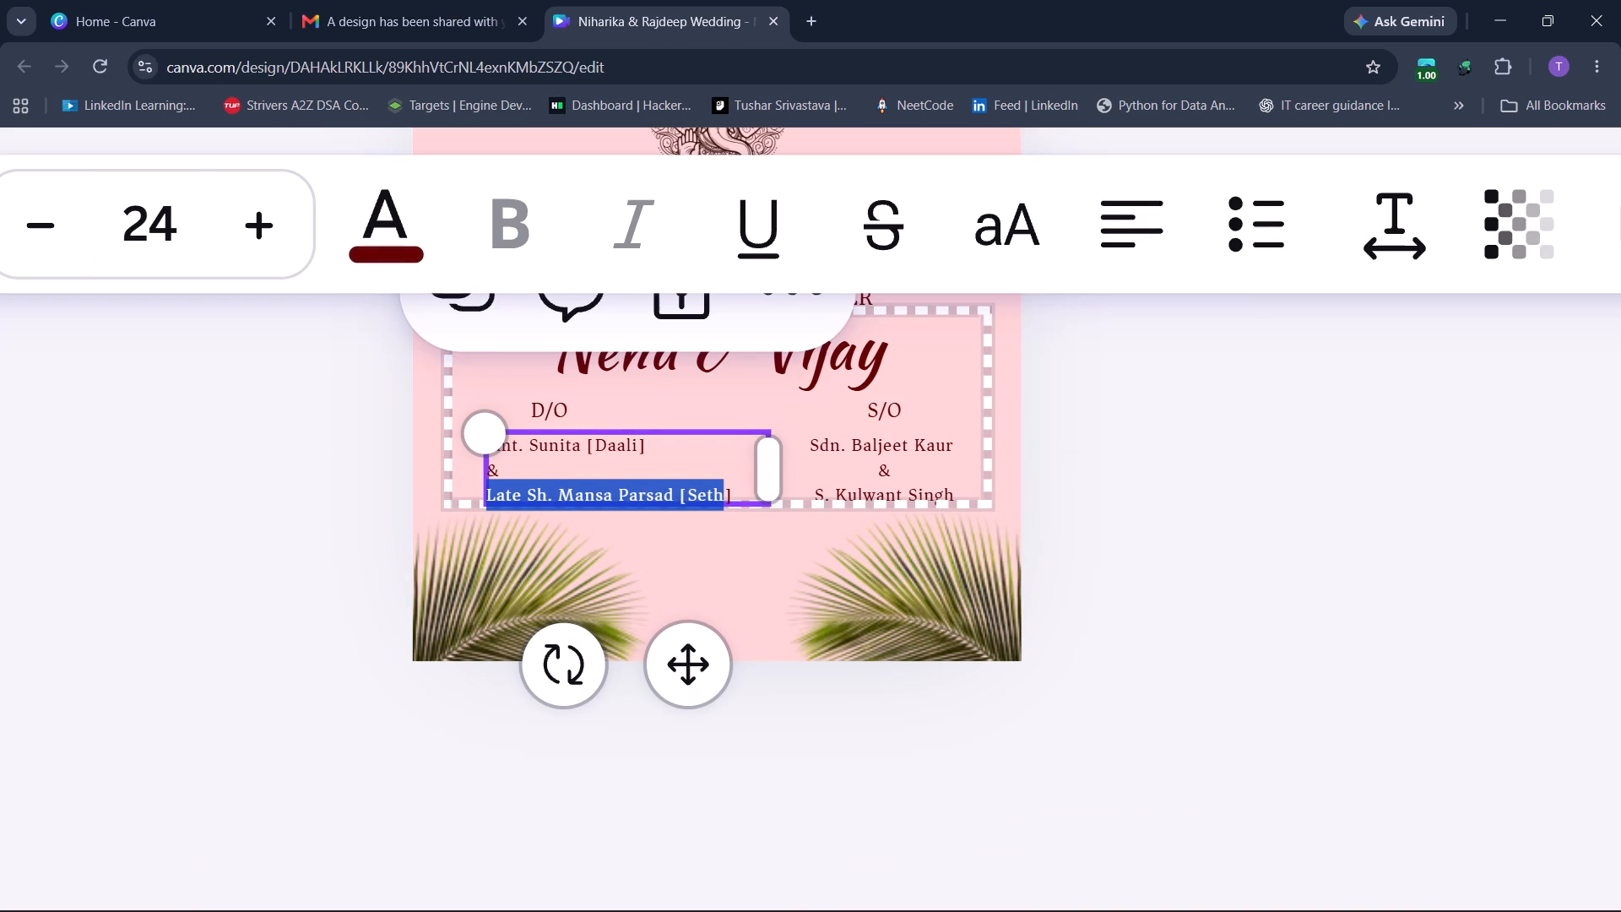
click(642, 458)
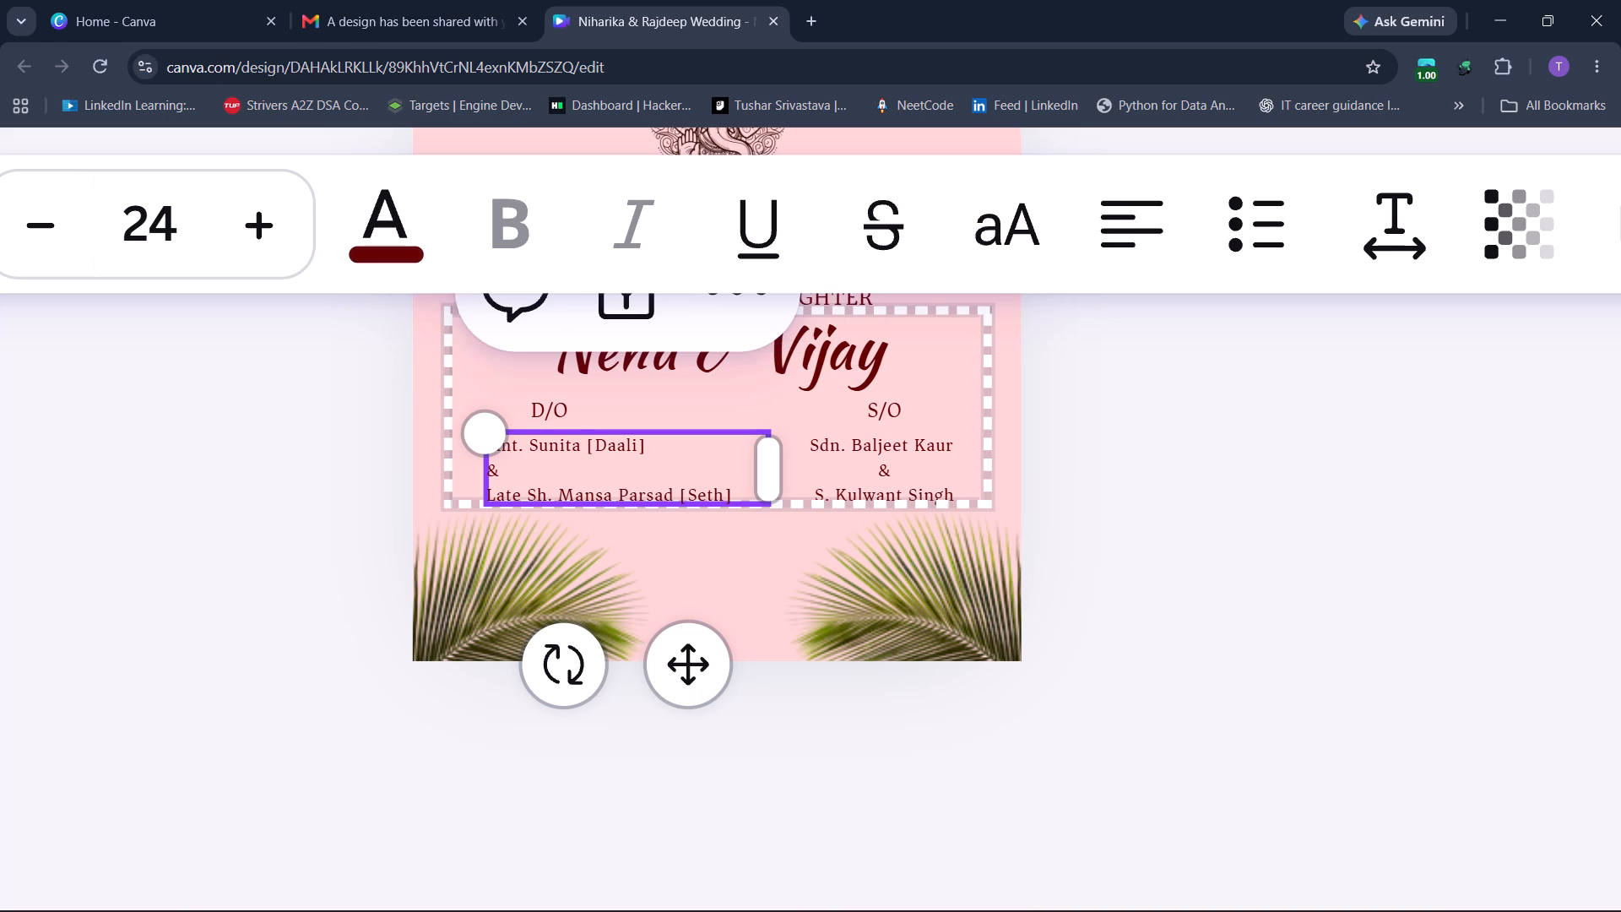
Set the font size of the "&" line in the bride's parents' text block to 18.
click(556, 472)
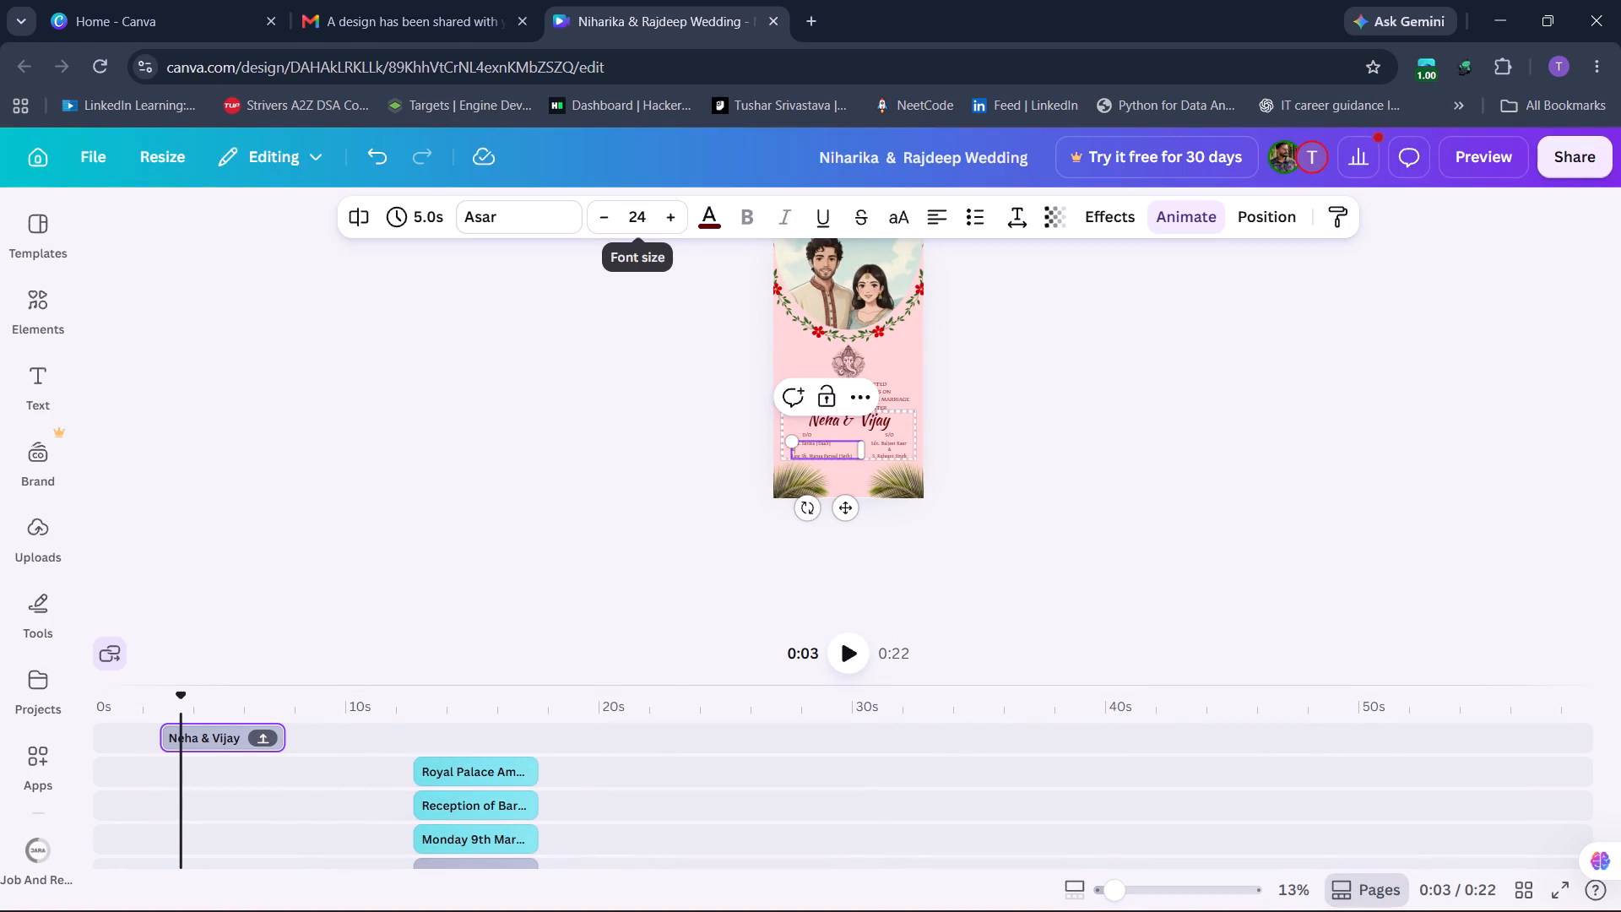
click(642, 225)
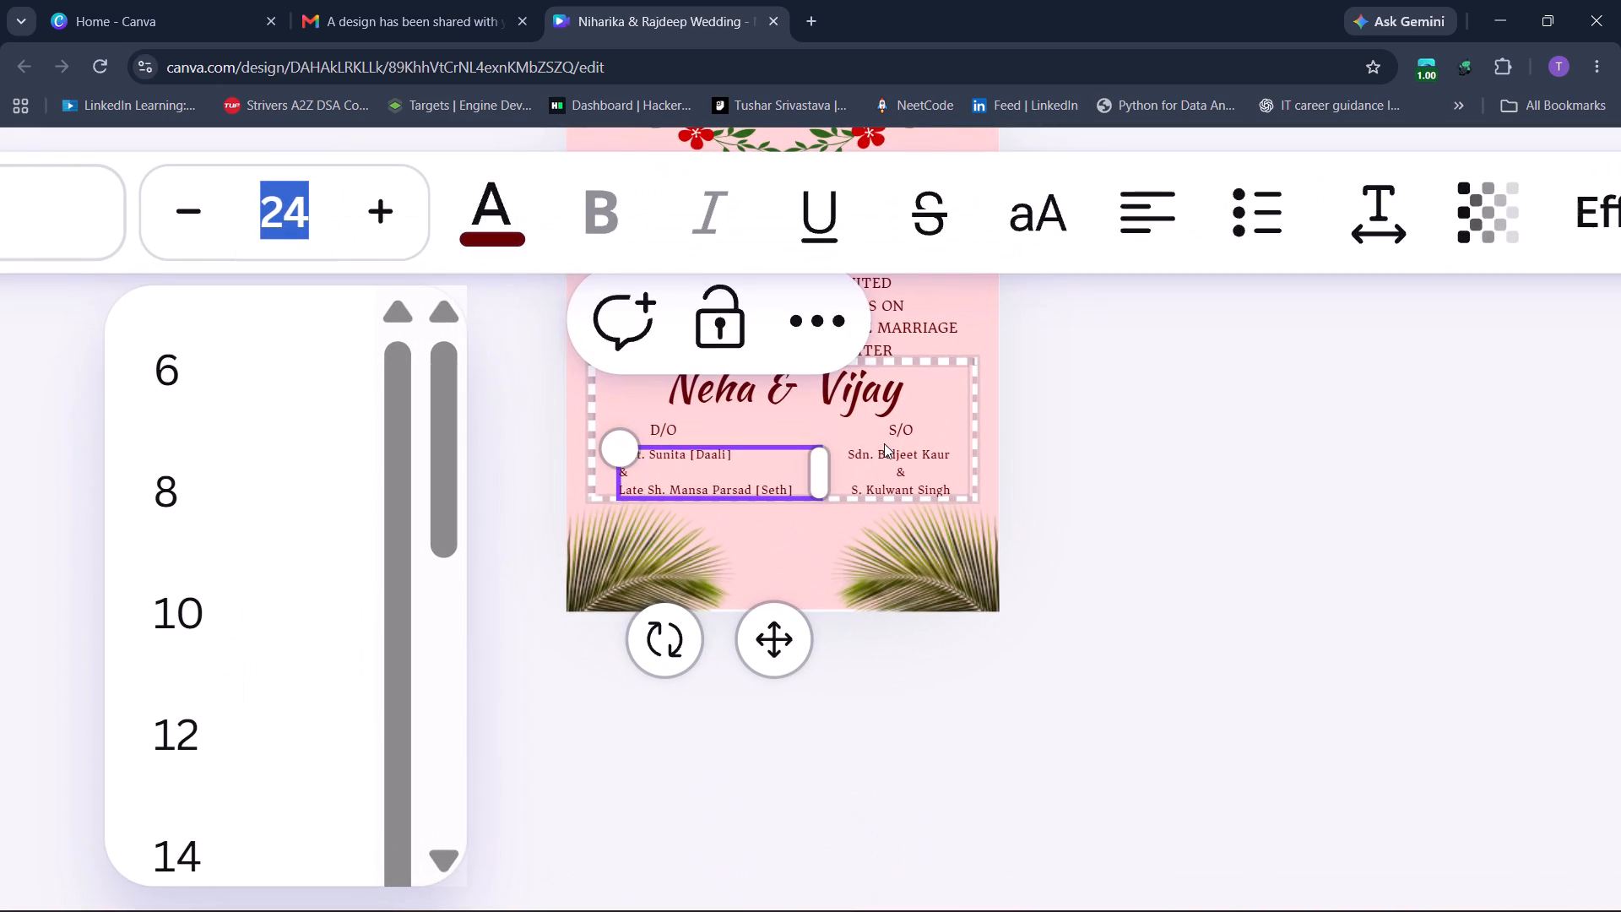
scroll(224, 732, down, 2)
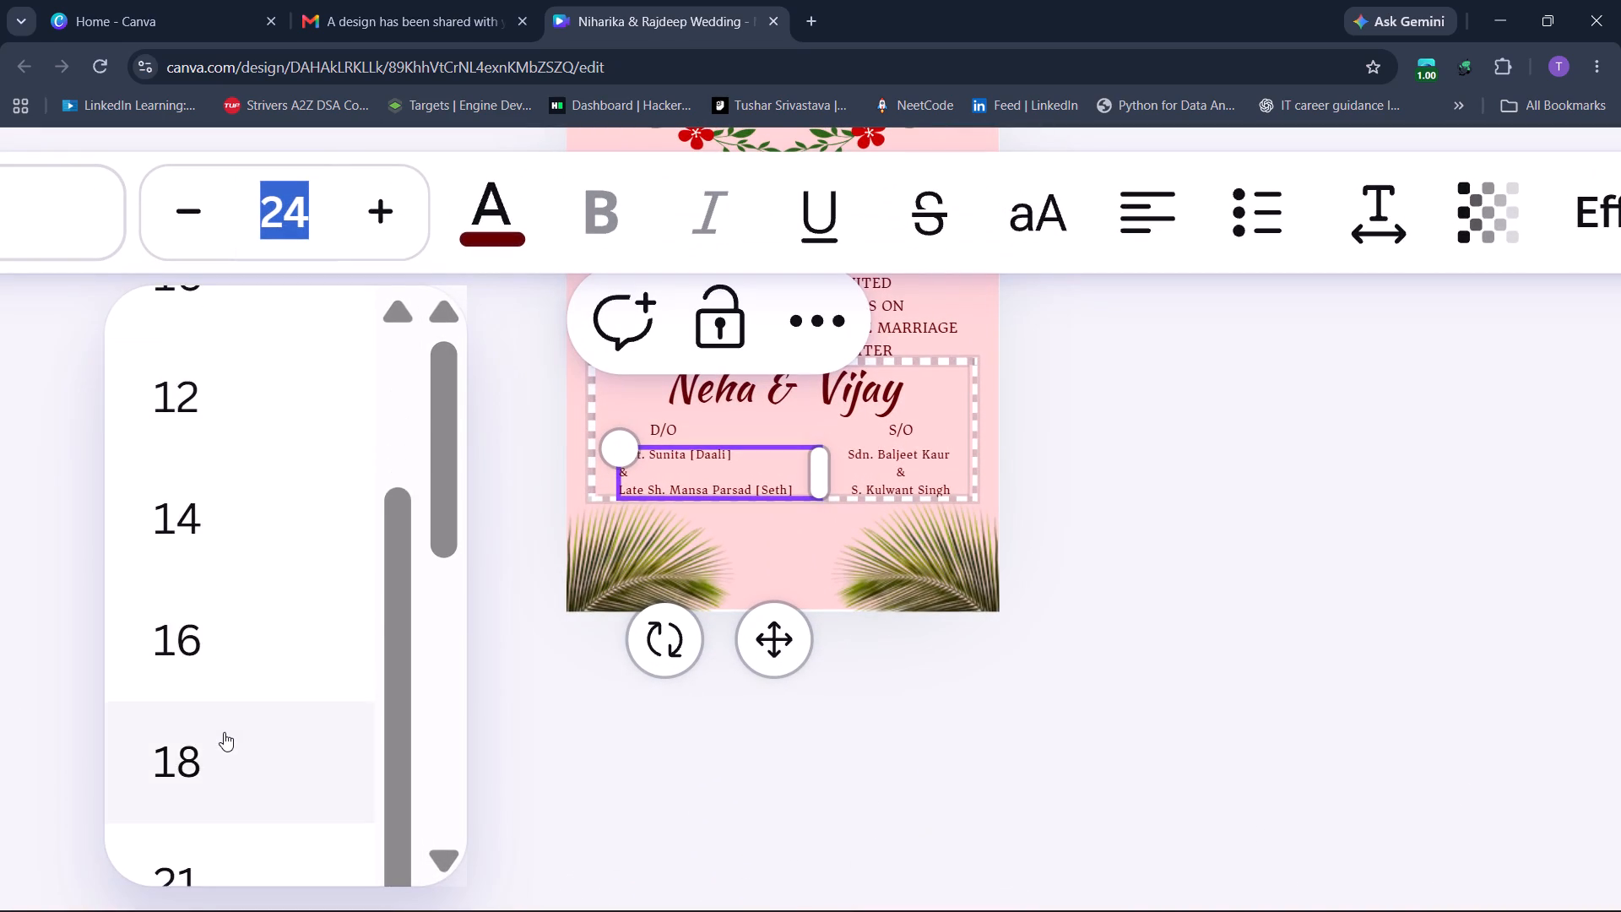
scroll(224, 732, down, 2)
click(218, 490)
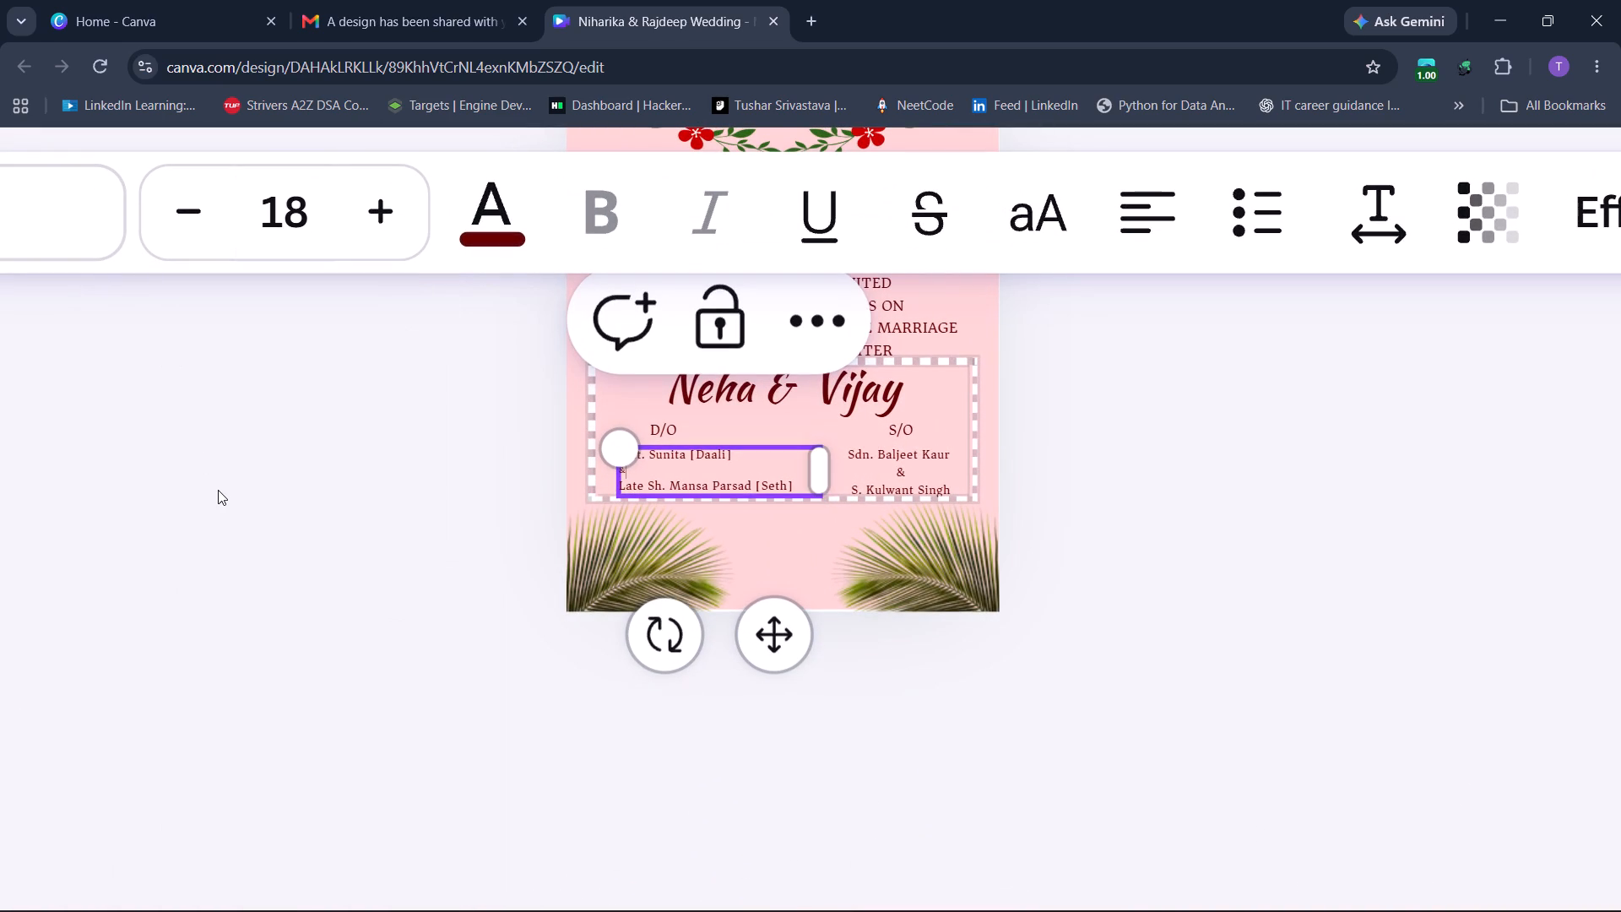
Set the font size of all three lines in the bride's parents' text block to 18.
click(679, 467)
drag(799, 478, 633, 459)
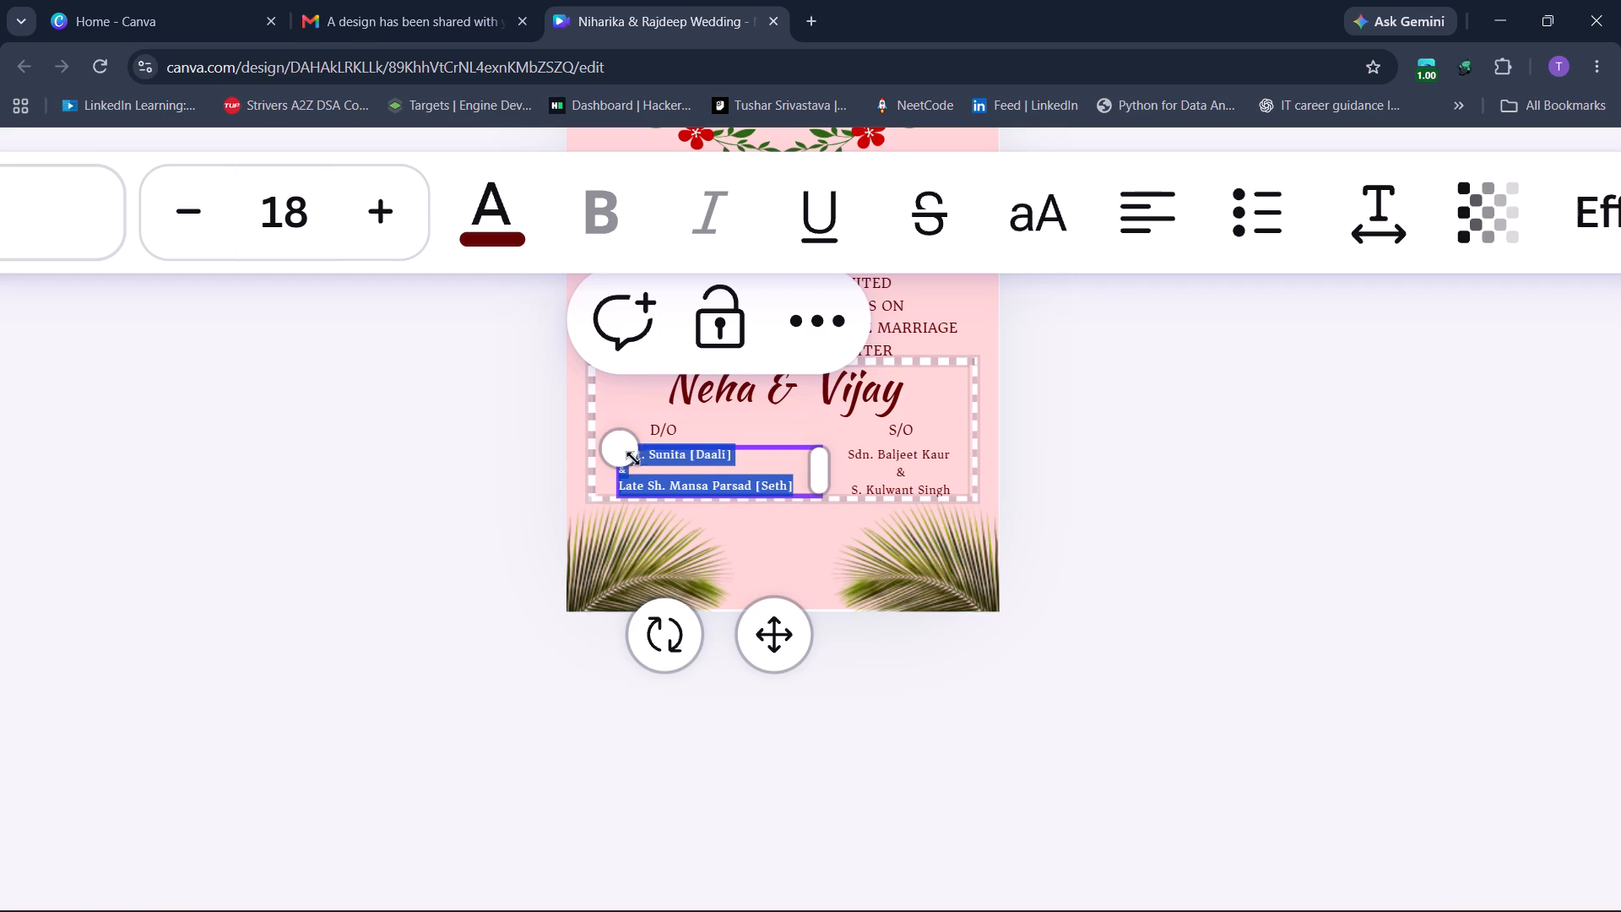
drag(633, 459, 623, 459)
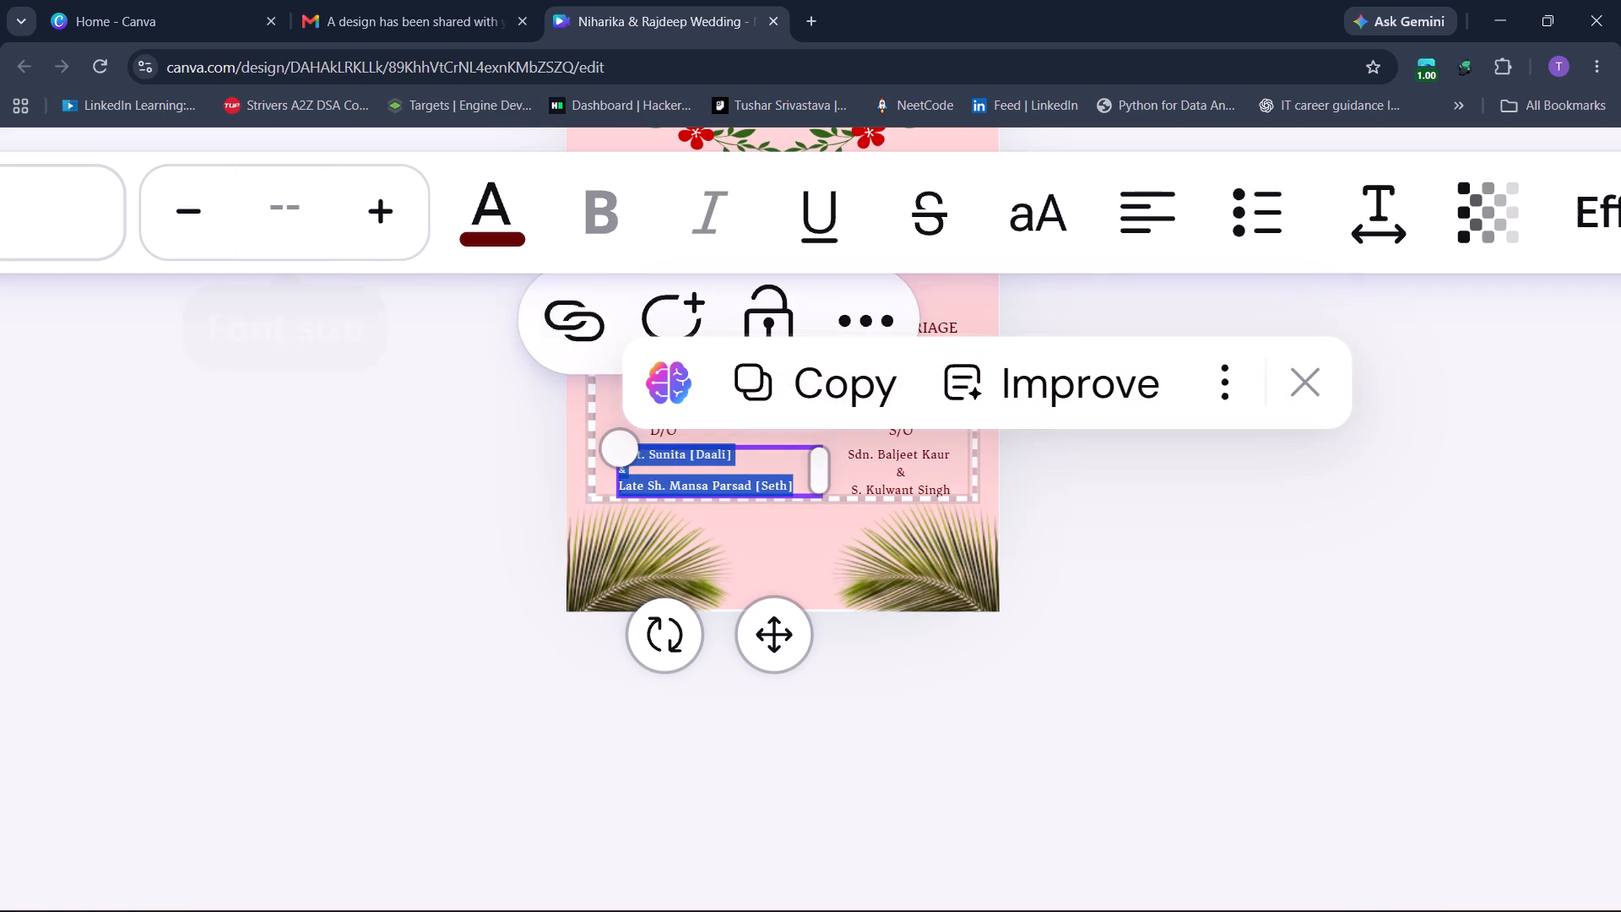
click(252, 206)
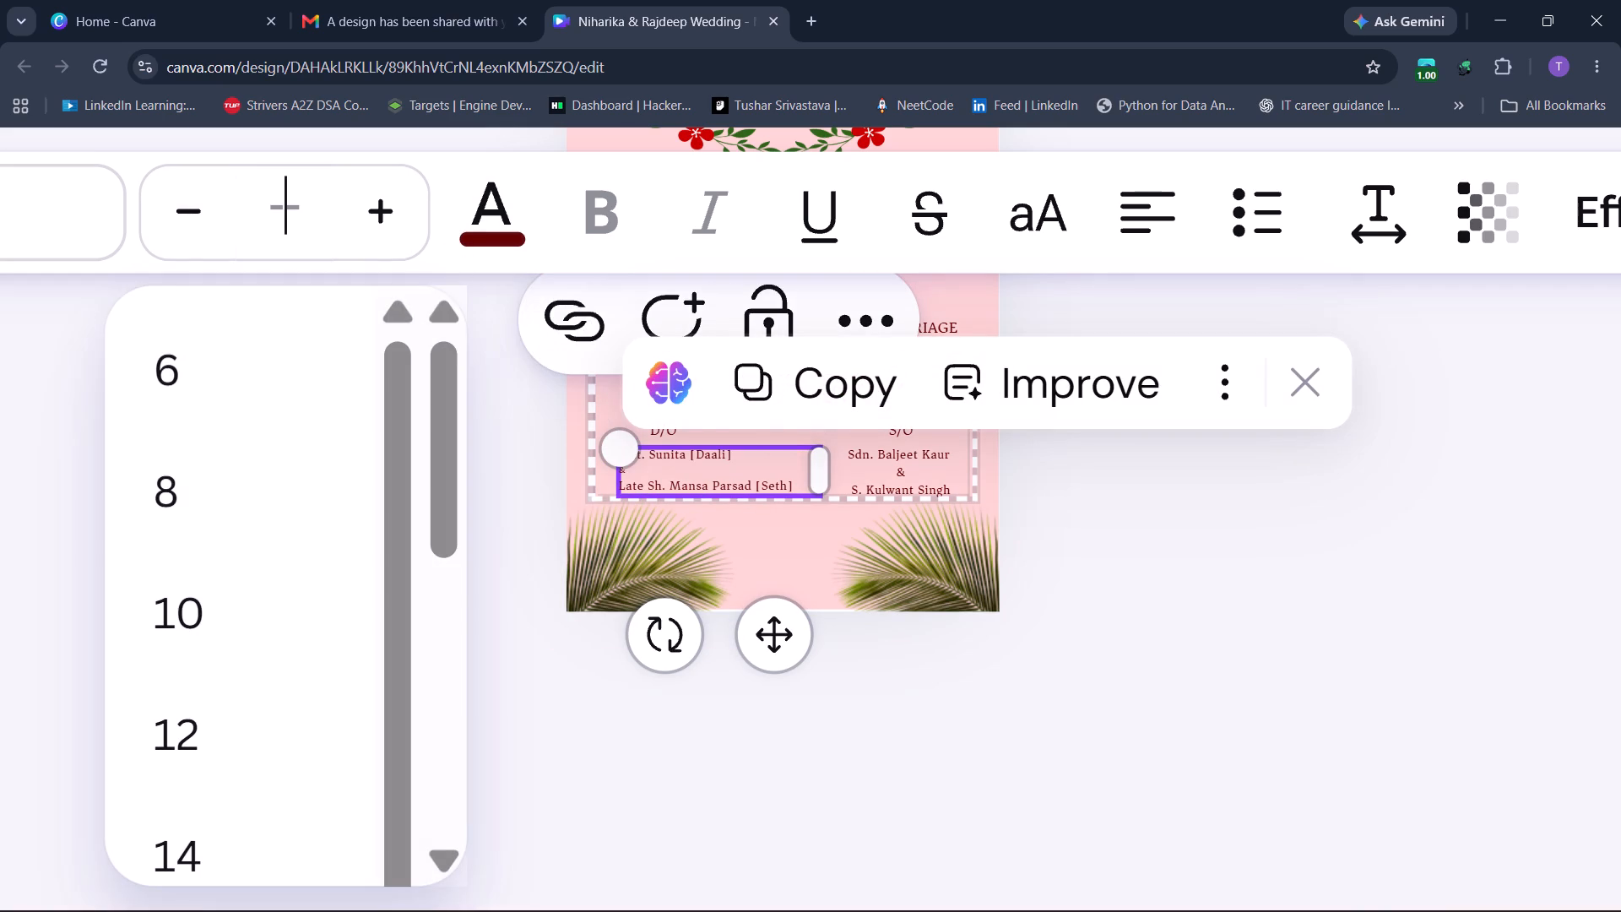
scroll(221, 637, down, 3)
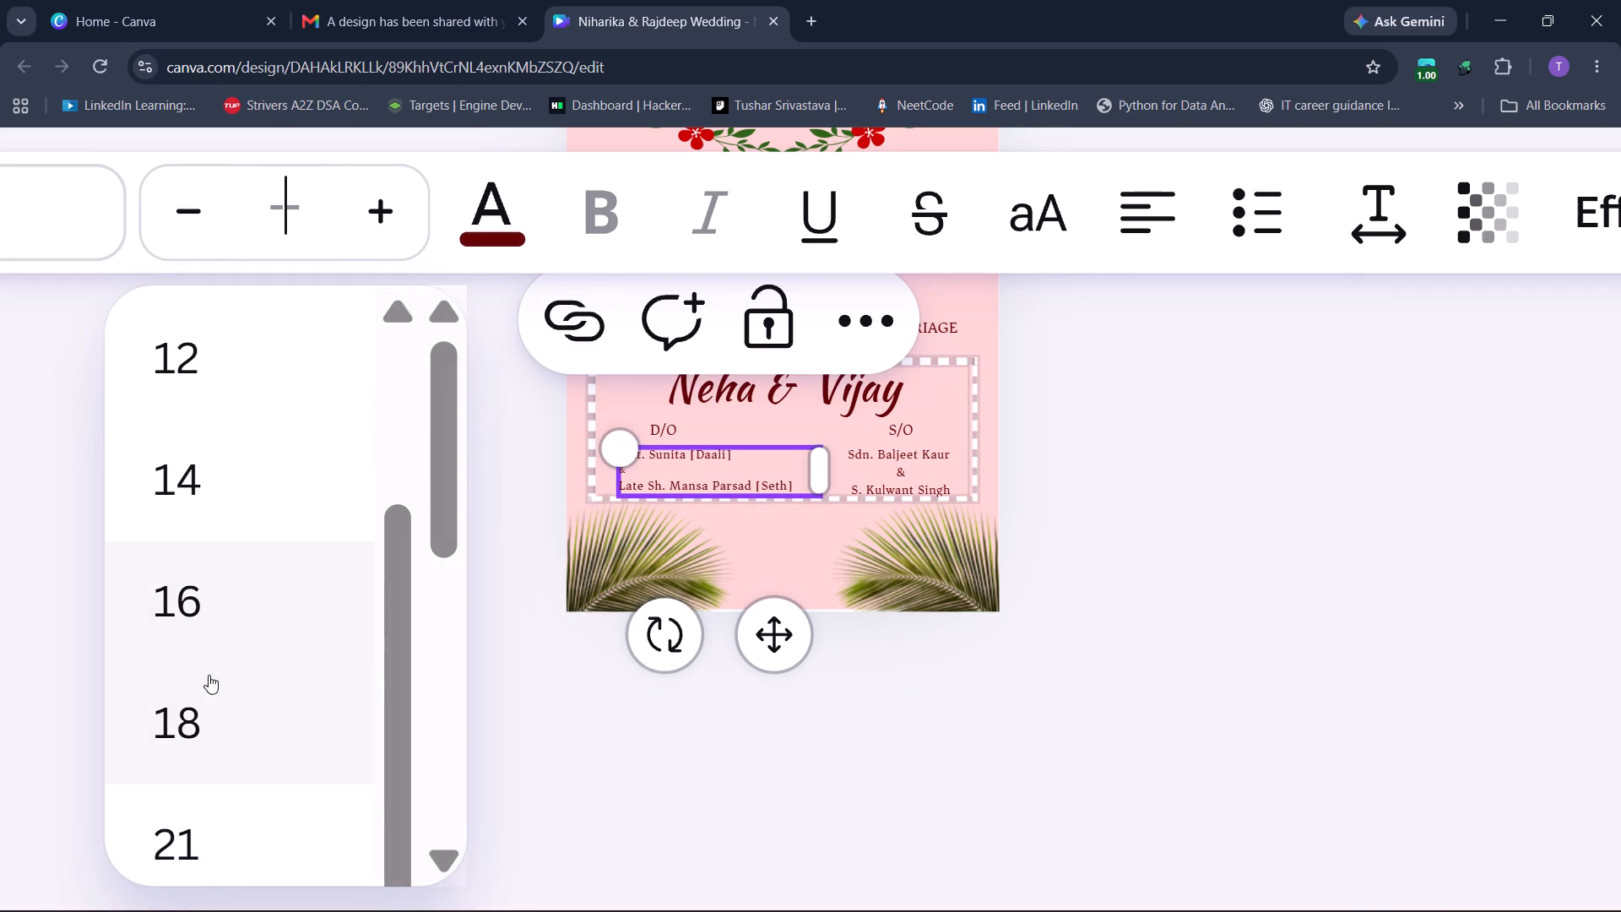
click(203, 718)
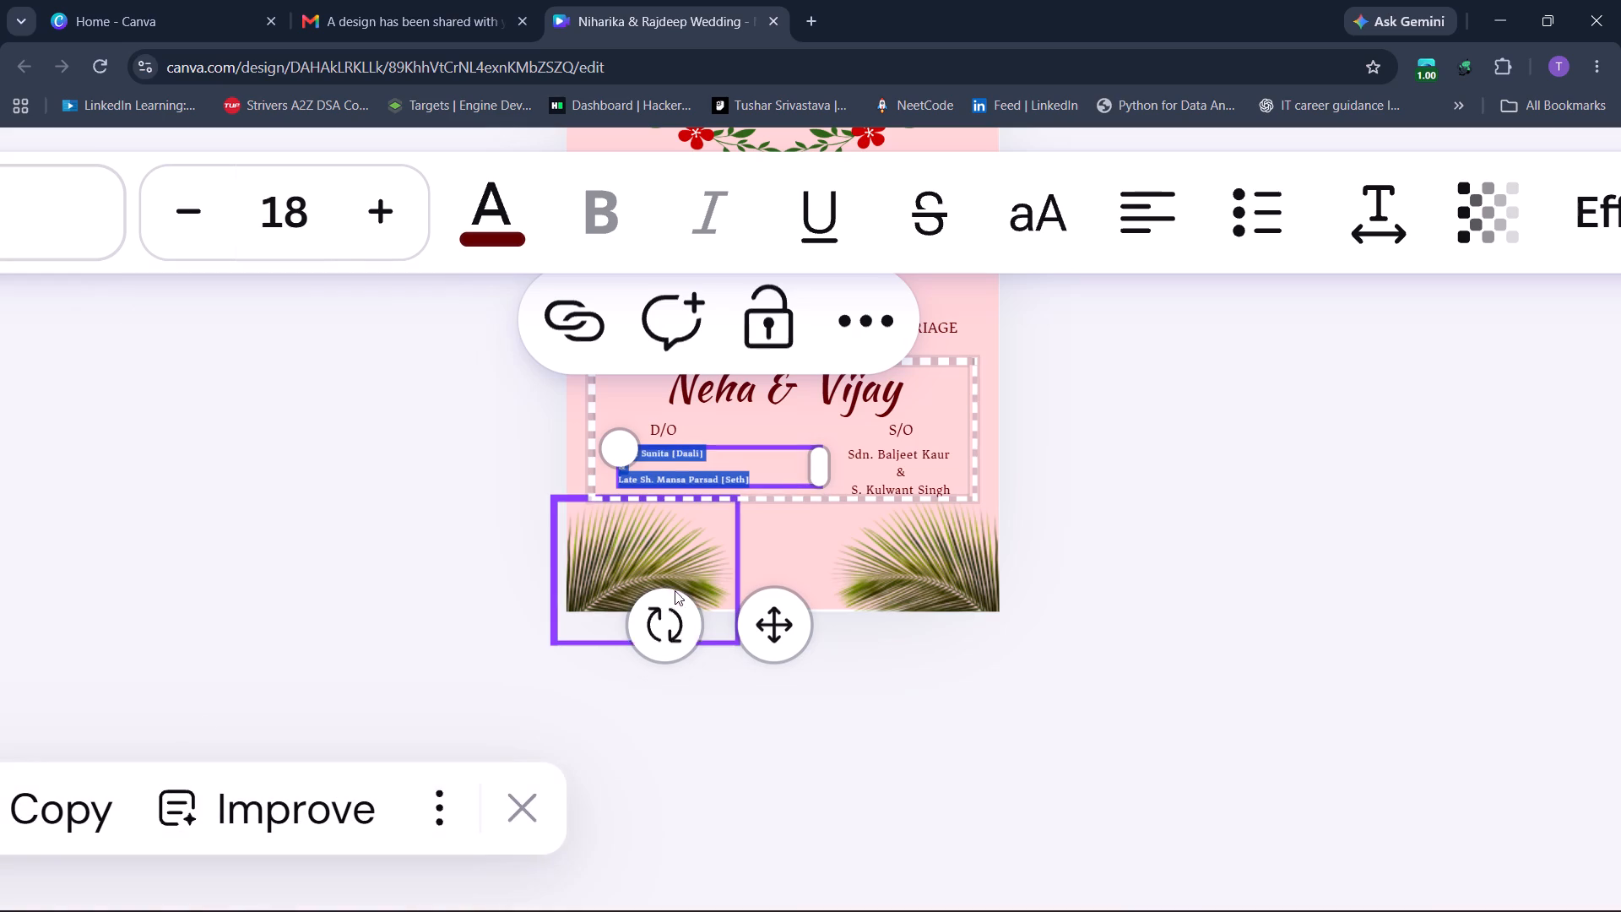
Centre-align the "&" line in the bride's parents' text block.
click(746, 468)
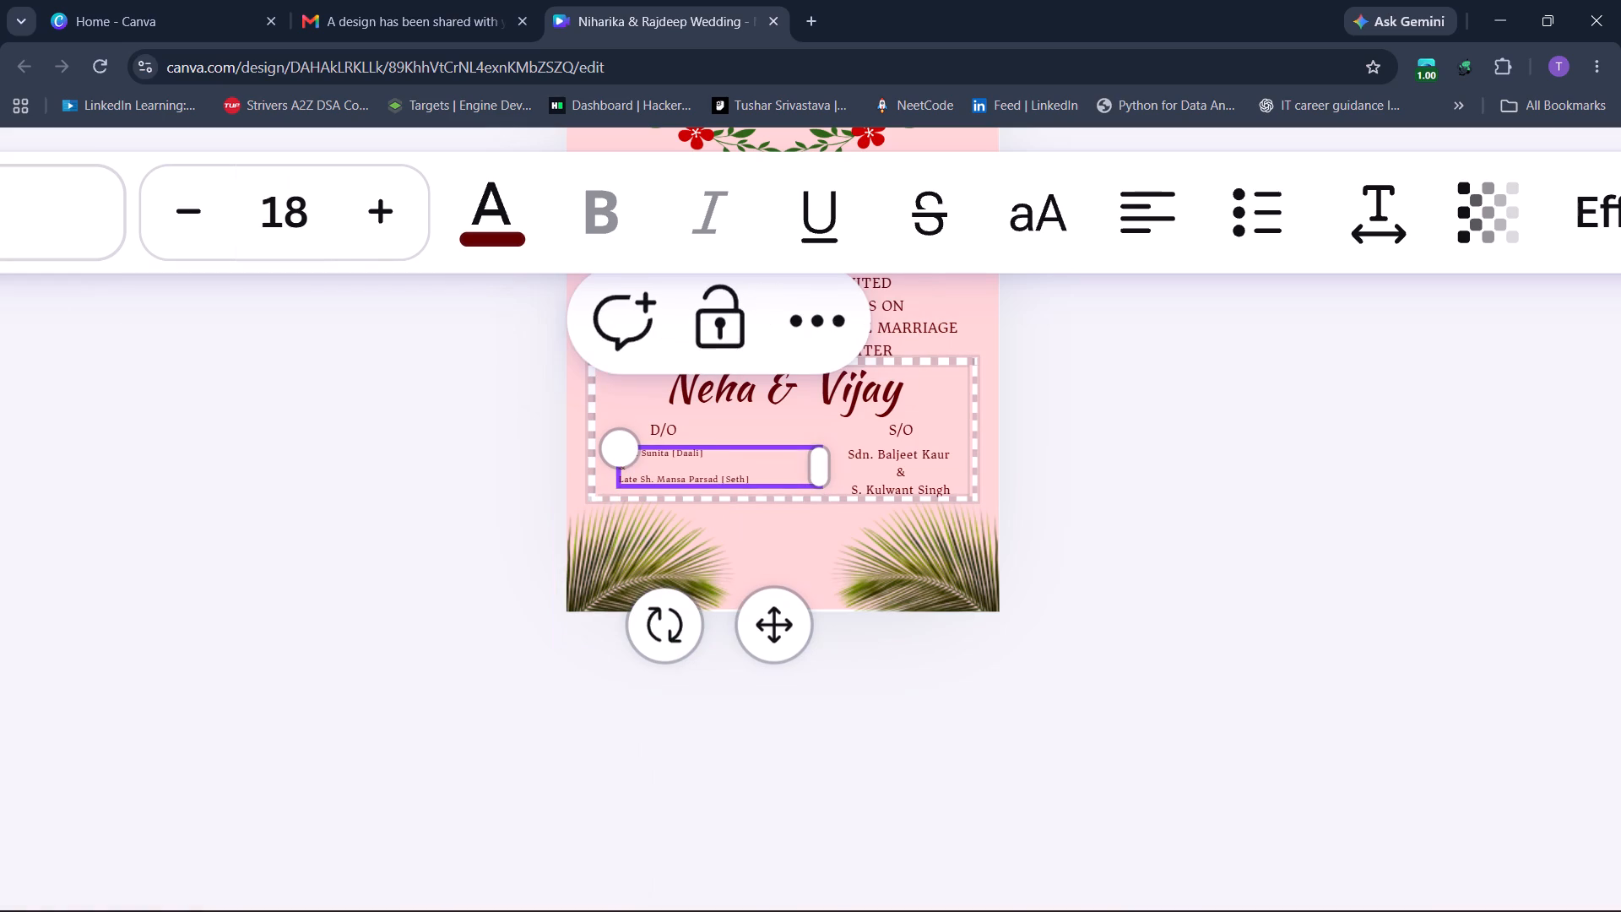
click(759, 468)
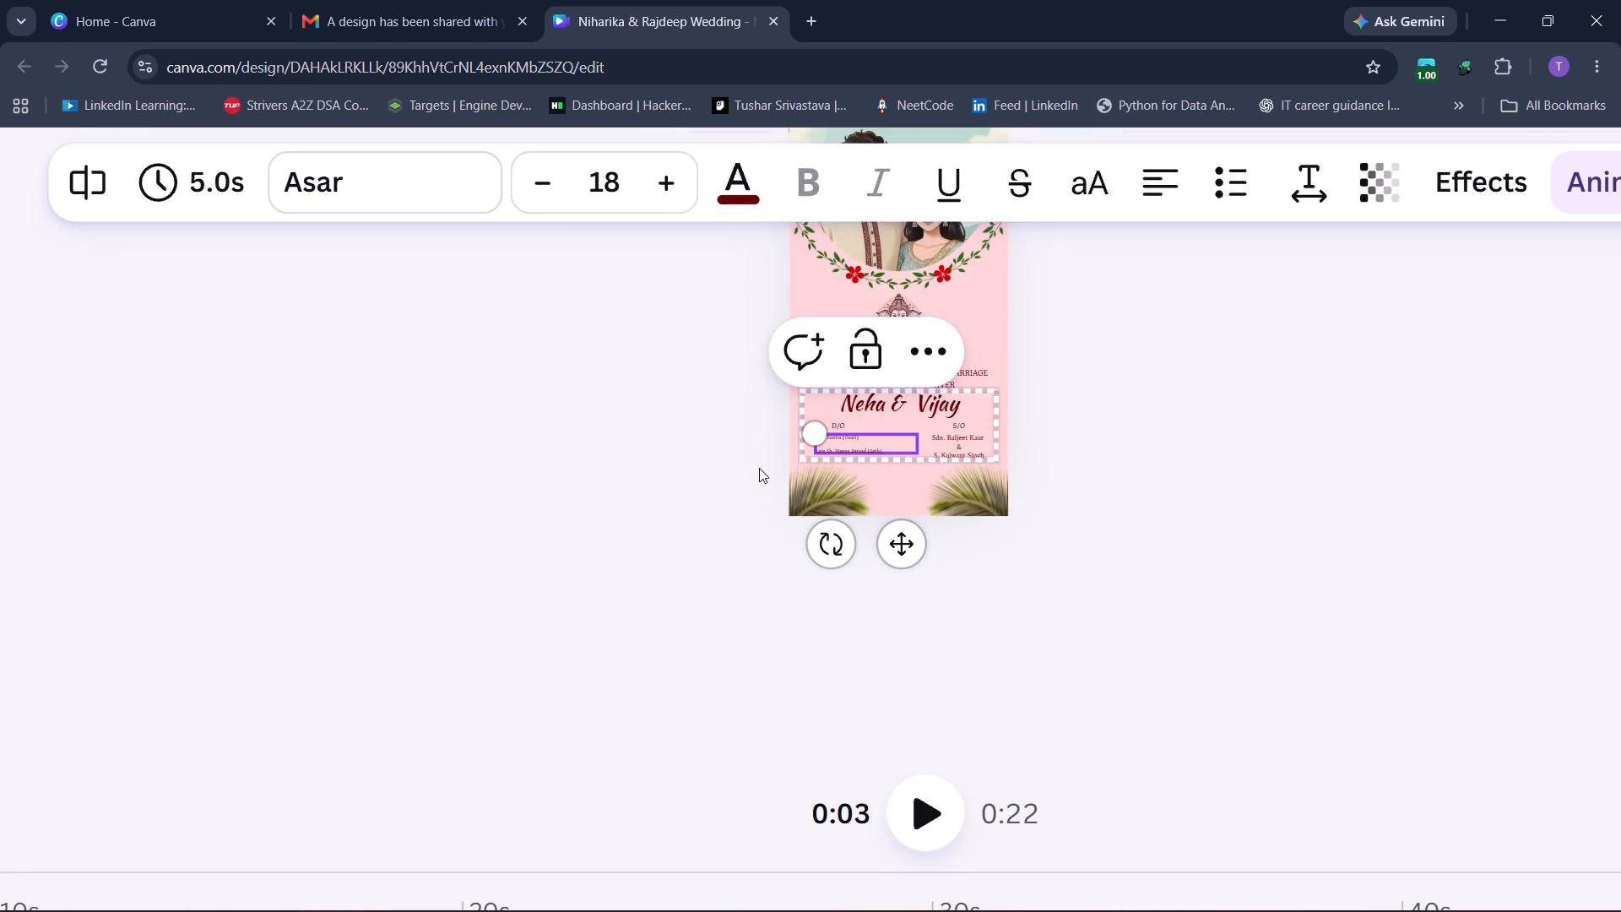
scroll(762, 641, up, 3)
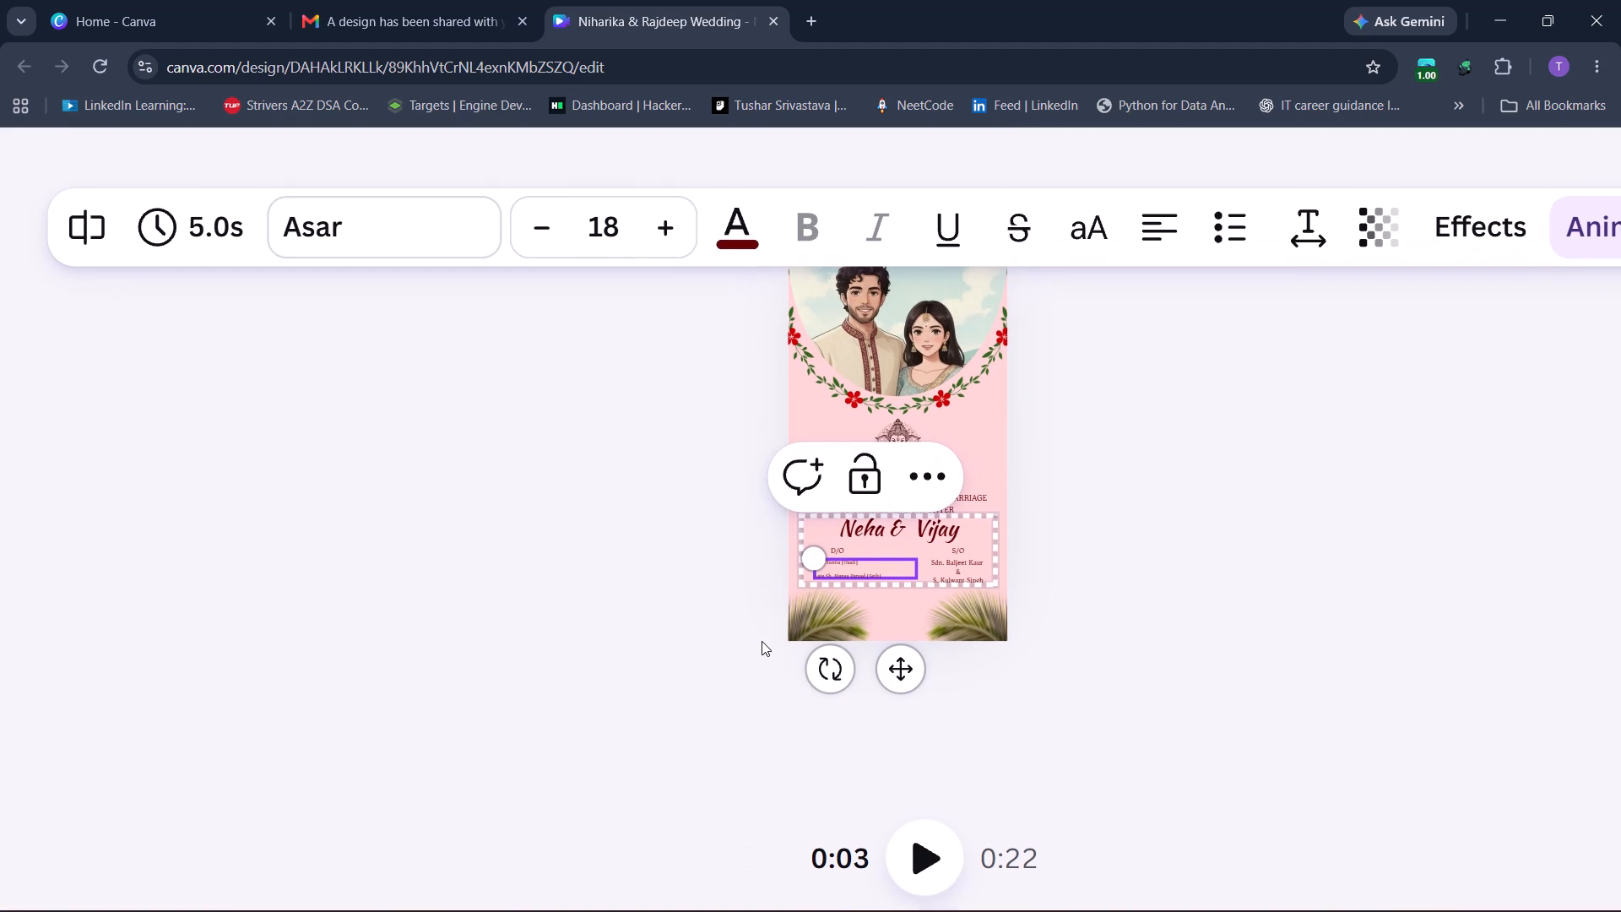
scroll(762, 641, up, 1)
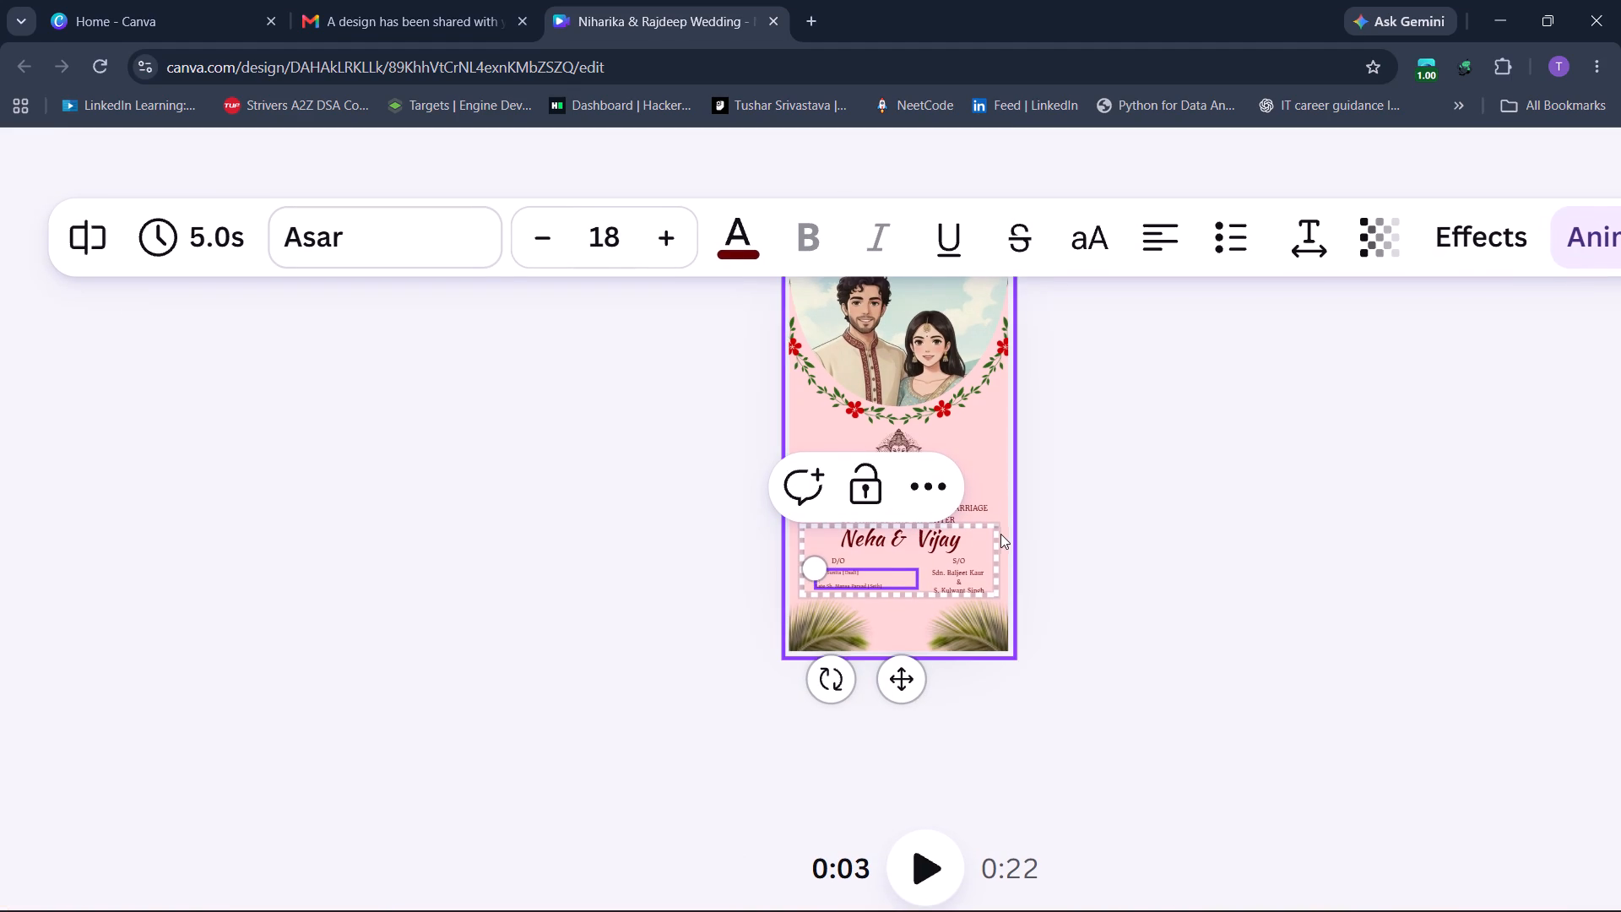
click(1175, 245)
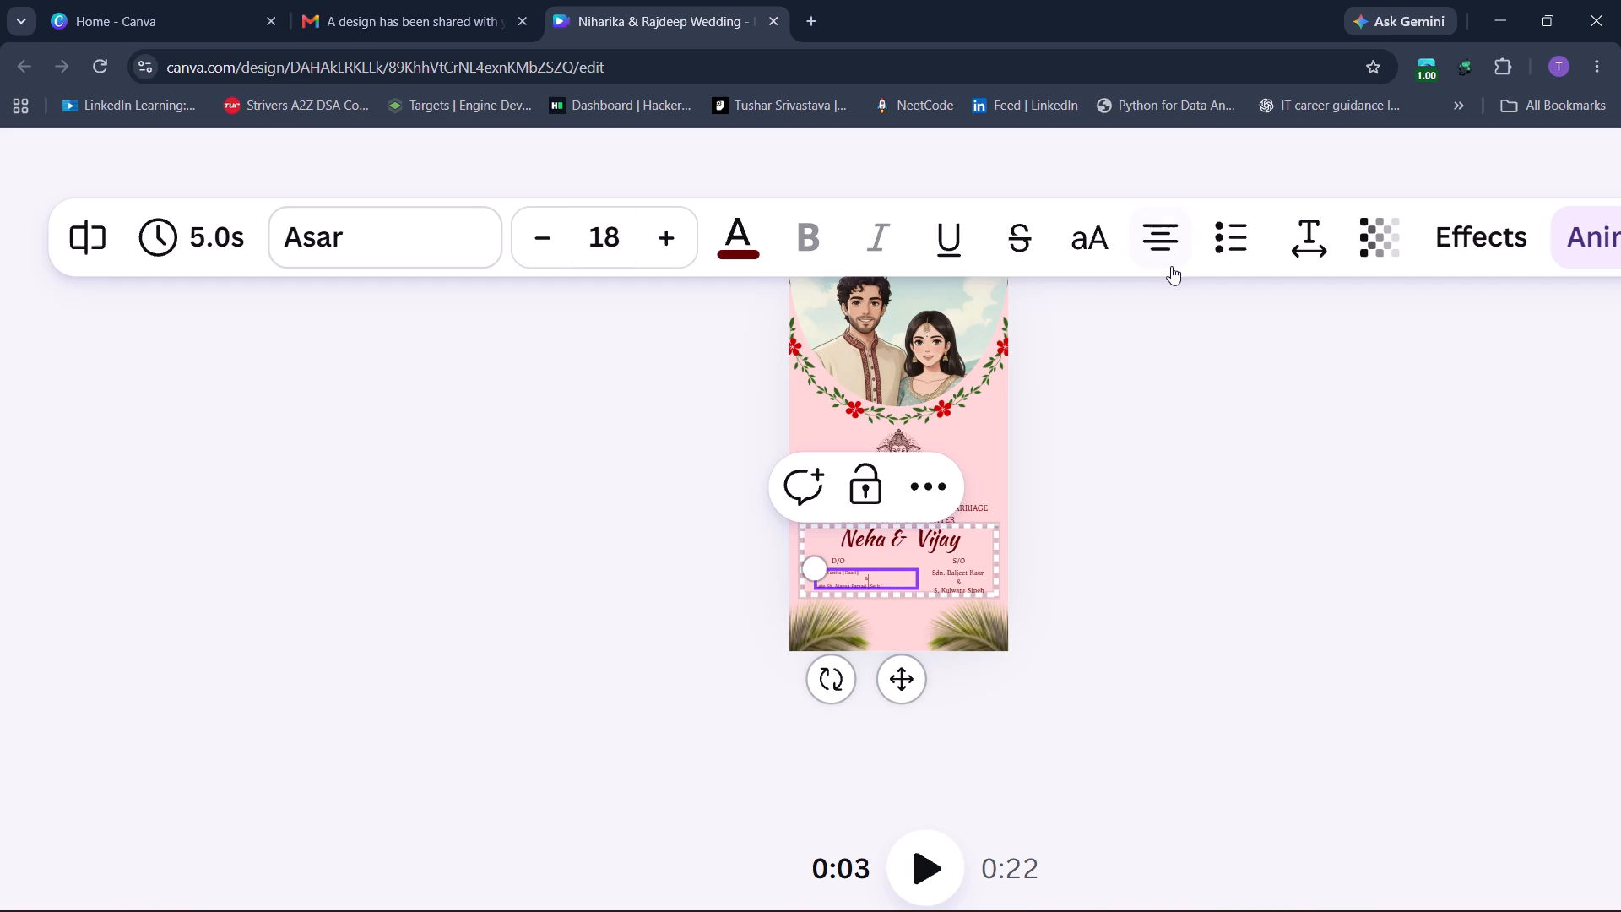
Centre-align all three lines of the bride's parents' text block under D/O.
click(885, 573)
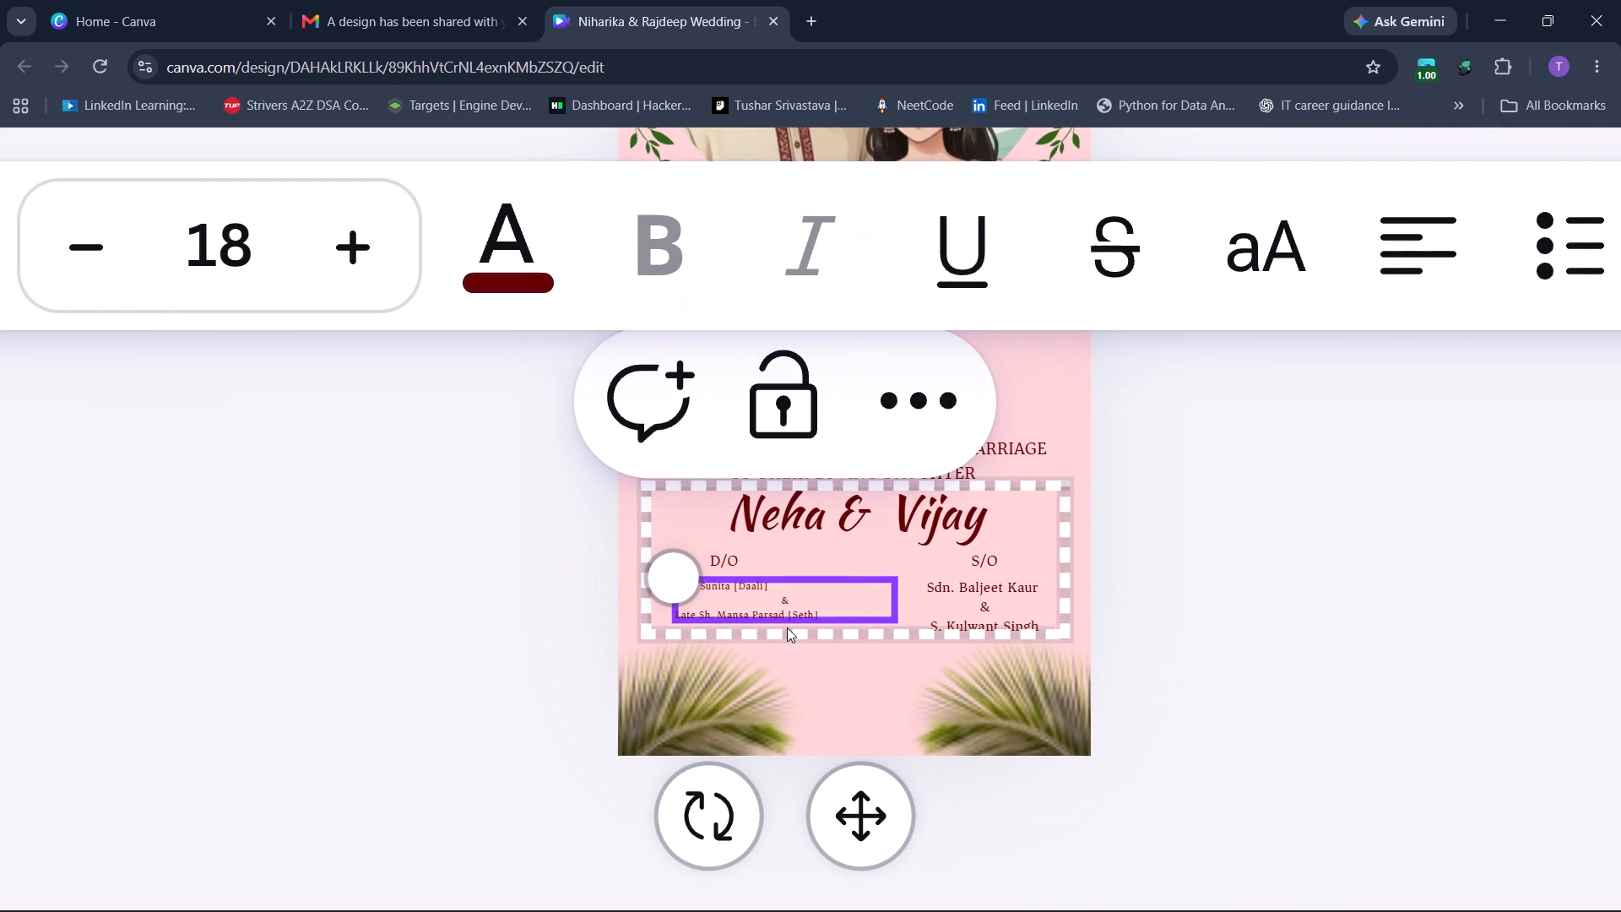
click(821, 611)
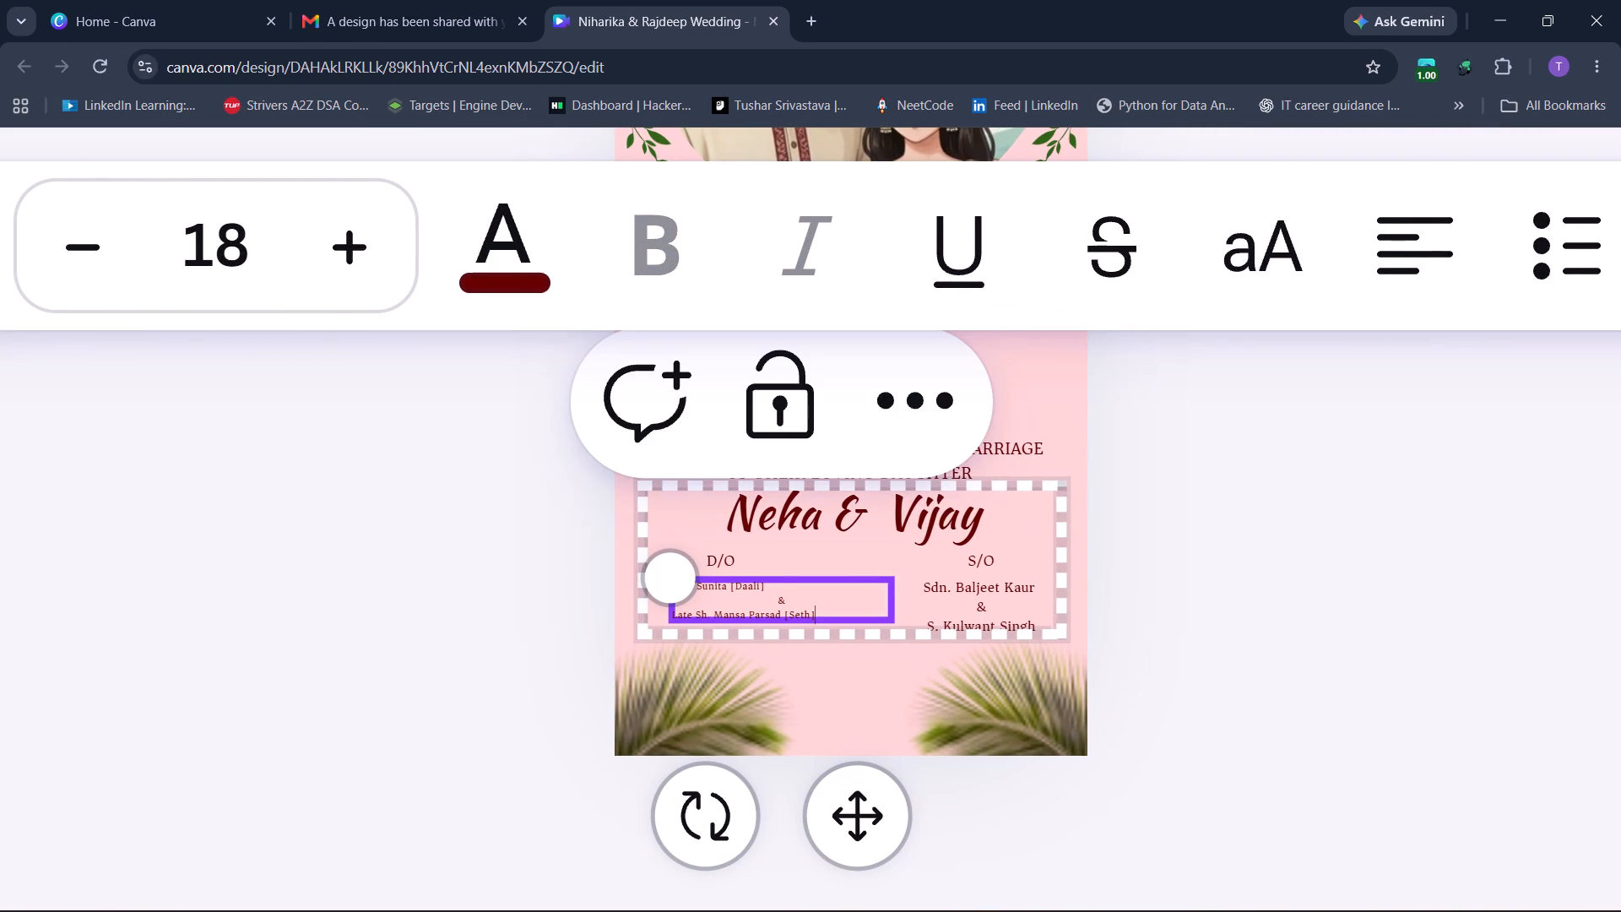
drag(821, 611, 688, 581)
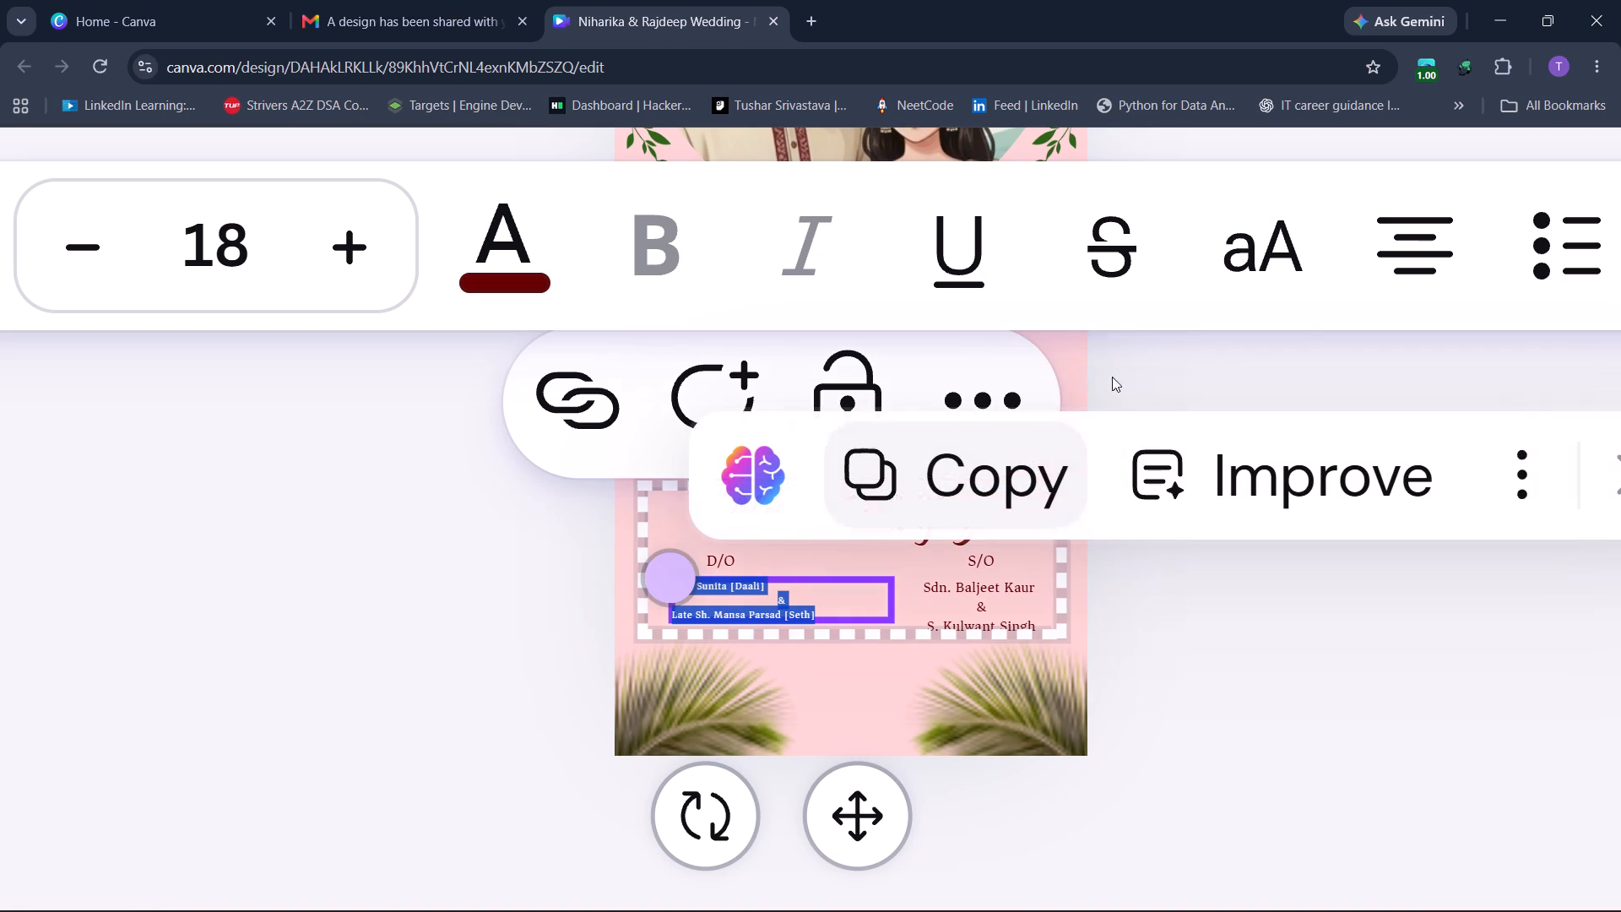
click(1393, 265)
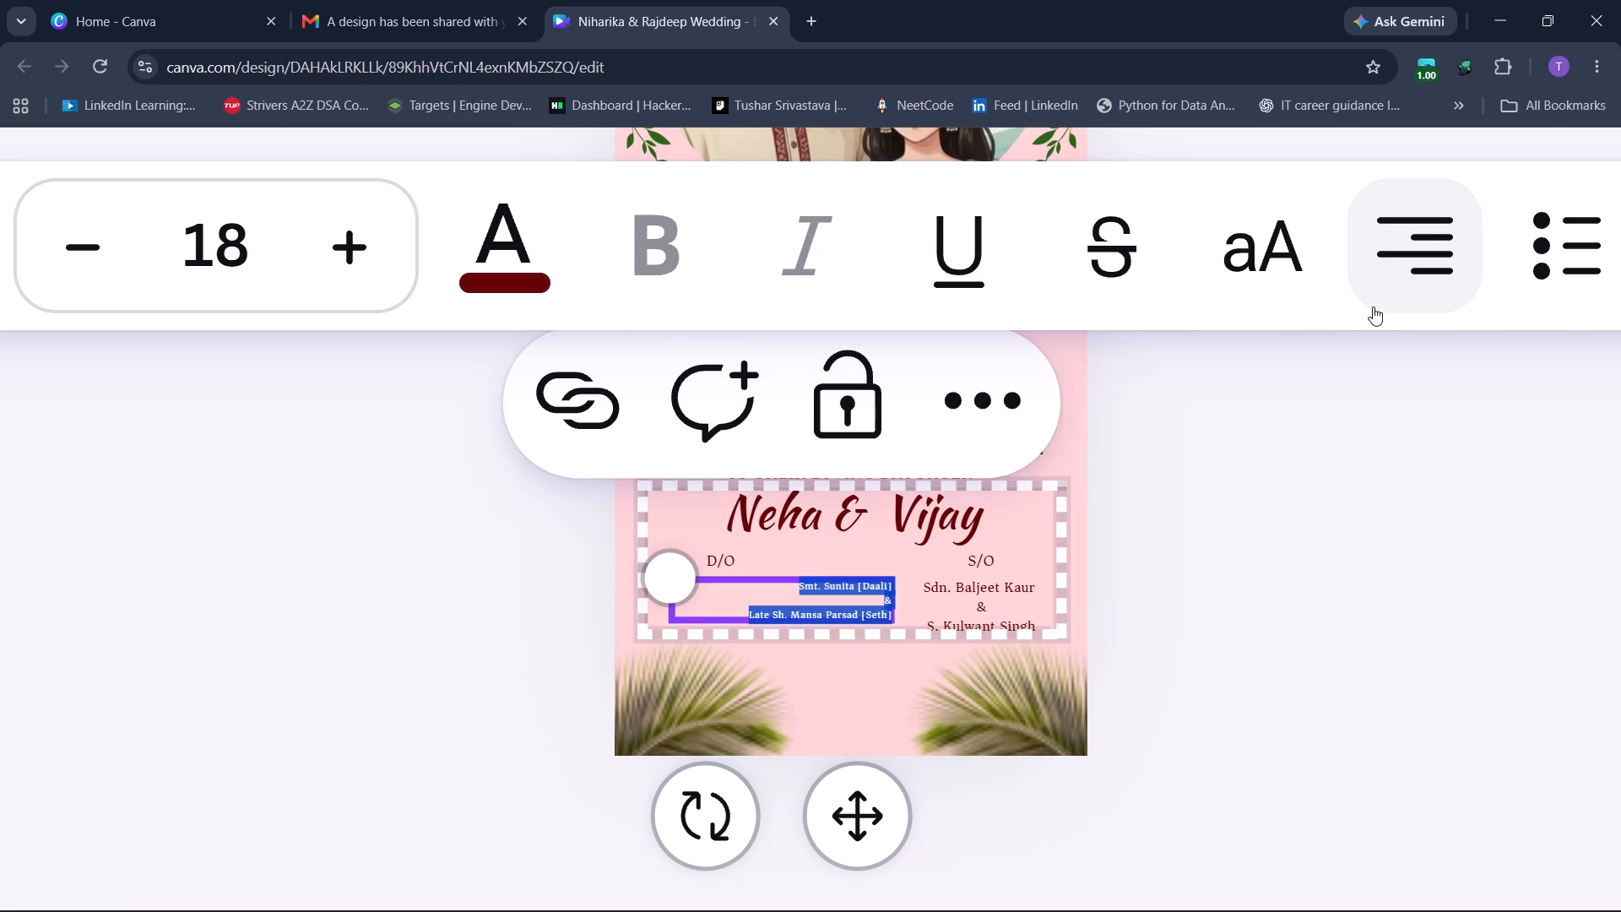
click(1383, 280)
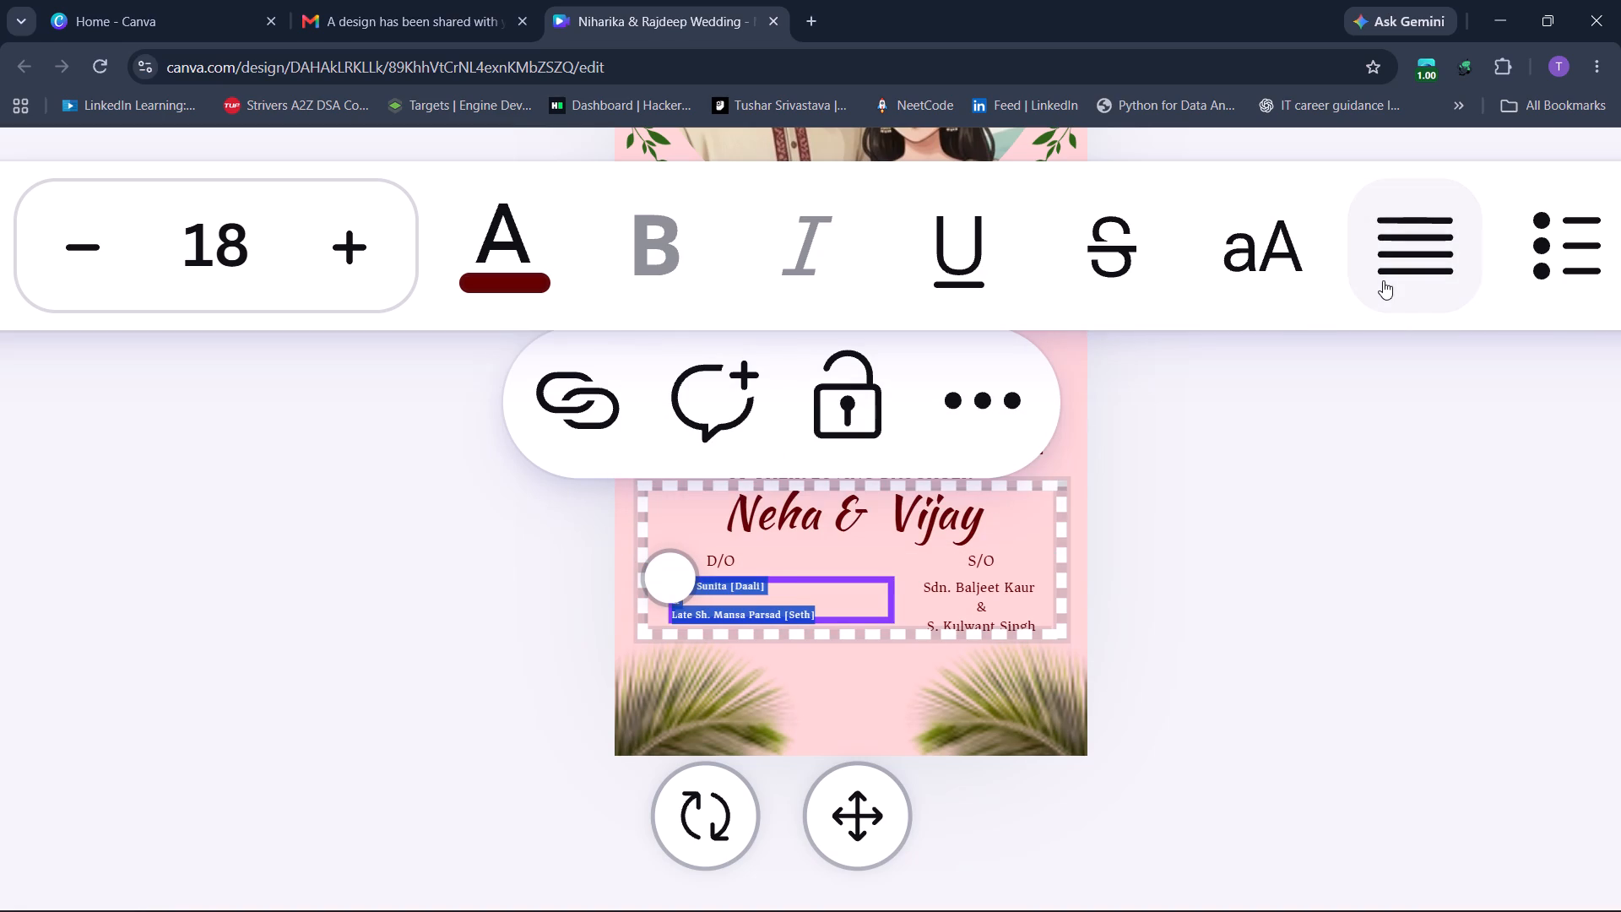
click(1383, 280)
click(1383, 280)
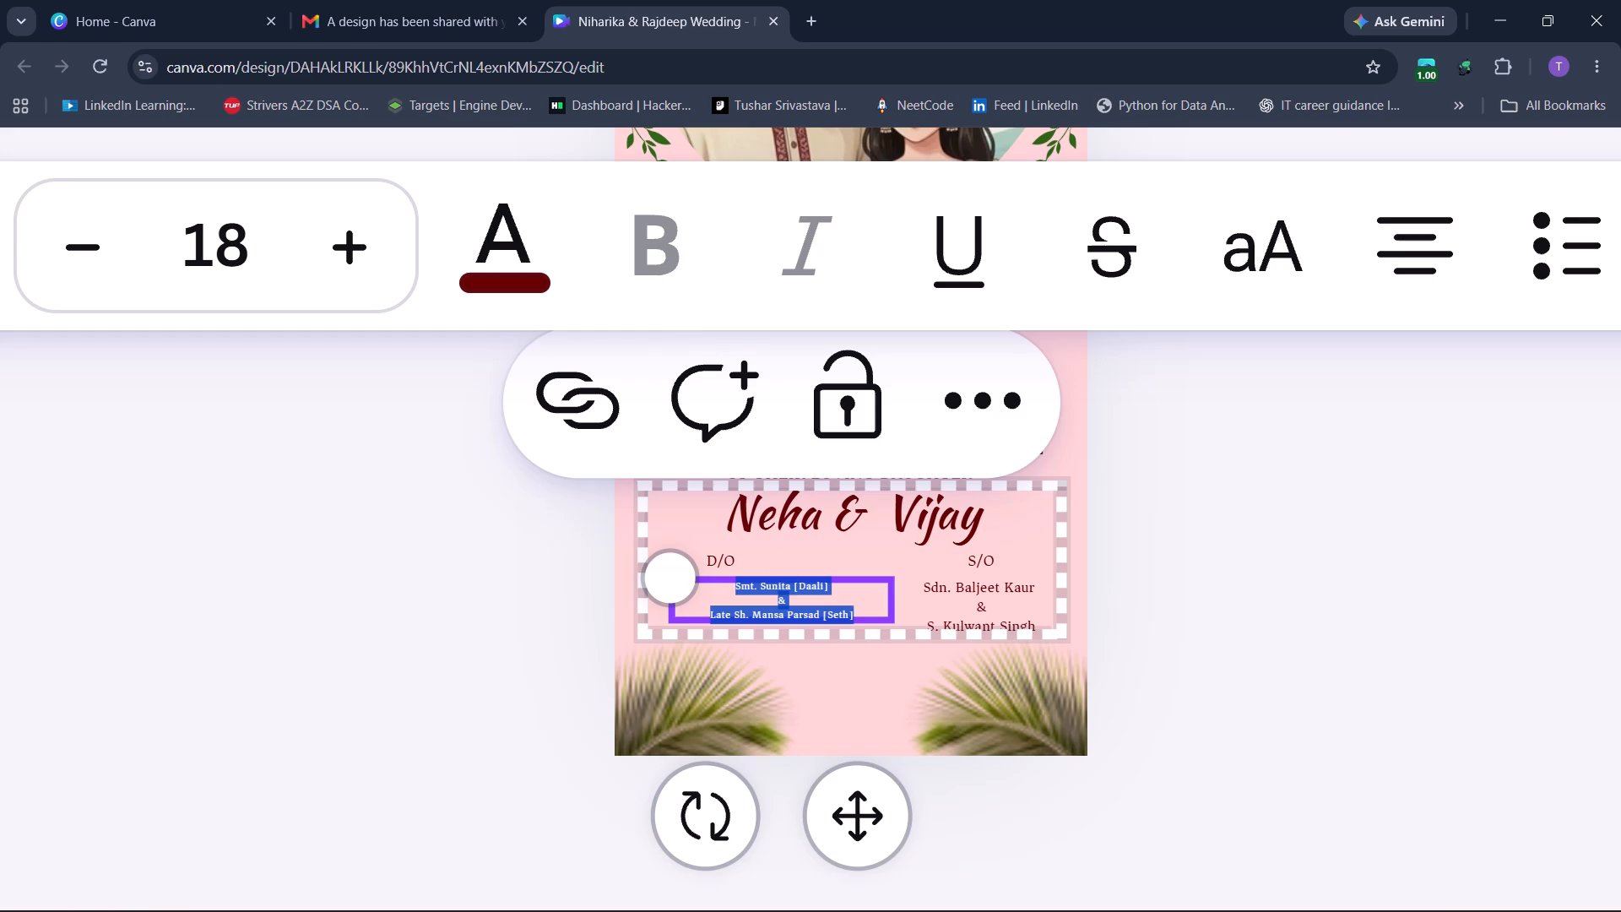
click(914, 607)
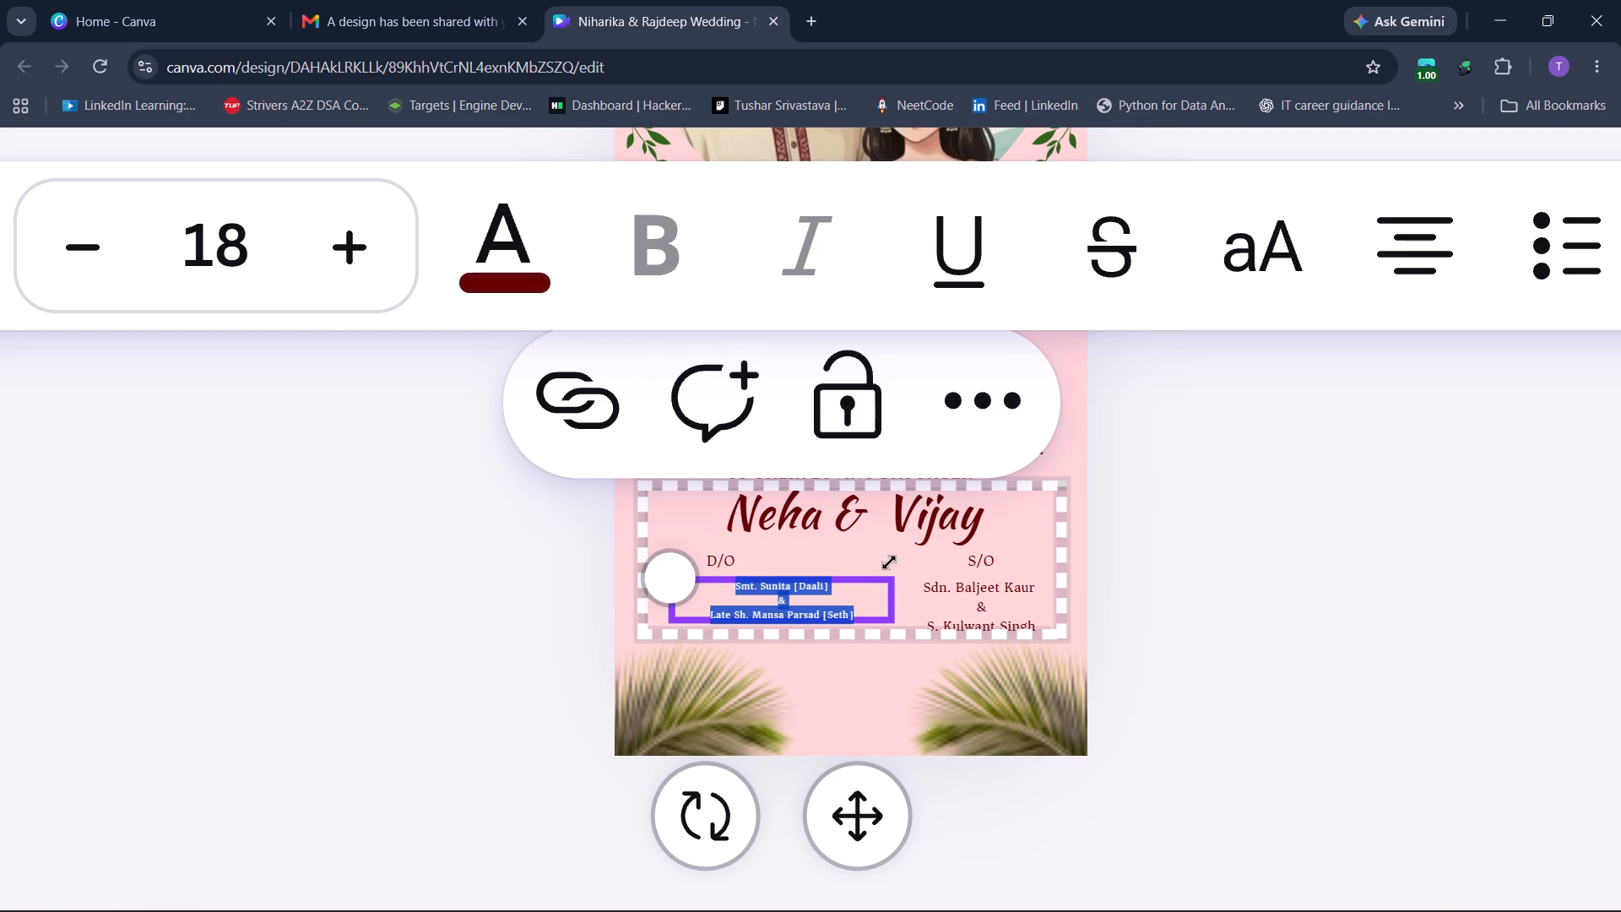
click(874, 548)
Scale up the bride's parents' text block to about 571 wide by 107 high, bringing its font size to 20.5.
click(767, 615)
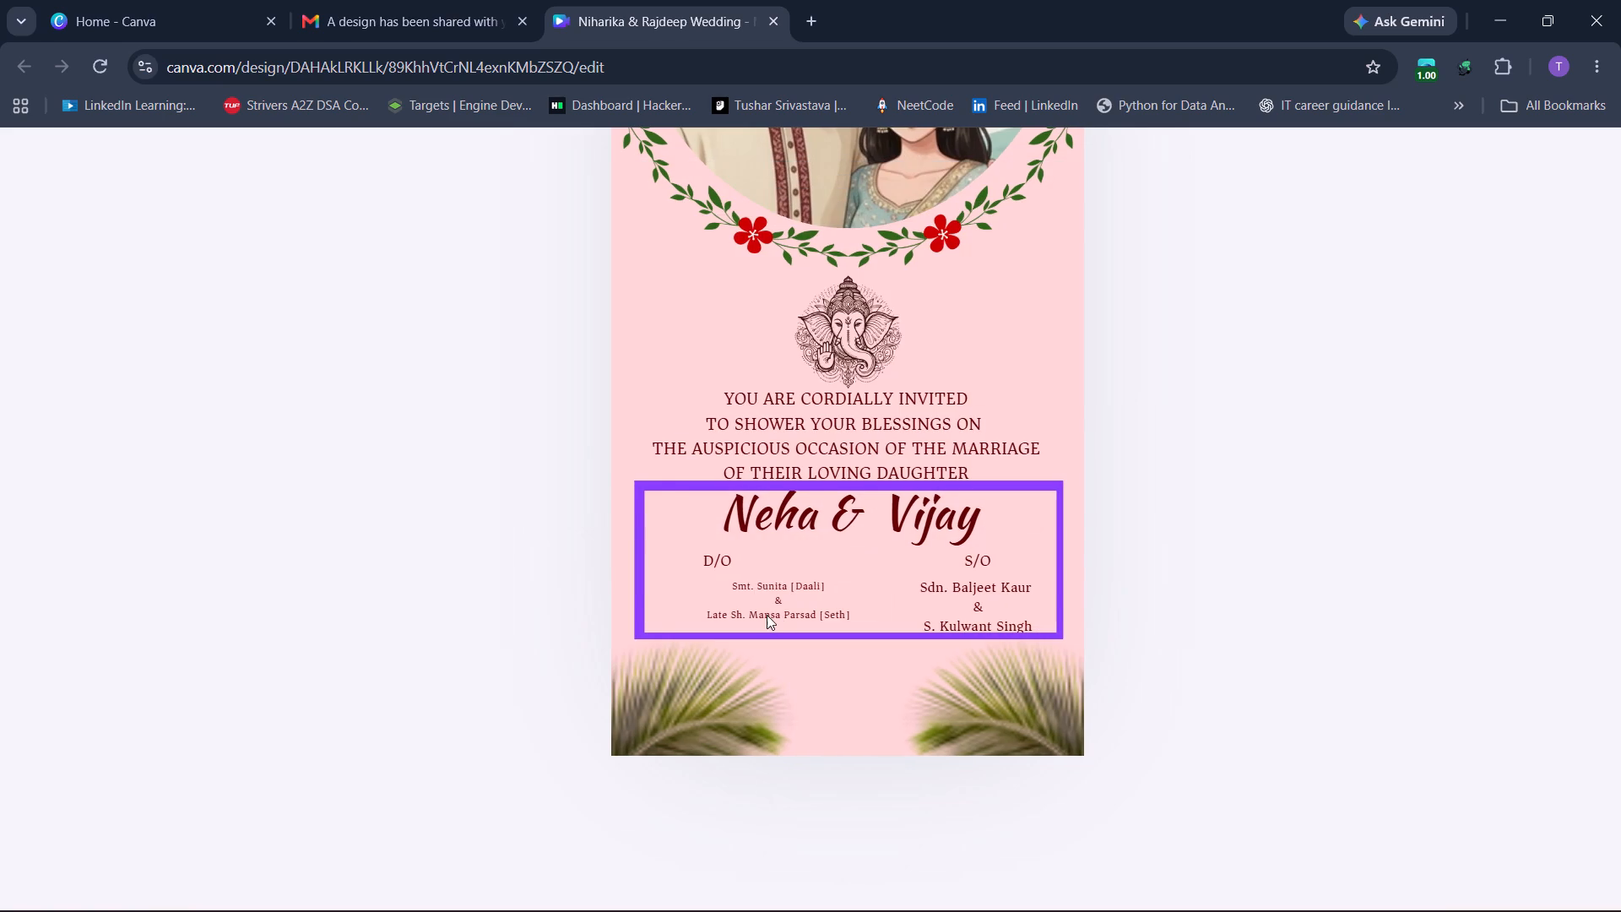
click(770, 589)
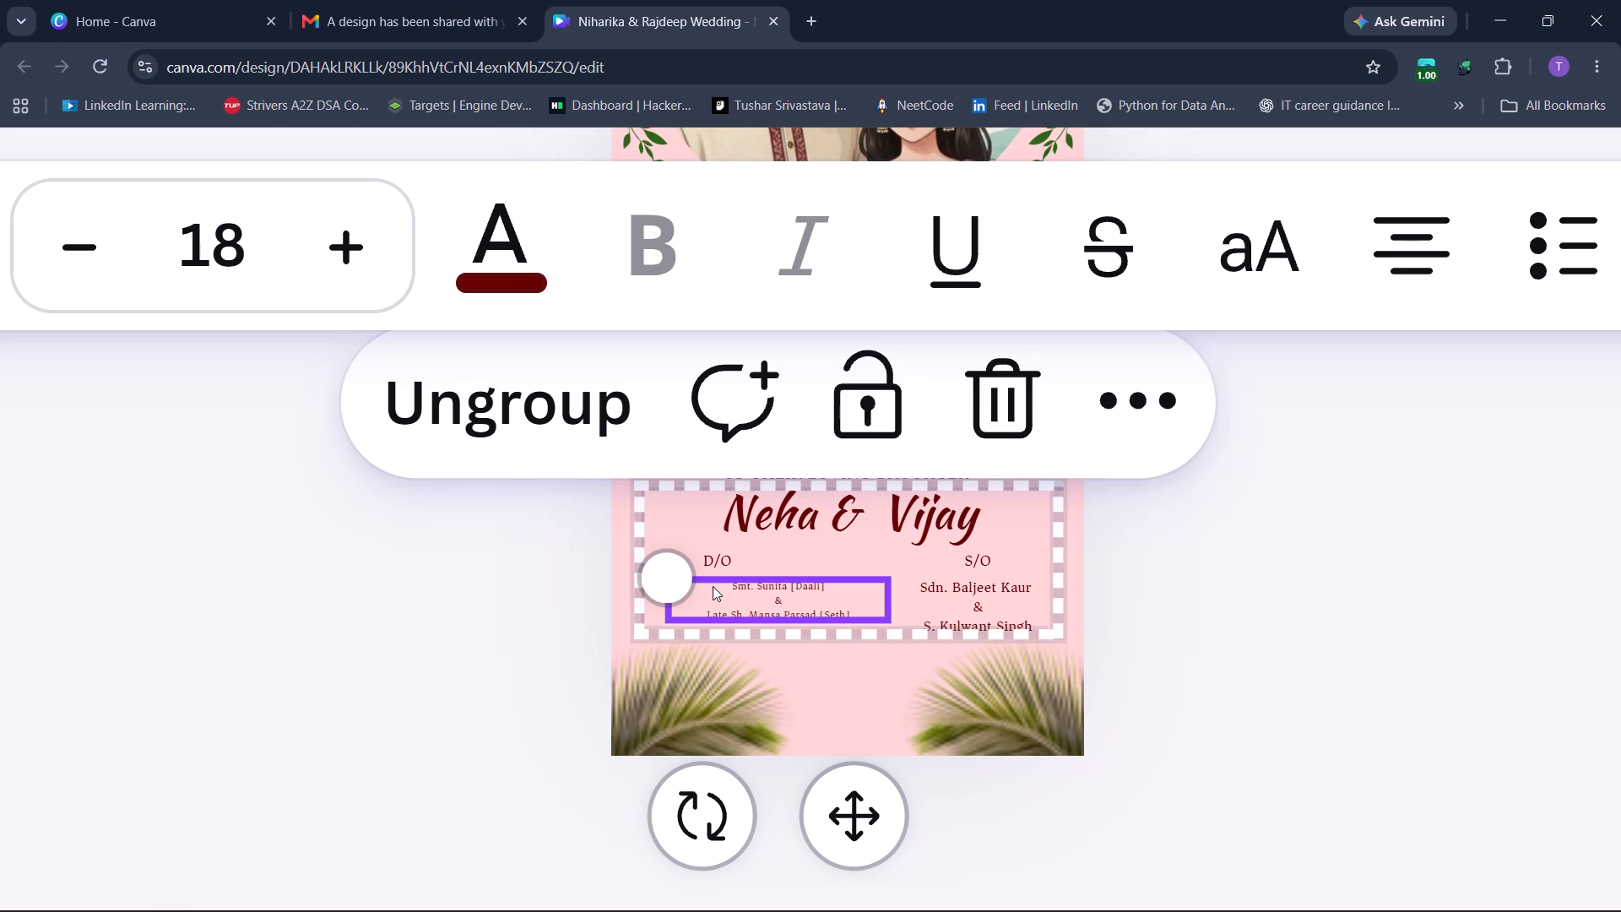
drag(679, 582, 661, 582)
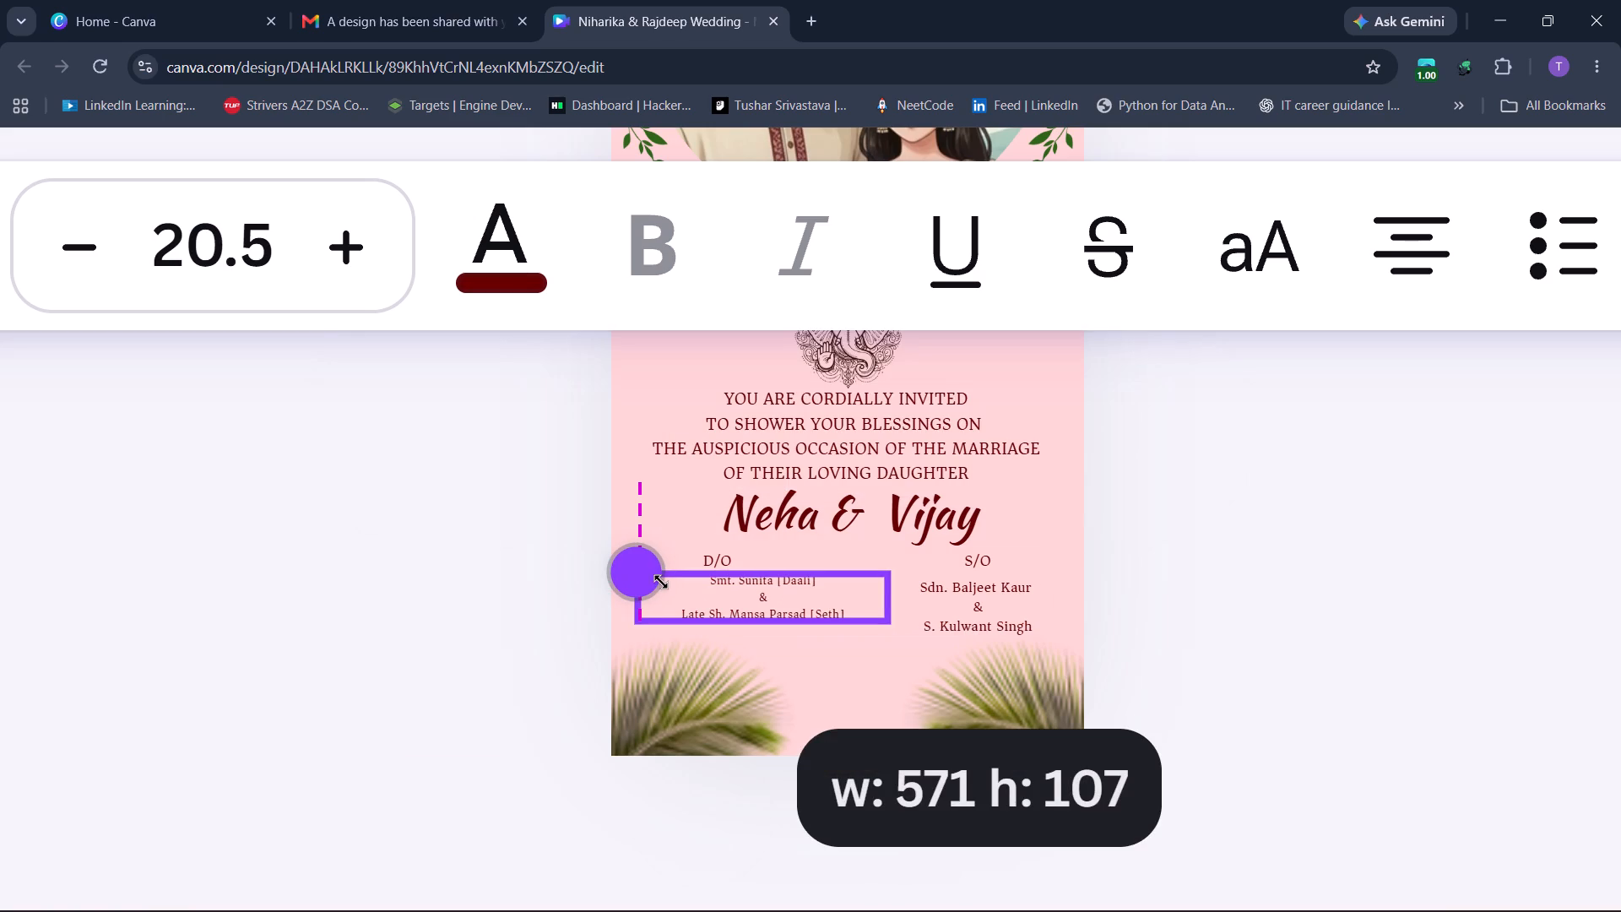
drag(661, 582, 646, 585)
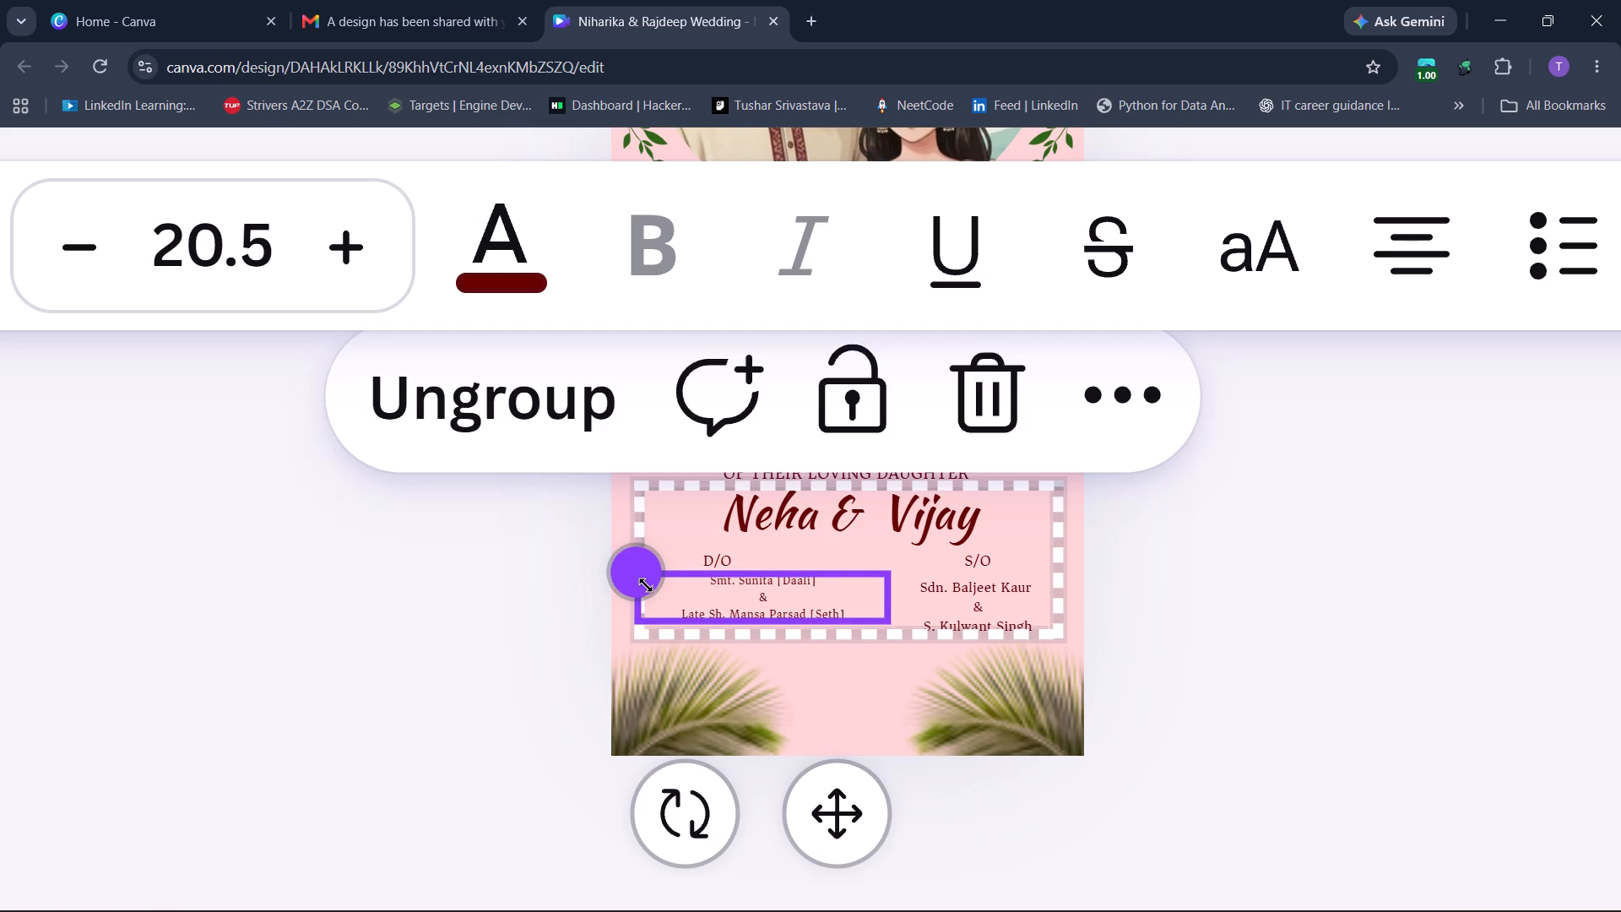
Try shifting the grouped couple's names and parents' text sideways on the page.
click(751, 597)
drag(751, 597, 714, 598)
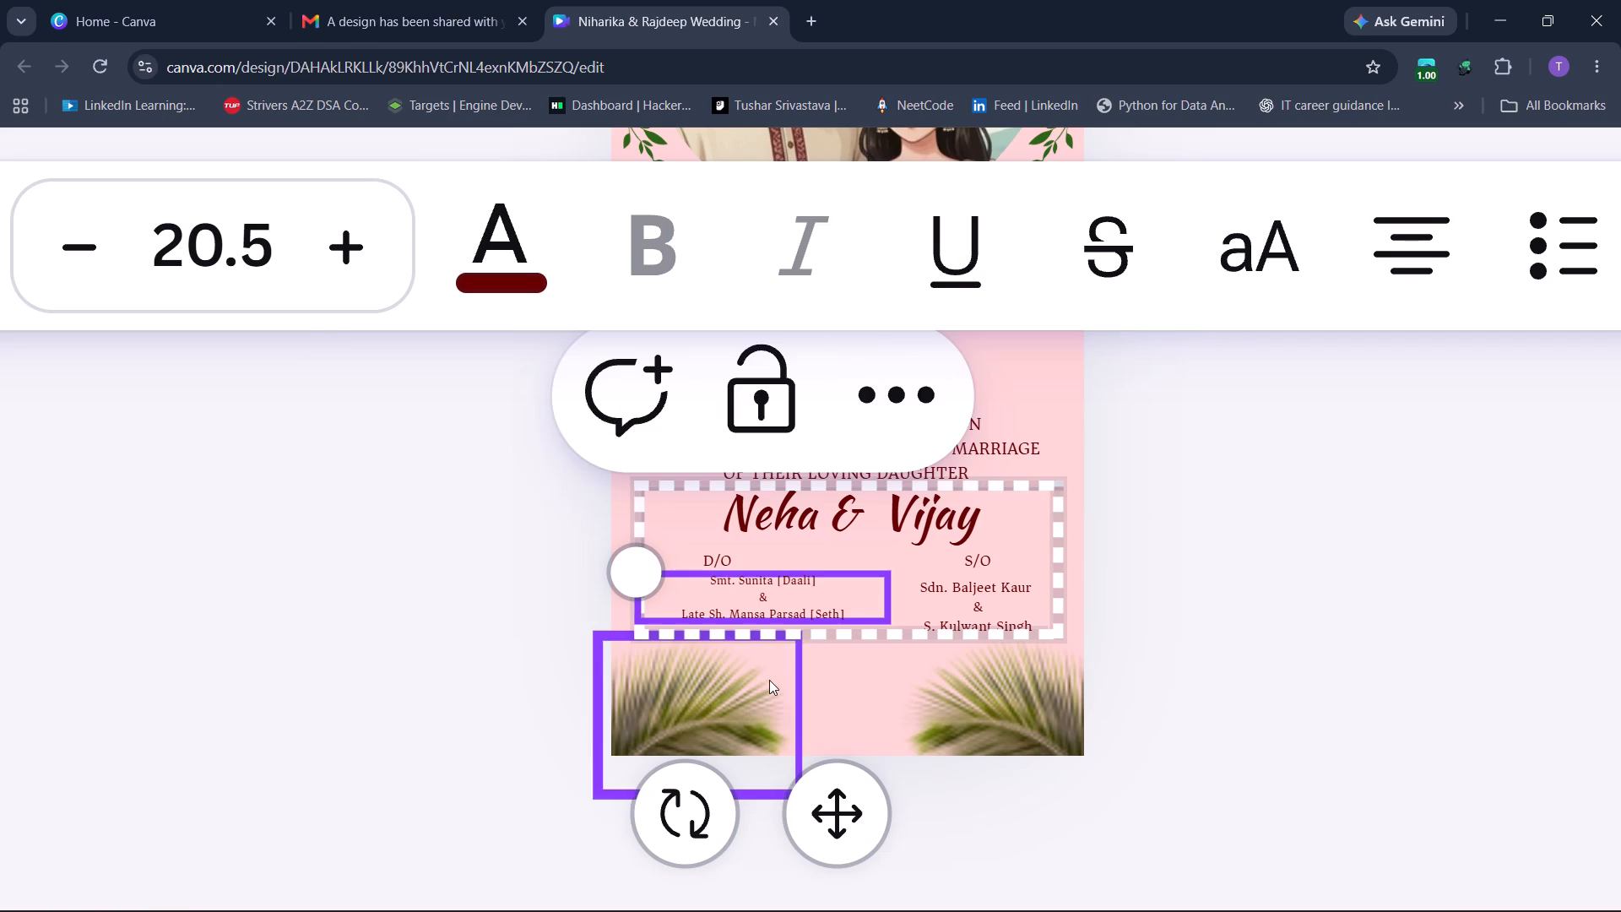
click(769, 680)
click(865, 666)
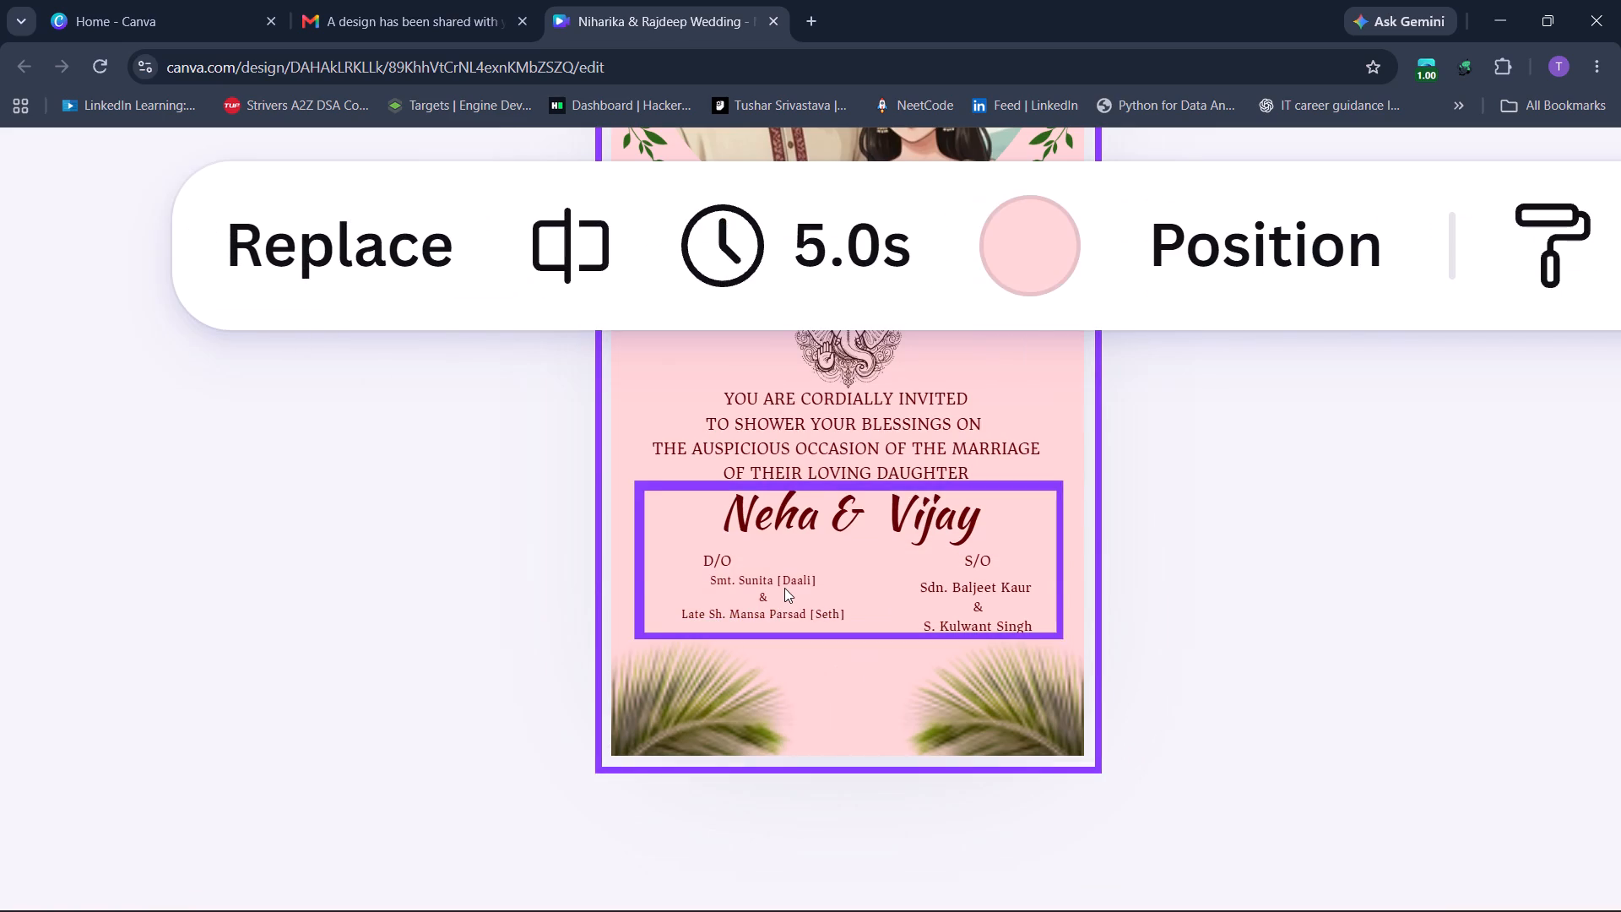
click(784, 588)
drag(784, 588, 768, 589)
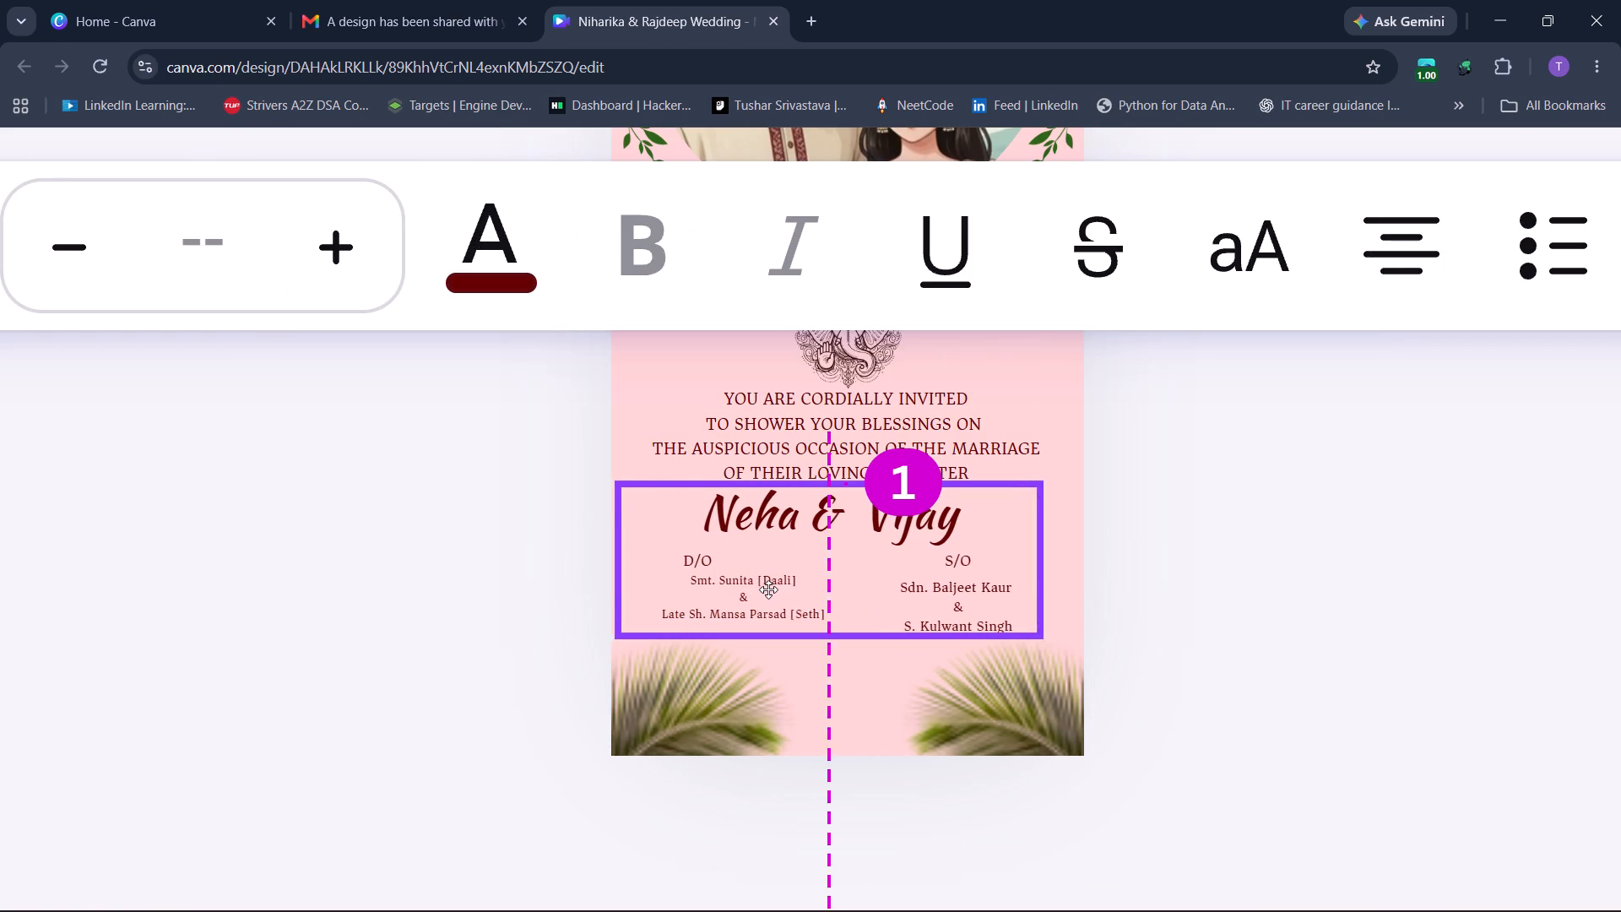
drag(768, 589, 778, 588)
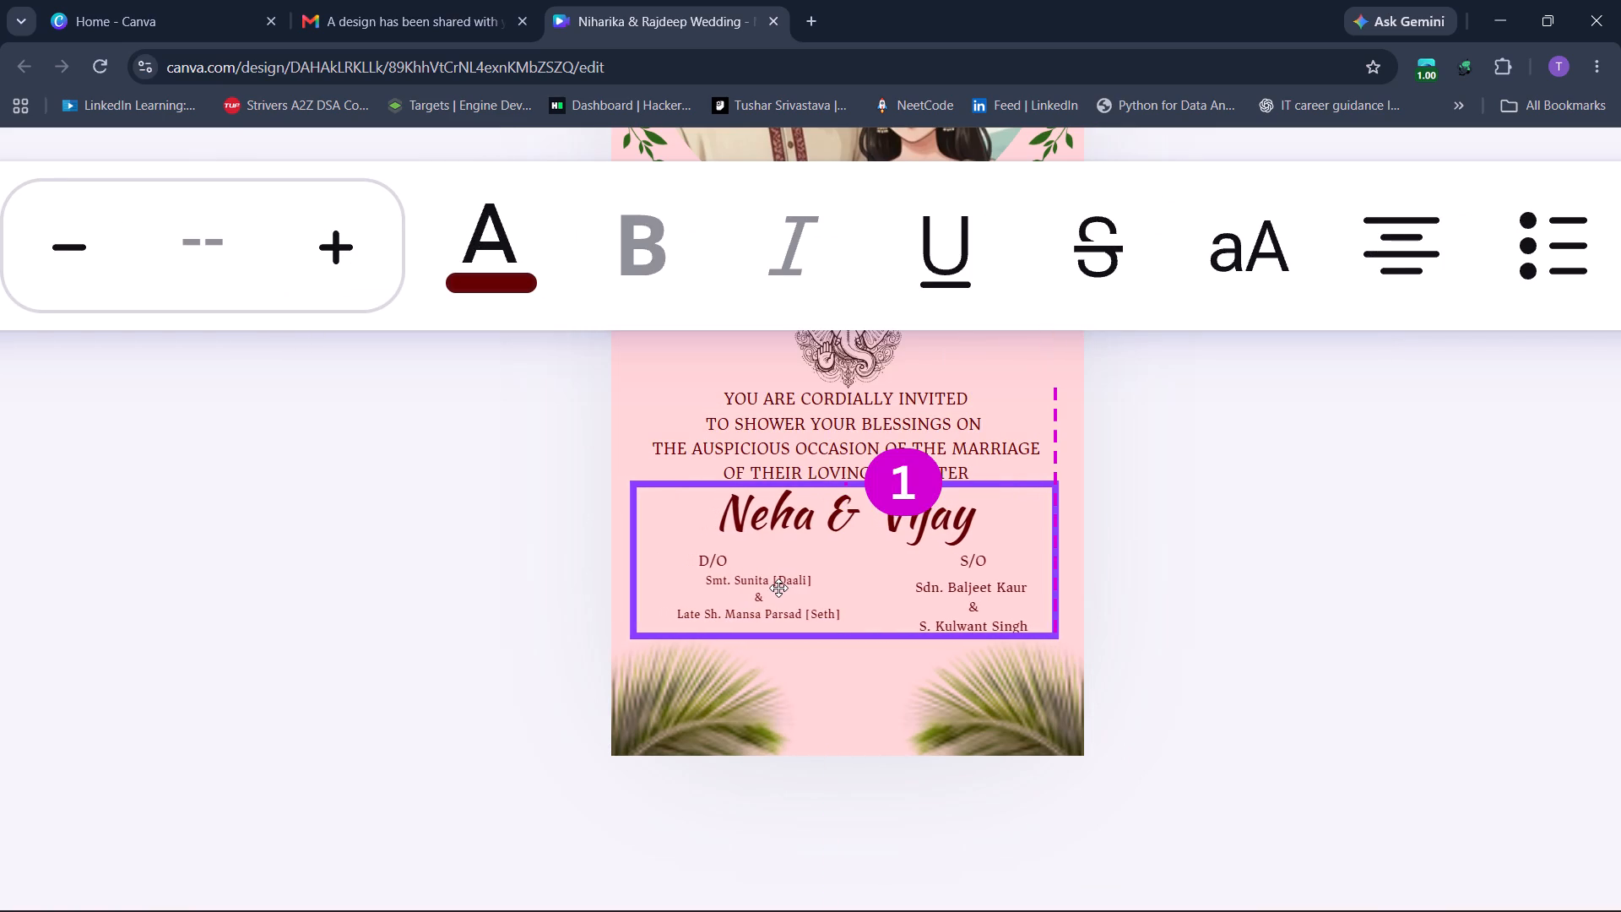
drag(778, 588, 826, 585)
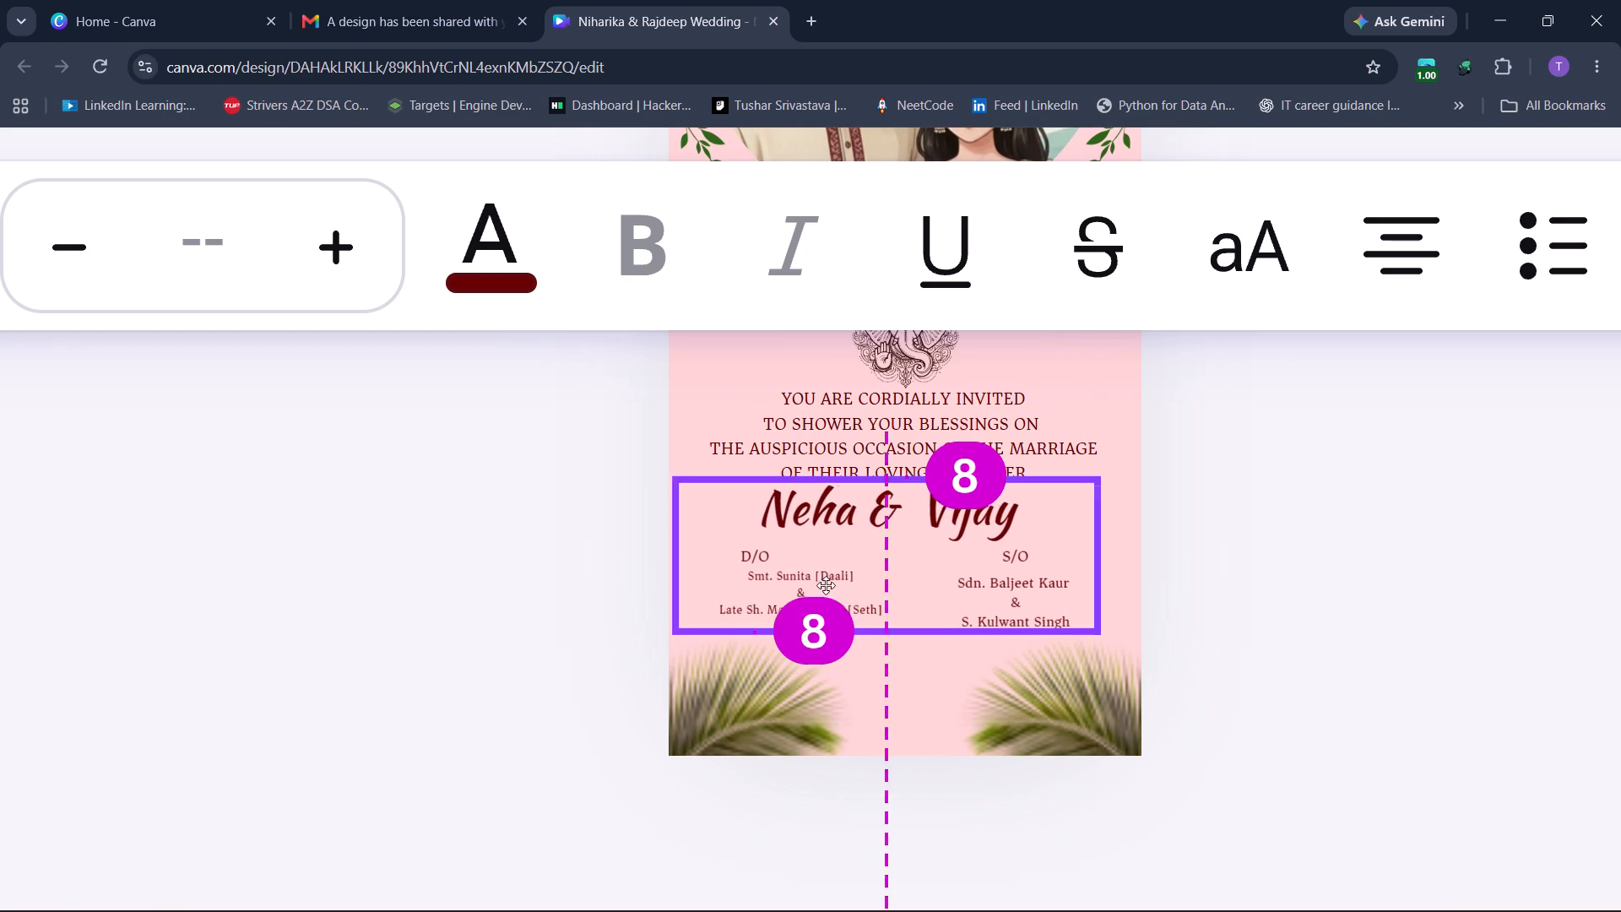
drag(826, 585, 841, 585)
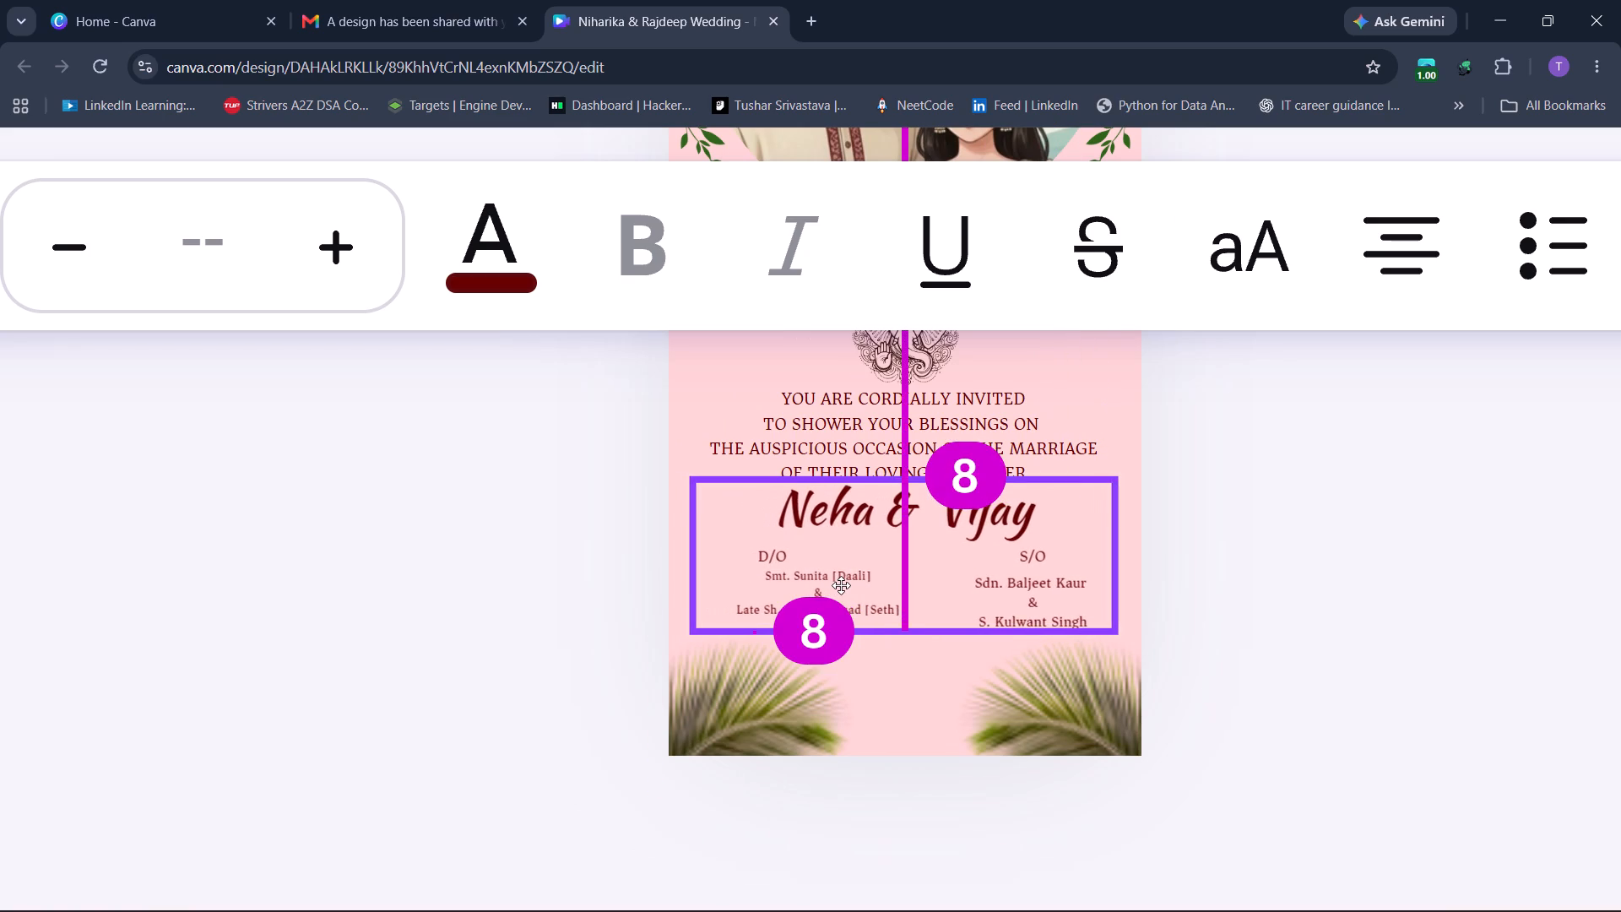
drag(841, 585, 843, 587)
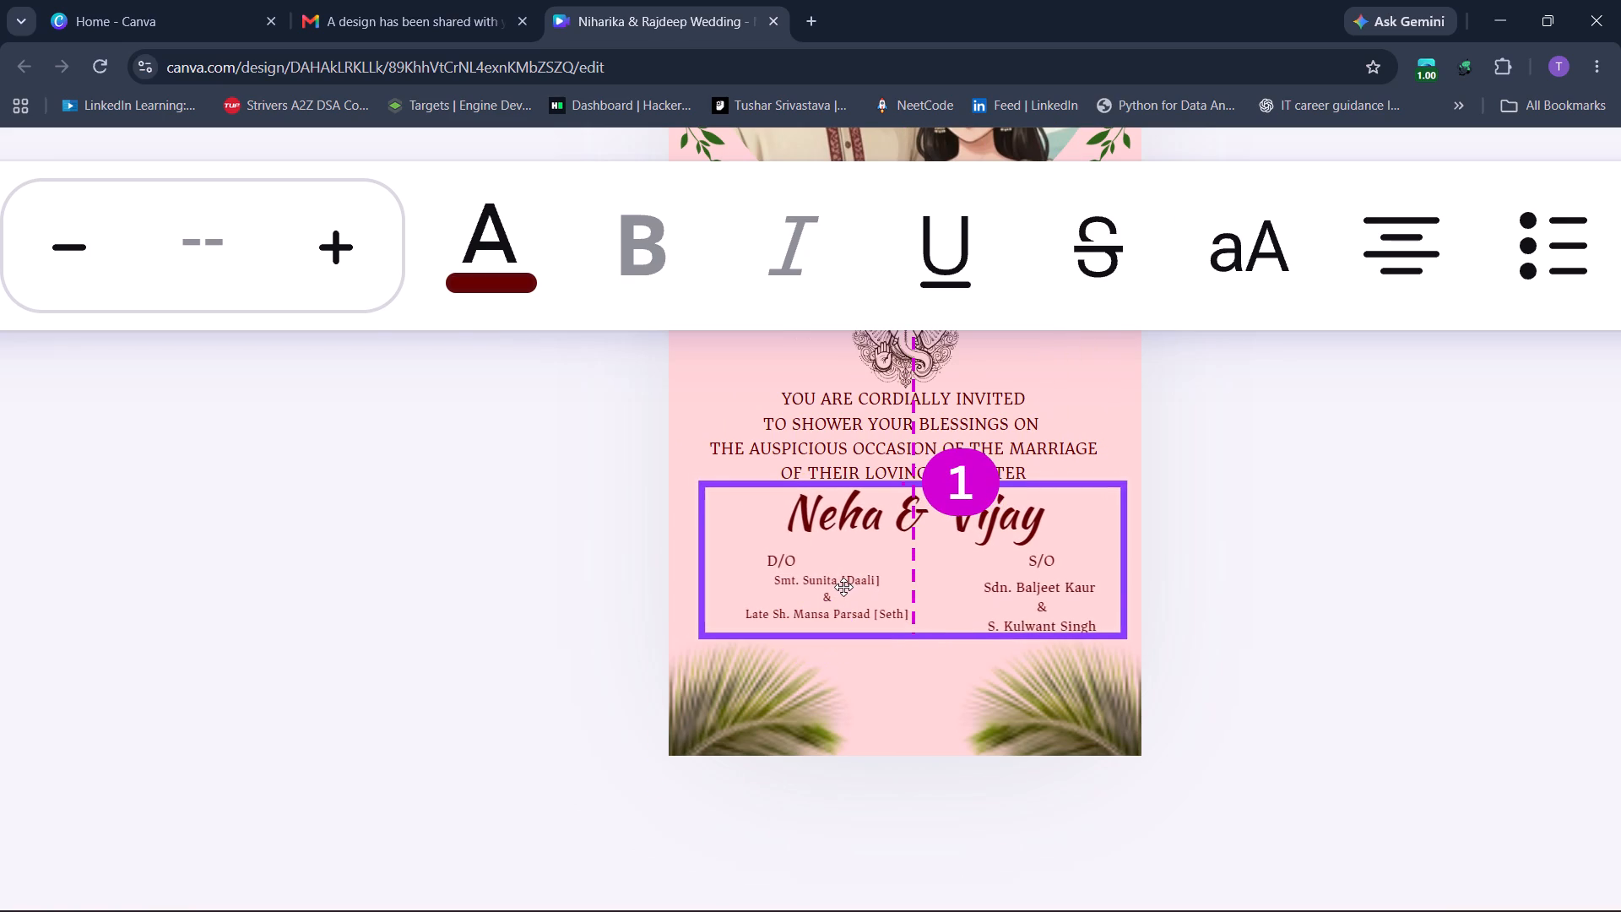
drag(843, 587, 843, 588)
Move the bride's parents' text block slightly down and outward, aligning its top with the groom's parents' block.
click(813, 579)
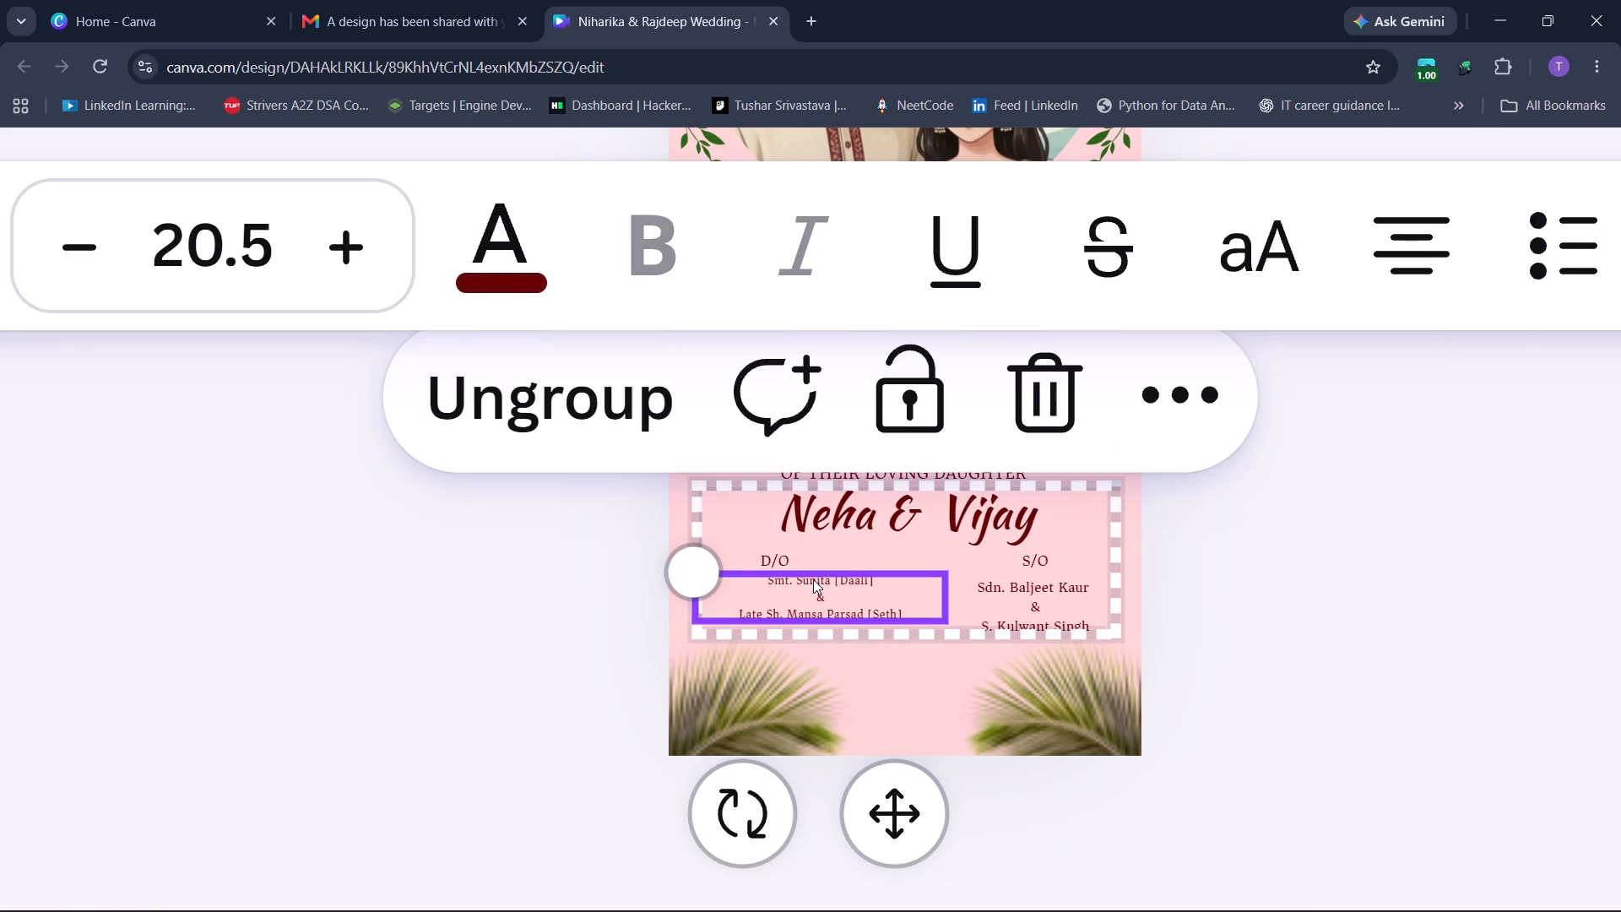
drag(760, 575, 728, 570)
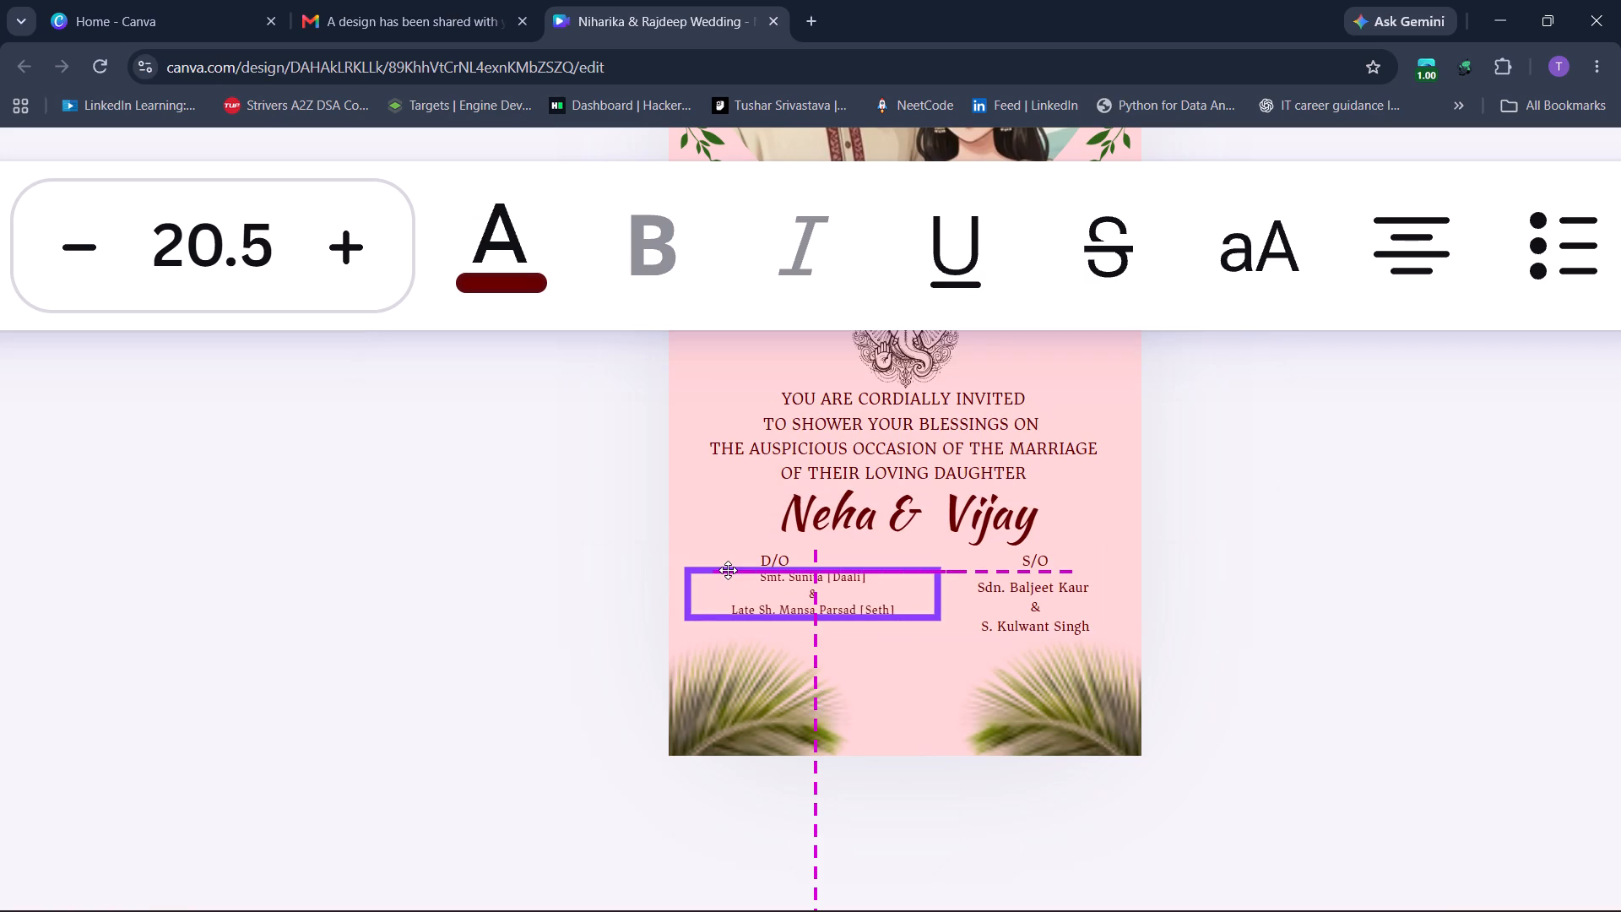
drag(728, 570, 737, 579)
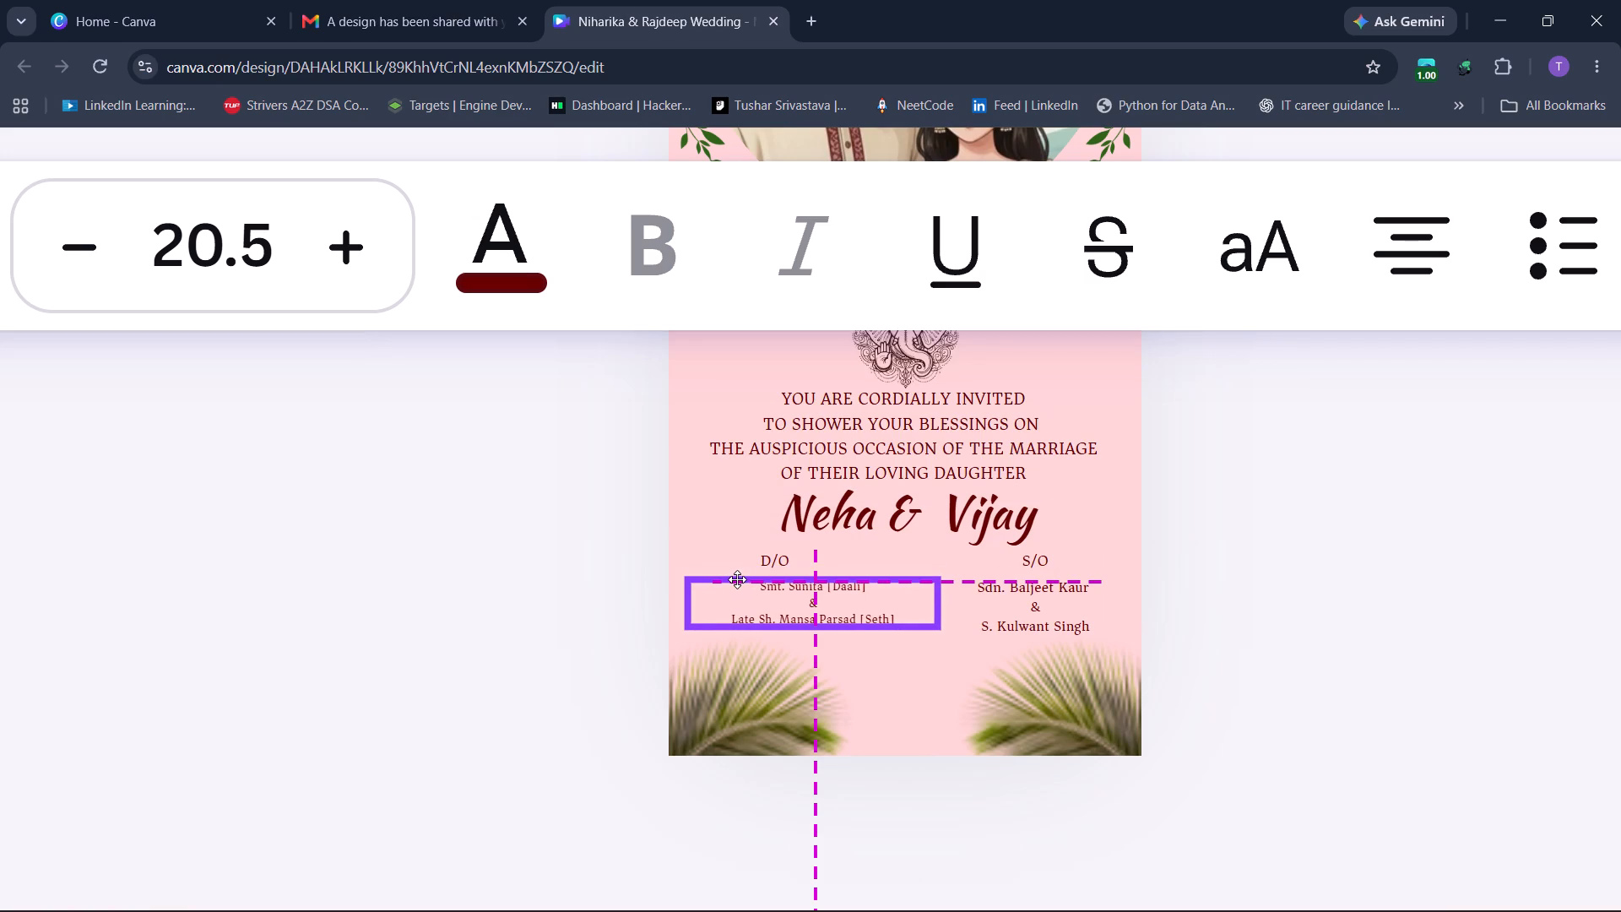
drag(737, 579, 735, 581)
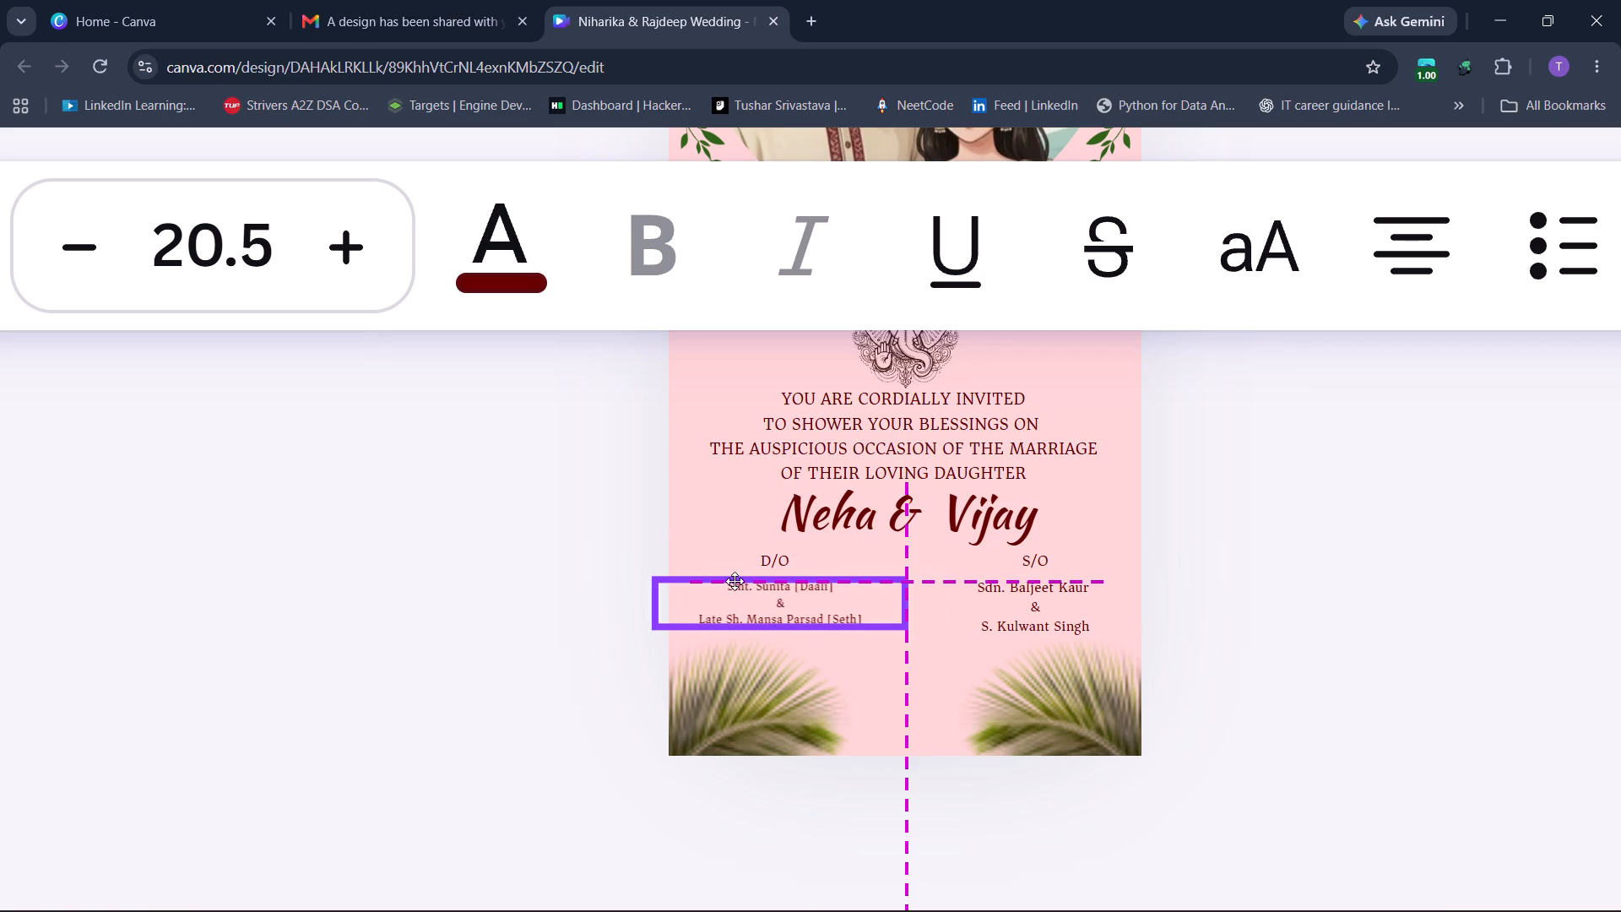
drag(735, 581, 737, 581)
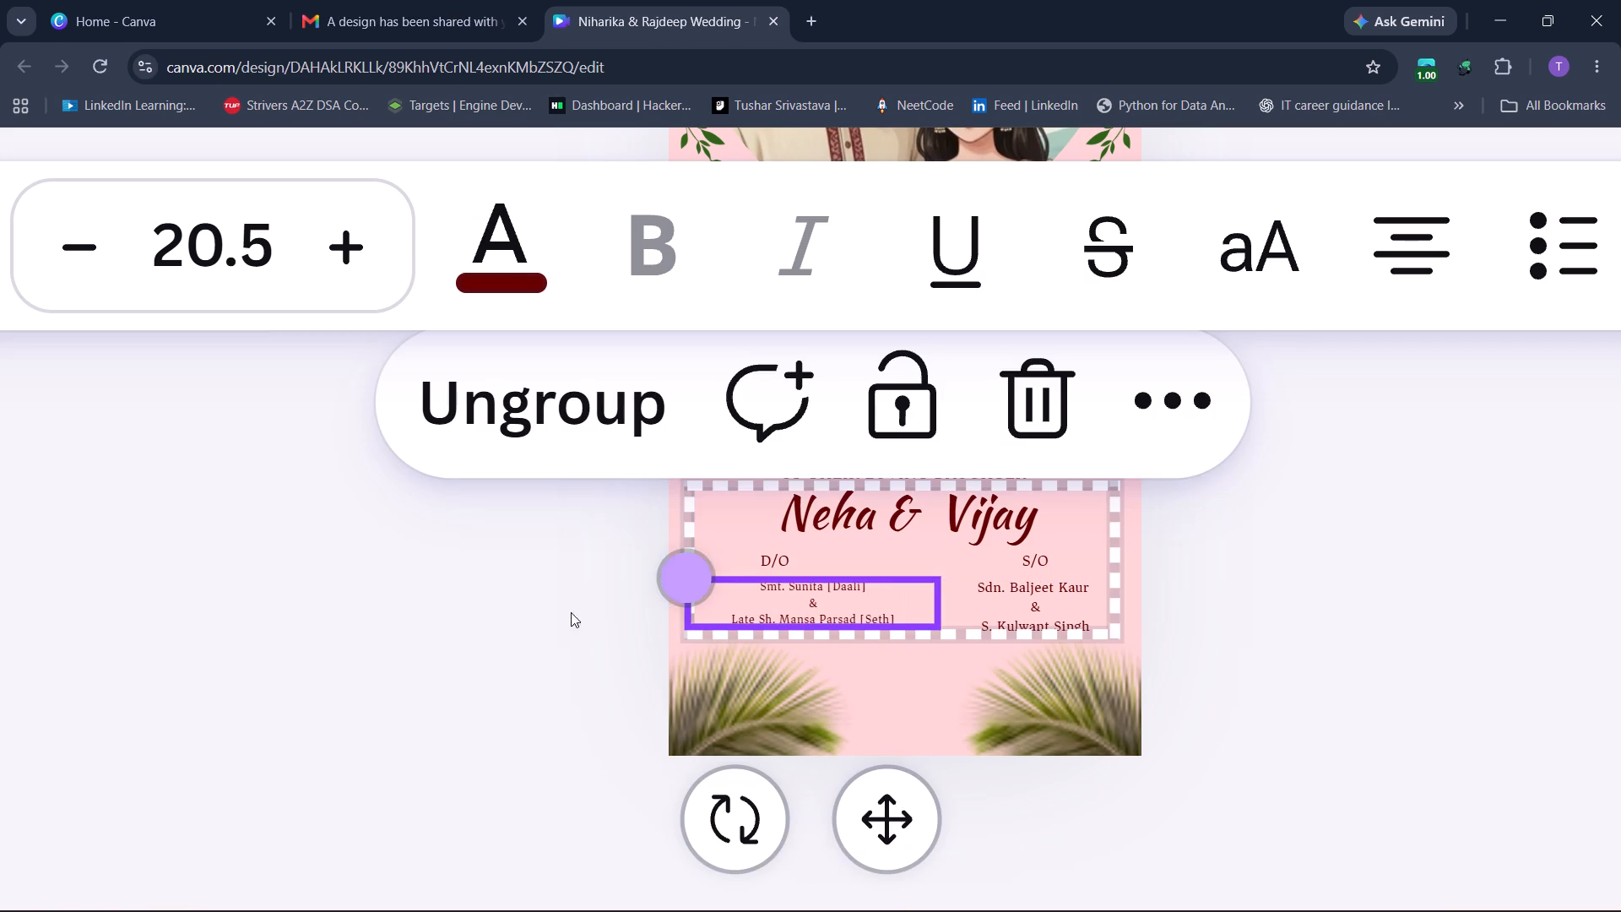
click(547, 620)
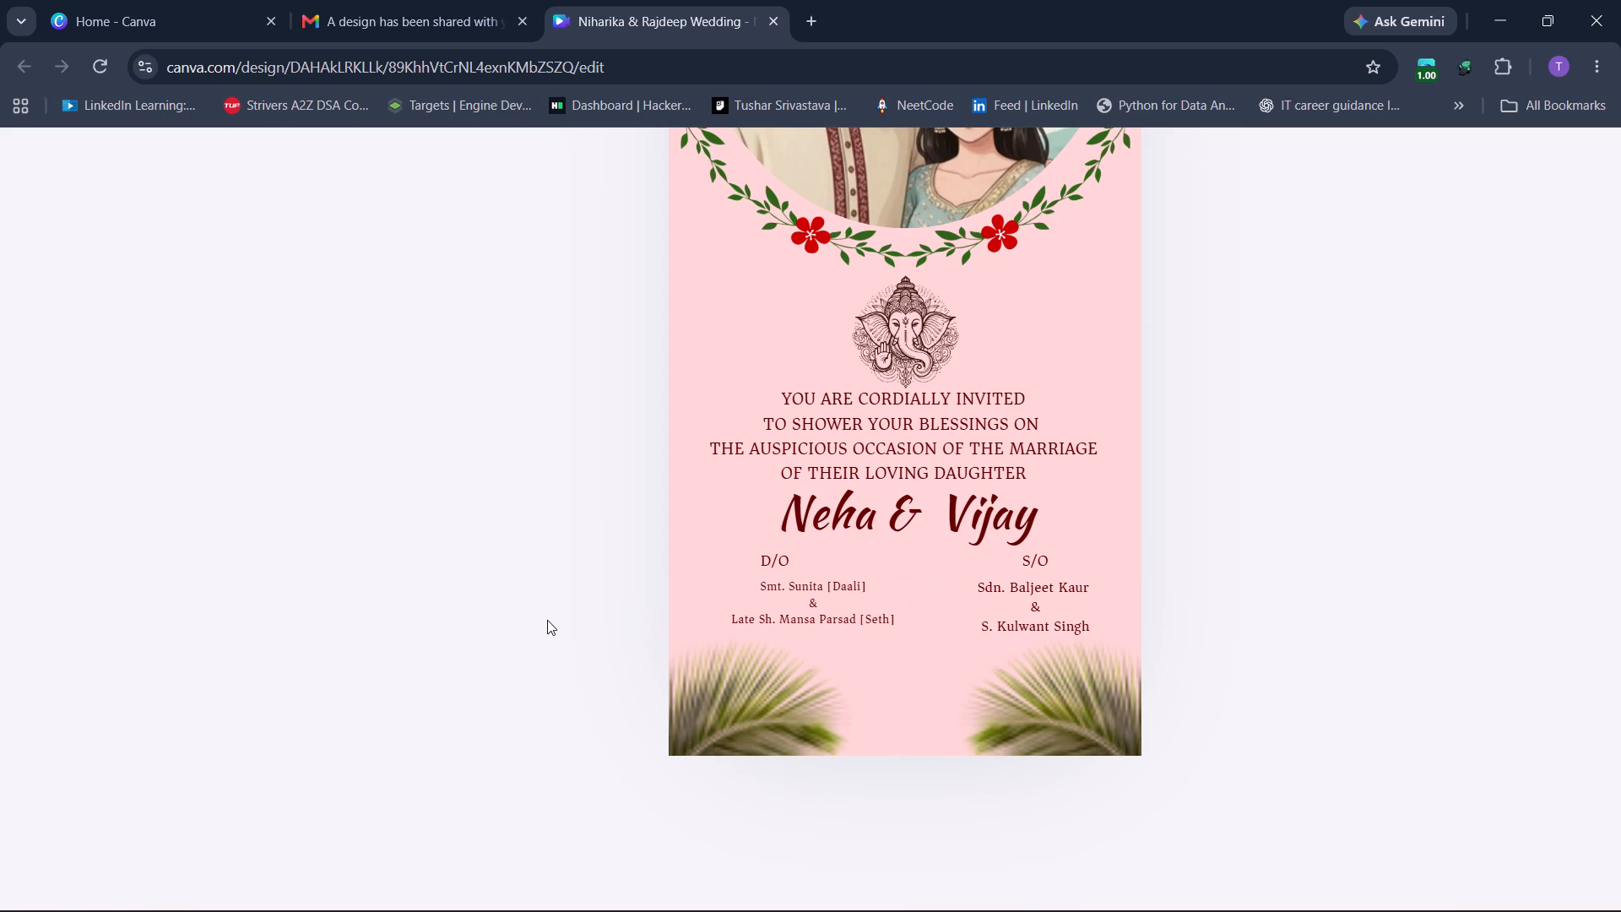
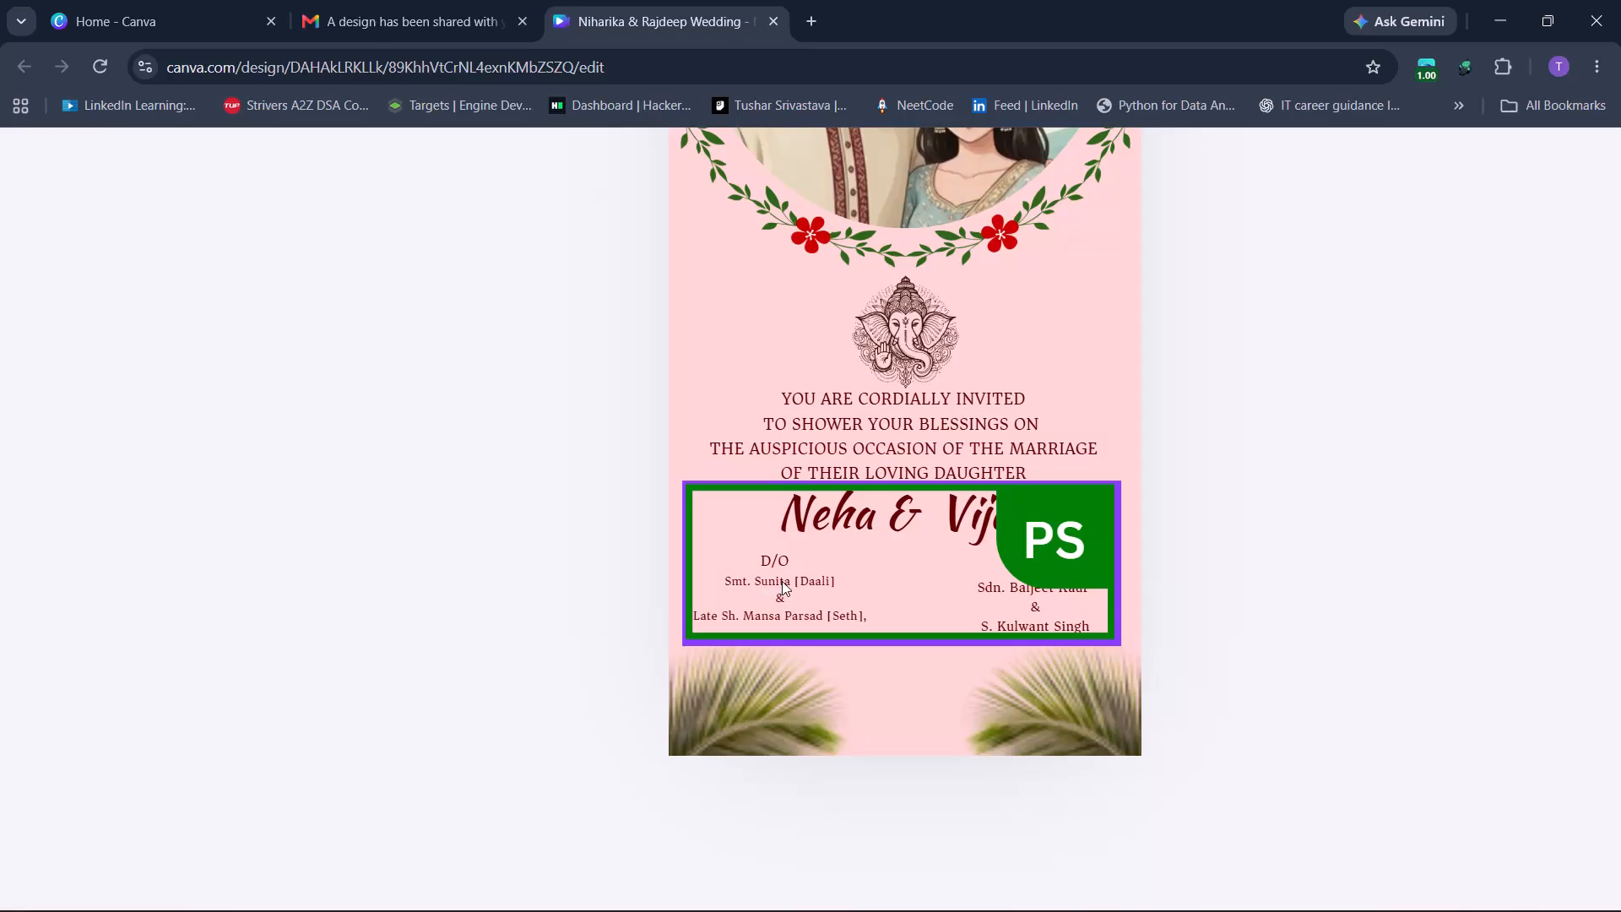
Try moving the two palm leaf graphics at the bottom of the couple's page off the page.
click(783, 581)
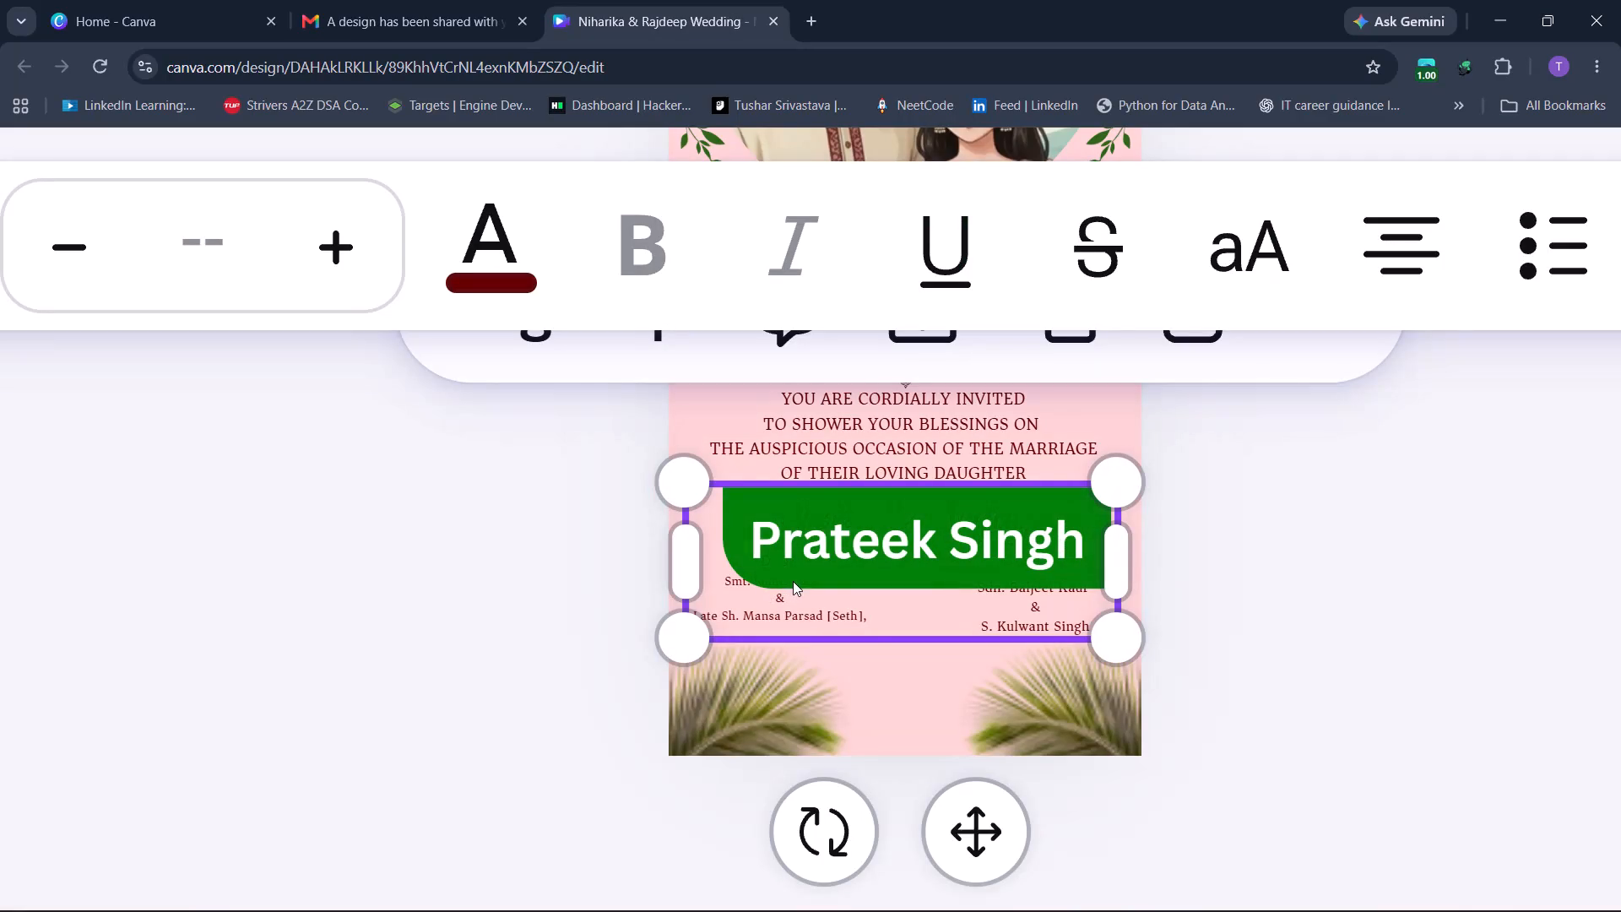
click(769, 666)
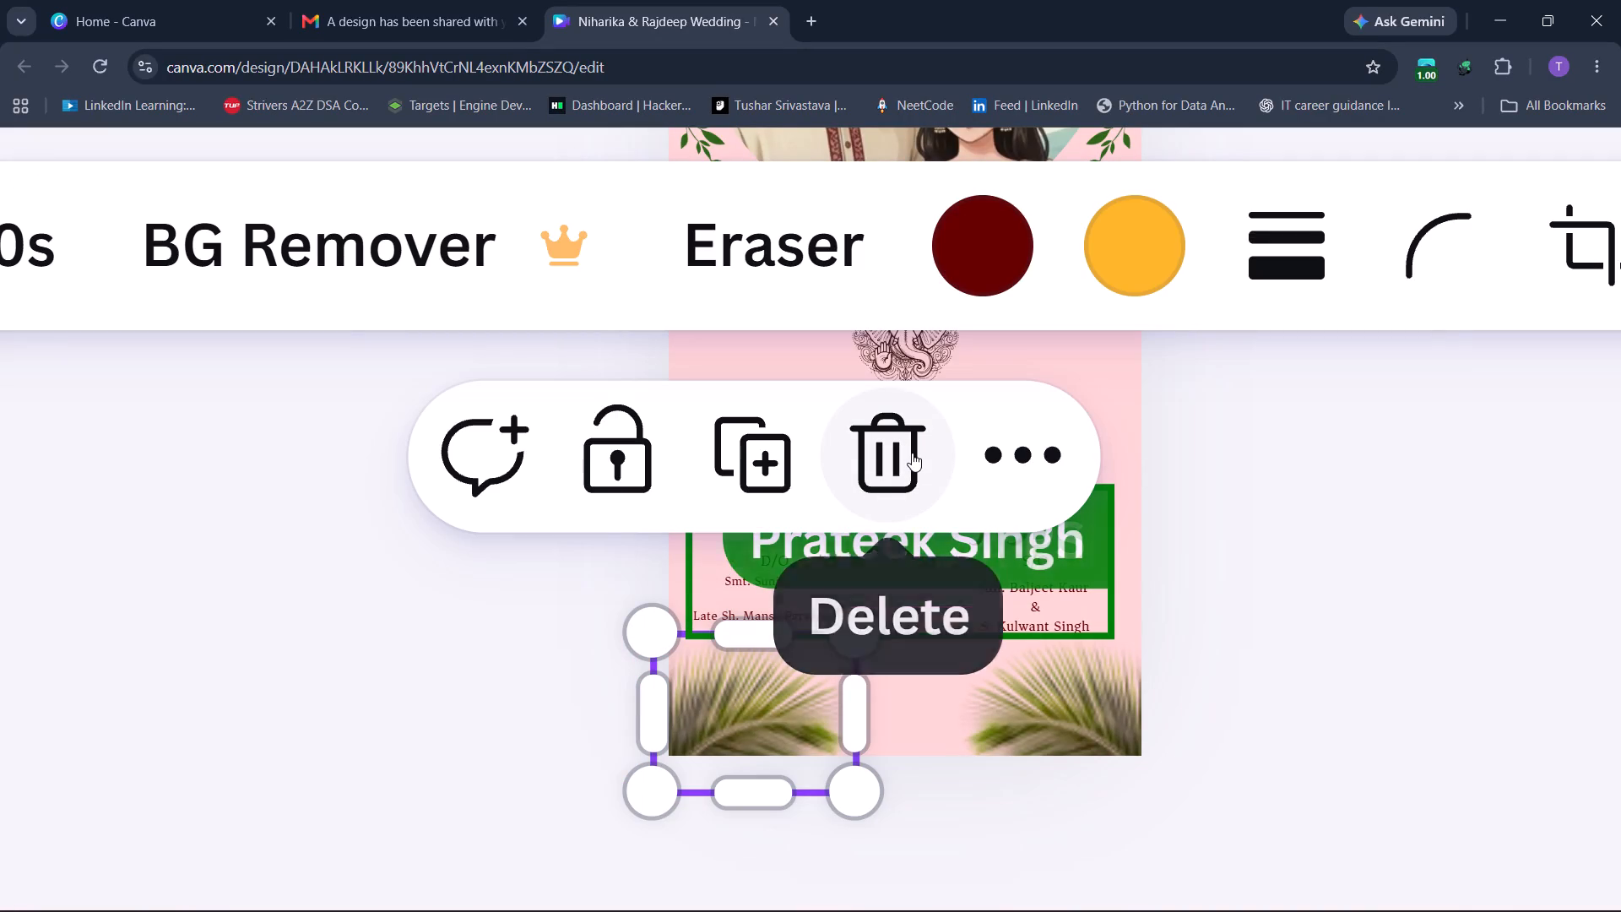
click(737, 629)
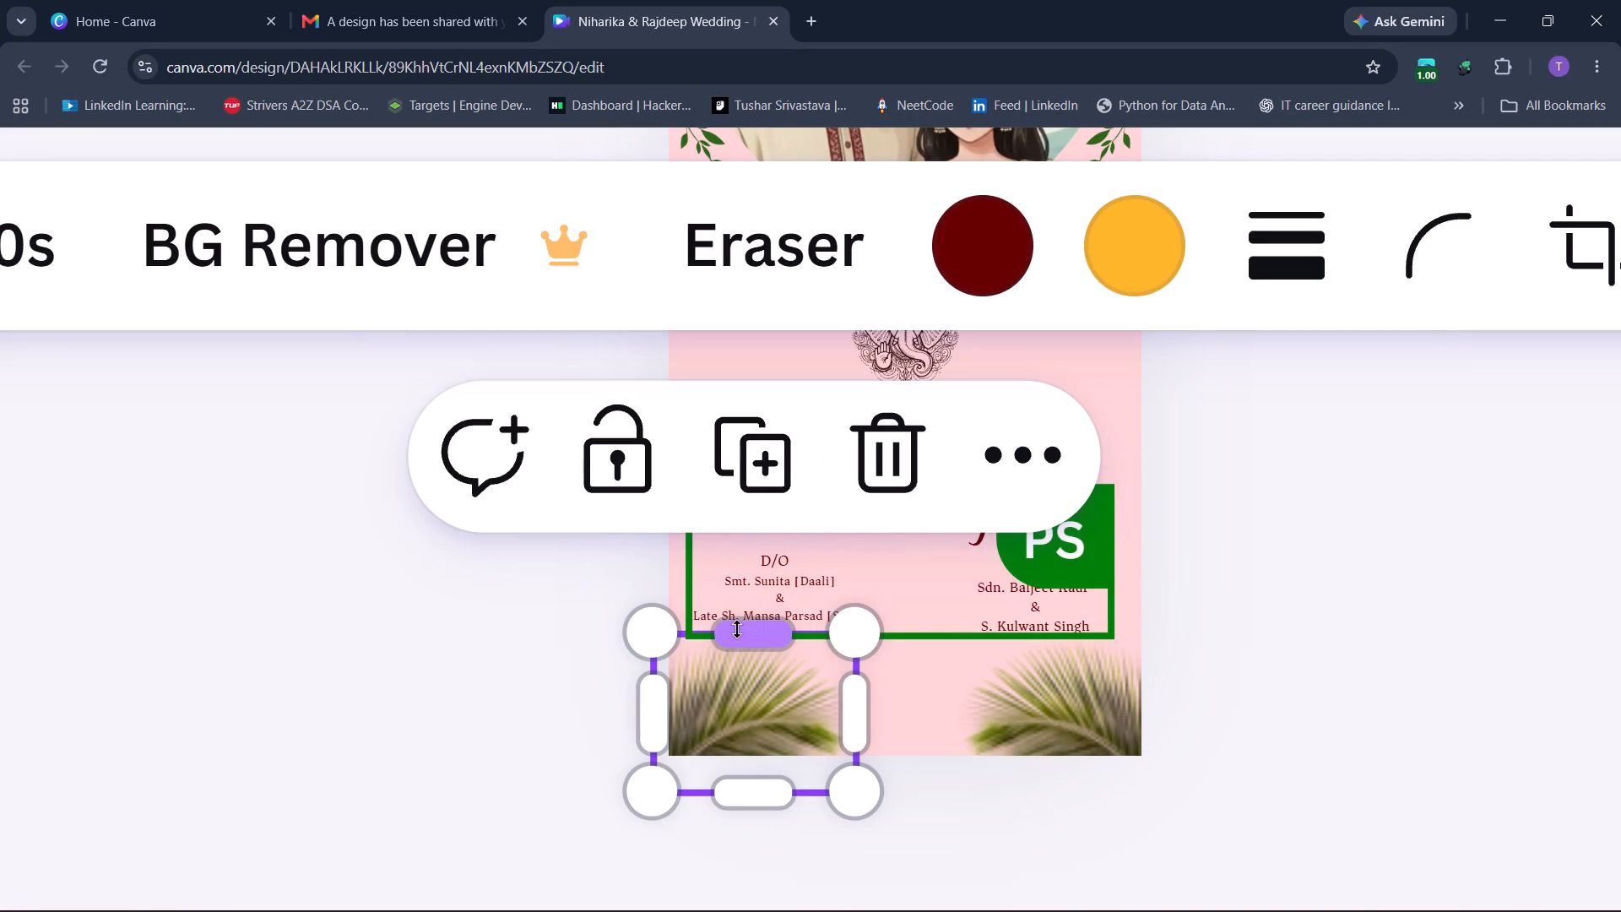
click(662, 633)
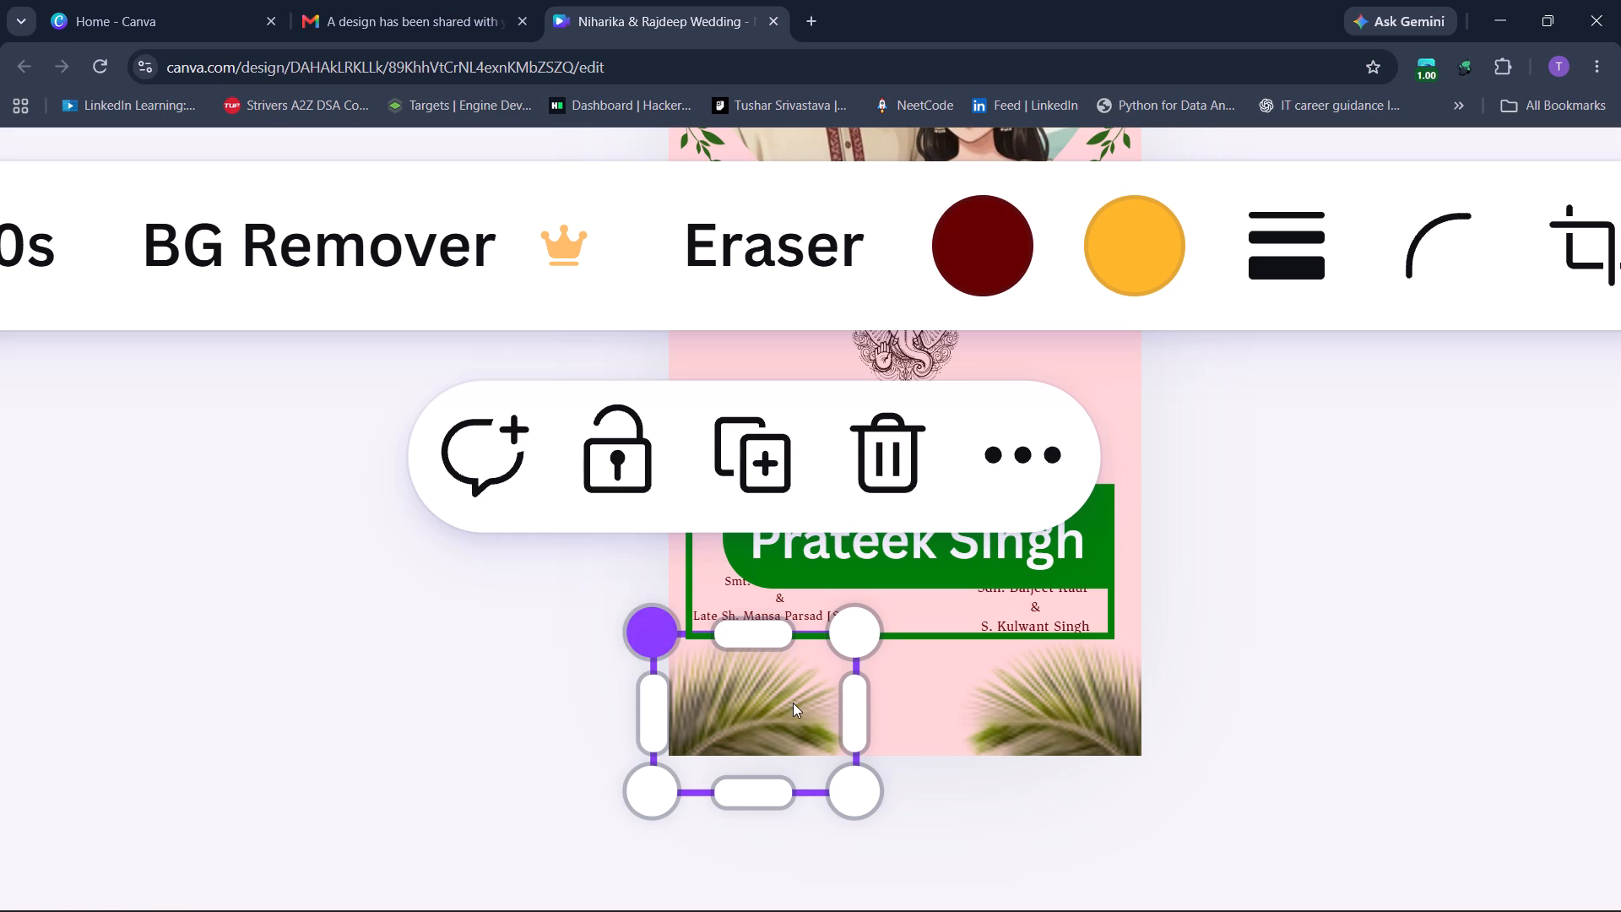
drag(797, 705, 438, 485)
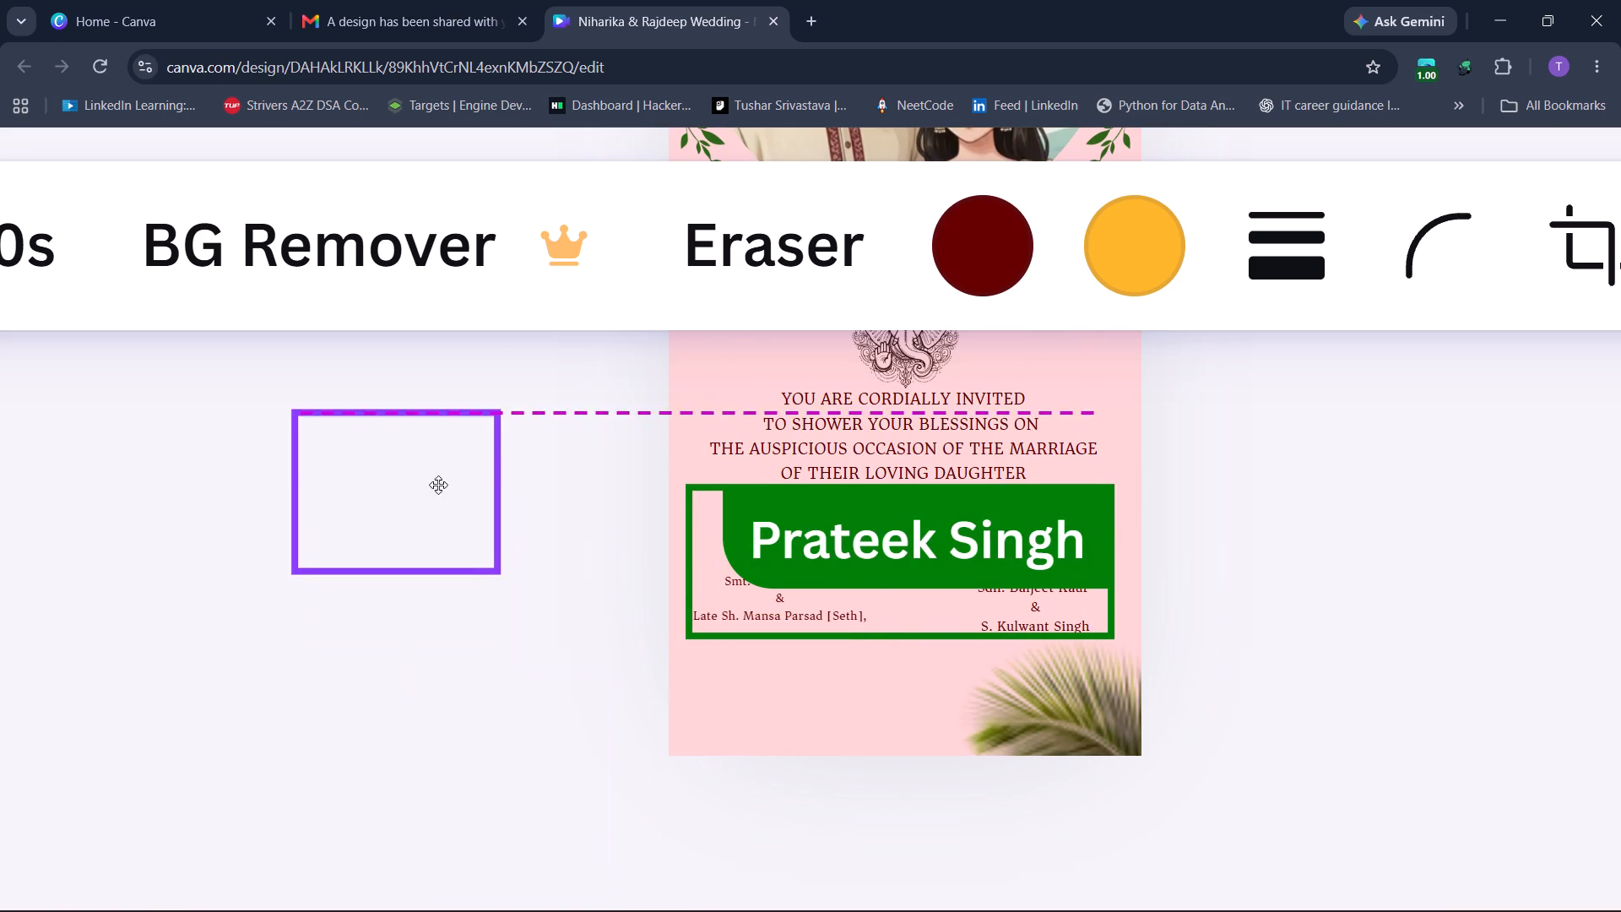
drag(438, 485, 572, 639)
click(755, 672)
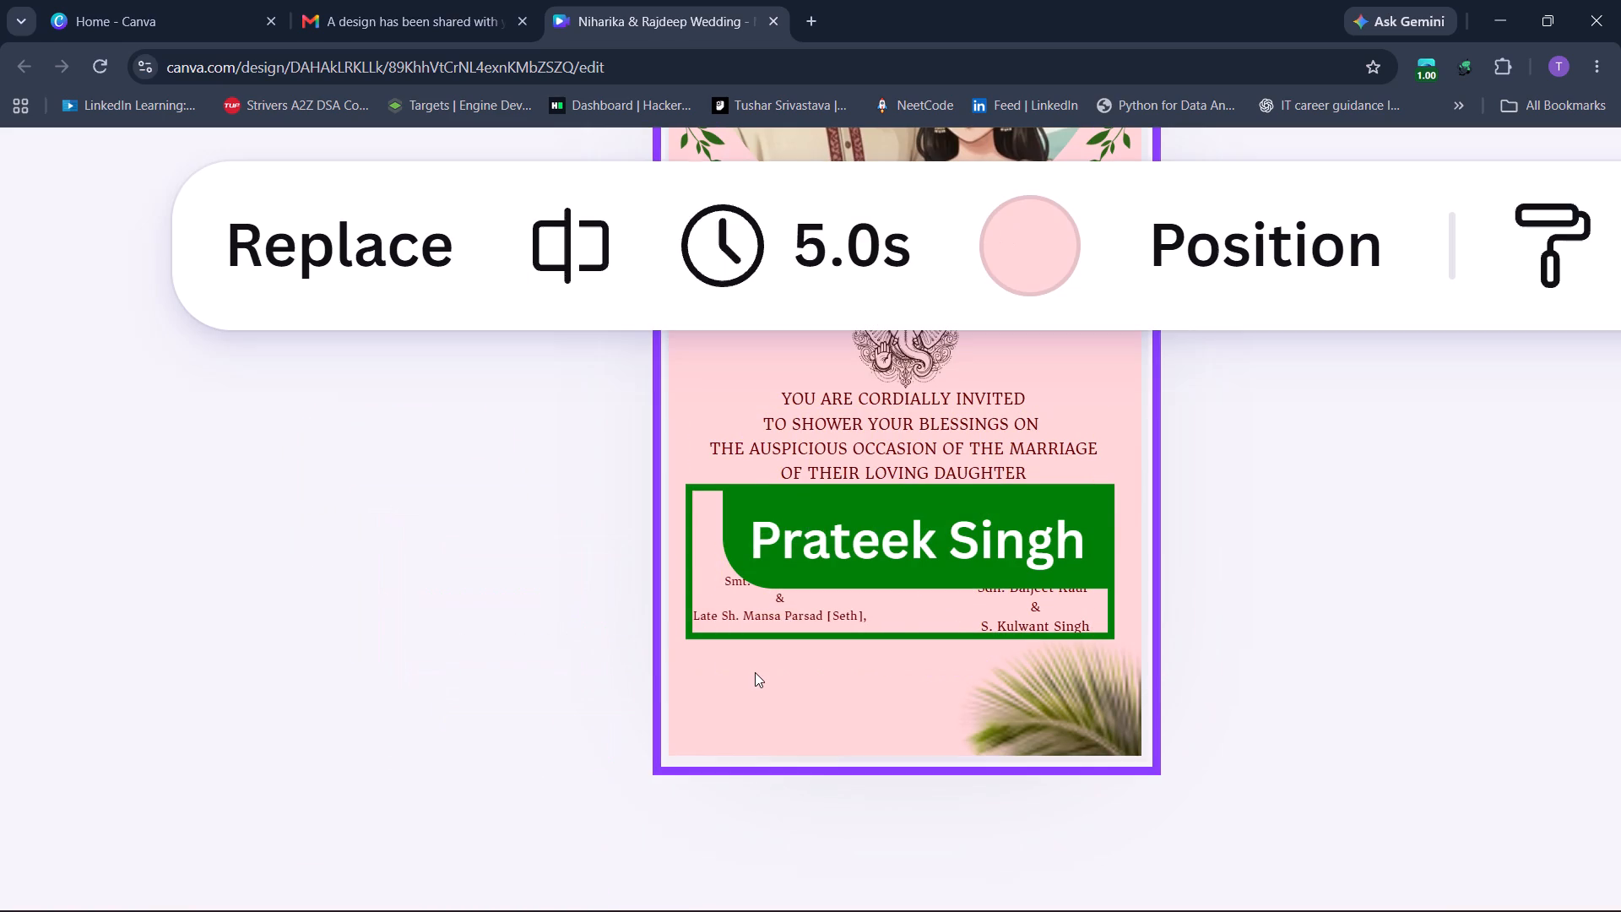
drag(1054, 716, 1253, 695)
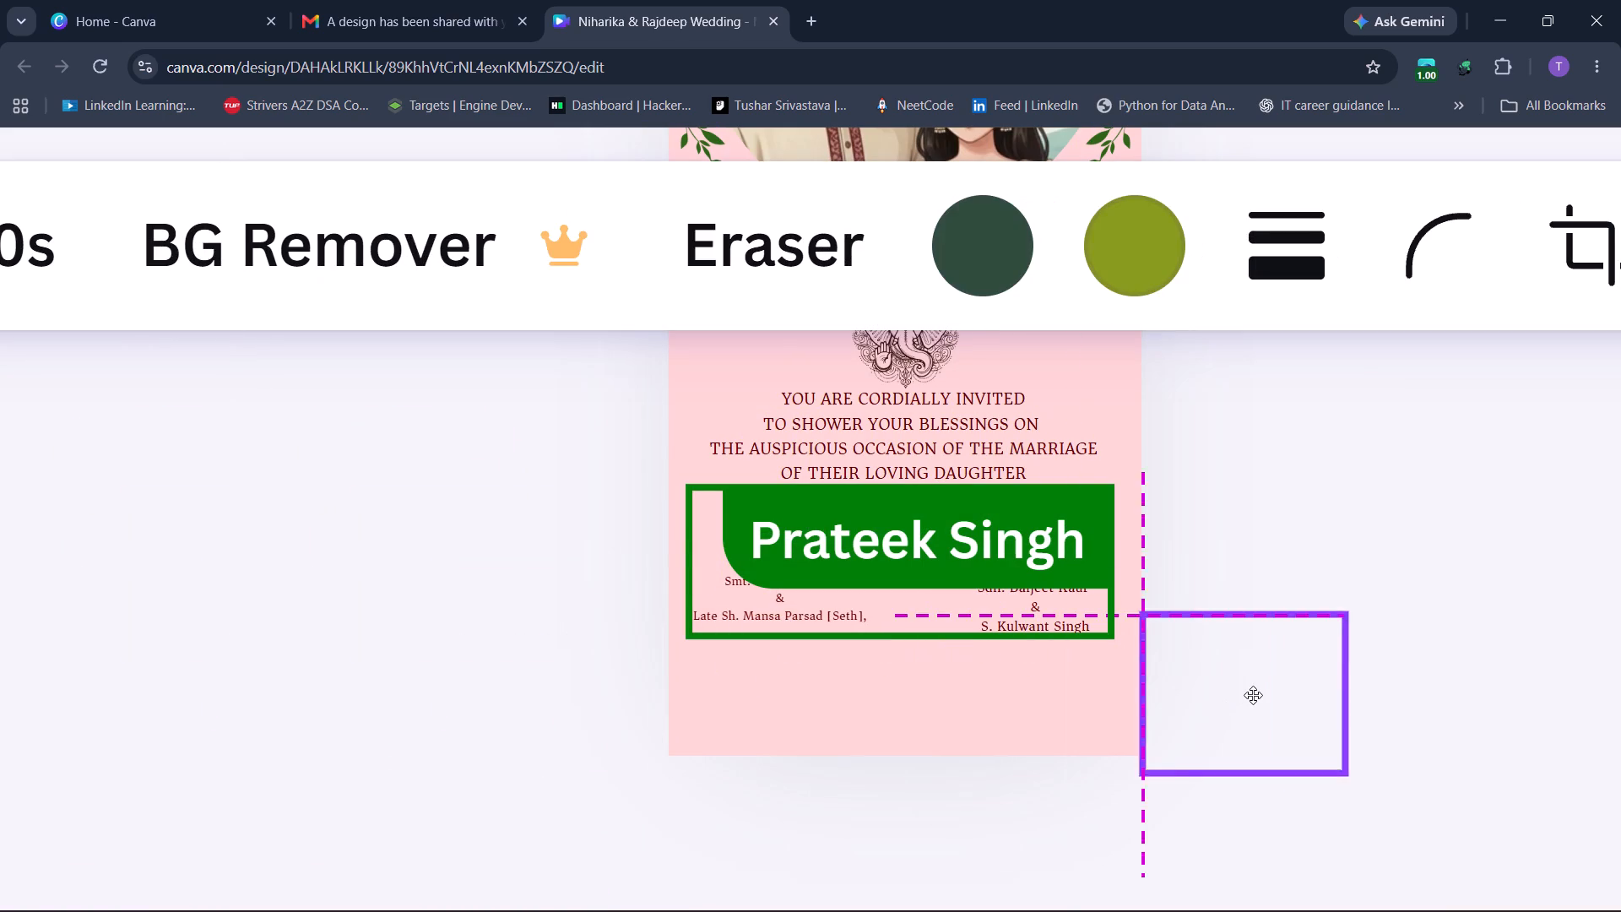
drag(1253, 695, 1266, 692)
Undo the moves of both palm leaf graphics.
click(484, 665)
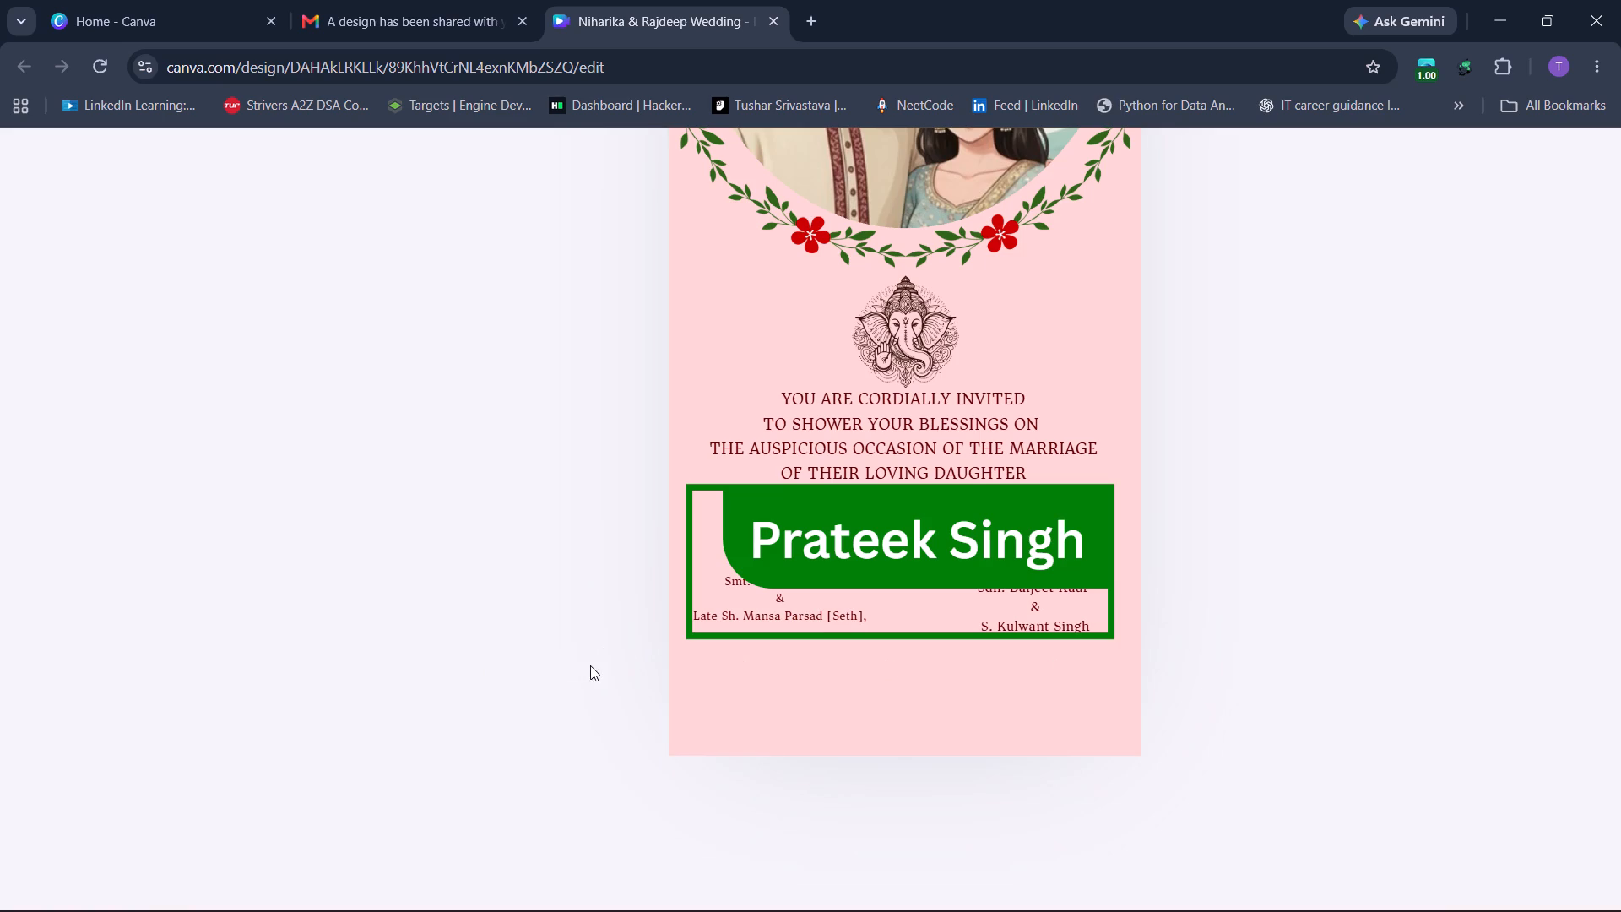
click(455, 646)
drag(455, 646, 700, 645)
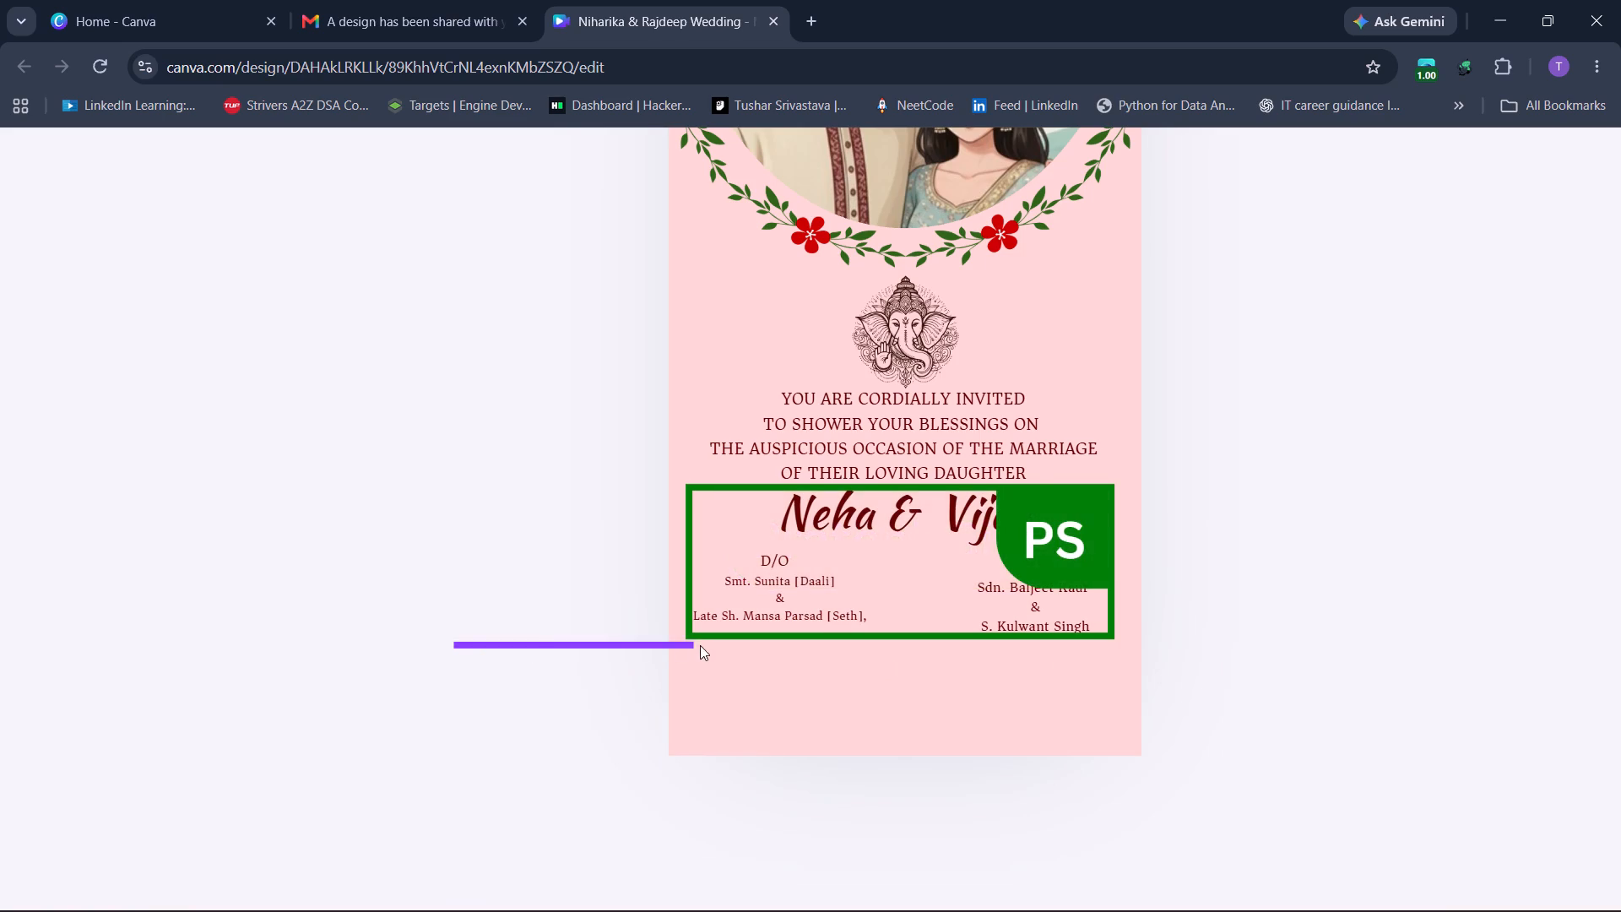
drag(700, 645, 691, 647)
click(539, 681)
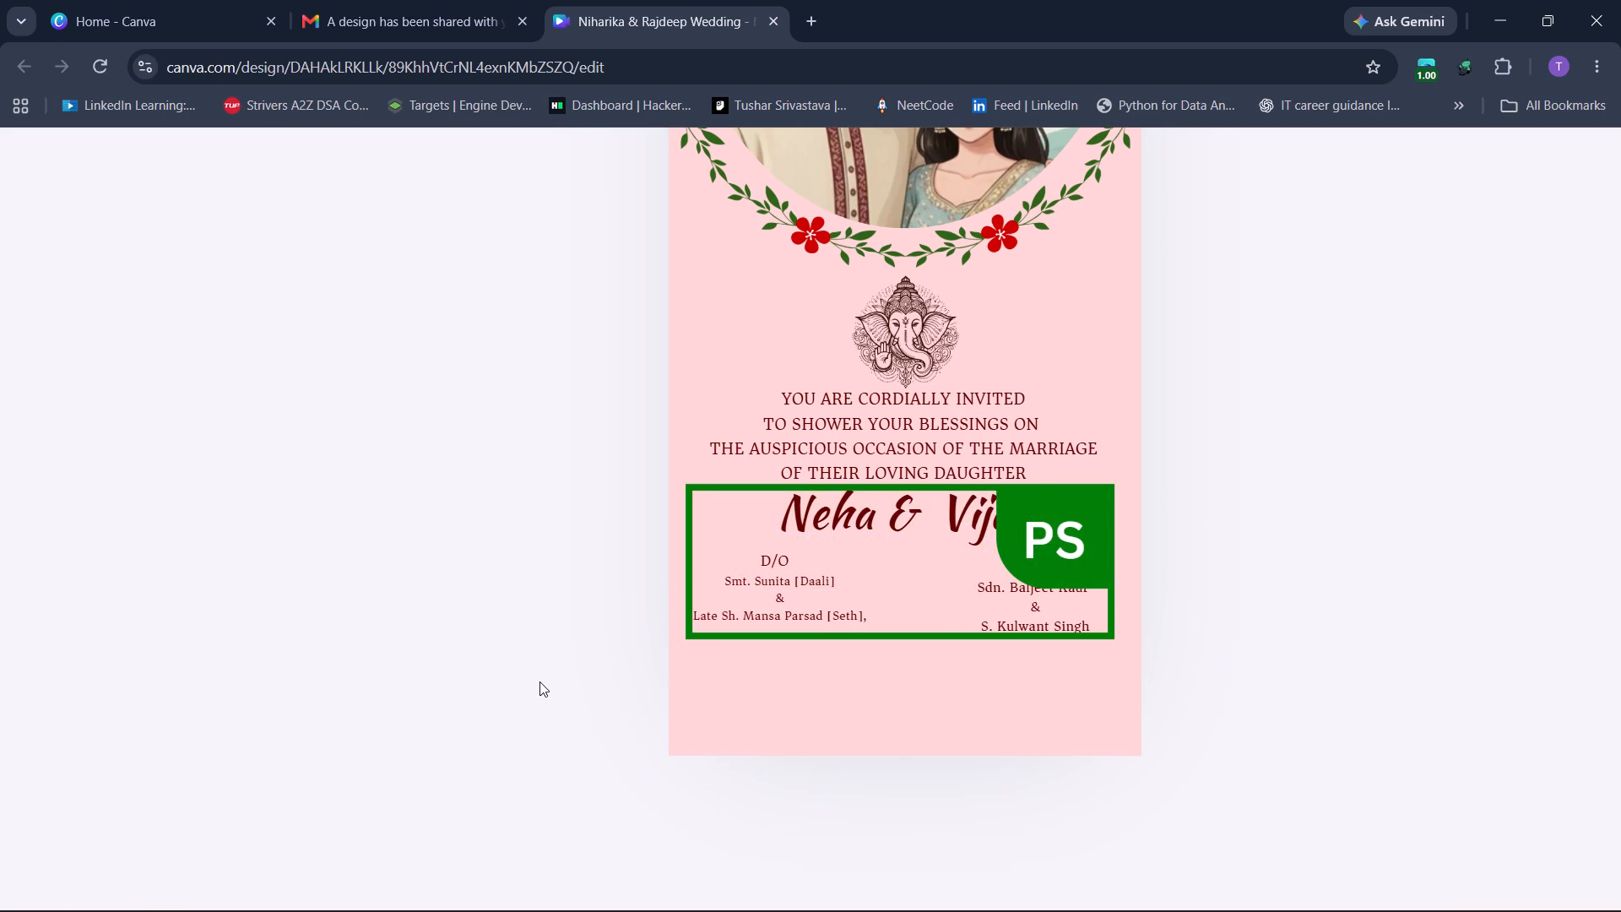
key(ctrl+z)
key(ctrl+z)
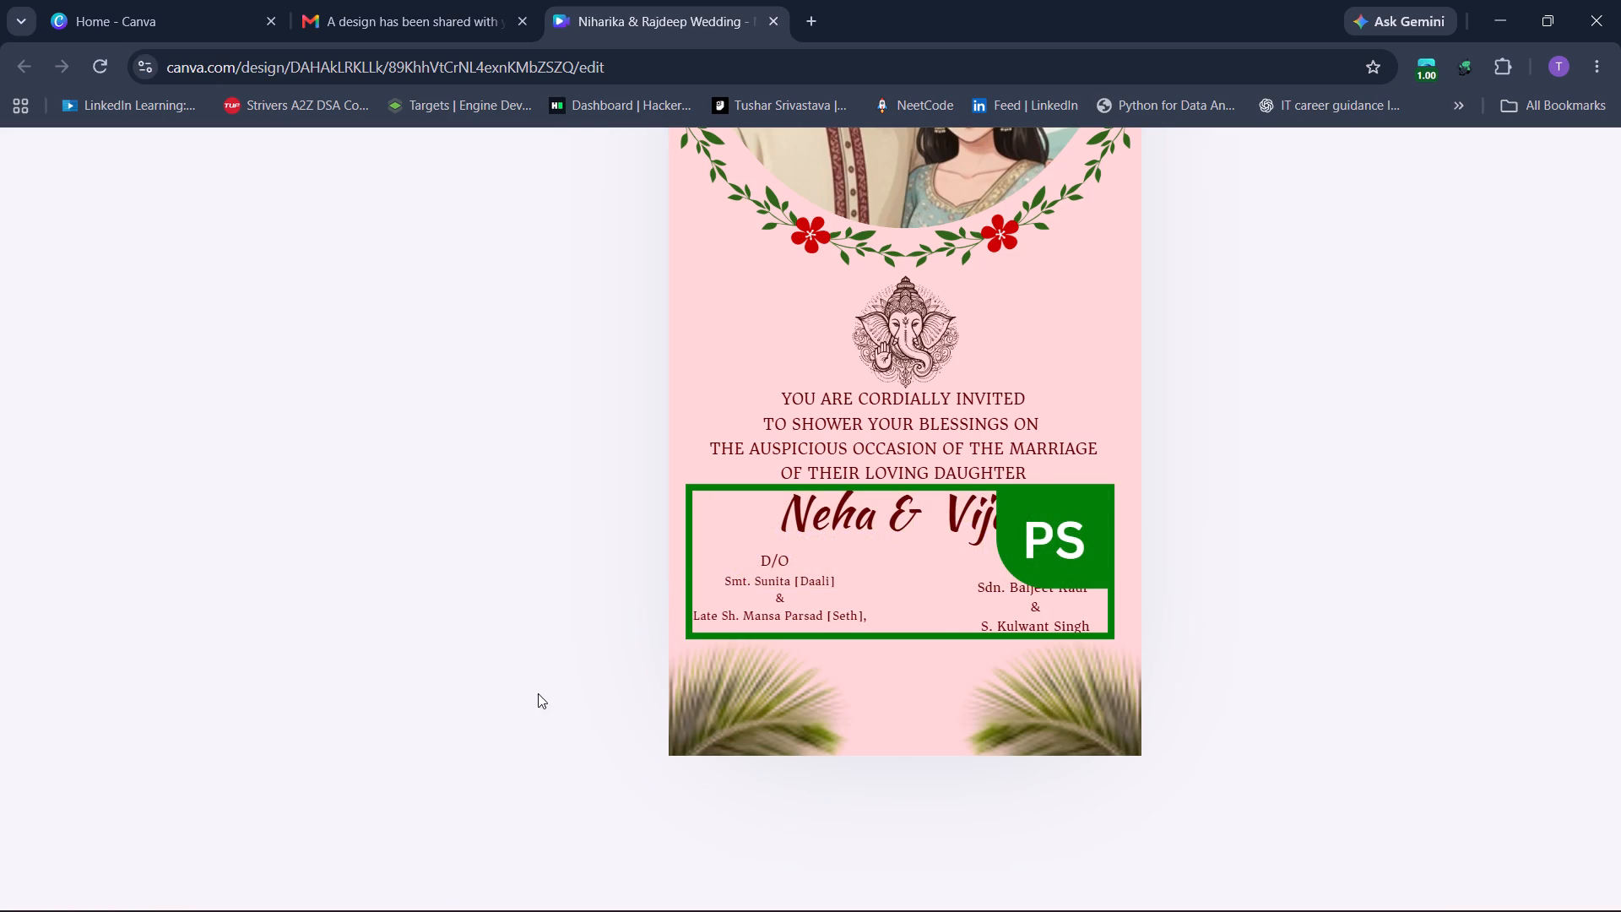
Delete both palm leaf graphics from the bottom corners of the couple's page.
click(796, 681)
click(885, 484)
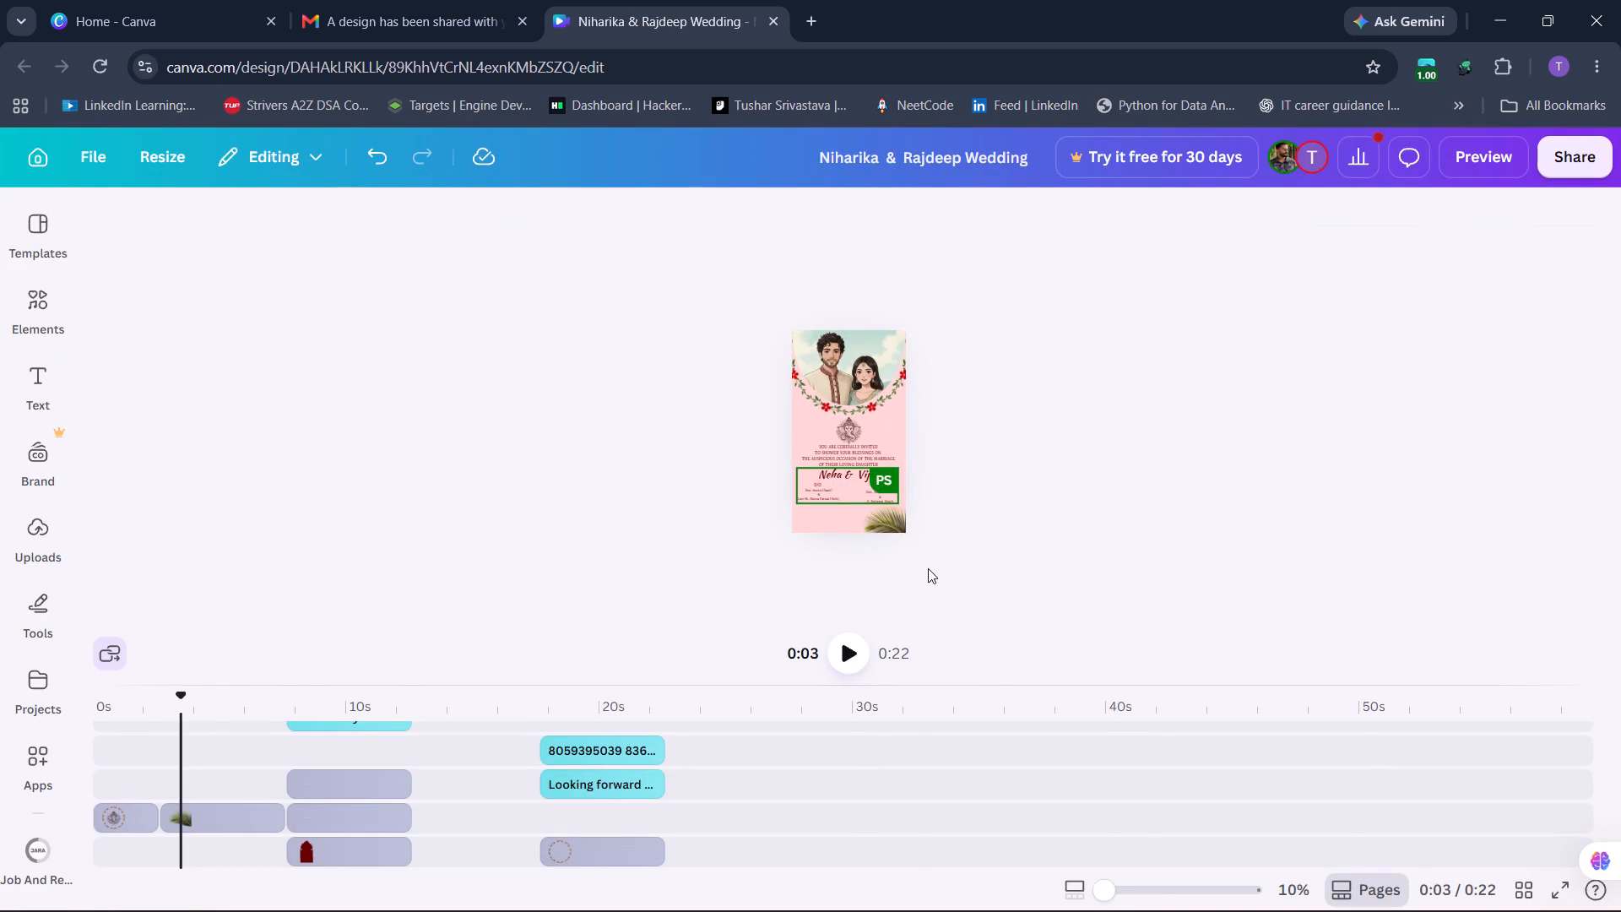
click(886, 519)
click(925, 462)
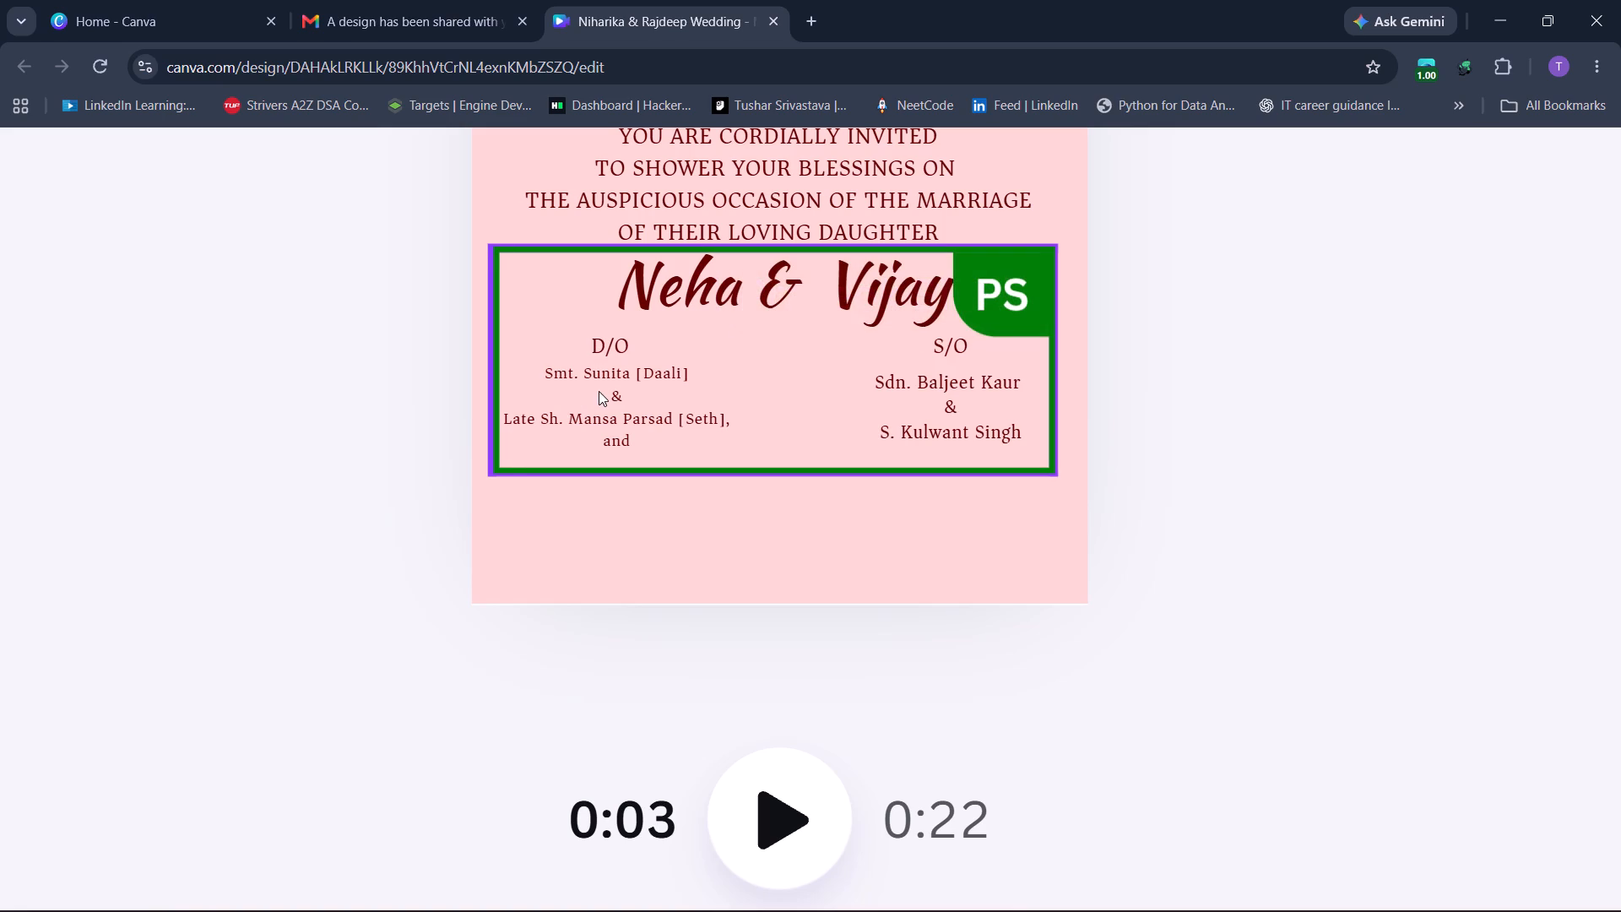
Select the bride's parents' text block under D/O within the grouped names.
click(534, 371)
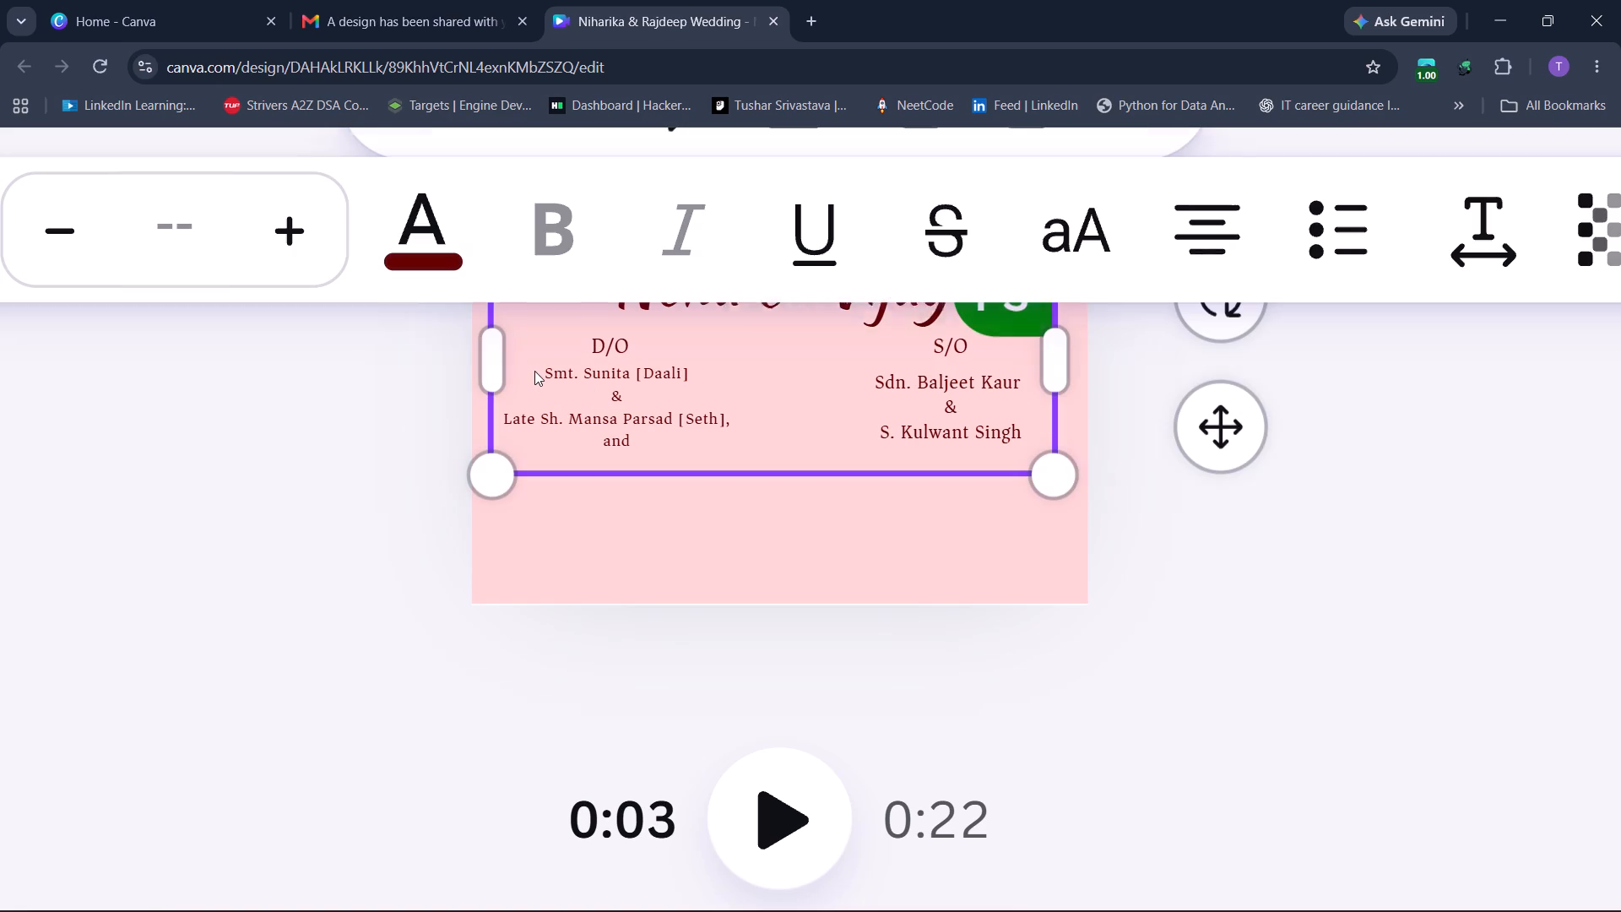
click(529, 366)
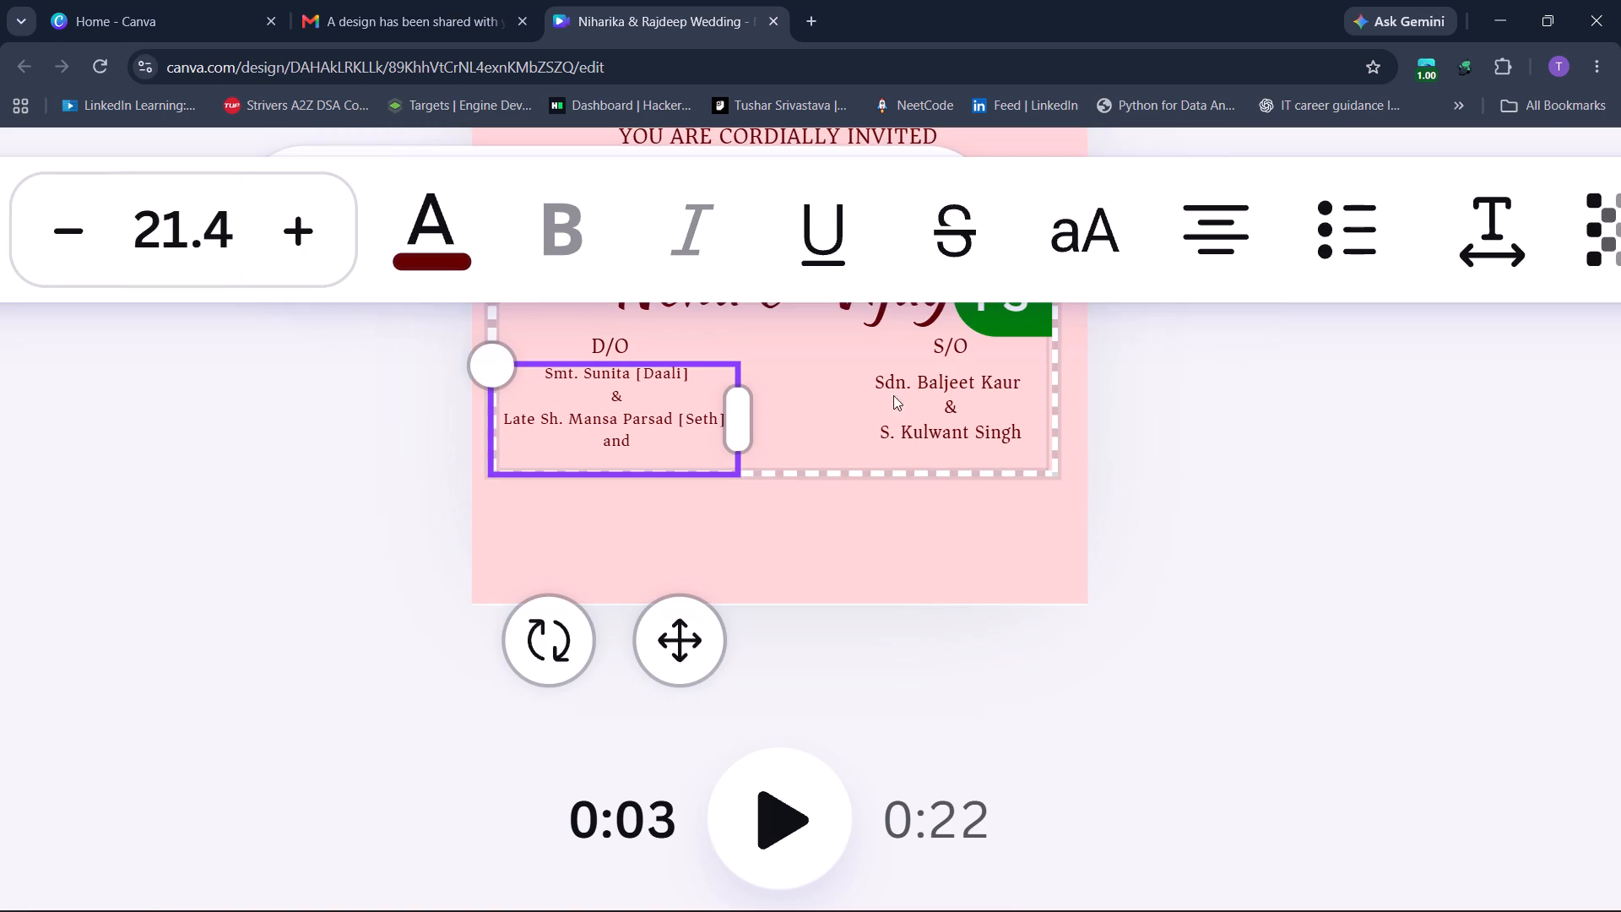
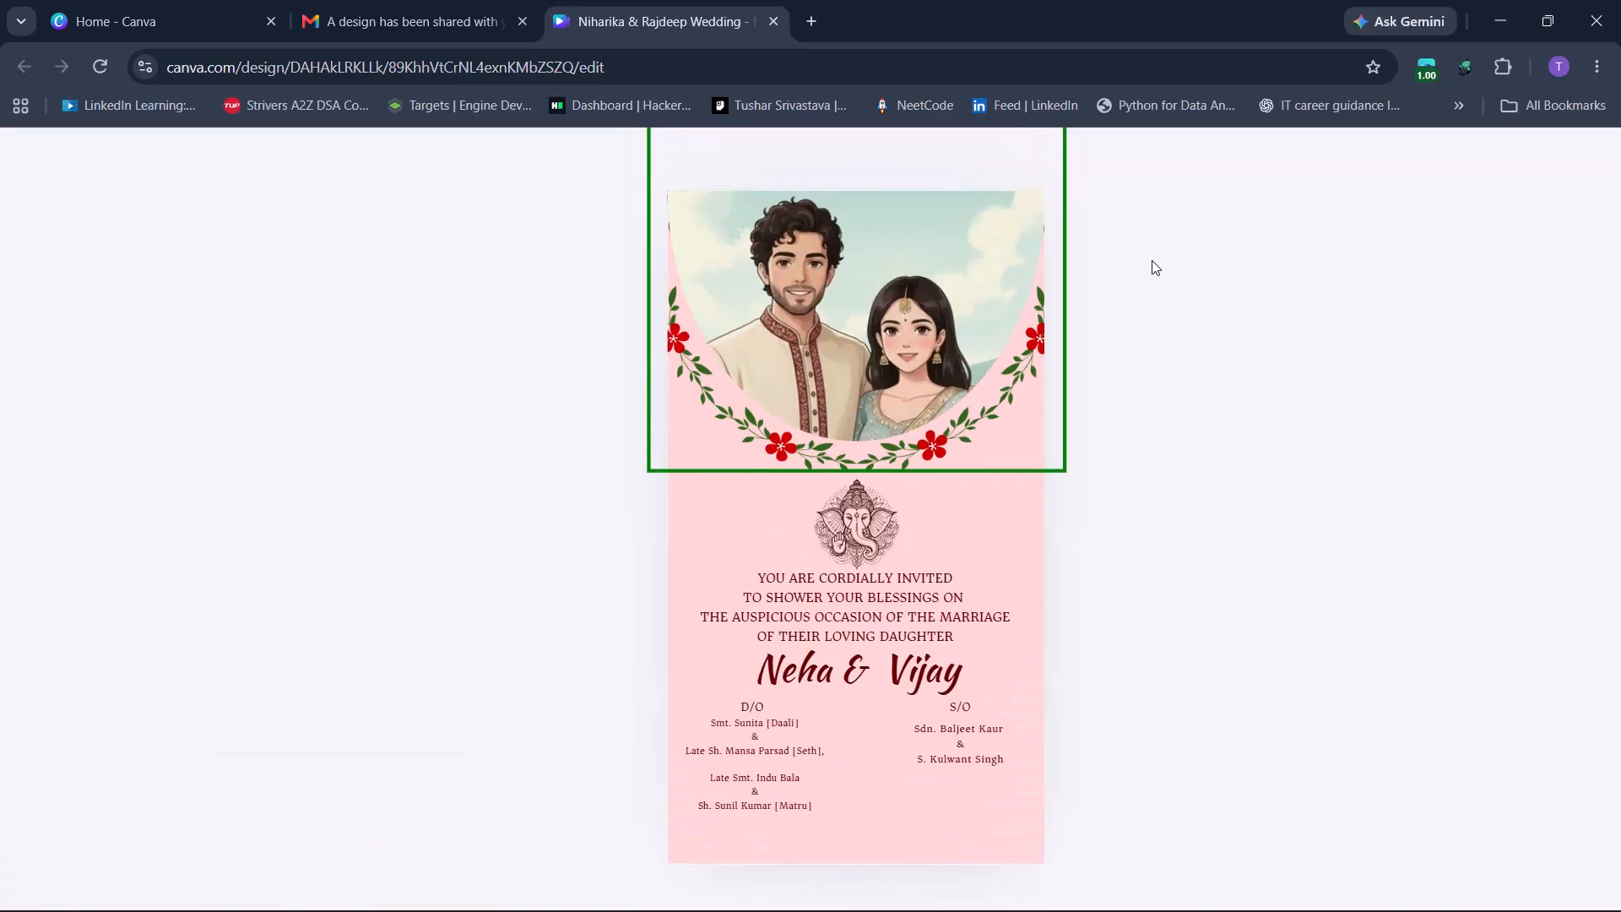
Open the full default solid colour palette for the red flowers in the garland framing the couple's picture.
scroll(1152, 260, right, 1)
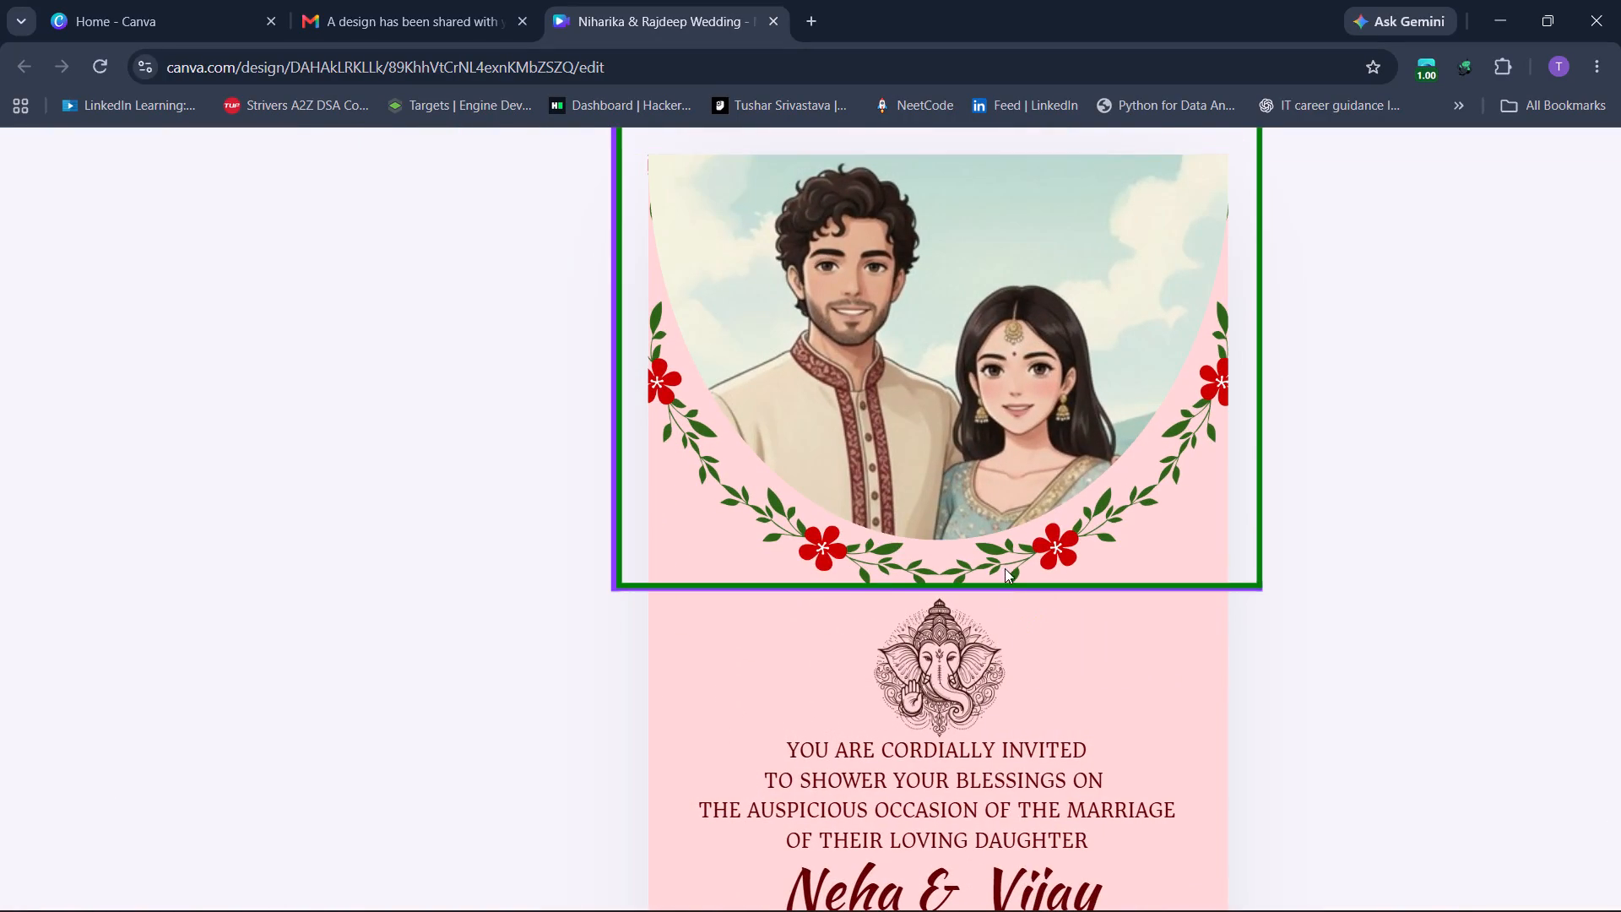
click(1004, 556)
scroll(1383, 452, up, 2)
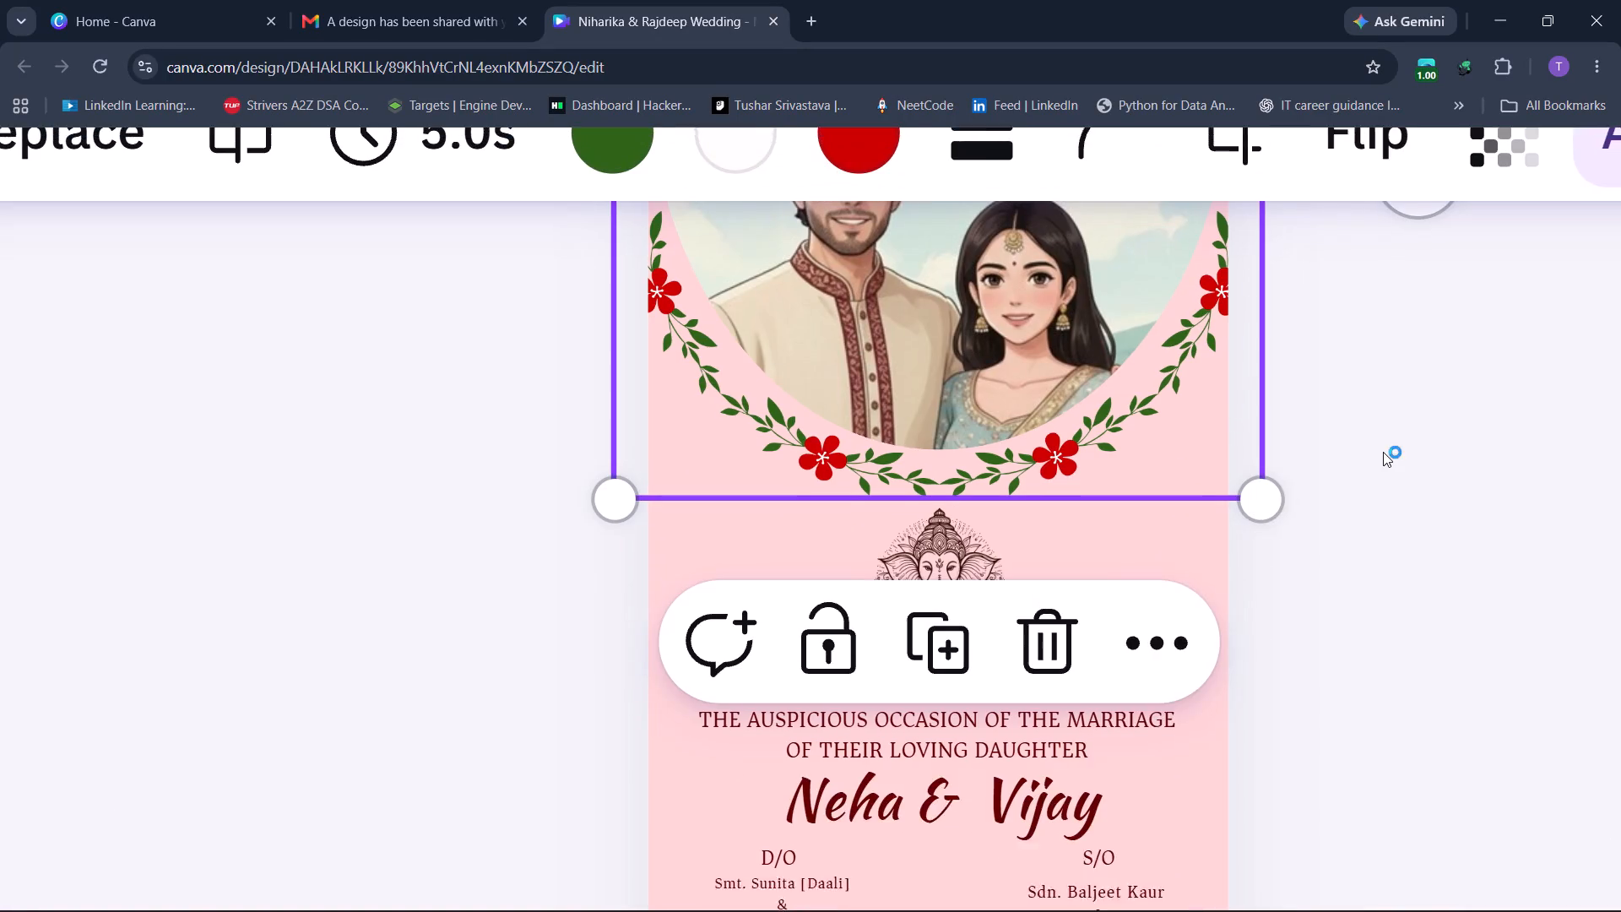
scroll(1383, 452, up, 2)
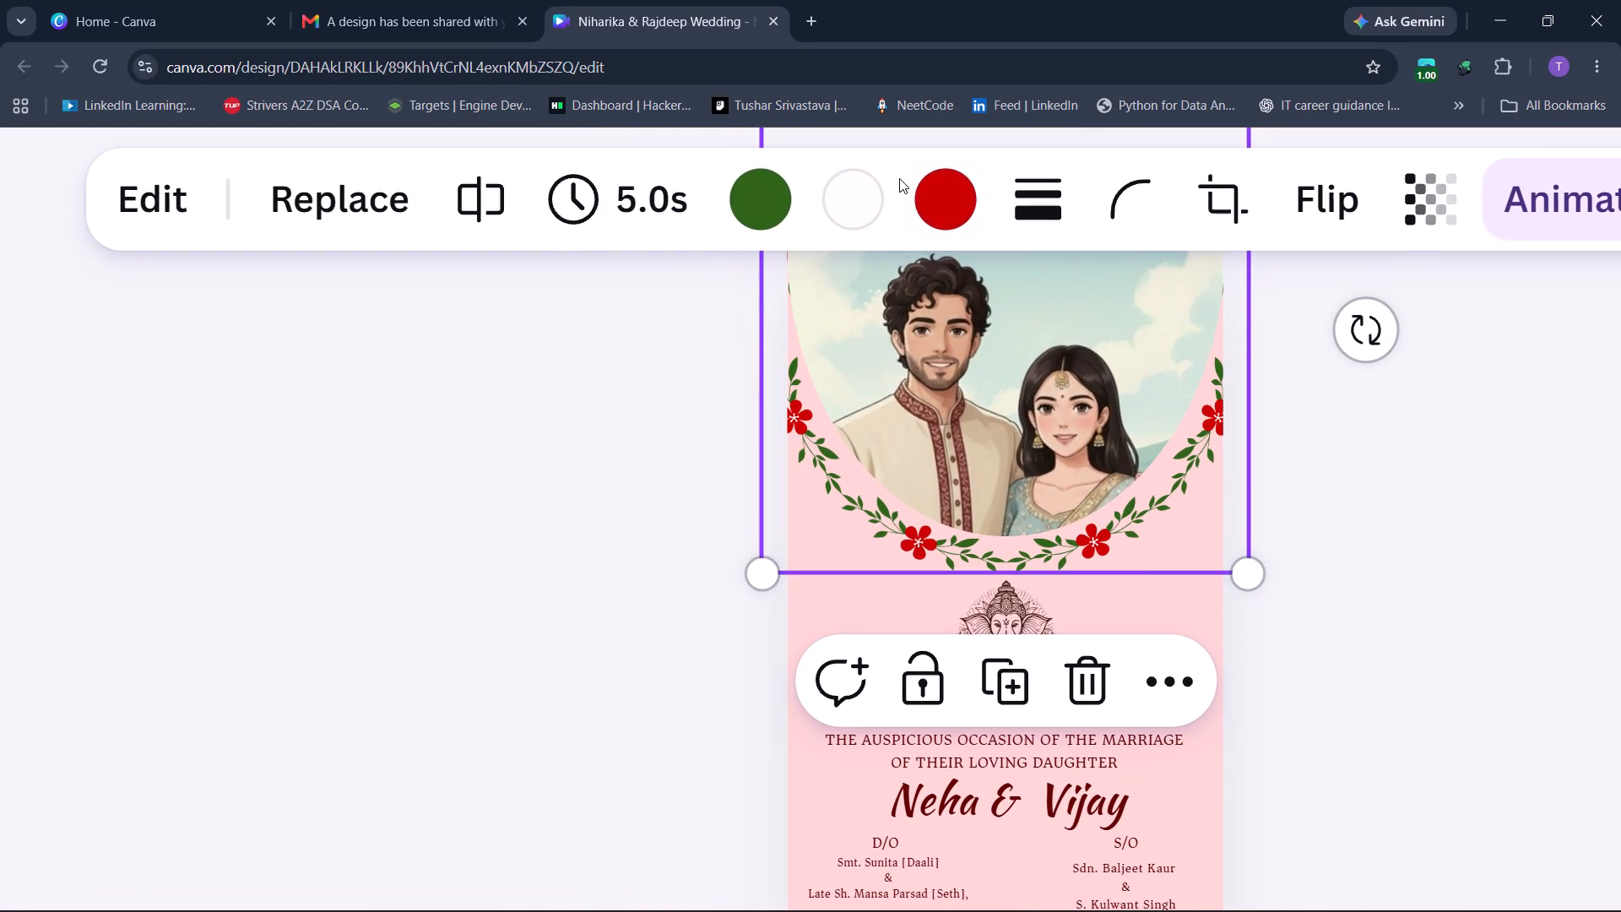
click(927, 201)
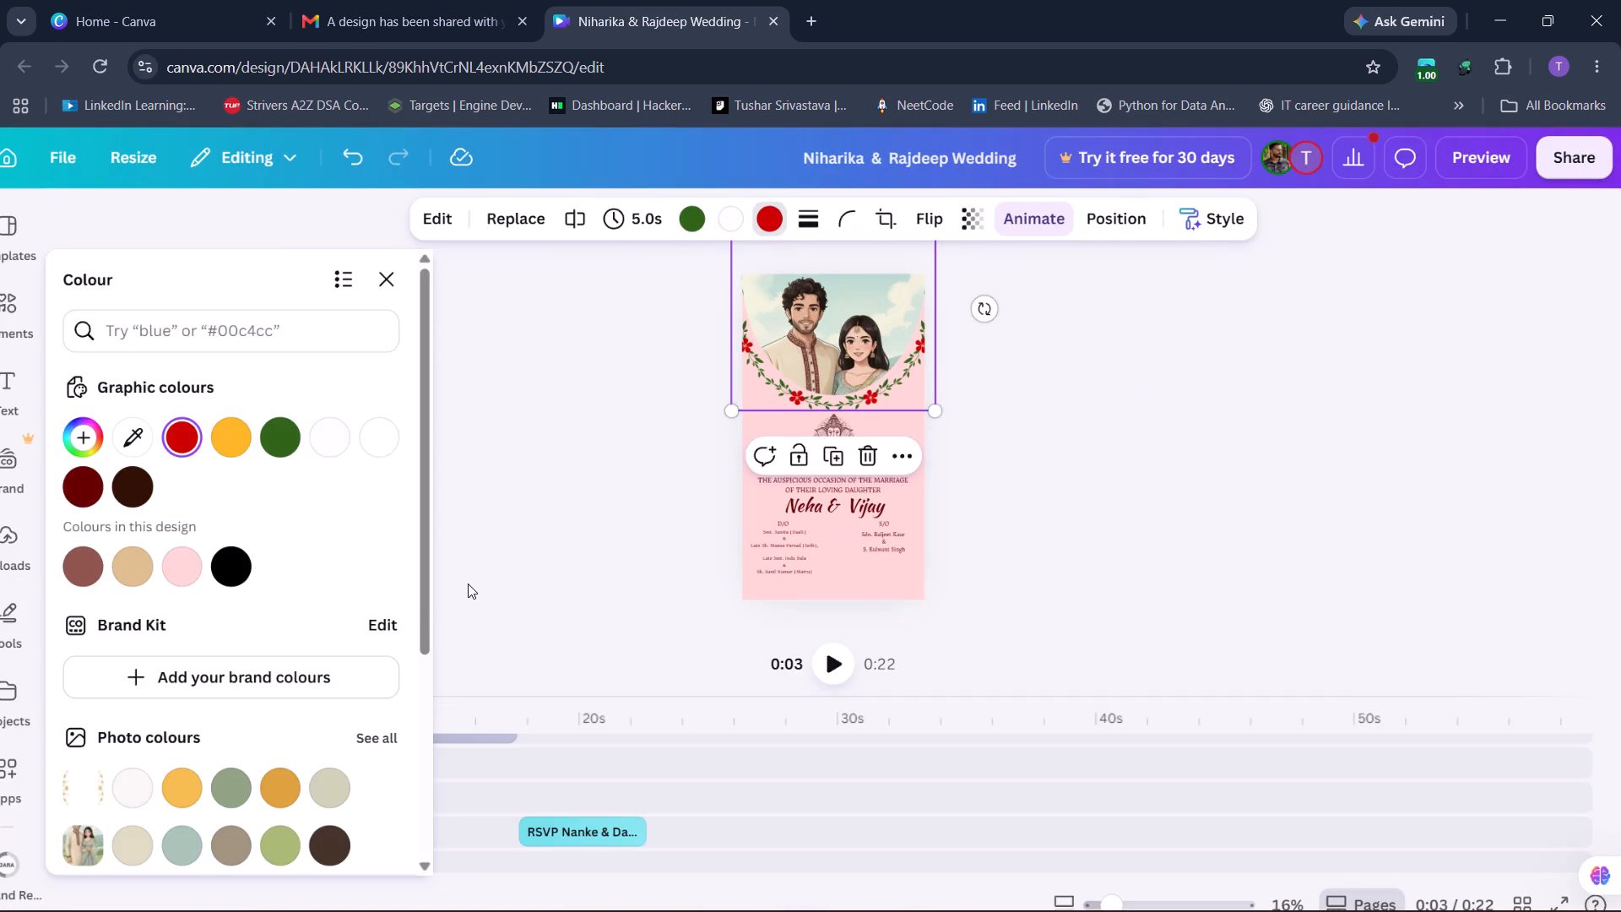
scroll(321, 633, down, 3)
click(394, 619)
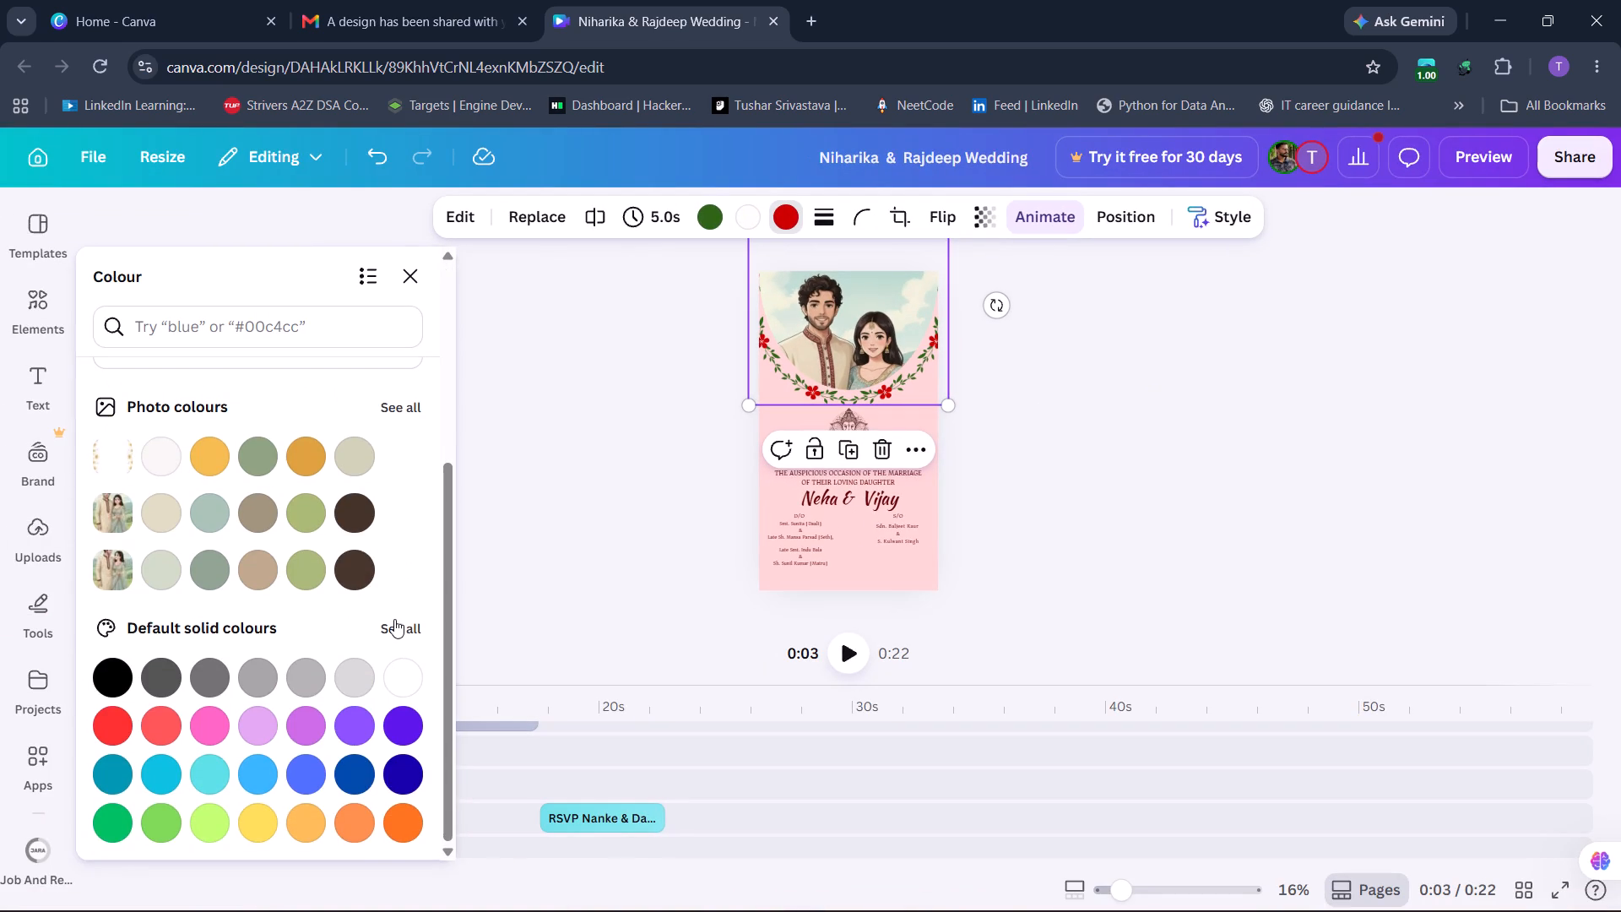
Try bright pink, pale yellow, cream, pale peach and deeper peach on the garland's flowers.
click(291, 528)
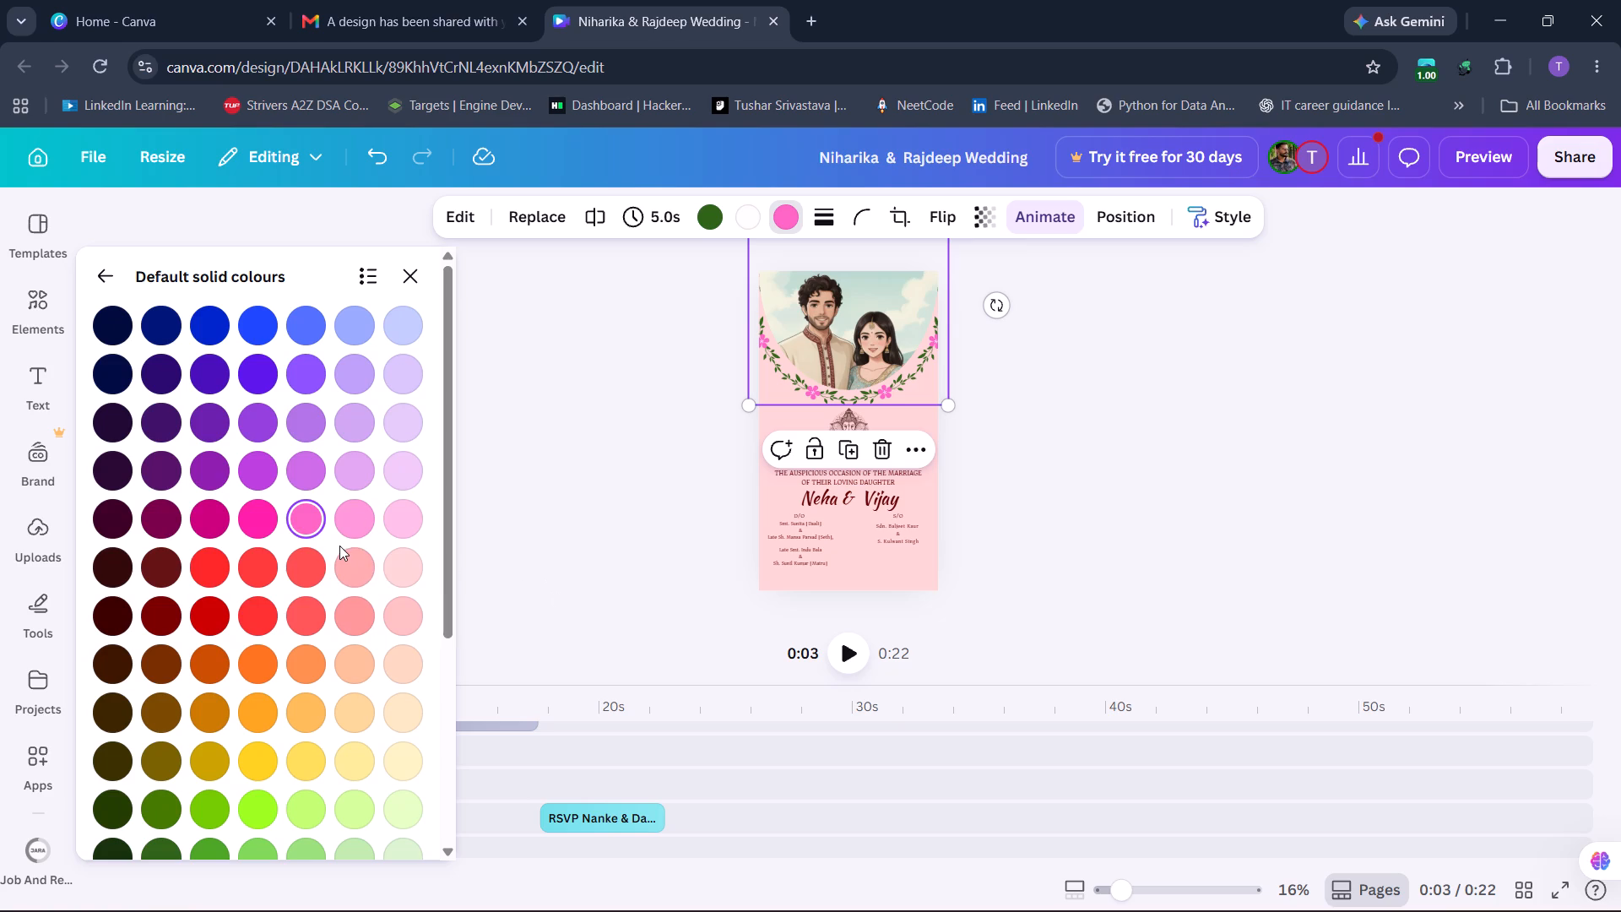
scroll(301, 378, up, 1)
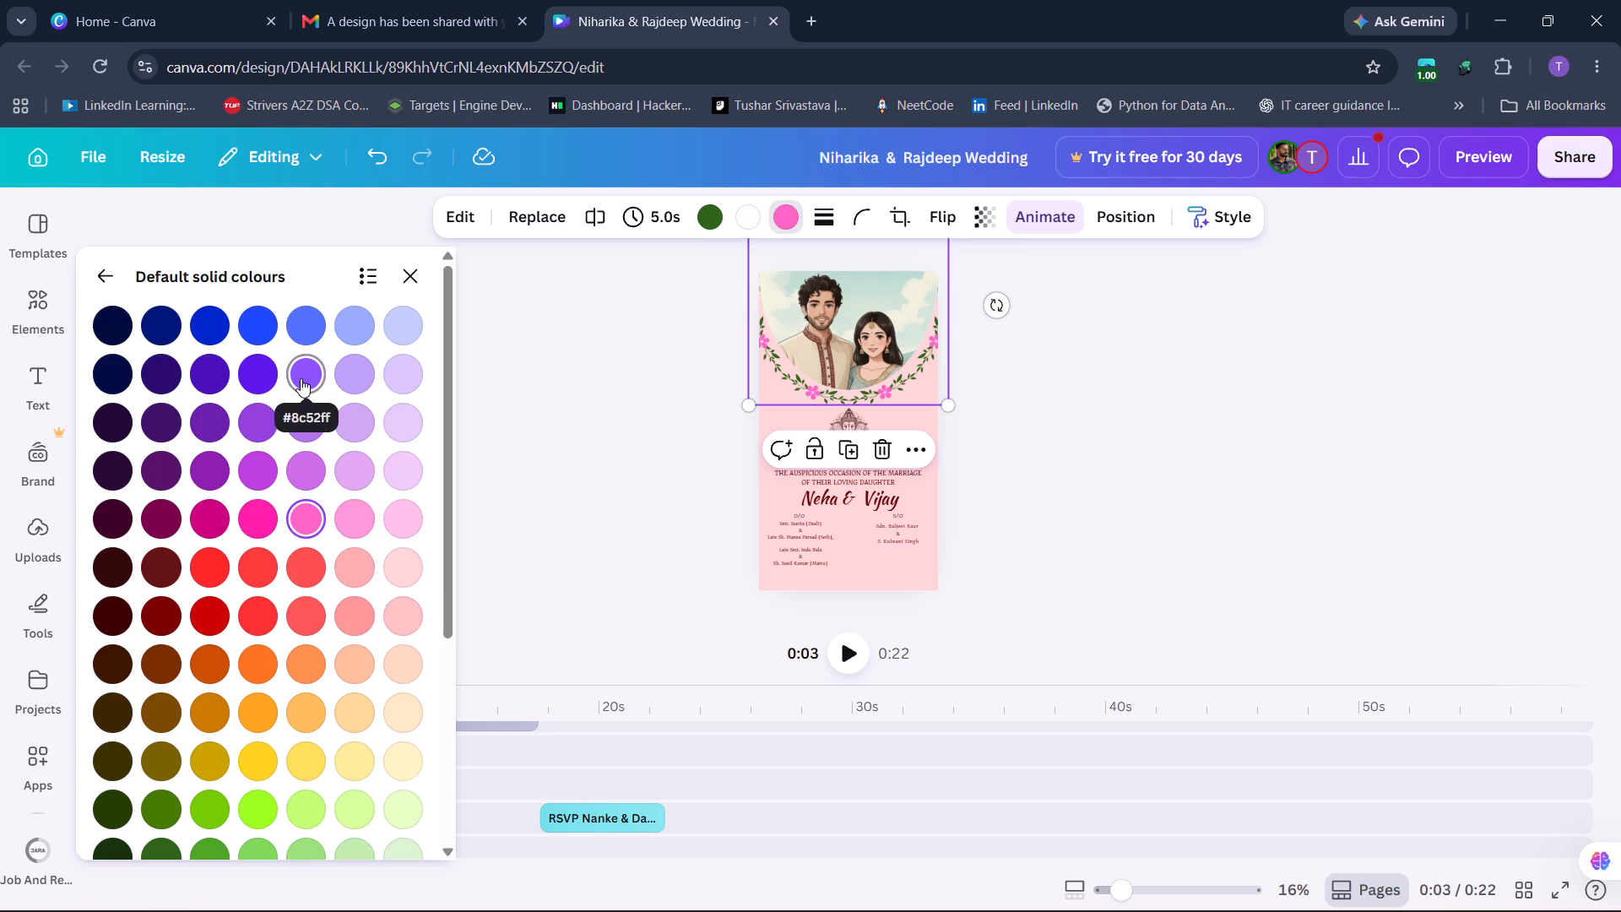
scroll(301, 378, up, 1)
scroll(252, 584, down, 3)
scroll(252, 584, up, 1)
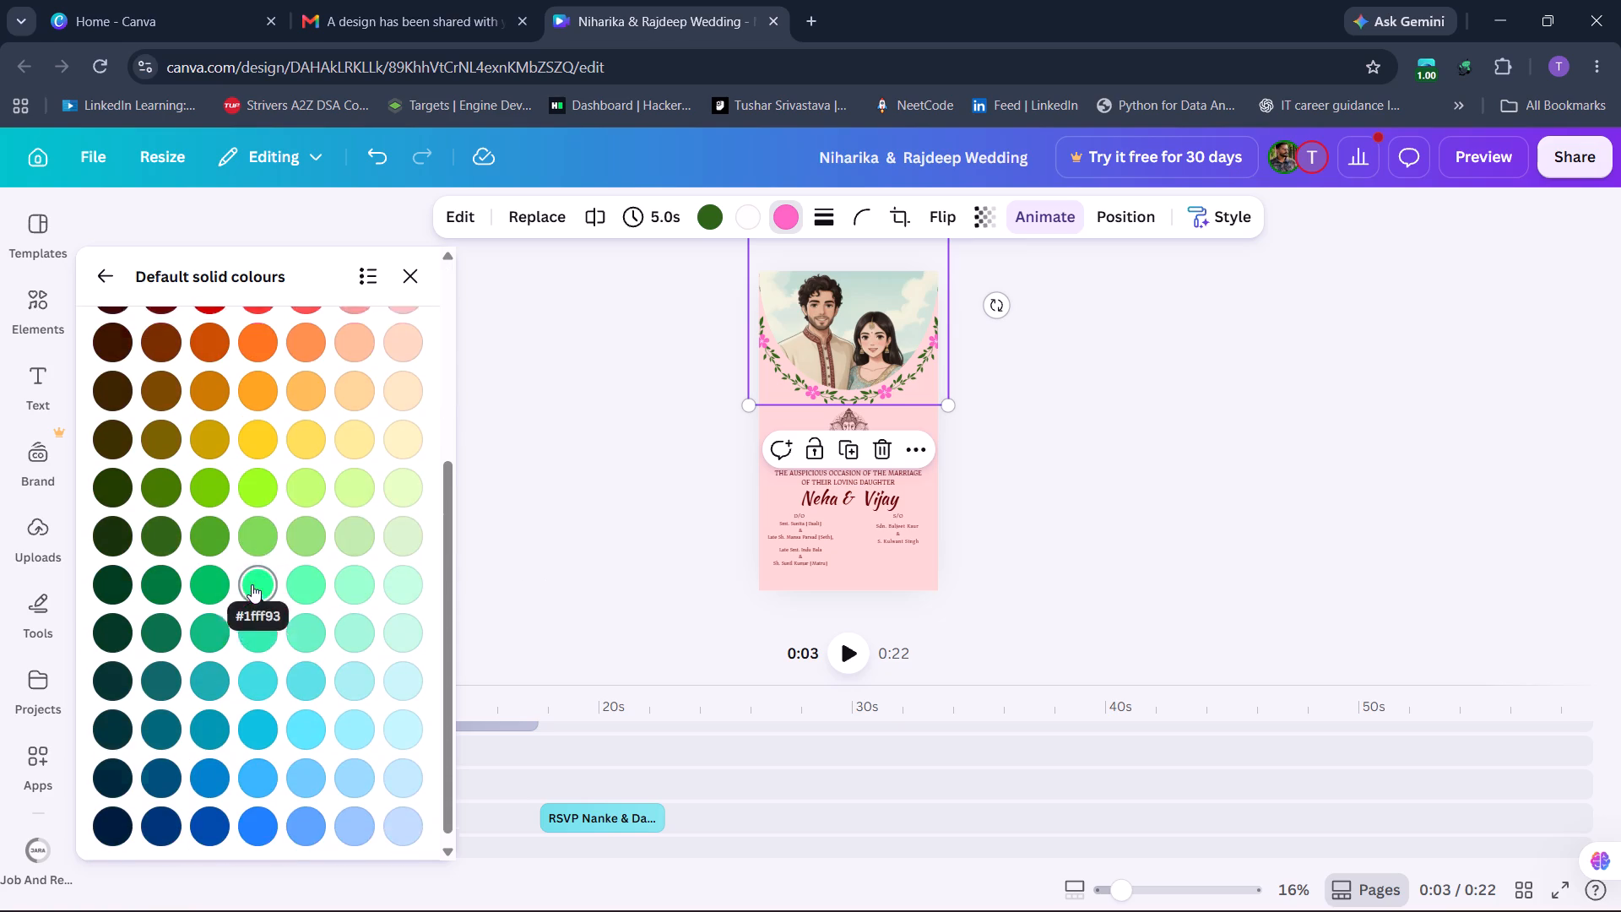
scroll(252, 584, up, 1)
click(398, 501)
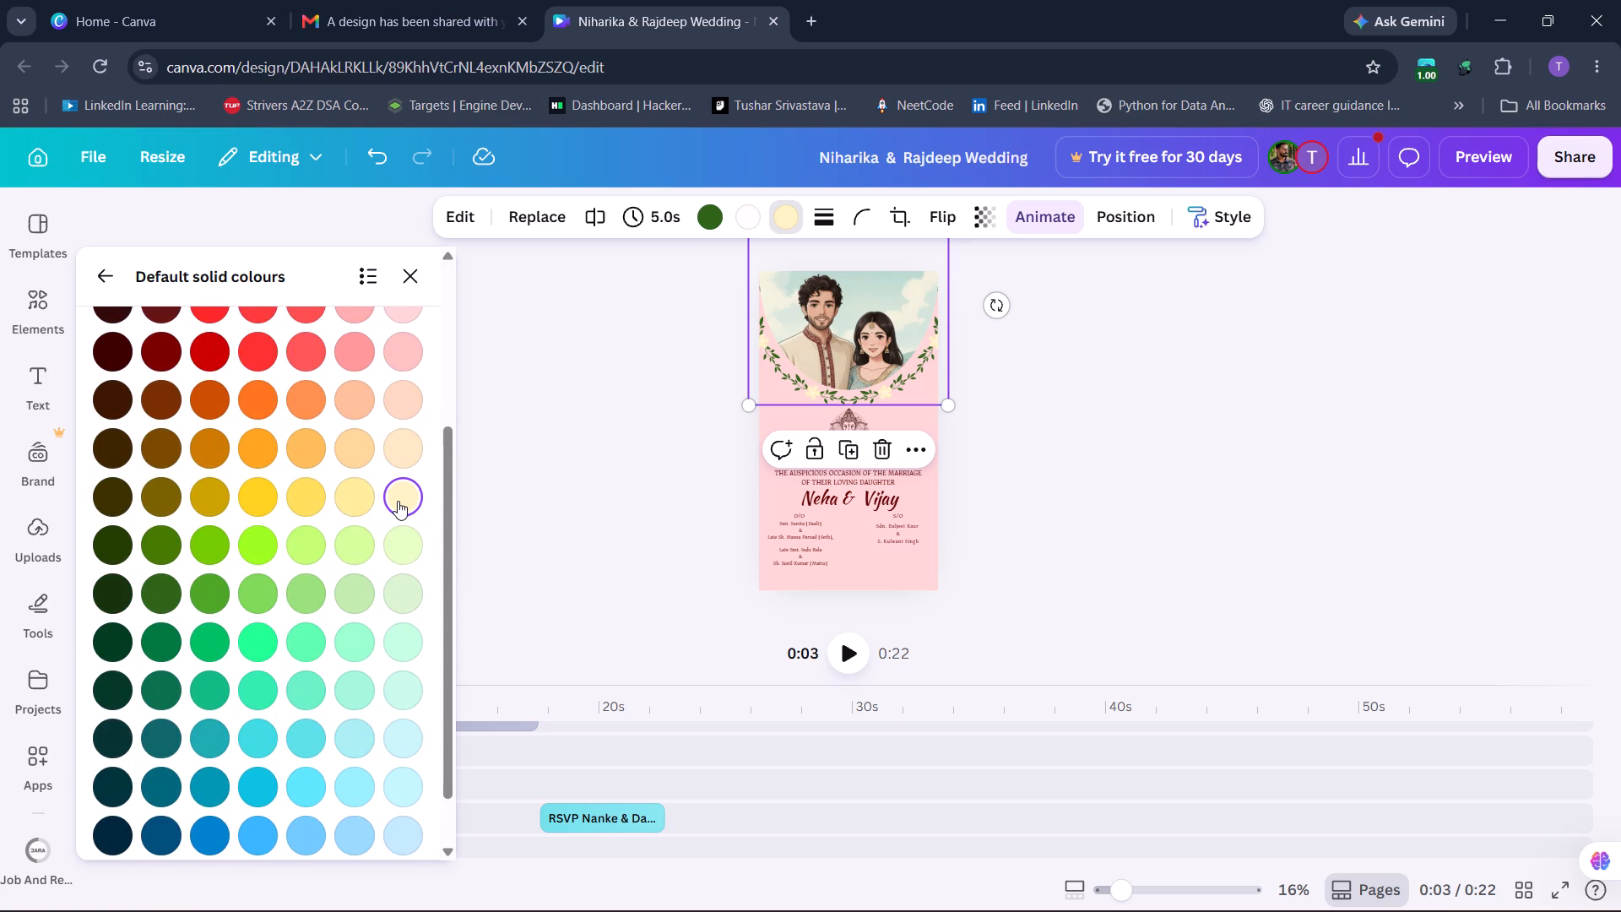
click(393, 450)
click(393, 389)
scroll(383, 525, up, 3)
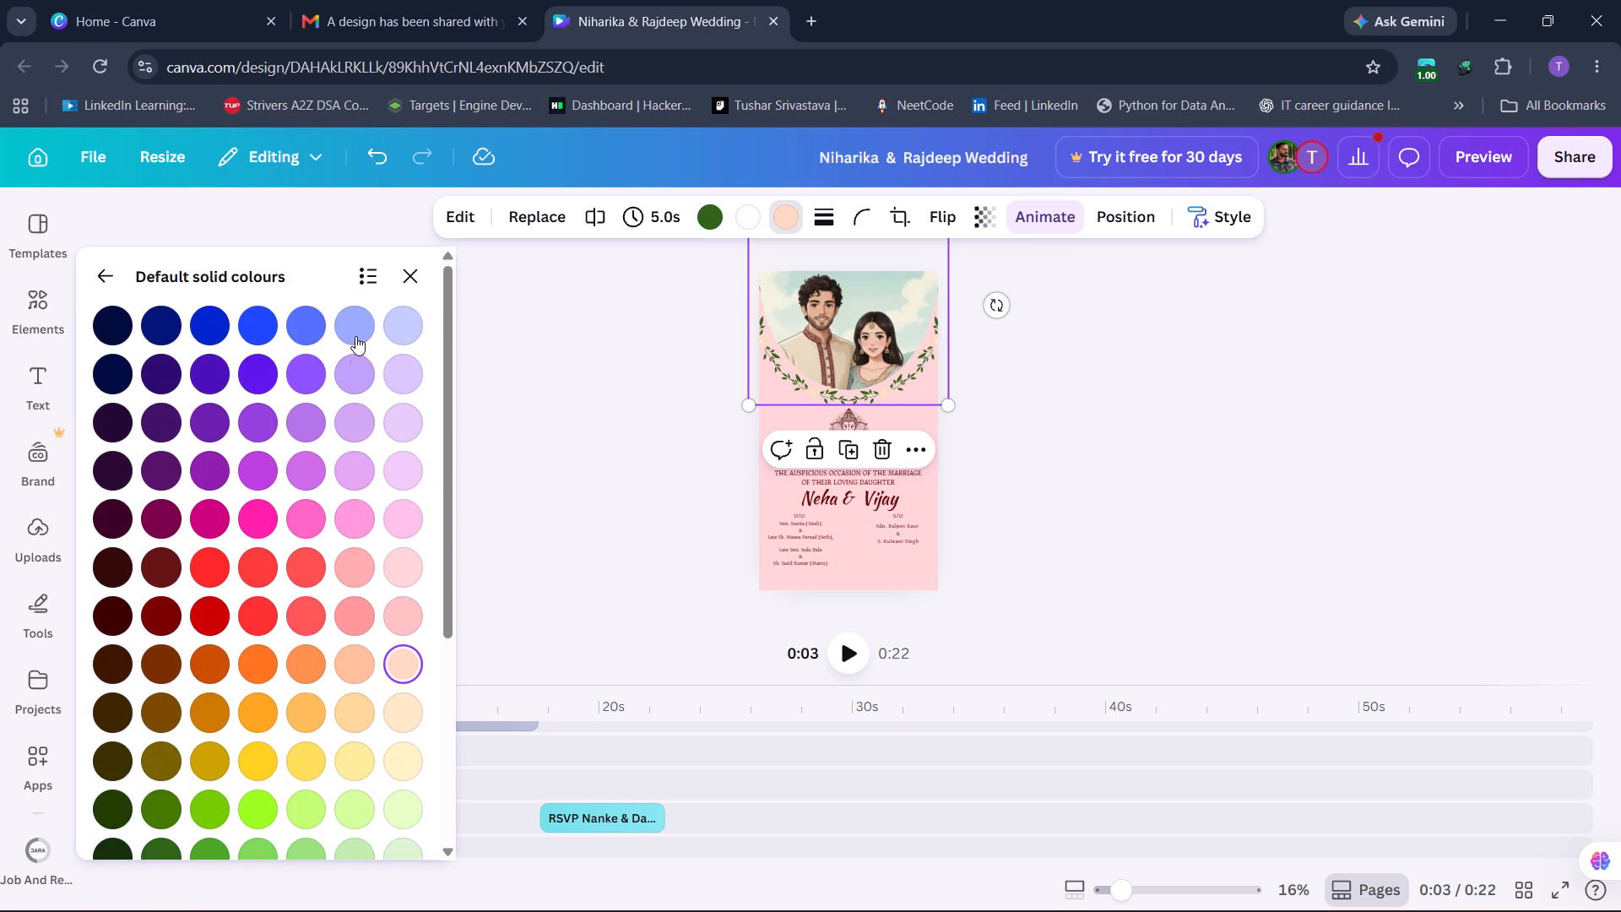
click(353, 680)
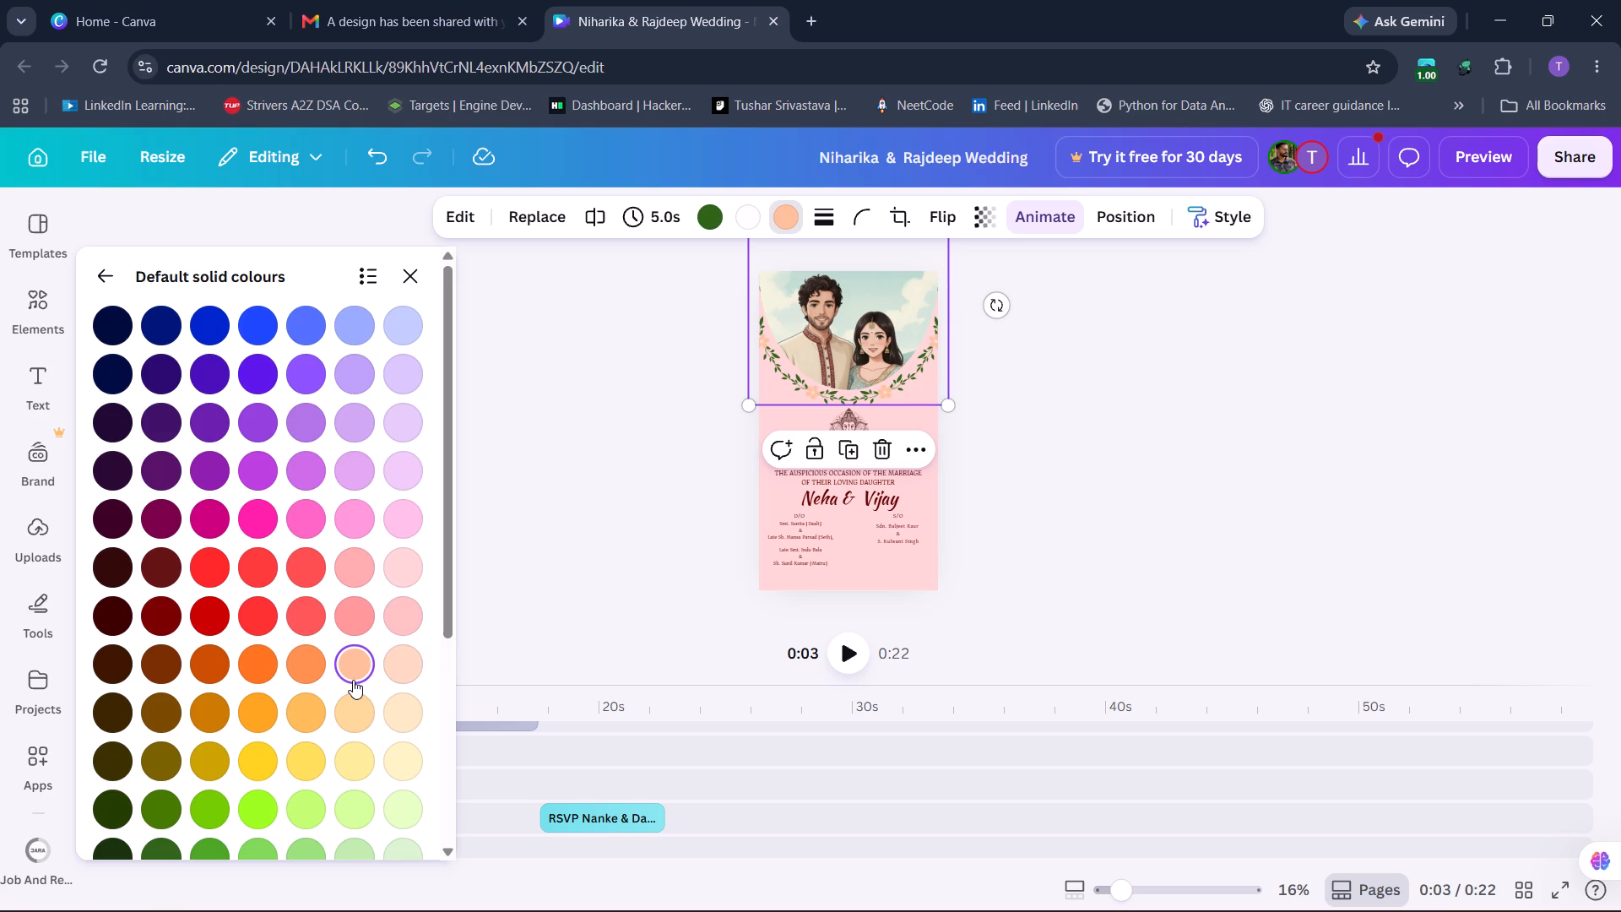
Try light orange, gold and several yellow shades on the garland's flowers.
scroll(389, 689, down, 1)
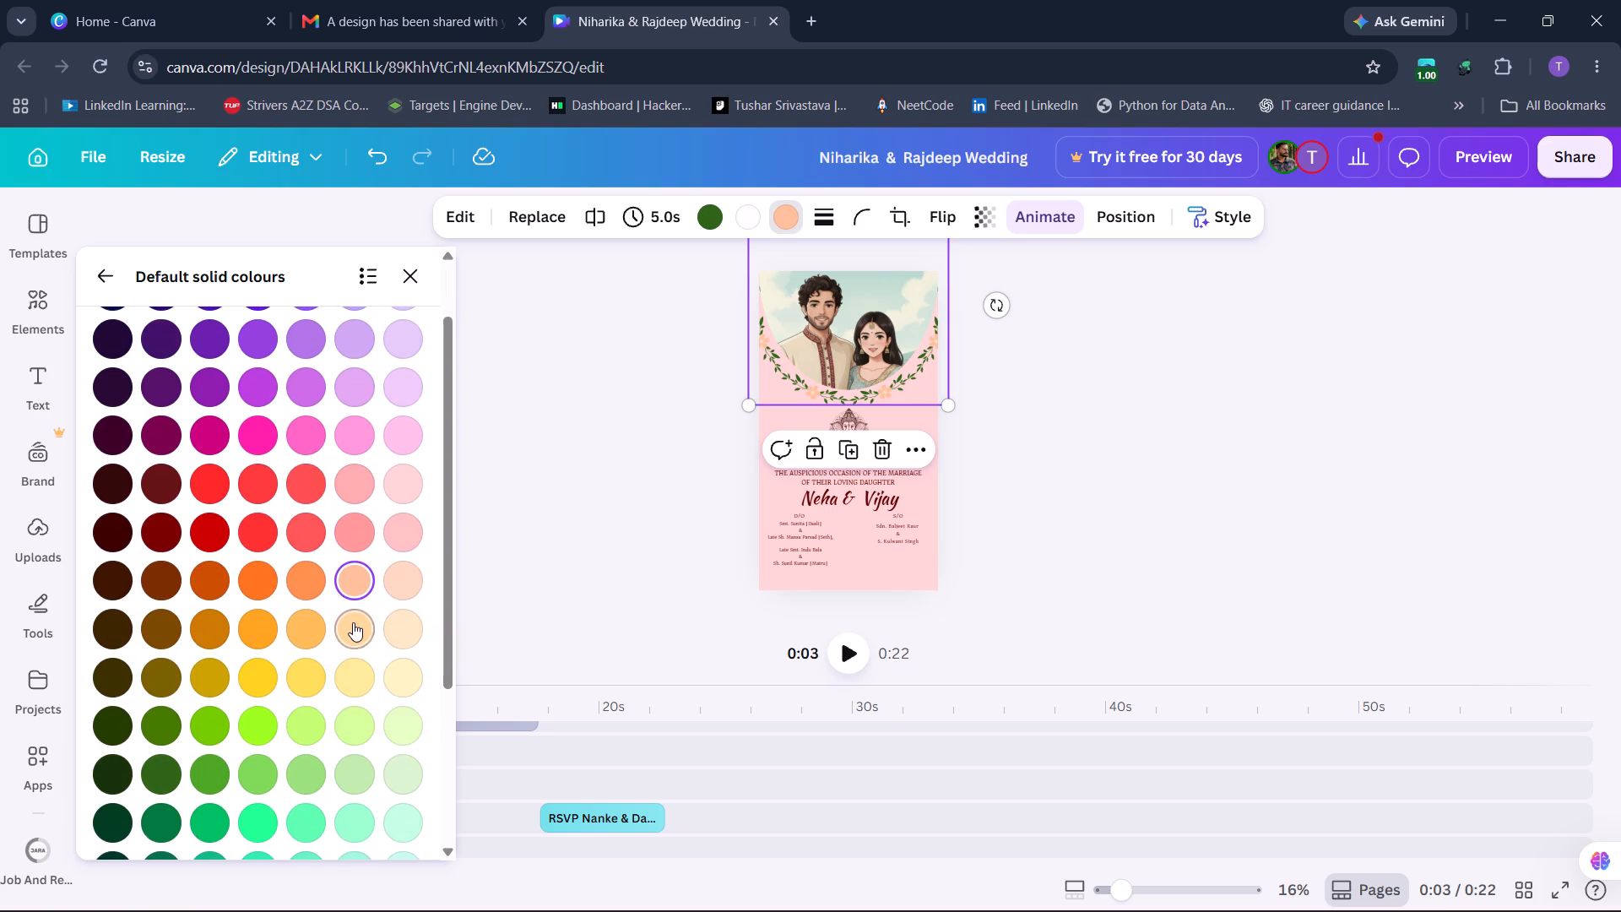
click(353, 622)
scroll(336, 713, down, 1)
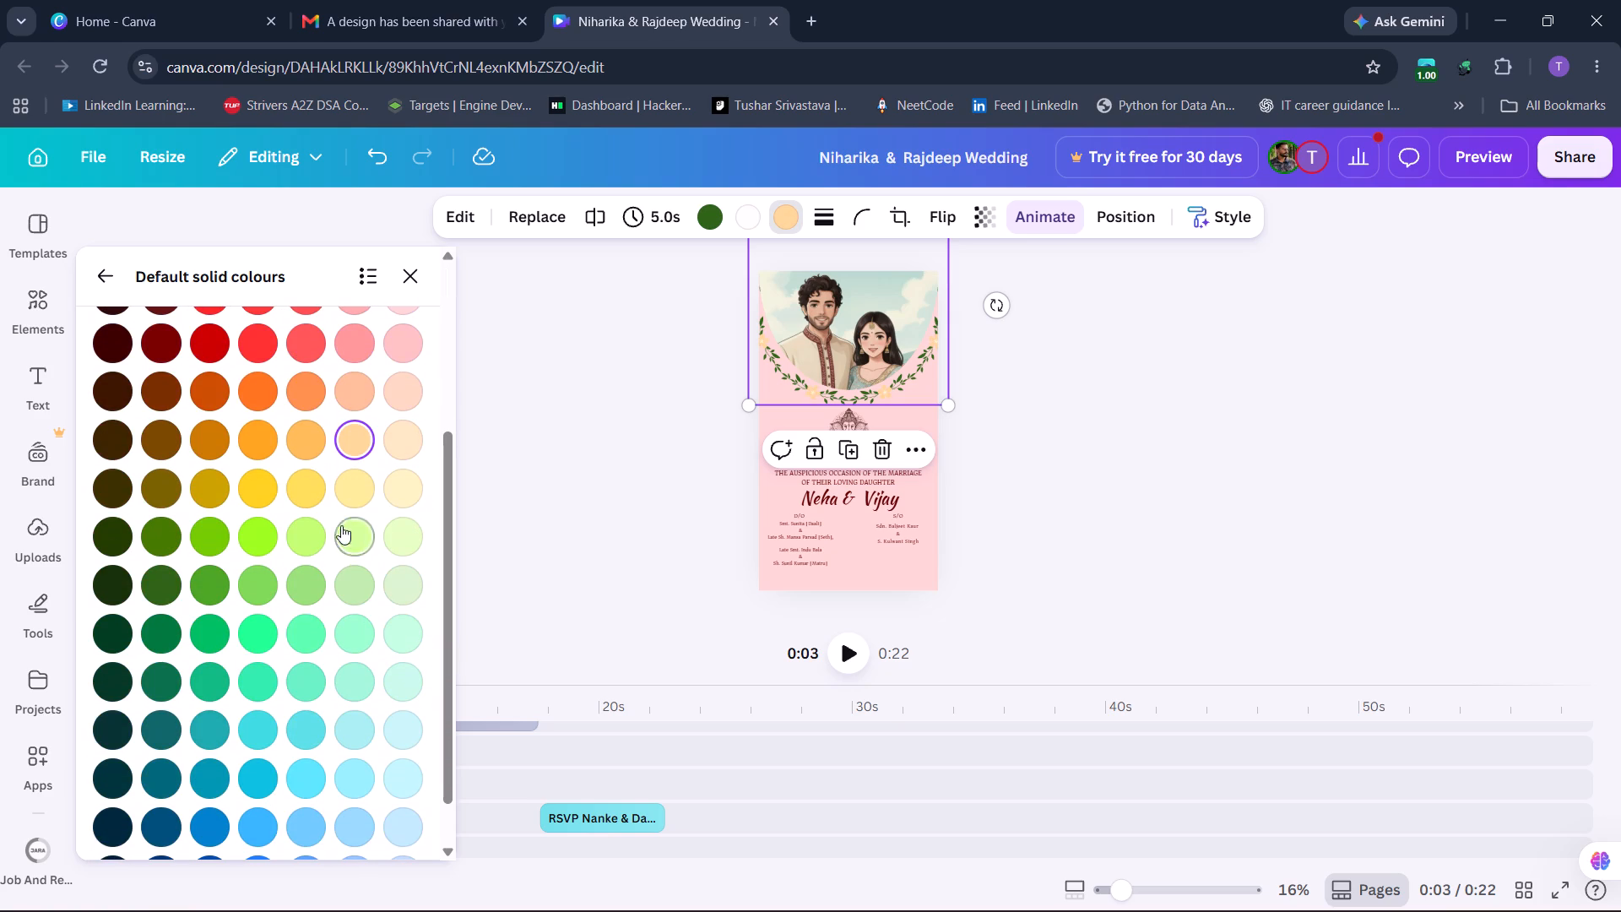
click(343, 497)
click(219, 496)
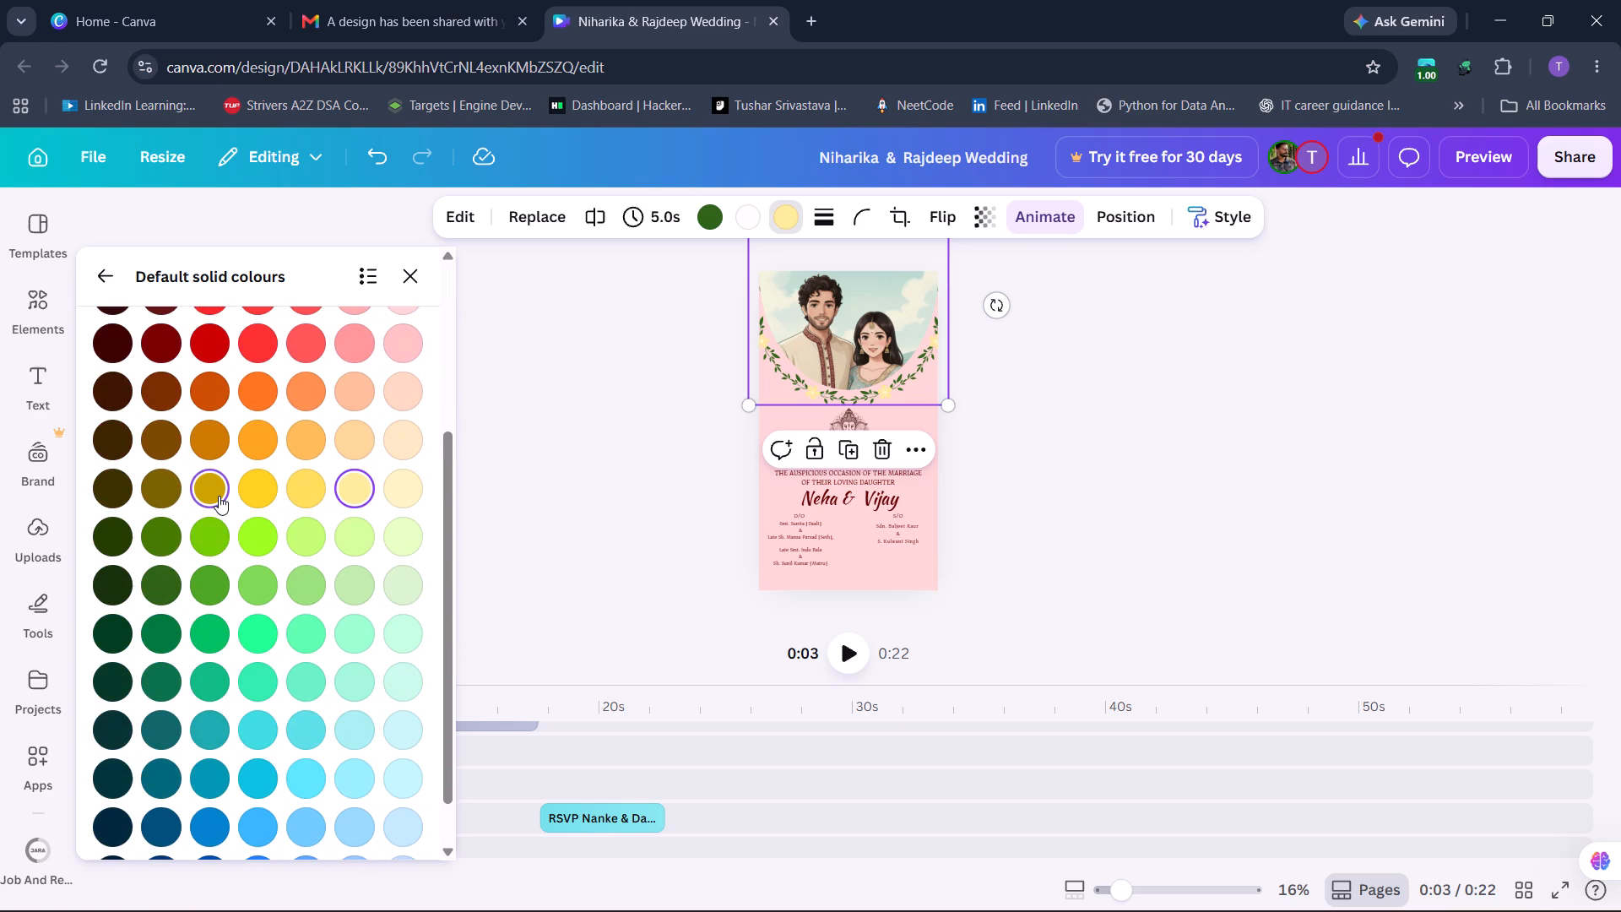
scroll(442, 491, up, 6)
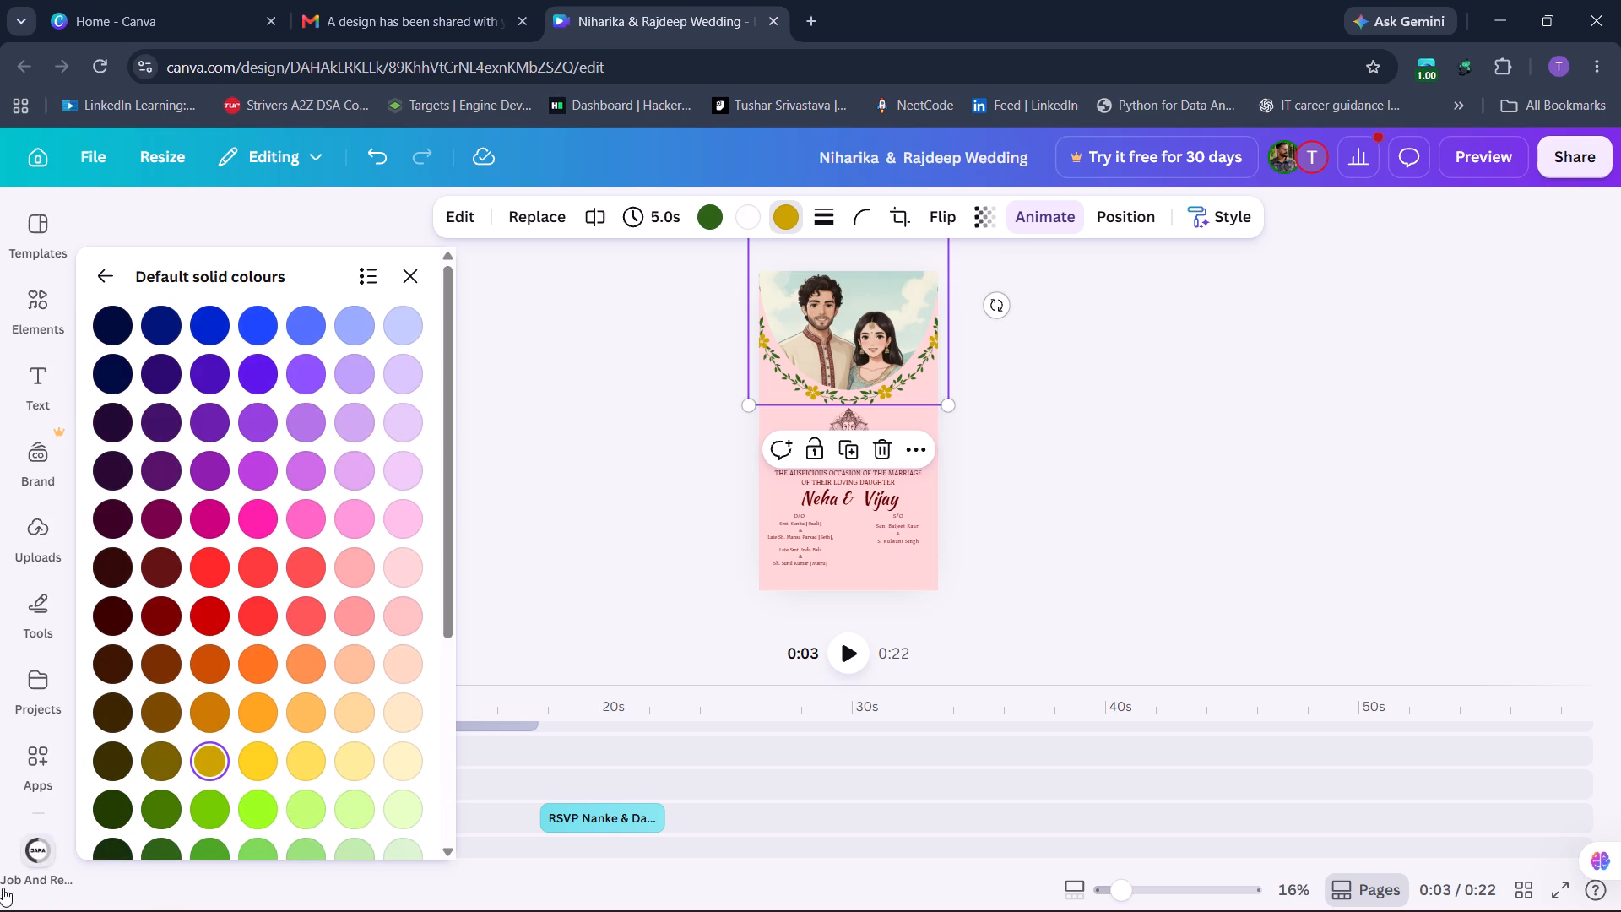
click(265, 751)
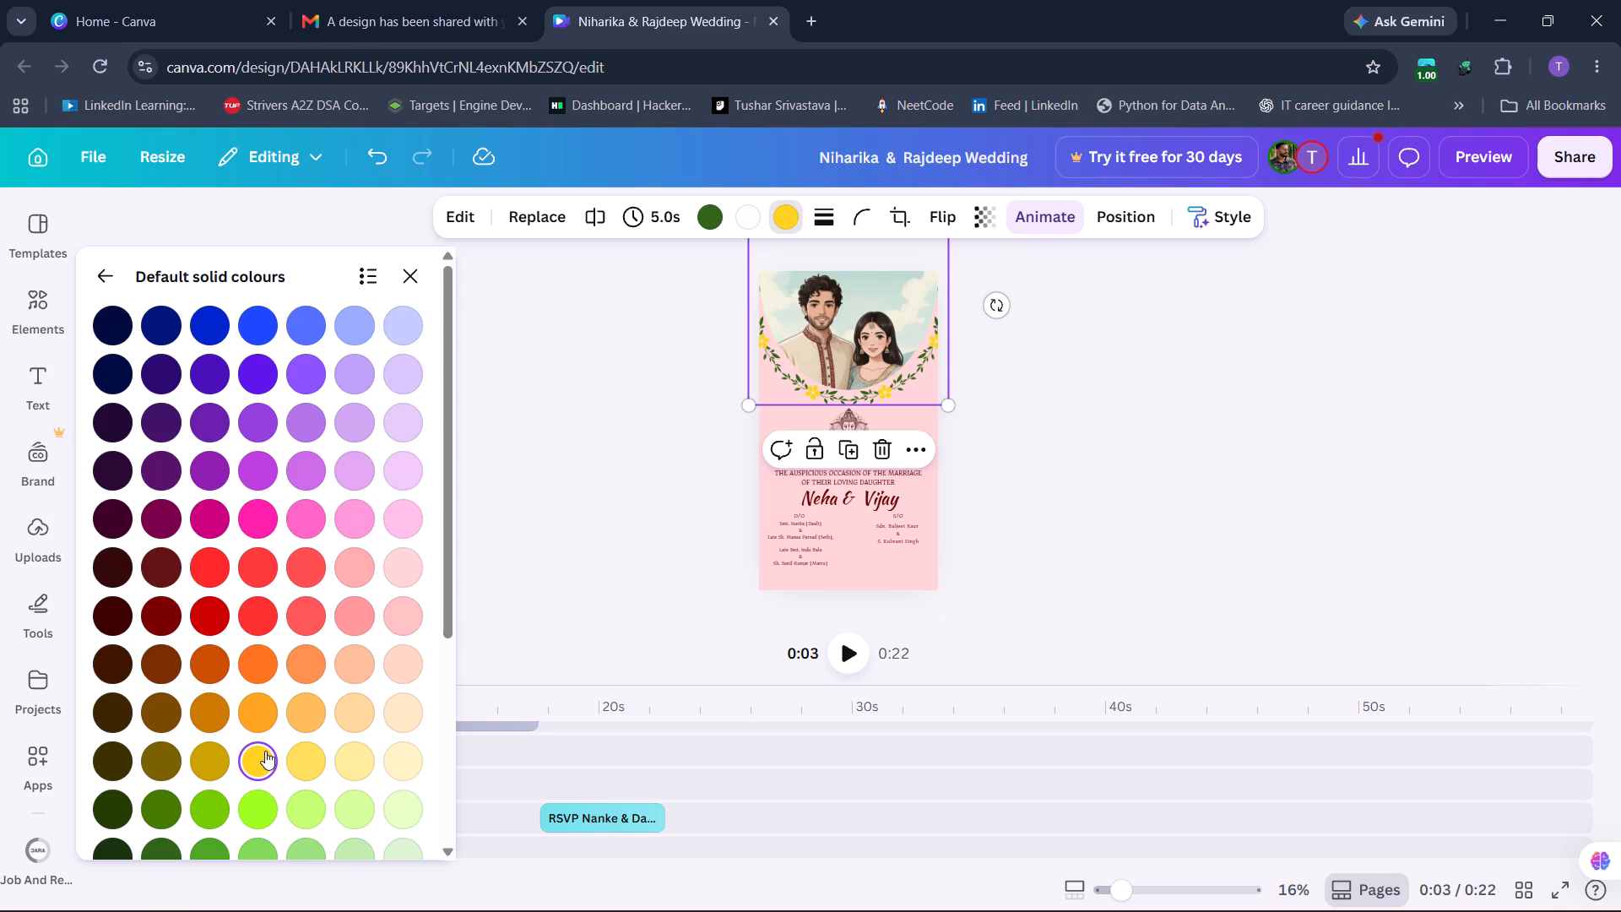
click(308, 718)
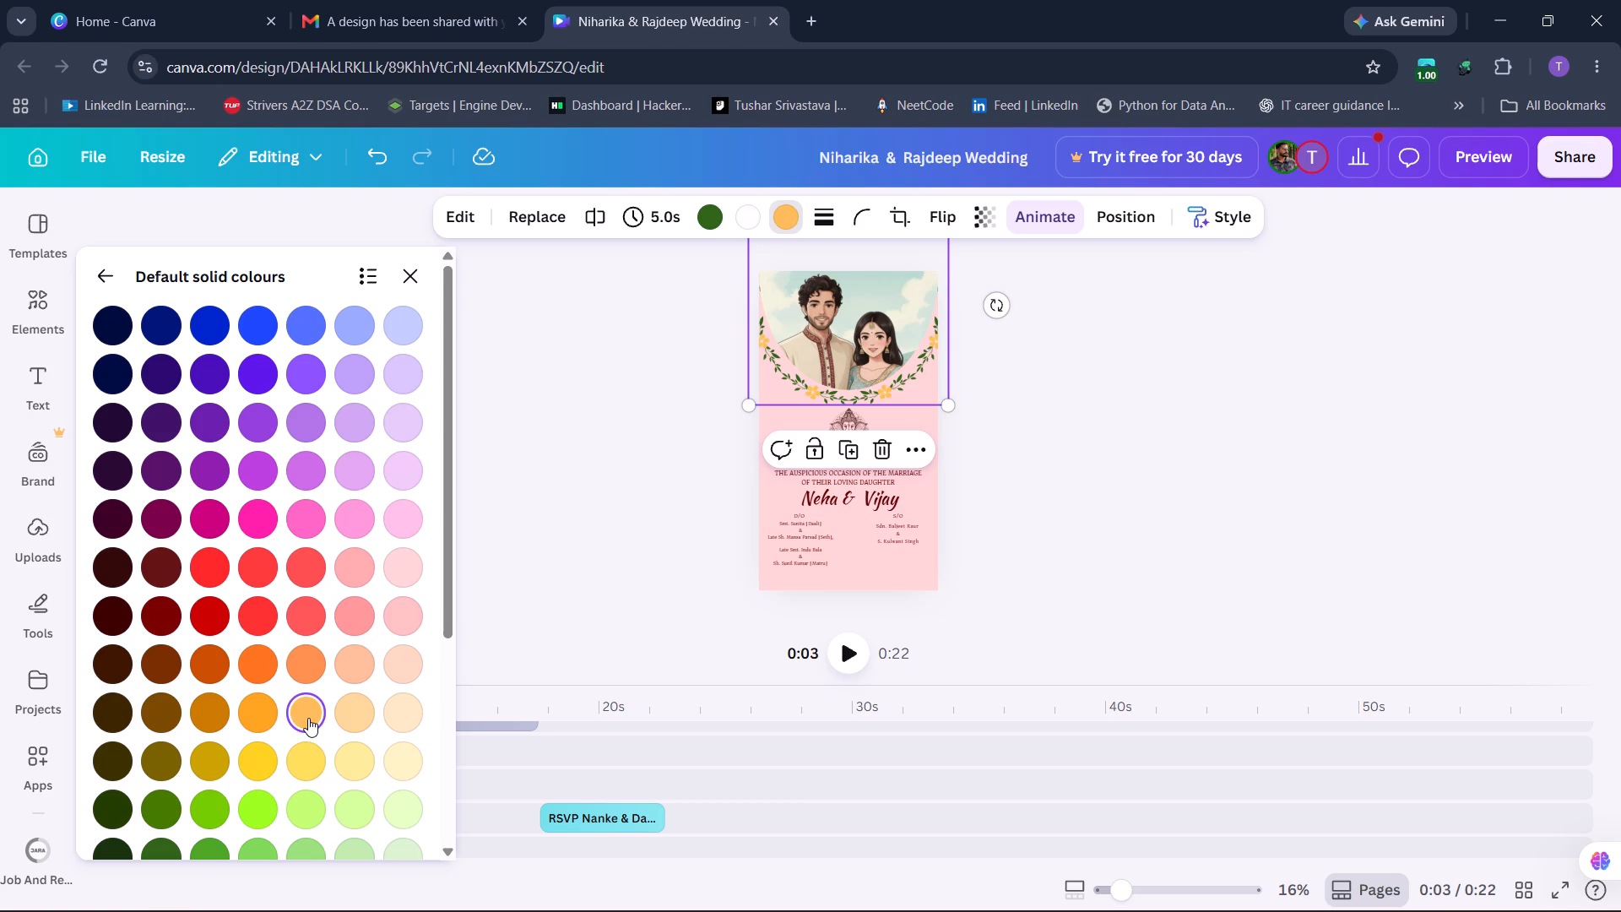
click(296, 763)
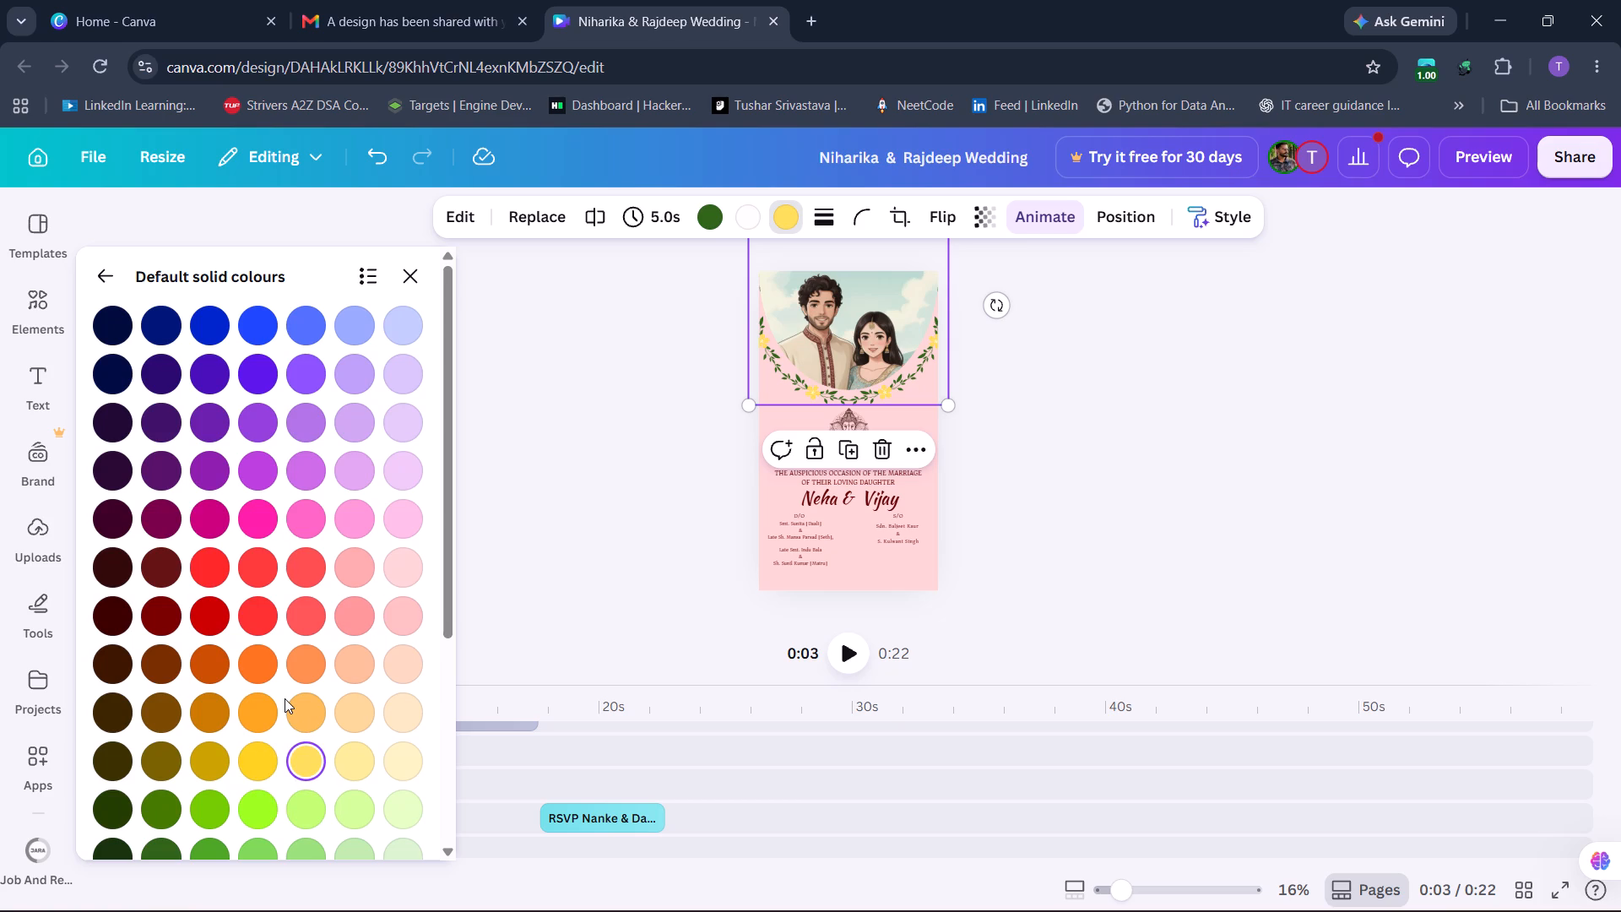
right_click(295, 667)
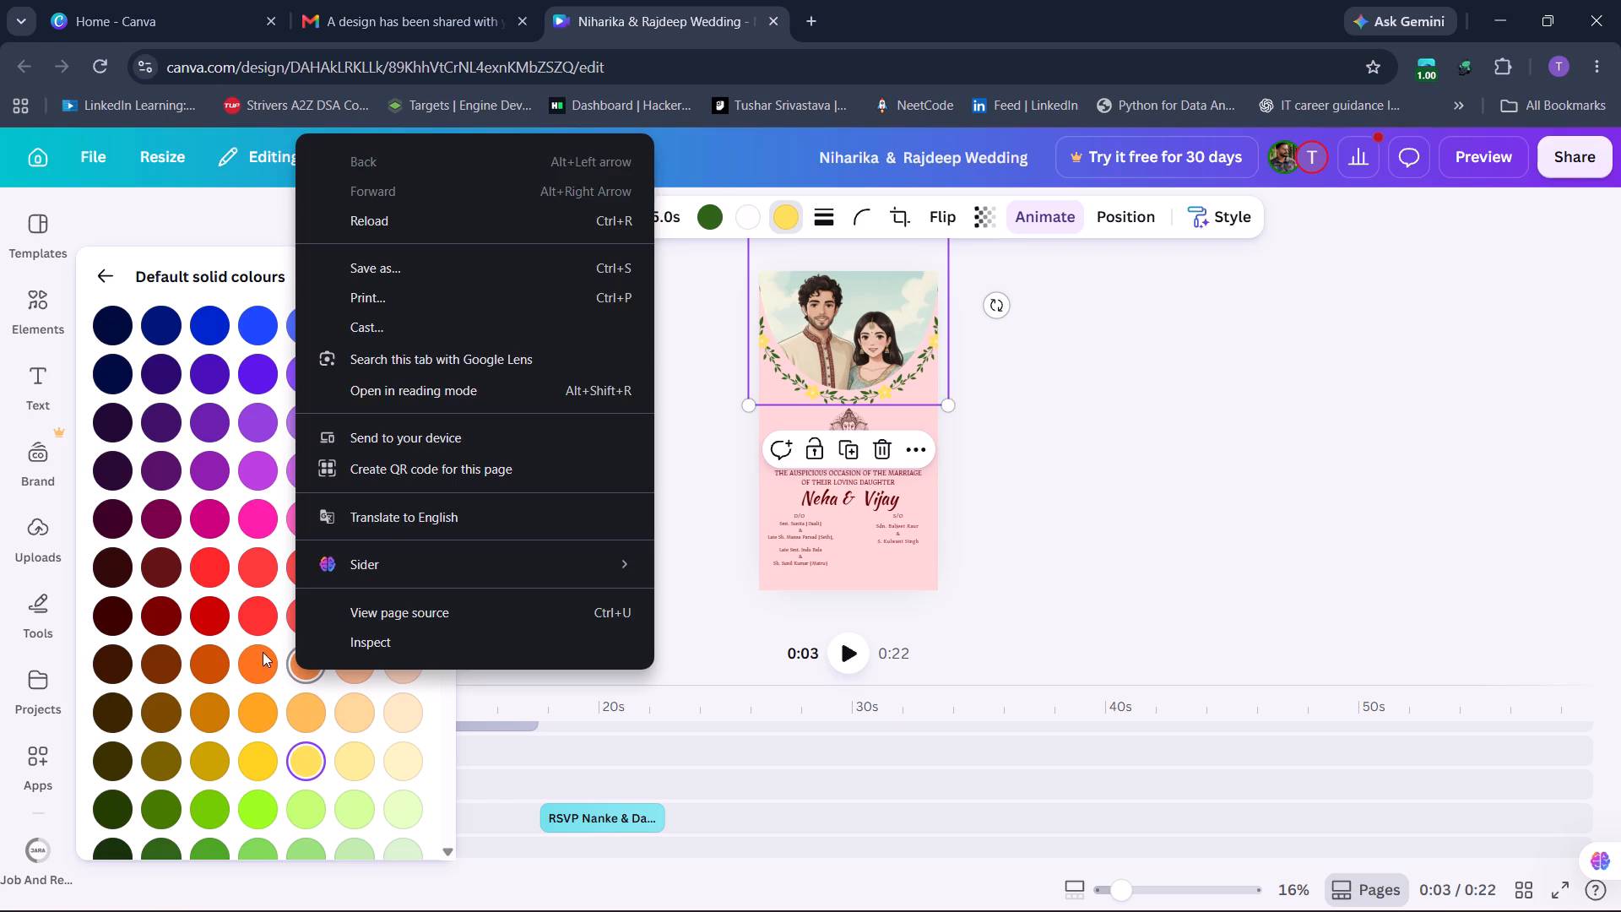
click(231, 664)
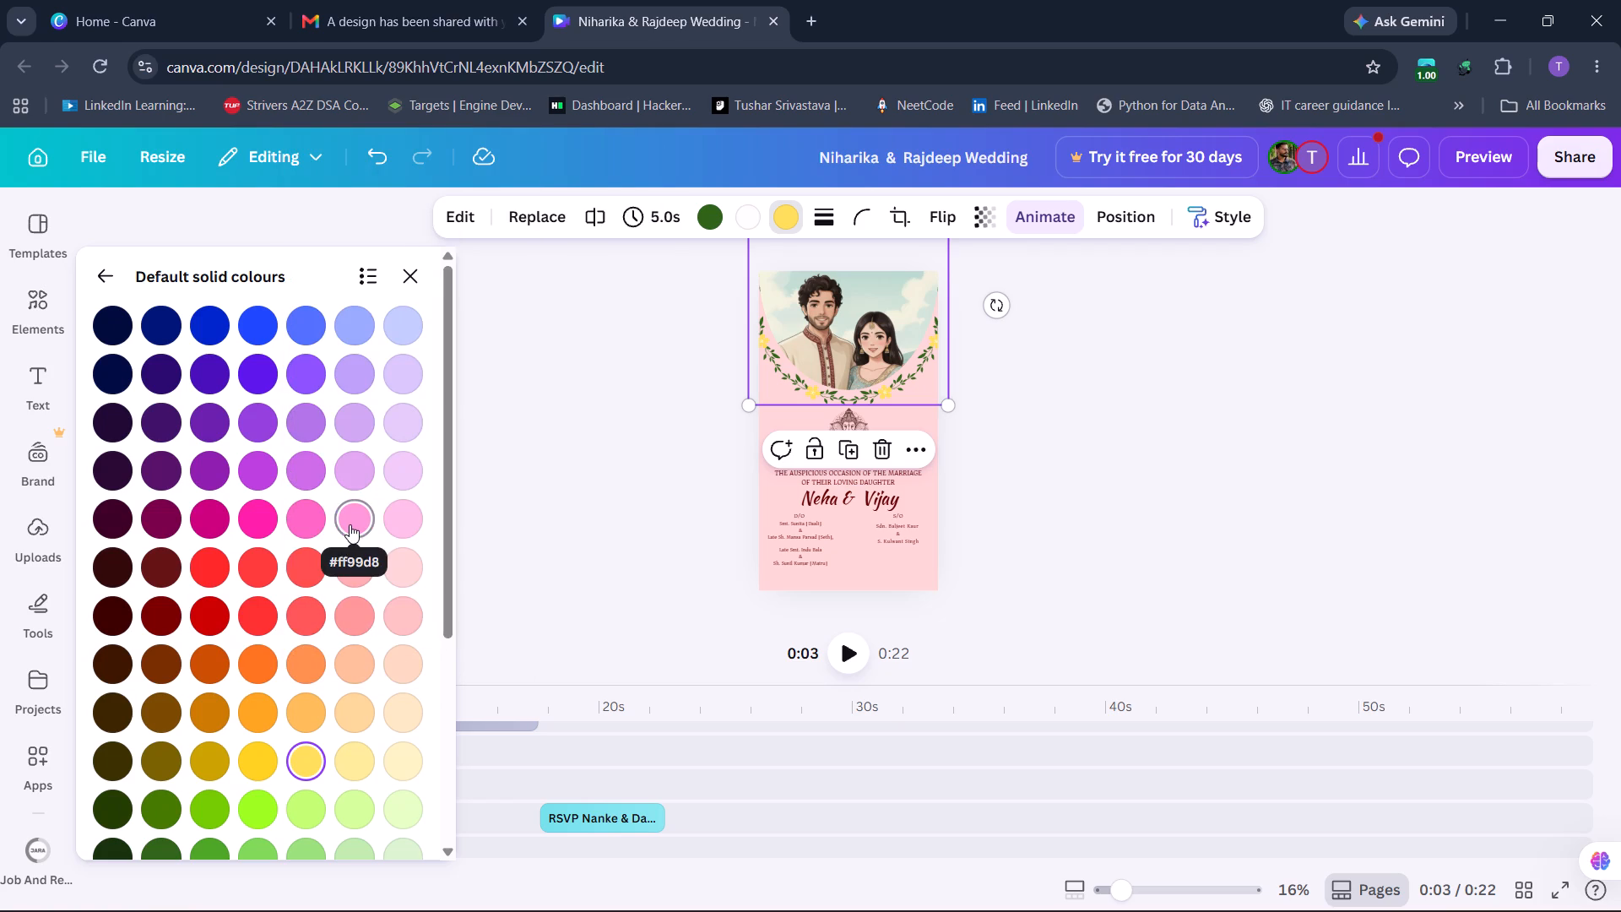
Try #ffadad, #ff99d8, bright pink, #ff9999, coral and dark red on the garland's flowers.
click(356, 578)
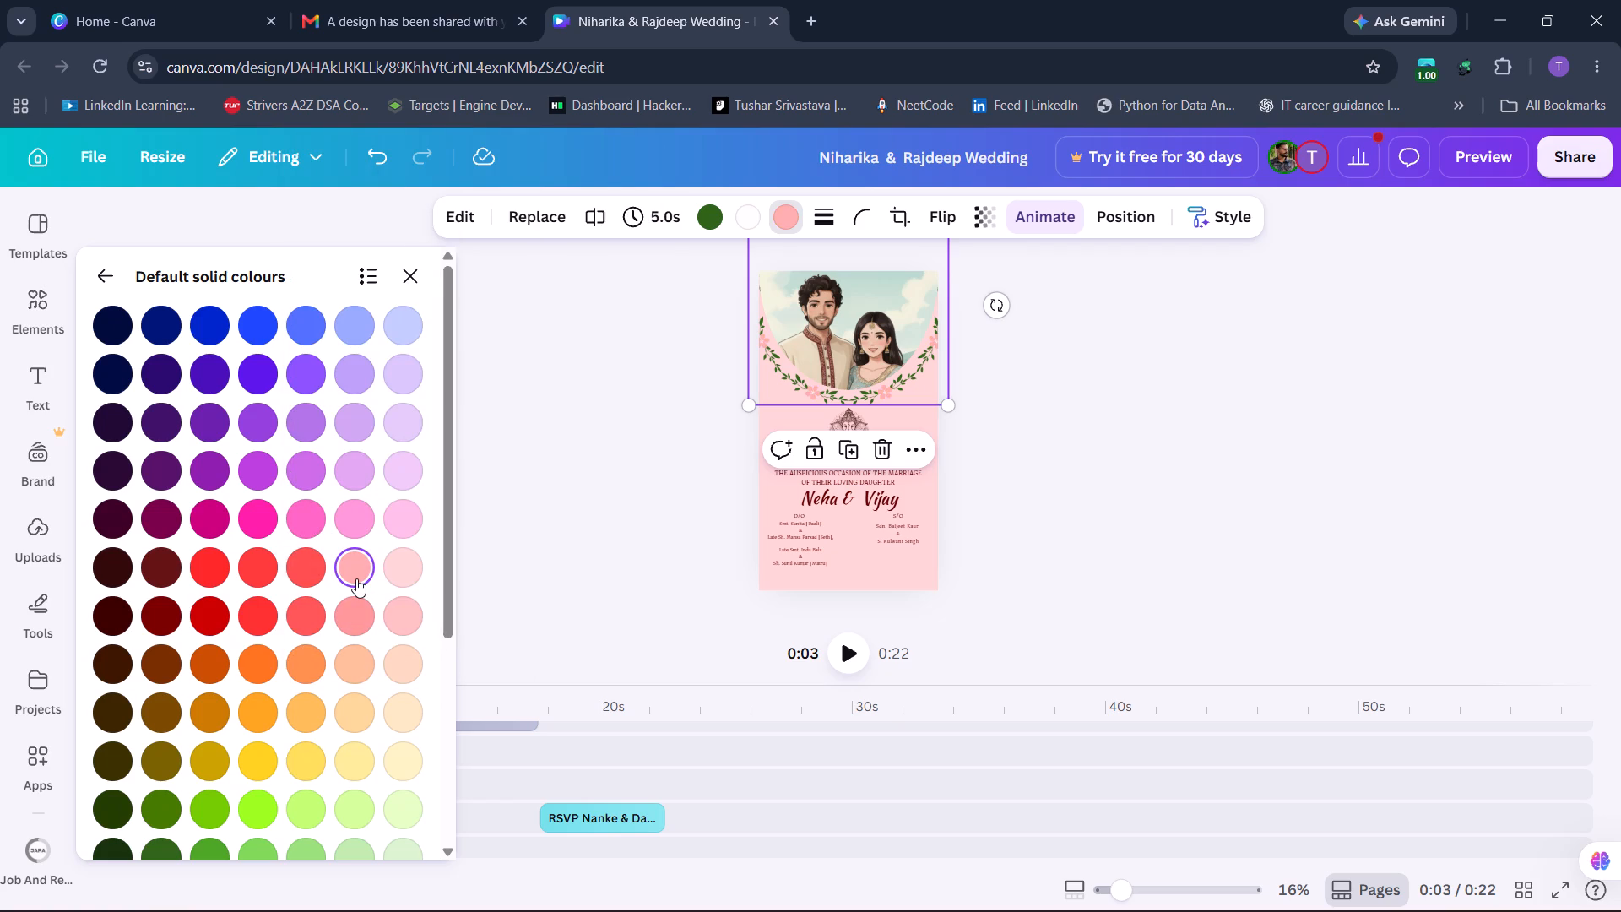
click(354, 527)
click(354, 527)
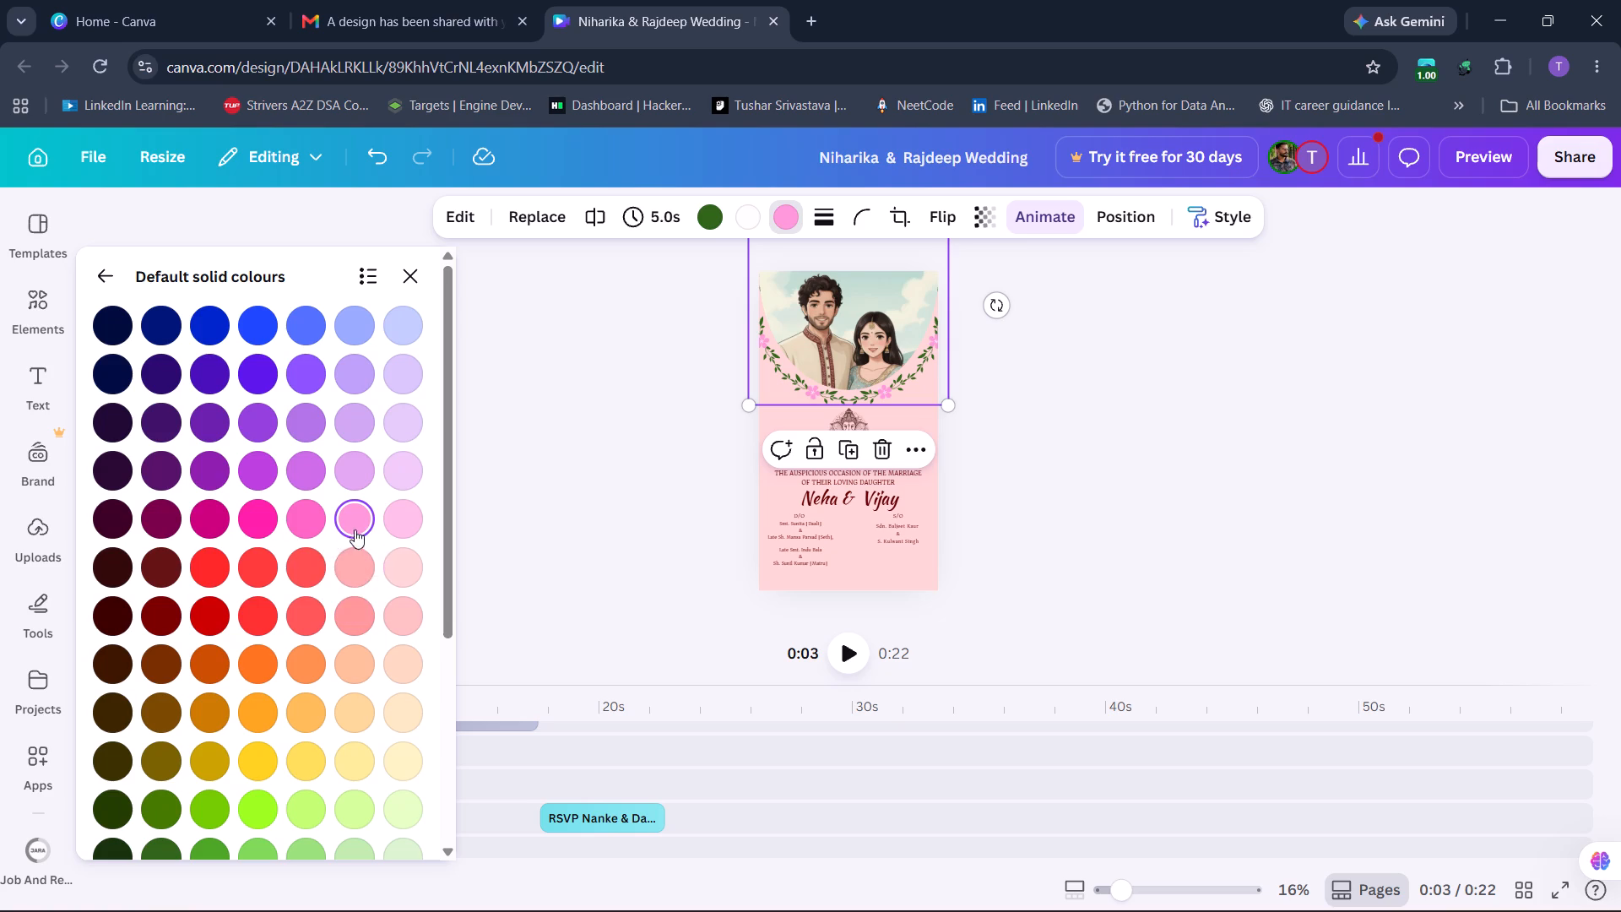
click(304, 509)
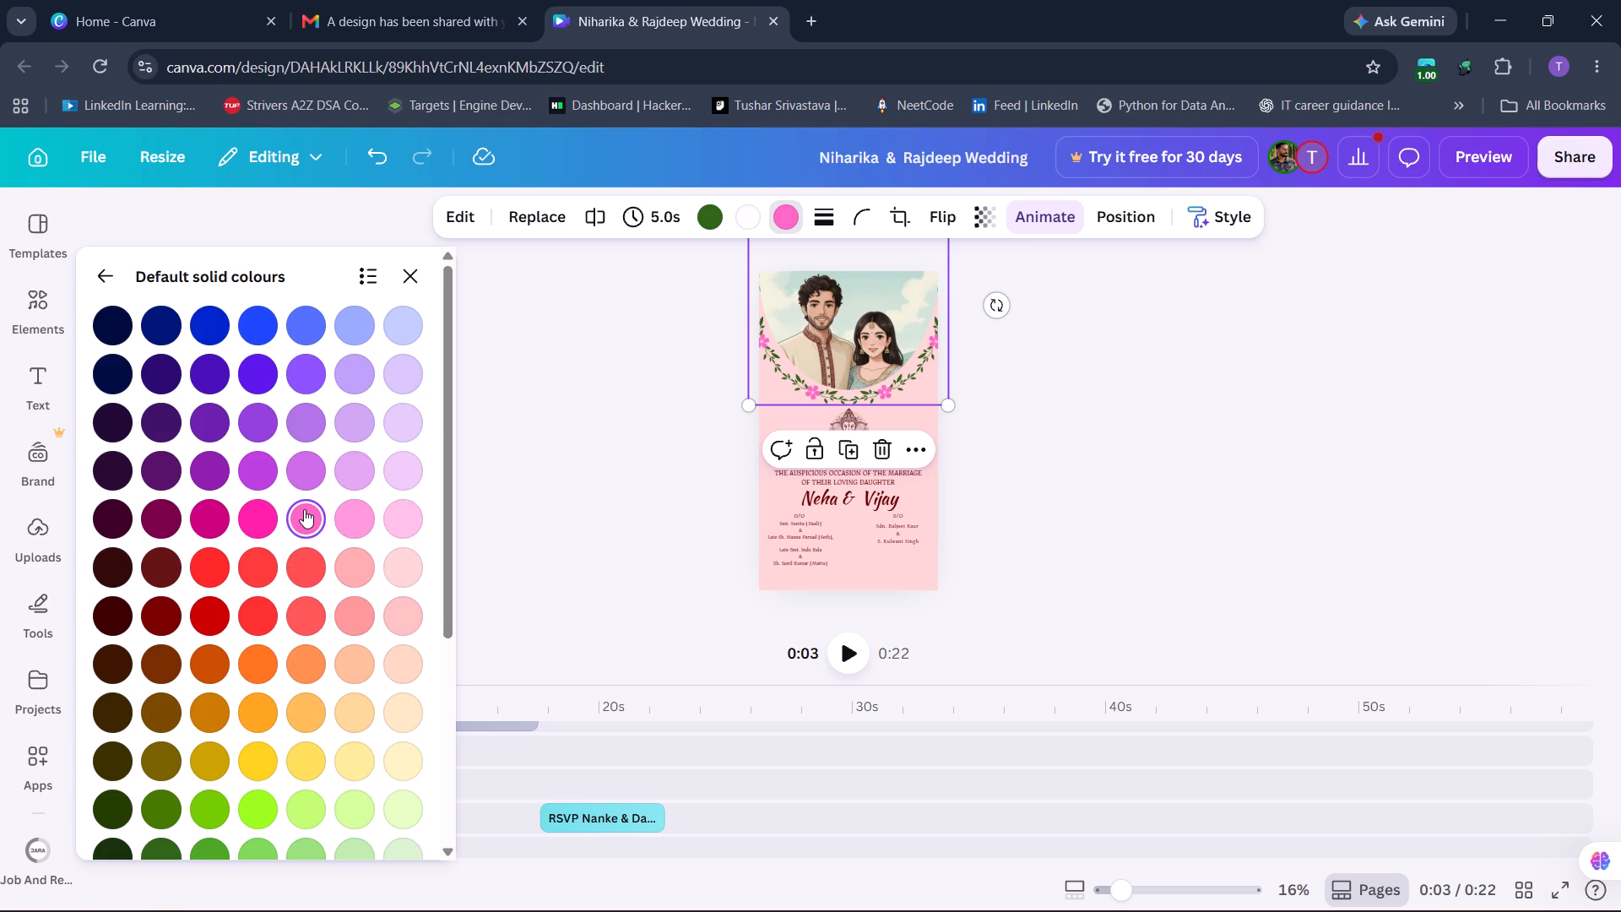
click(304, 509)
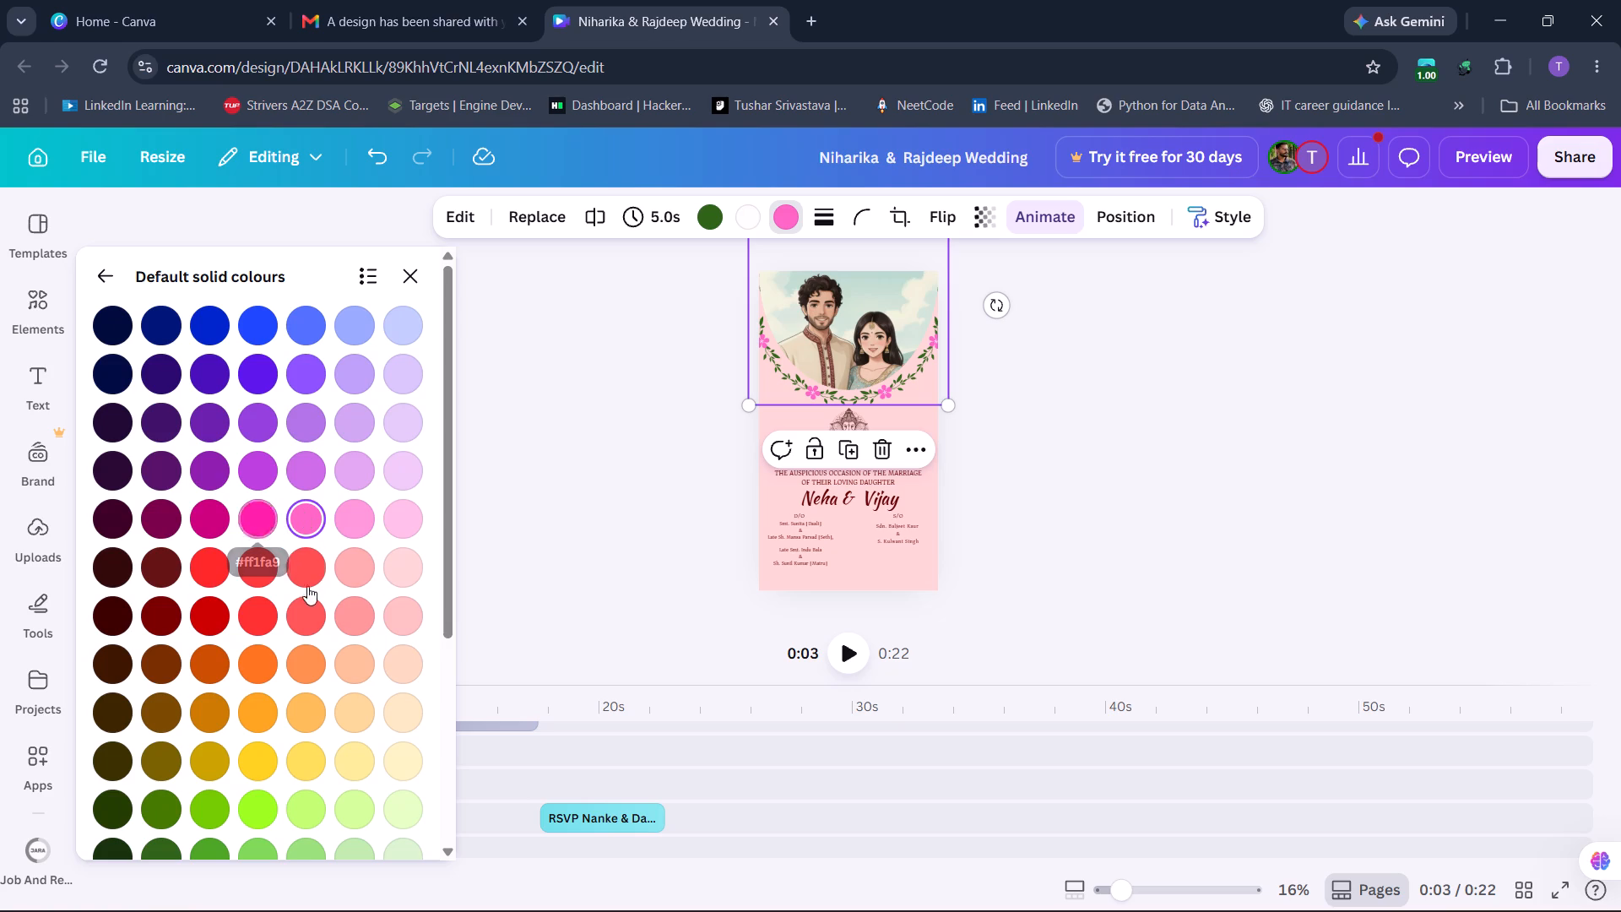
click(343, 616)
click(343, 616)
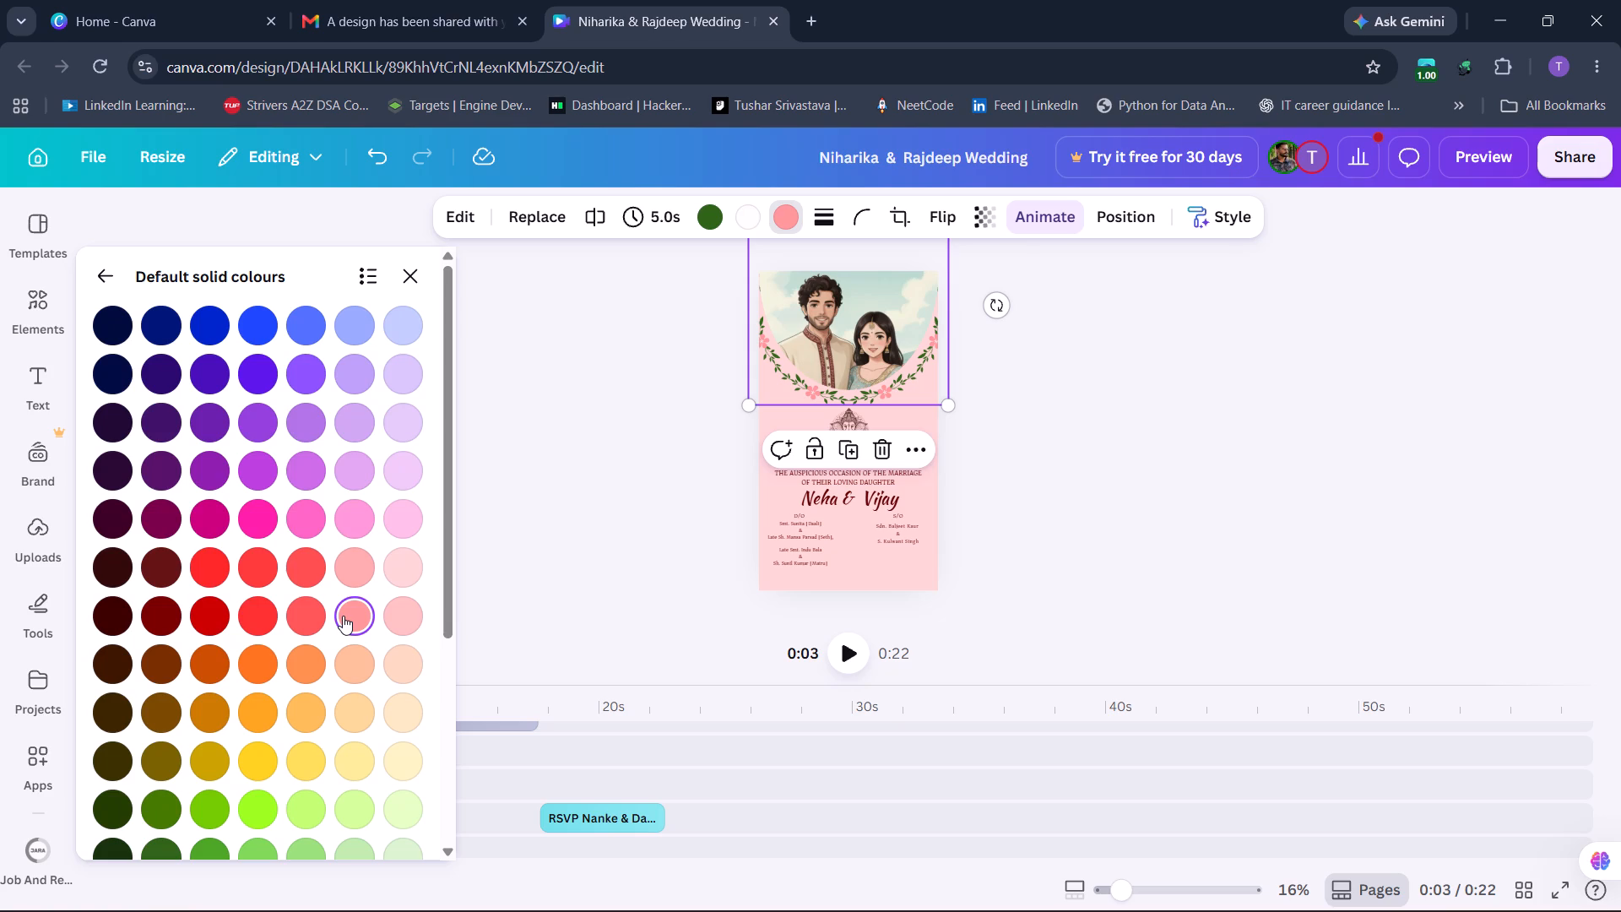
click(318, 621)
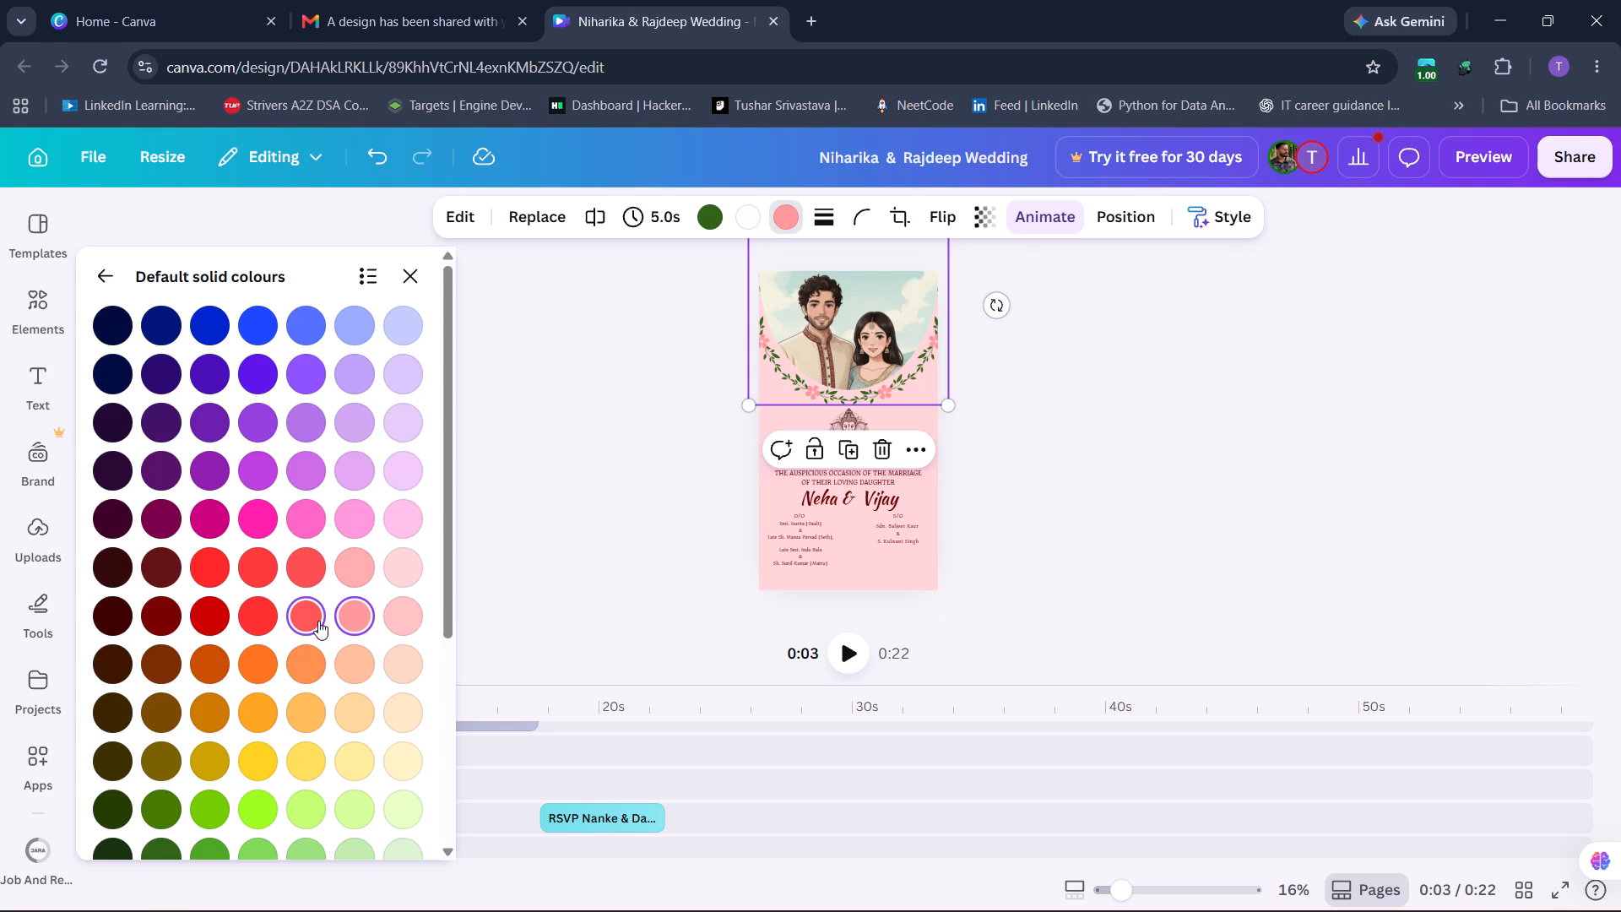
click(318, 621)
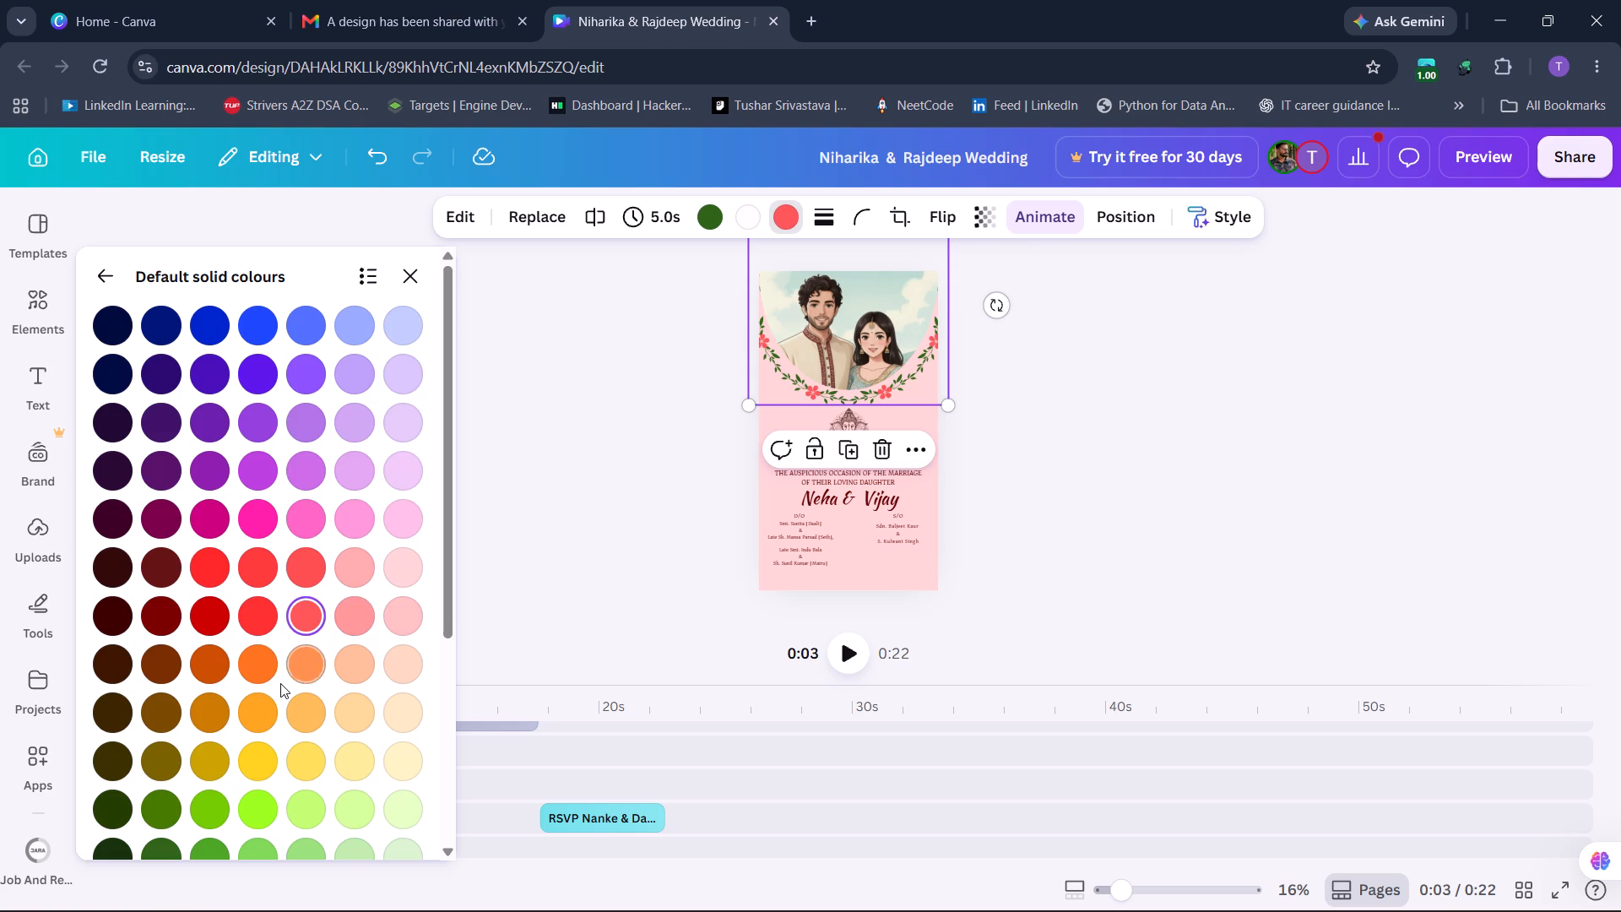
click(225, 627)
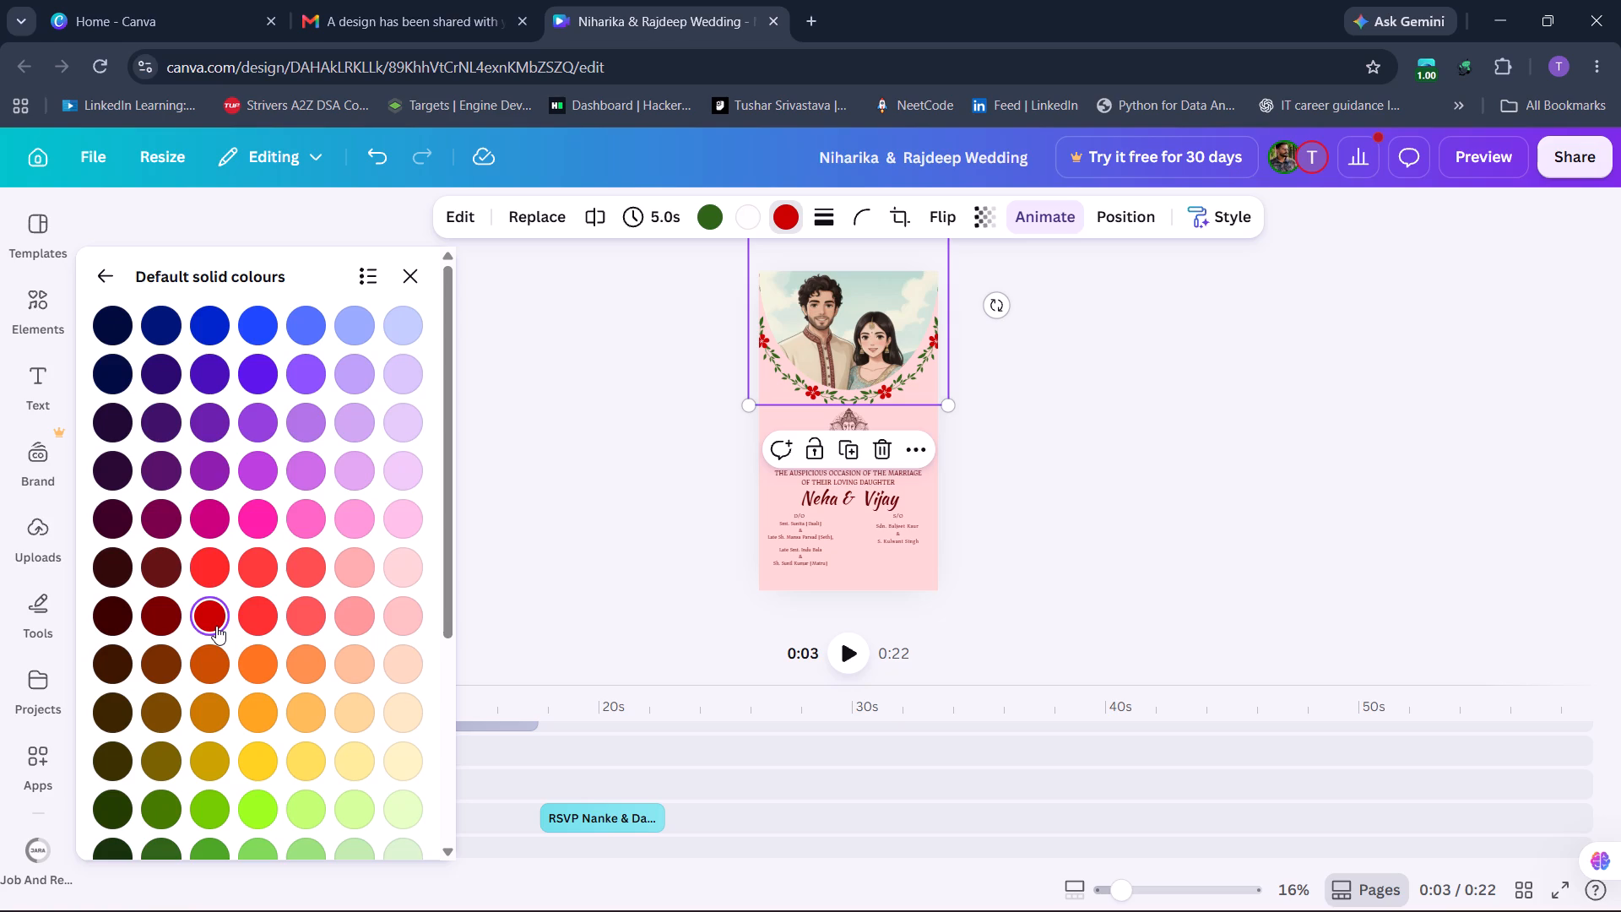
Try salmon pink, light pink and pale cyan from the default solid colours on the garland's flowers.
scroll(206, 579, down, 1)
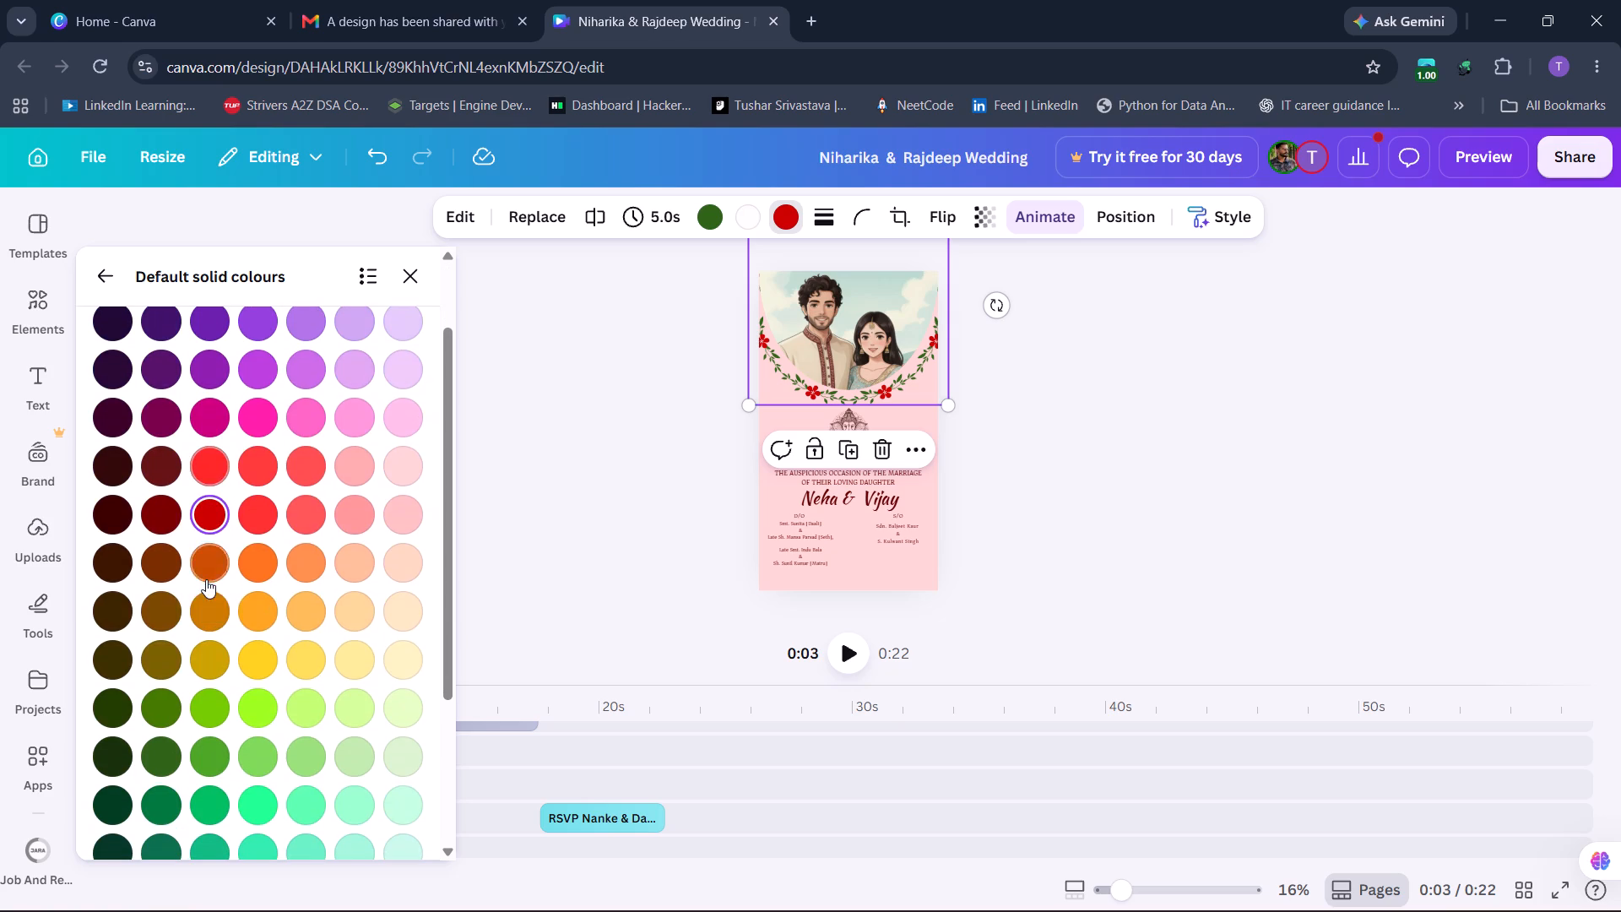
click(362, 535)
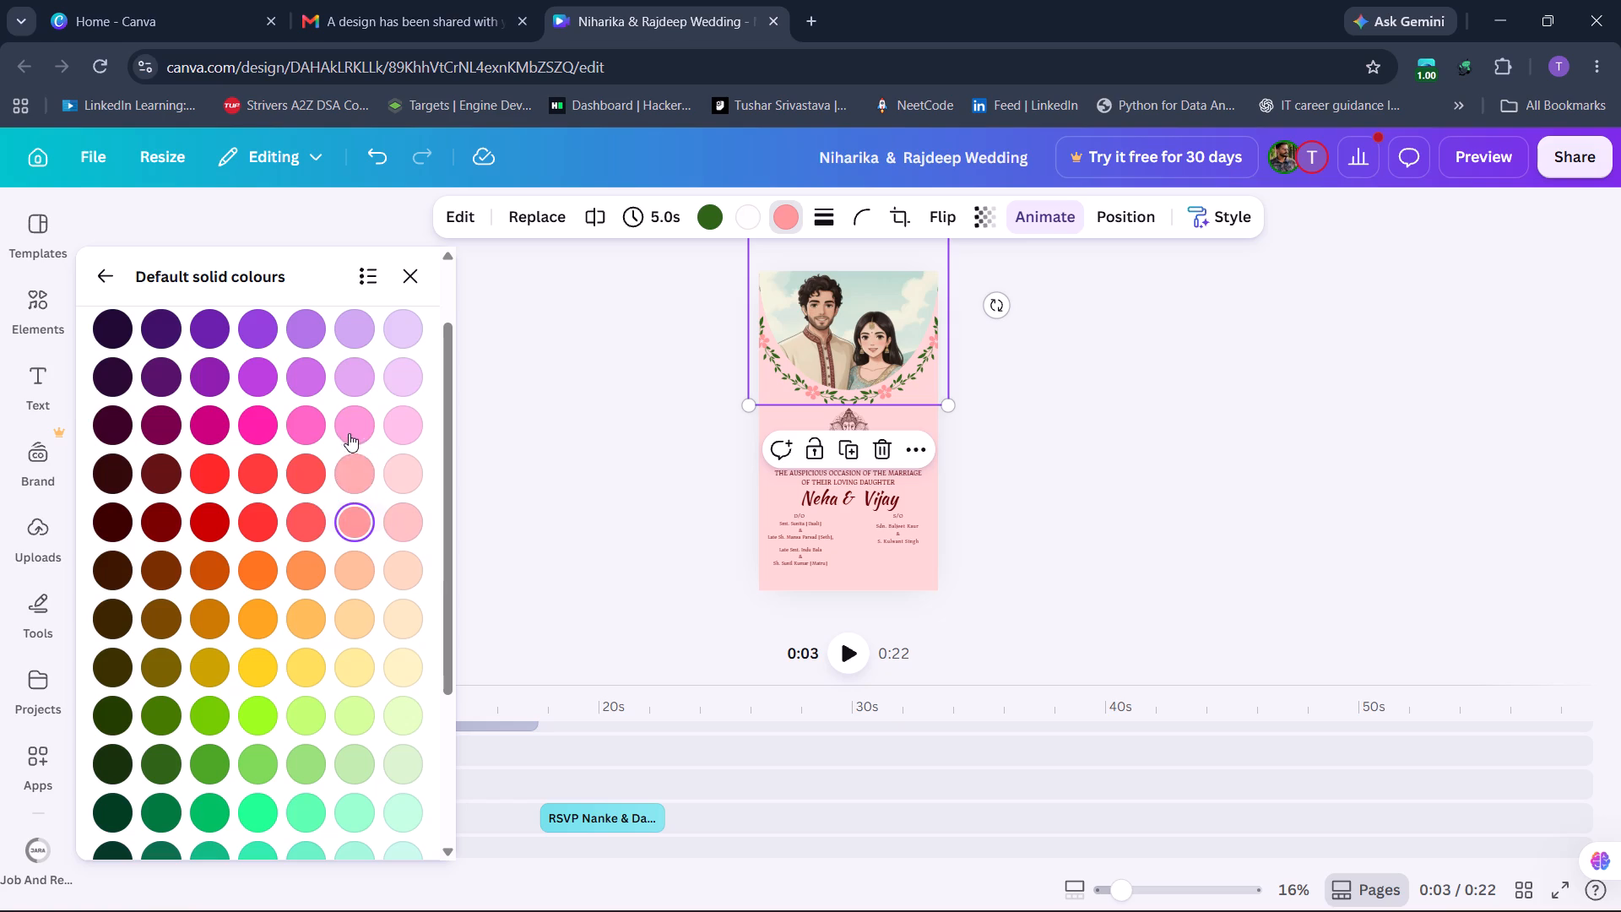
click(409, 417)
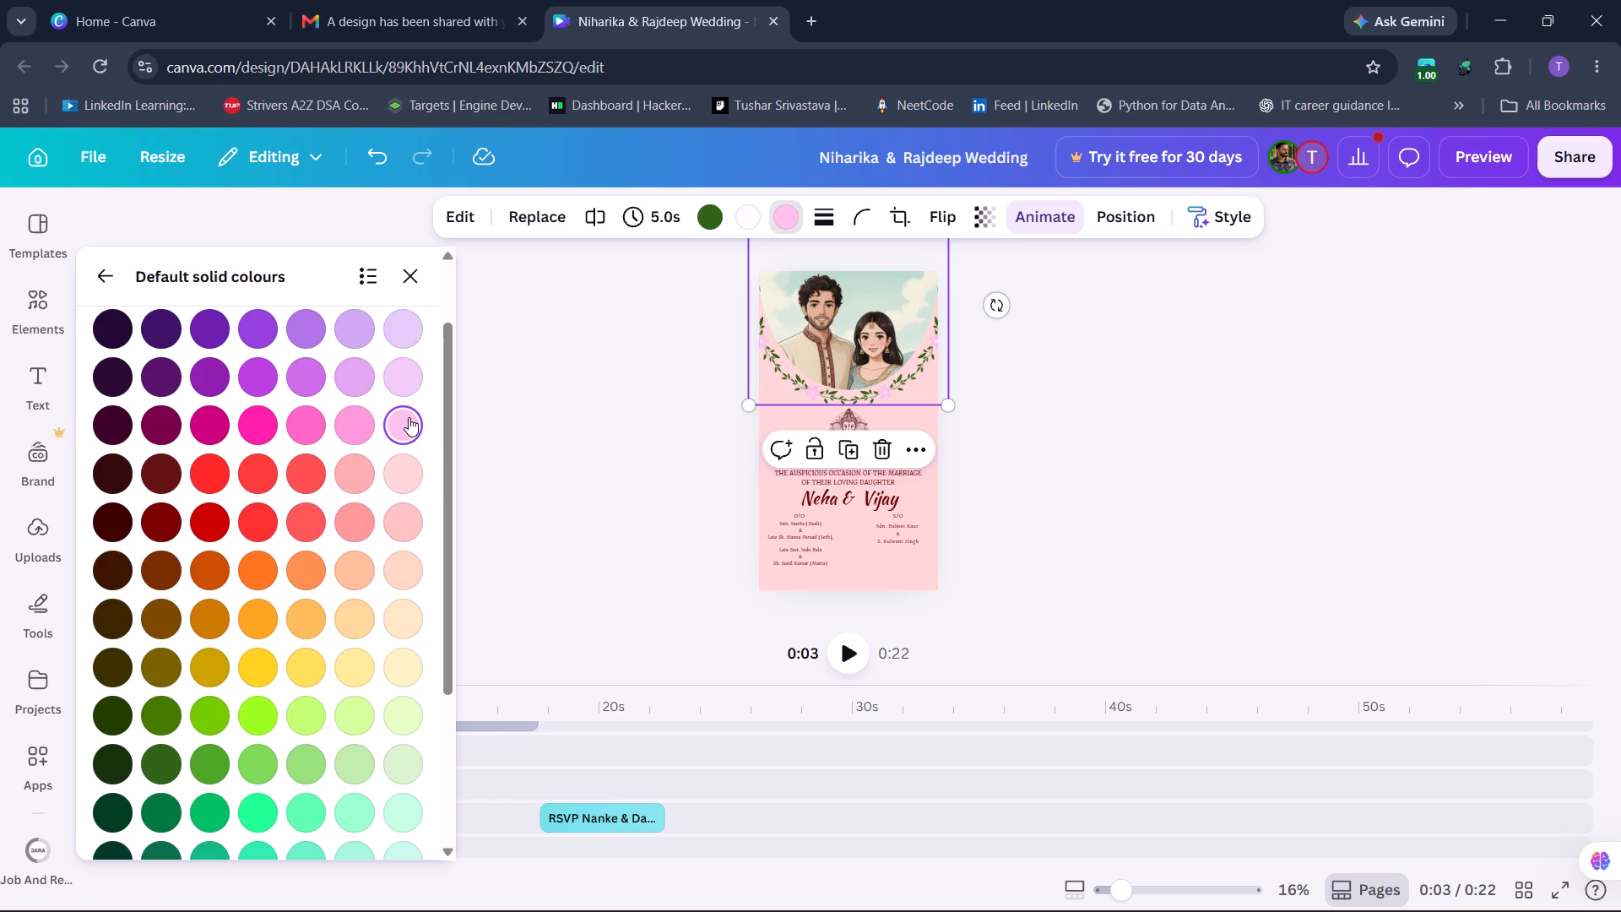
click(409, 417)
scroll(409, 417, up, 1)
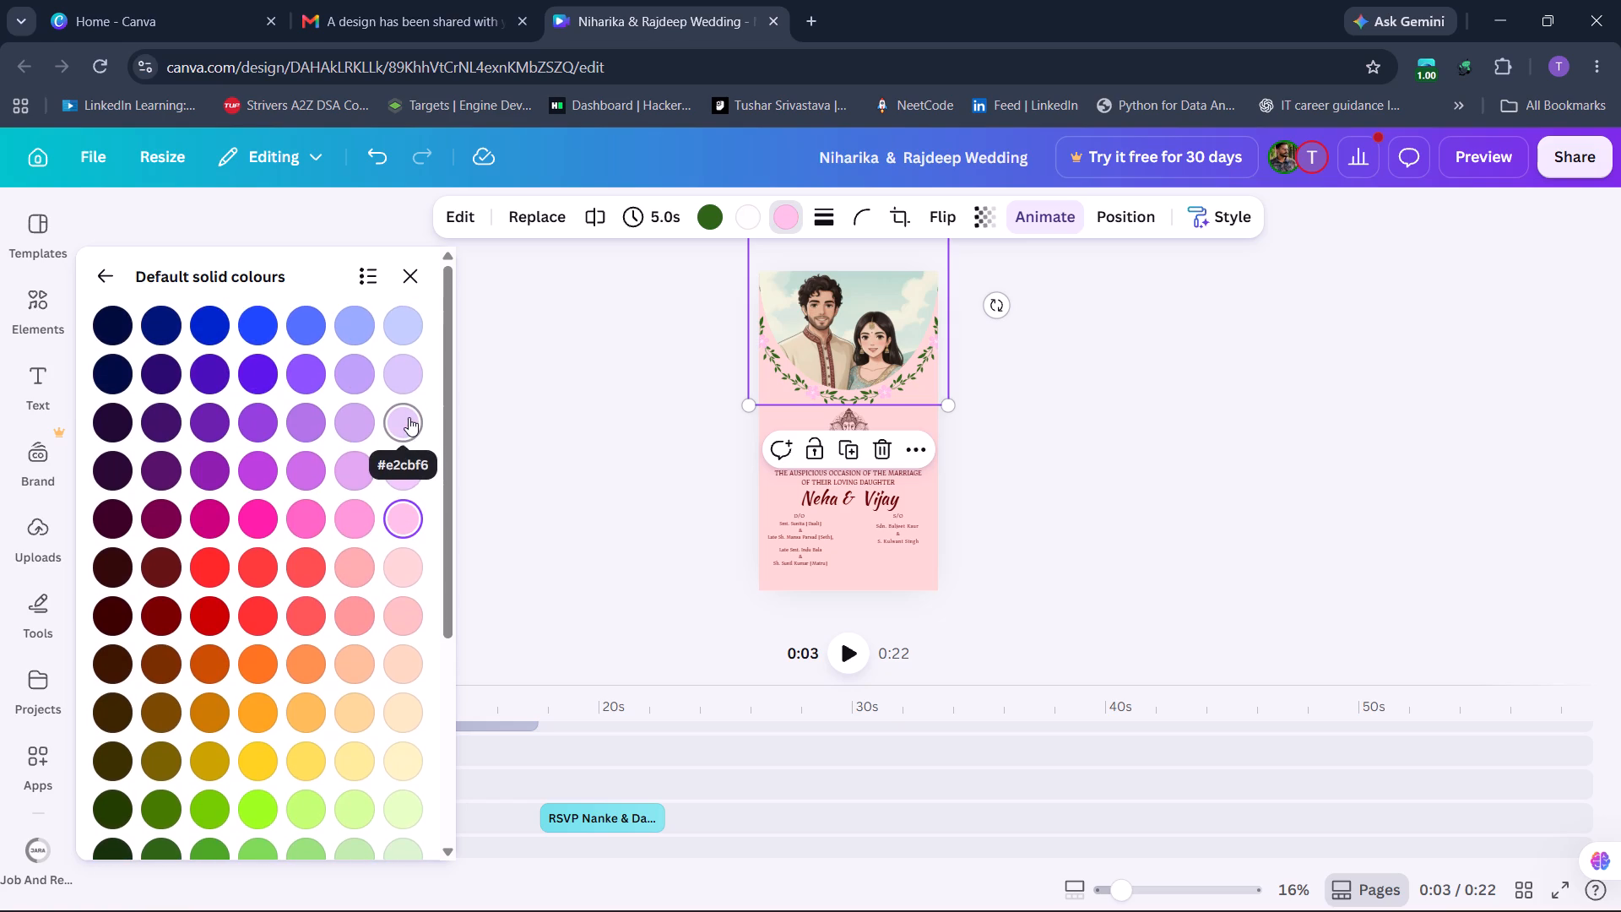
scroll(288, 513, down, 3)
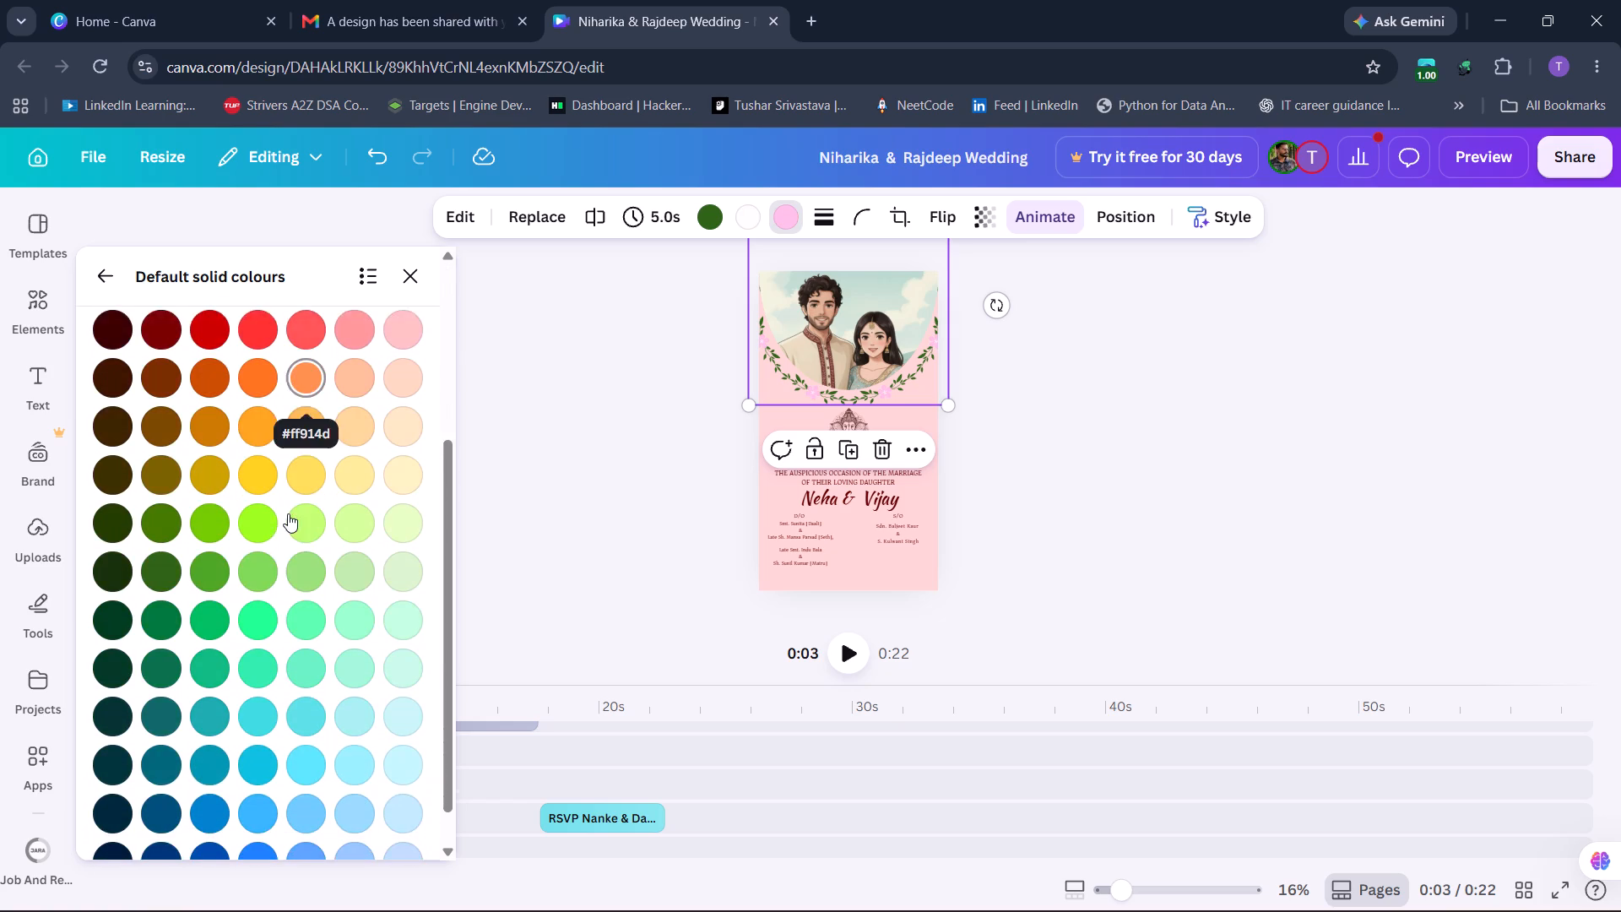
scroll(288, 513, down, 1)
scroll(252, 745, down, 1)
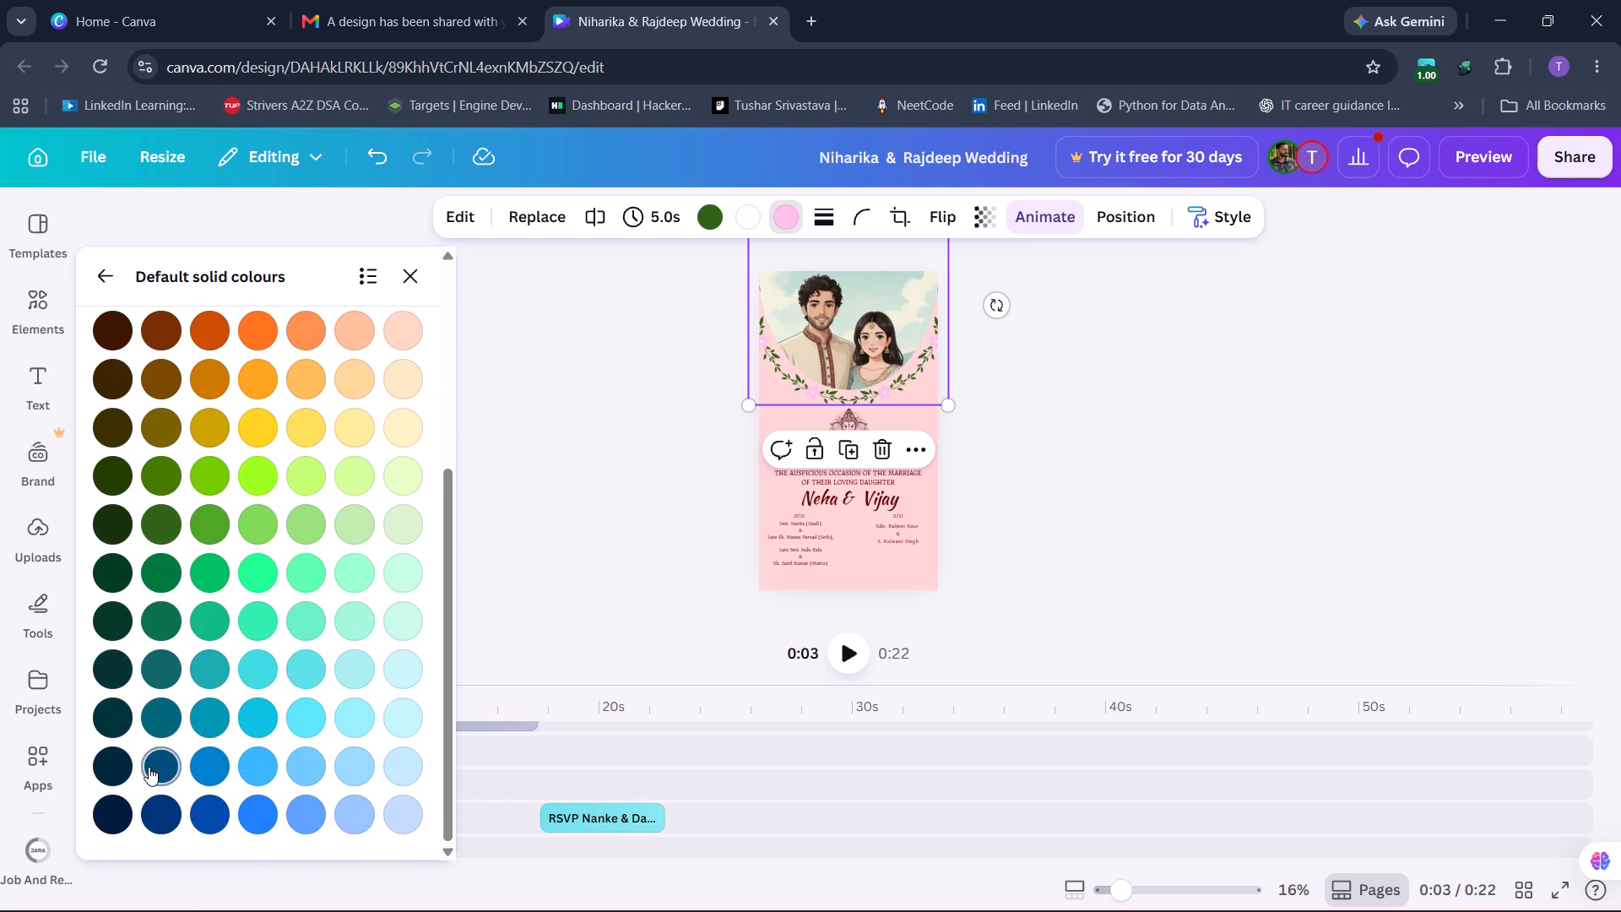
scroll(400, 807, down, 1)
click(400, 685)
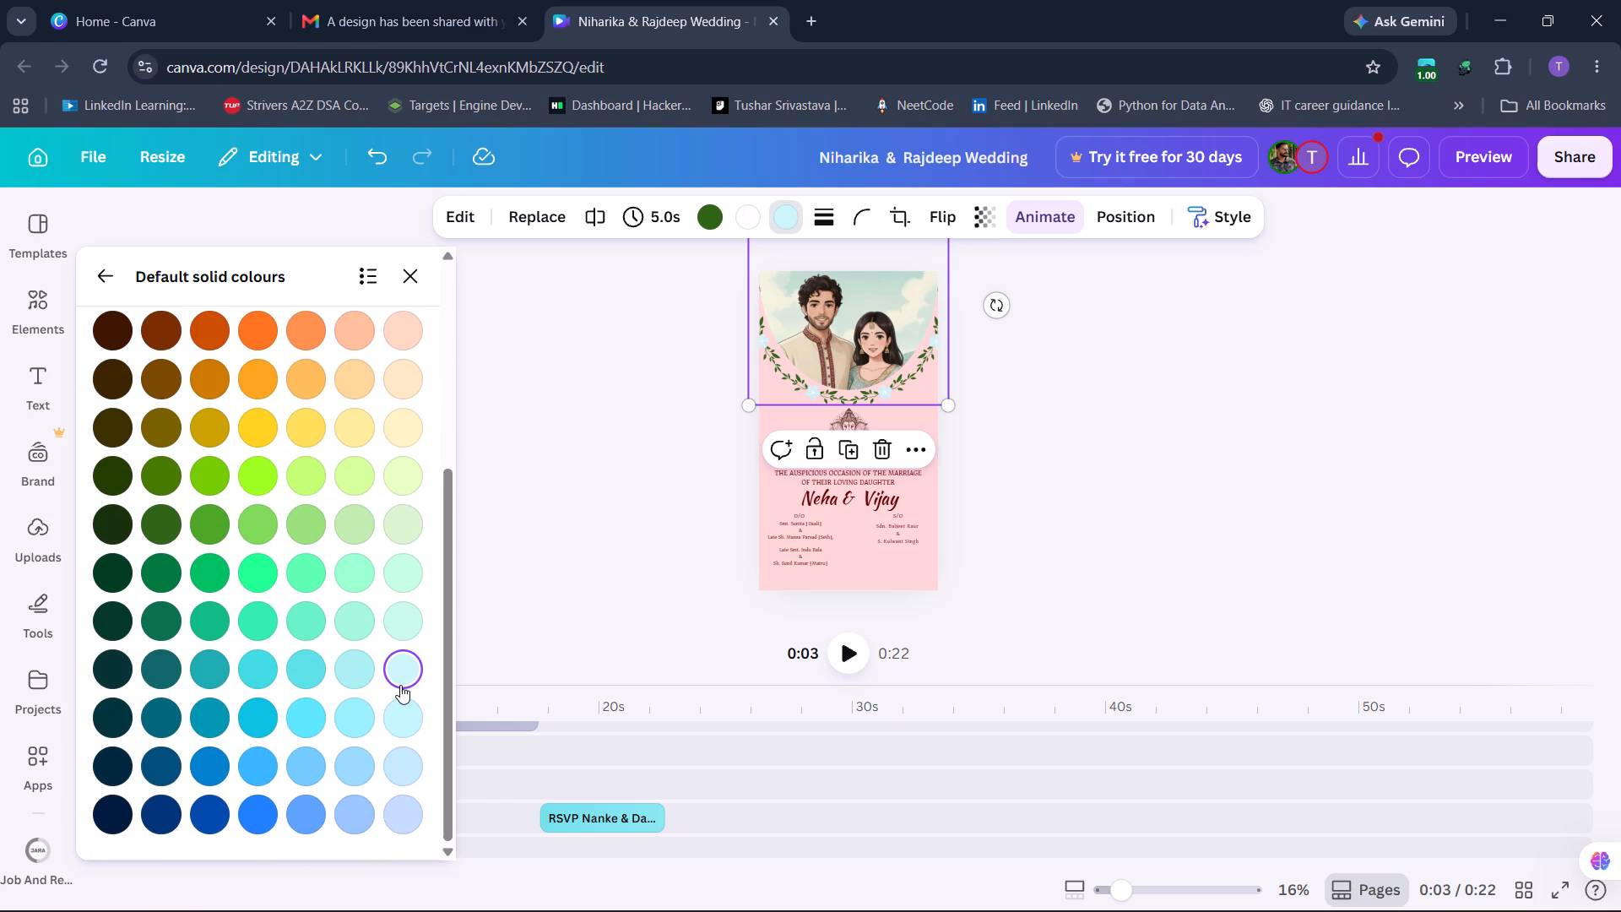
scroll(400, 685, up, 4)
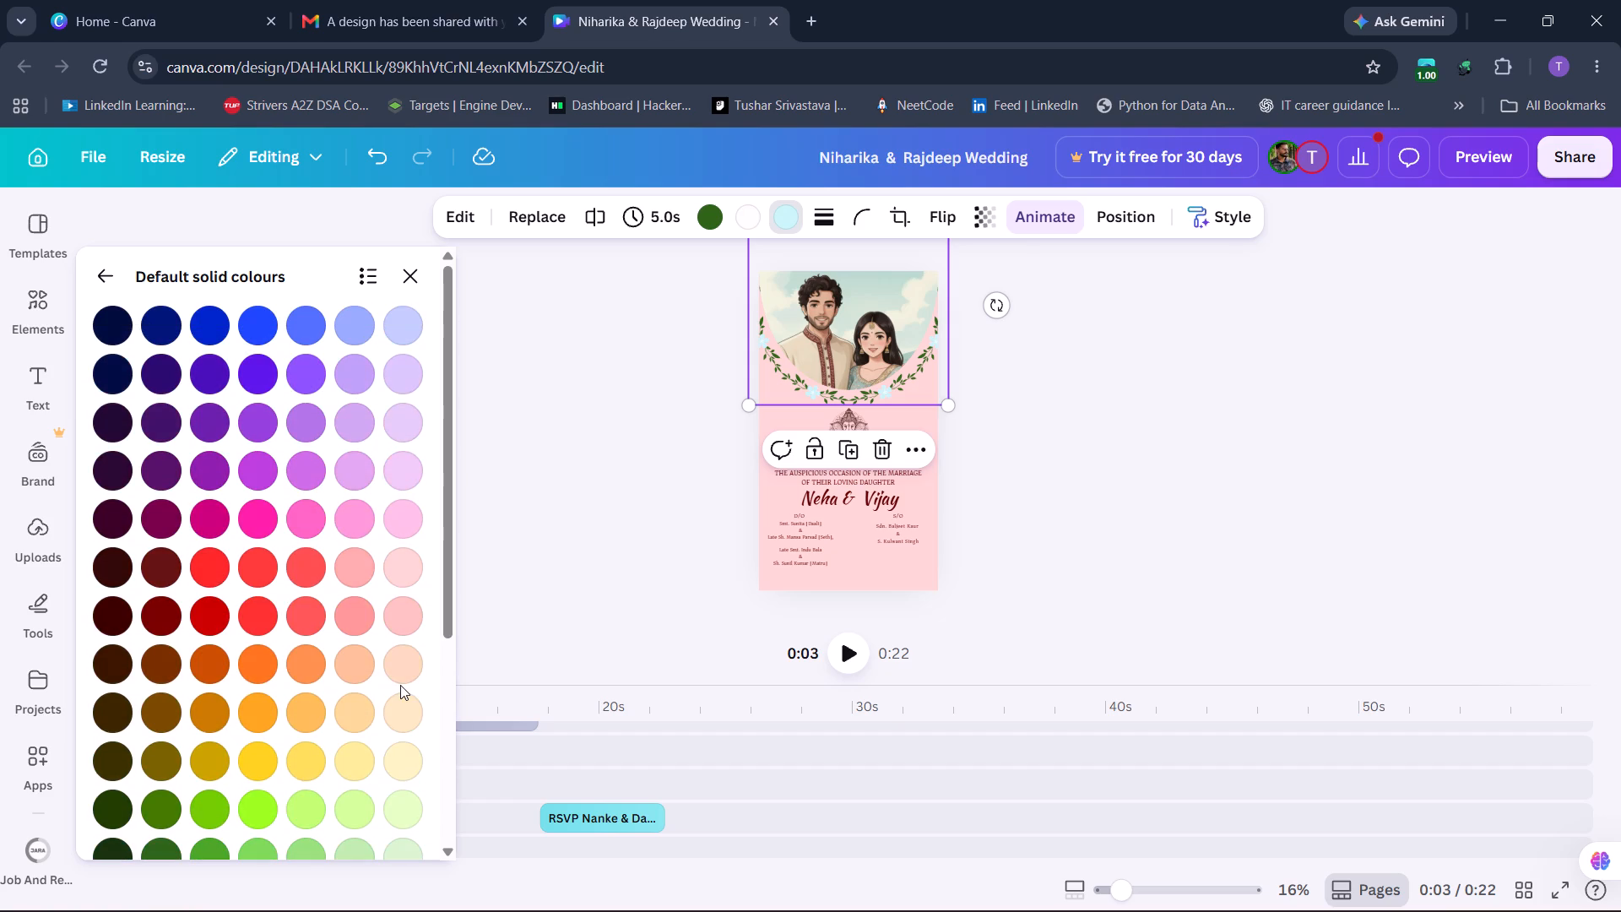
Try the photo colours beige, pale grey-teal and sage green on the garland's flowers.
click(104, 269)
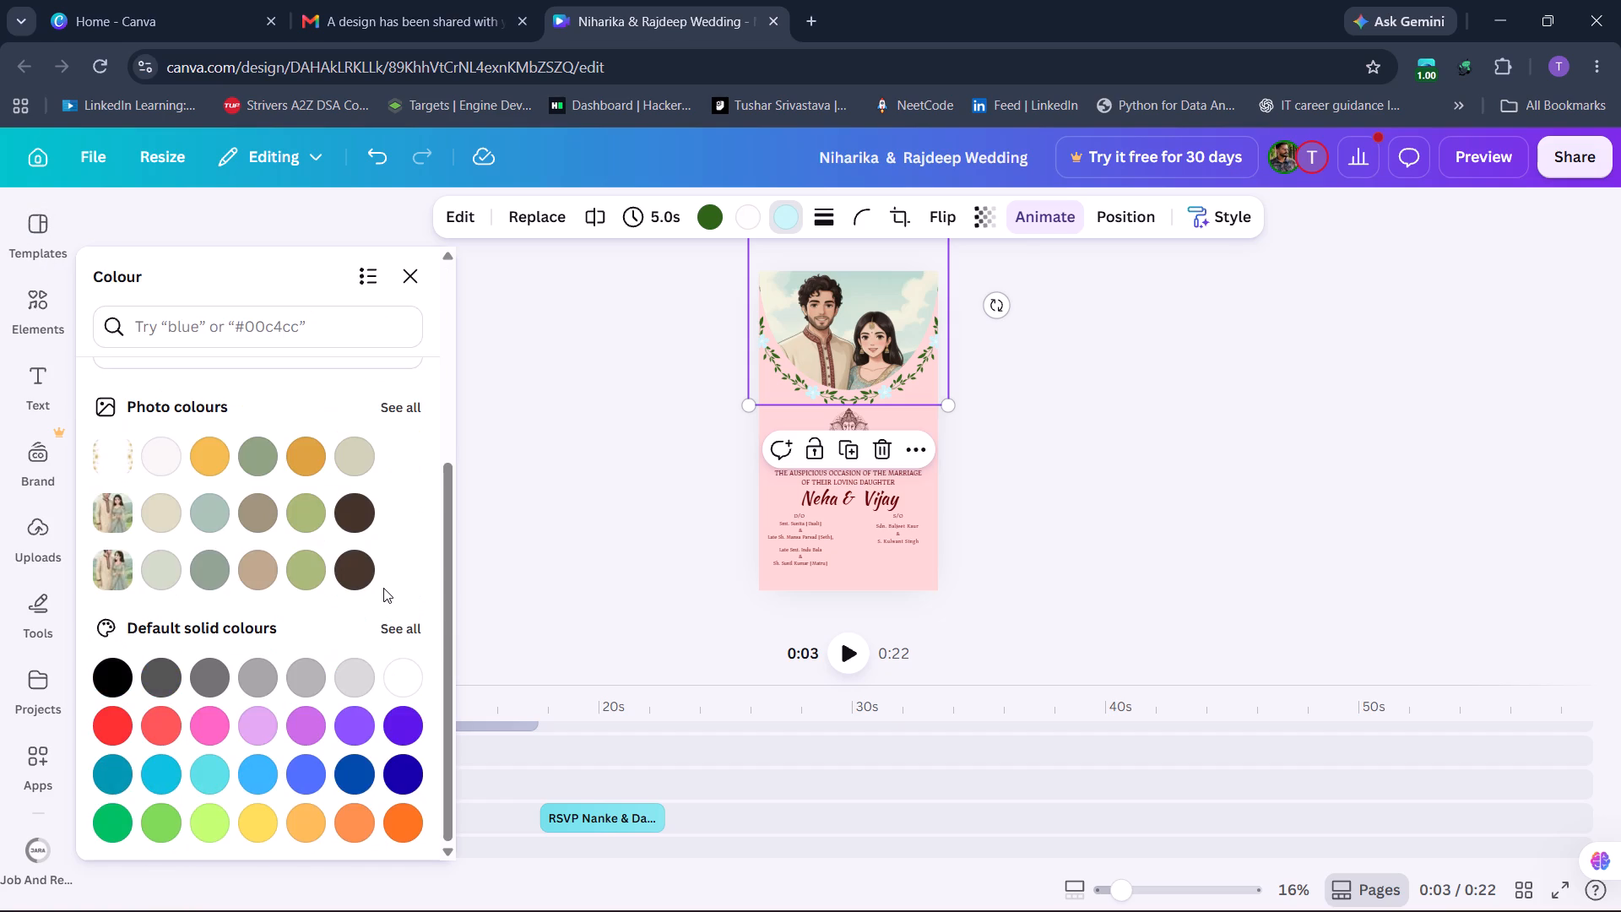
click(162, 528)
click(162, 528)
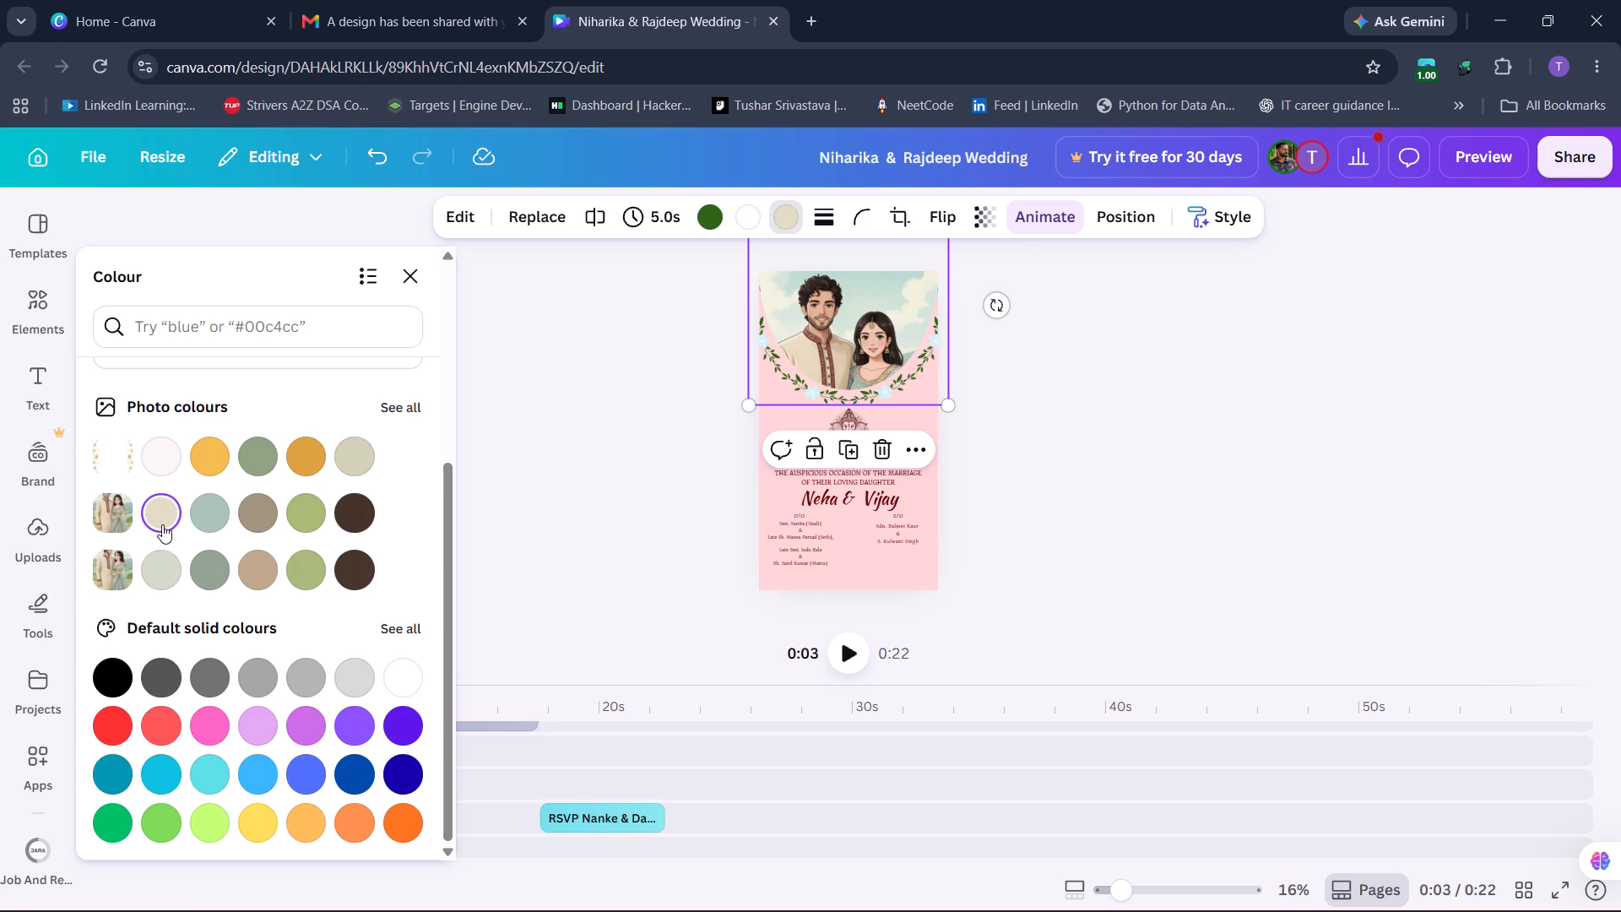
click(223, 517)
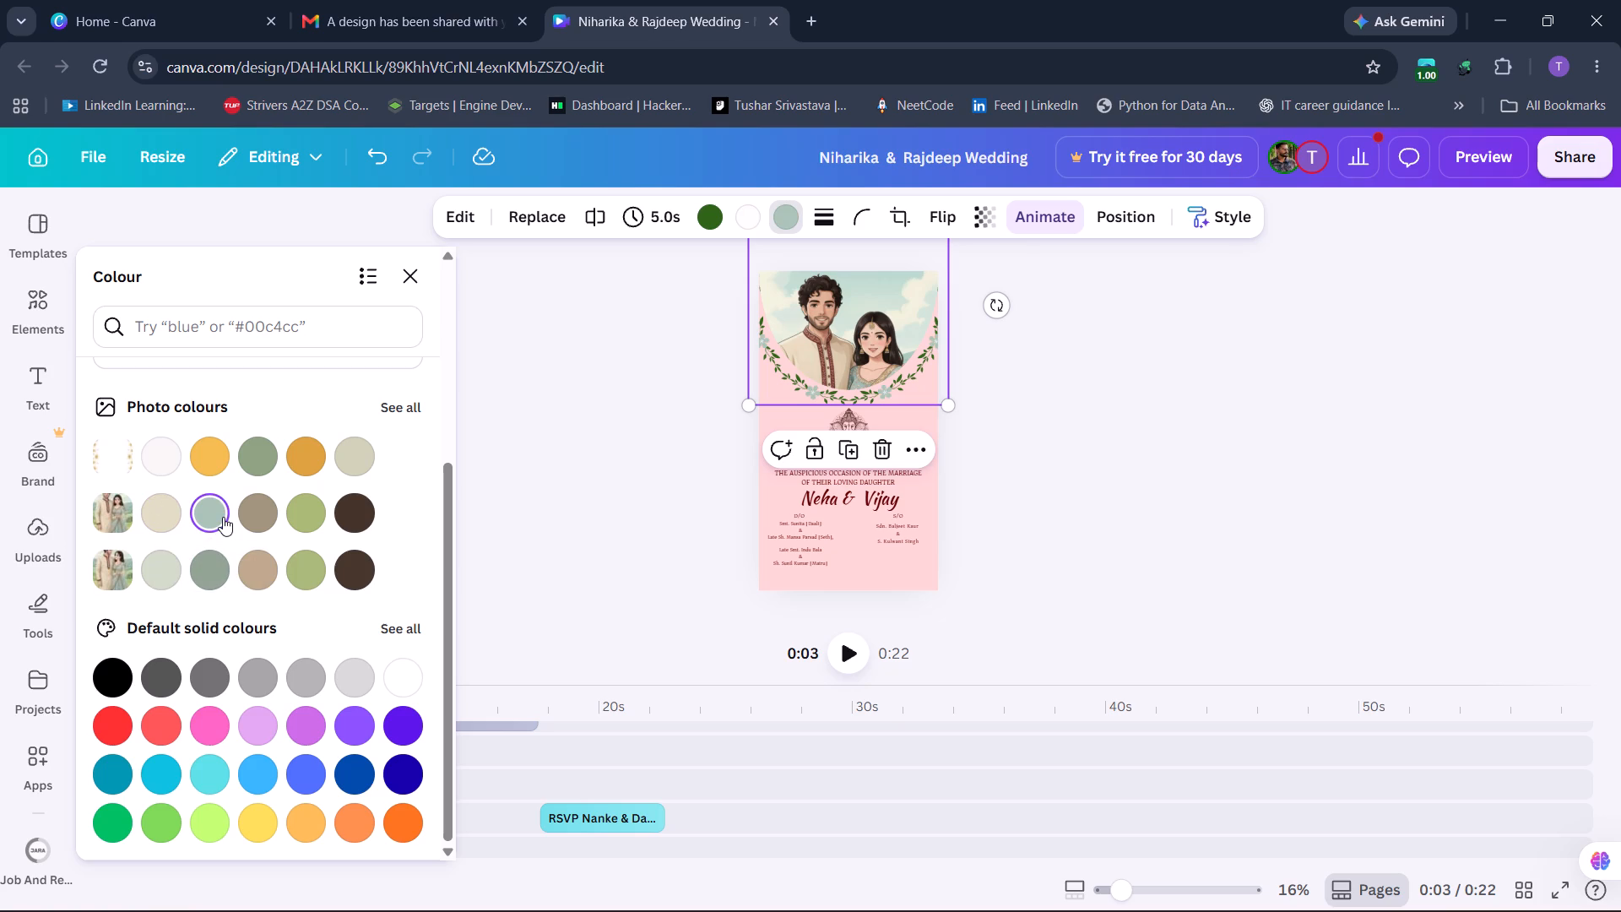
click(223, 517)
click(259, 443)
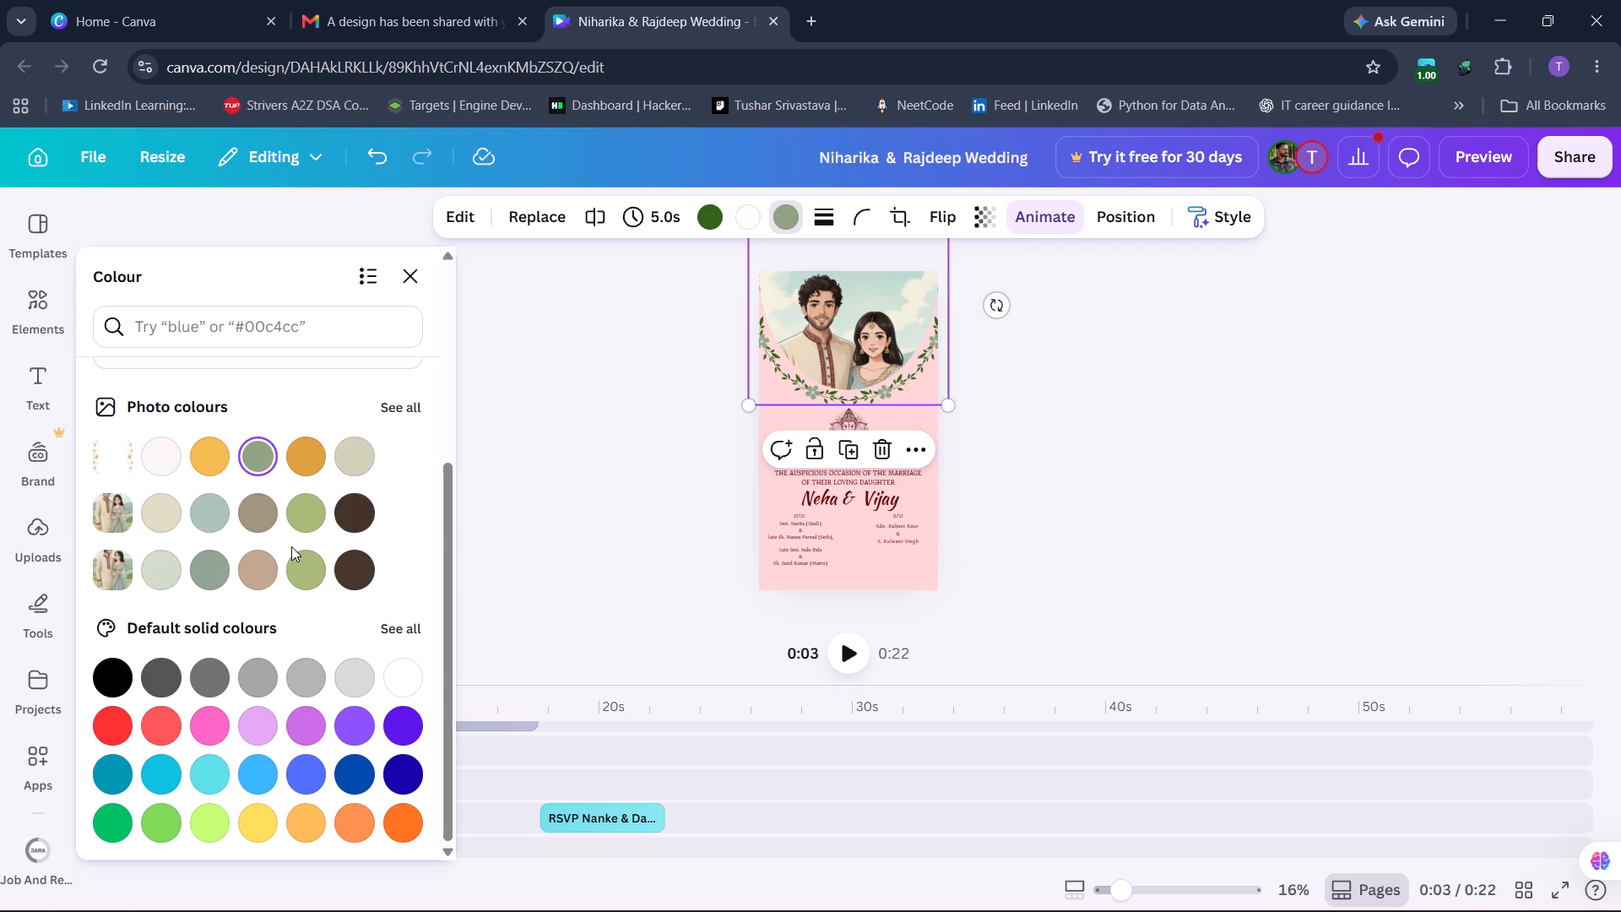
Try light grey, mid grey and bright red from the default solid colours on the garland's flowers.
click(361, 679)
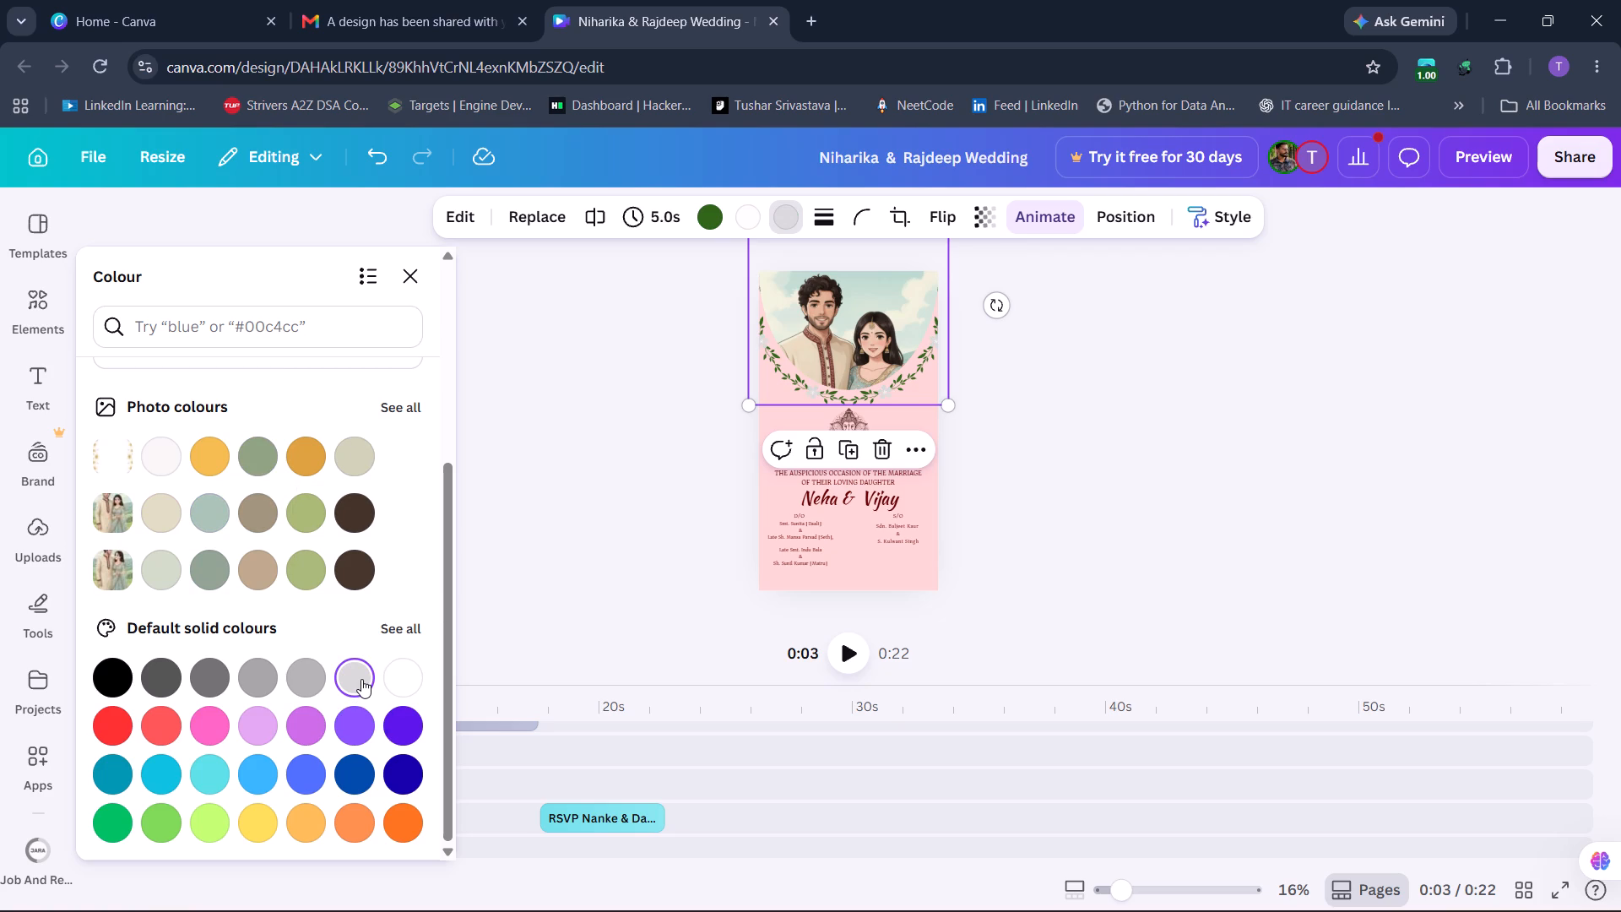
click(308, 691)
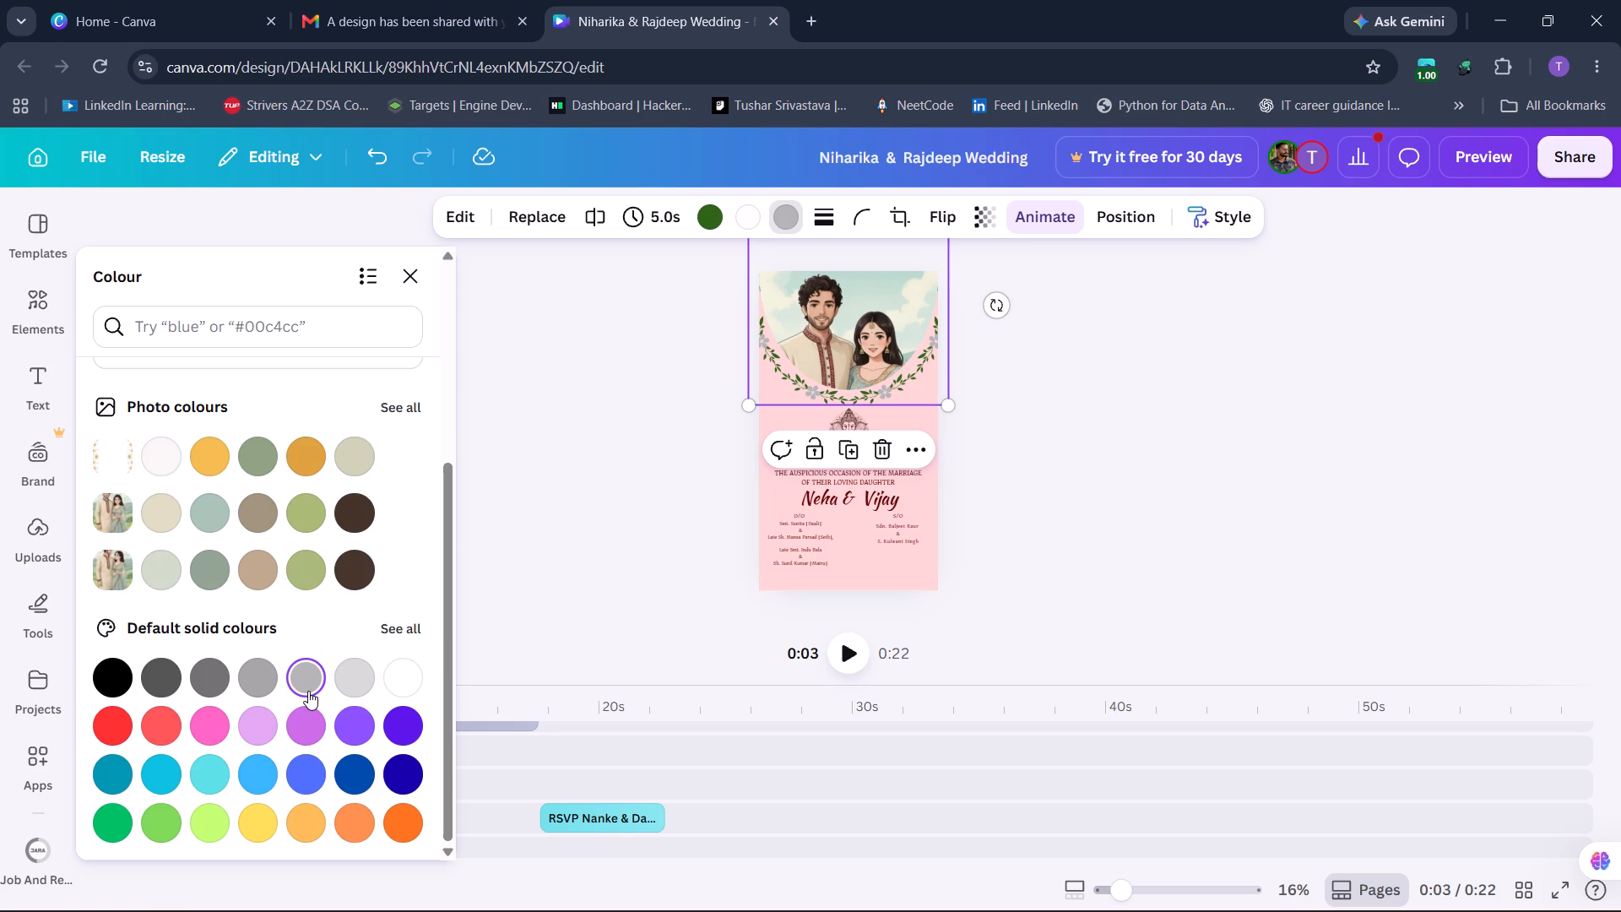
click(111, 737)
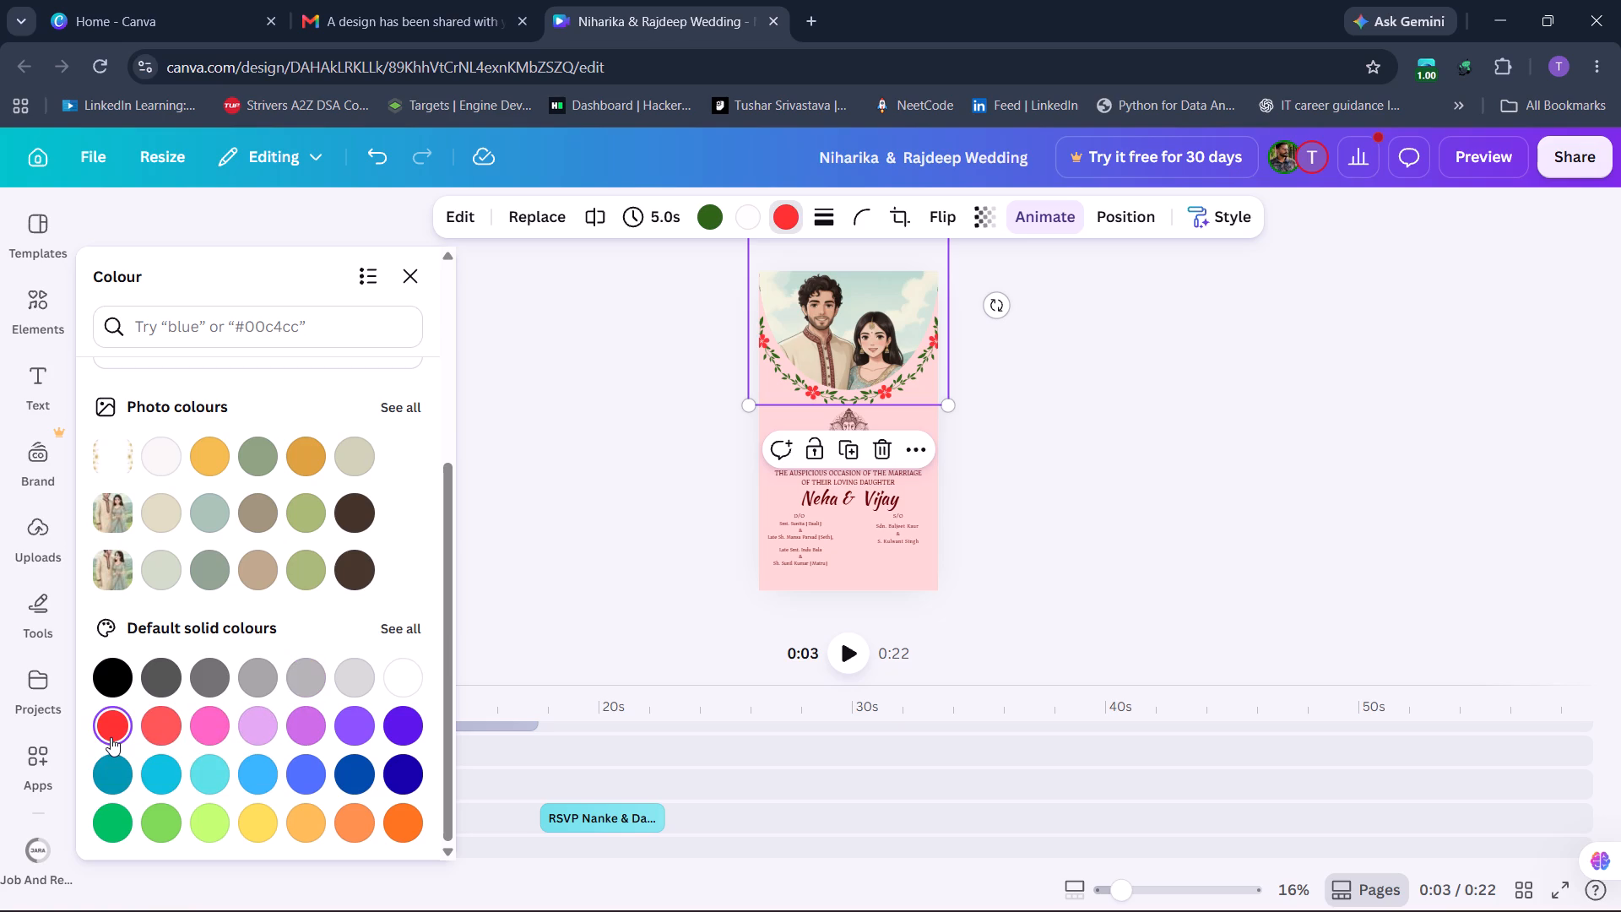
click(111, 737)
Recolour the garland's flowers with the design's pale pink, and adjust that to a custom dark red, #AC0B0B.
scroll(289, 740, down, 1)
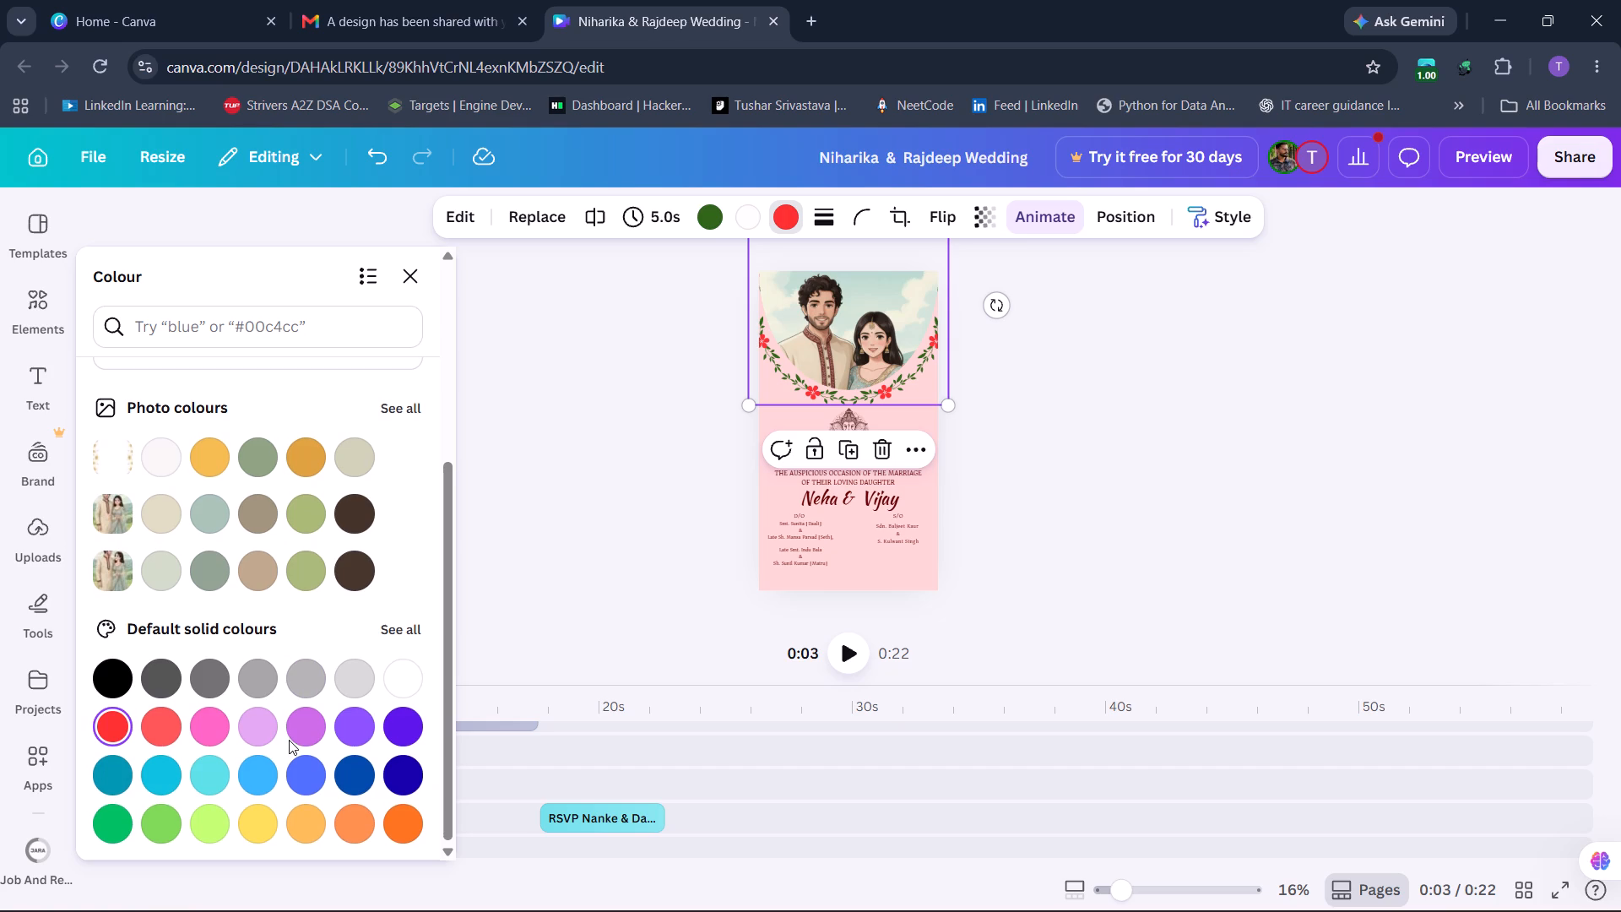
scroll(215, 594, up, 2)
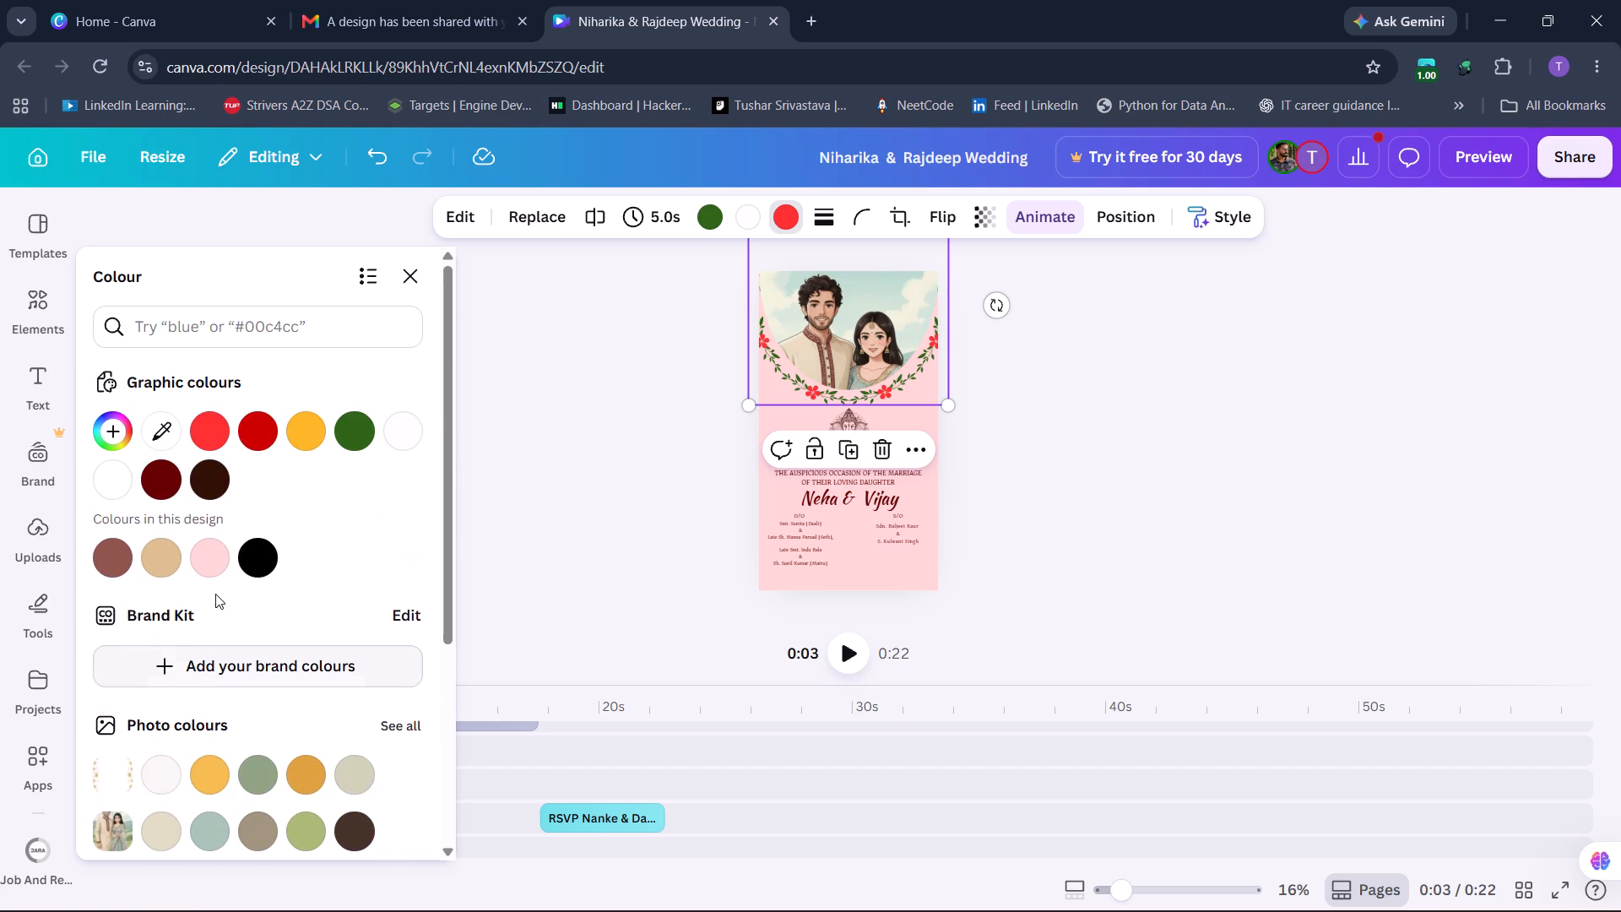
click(219, 556)
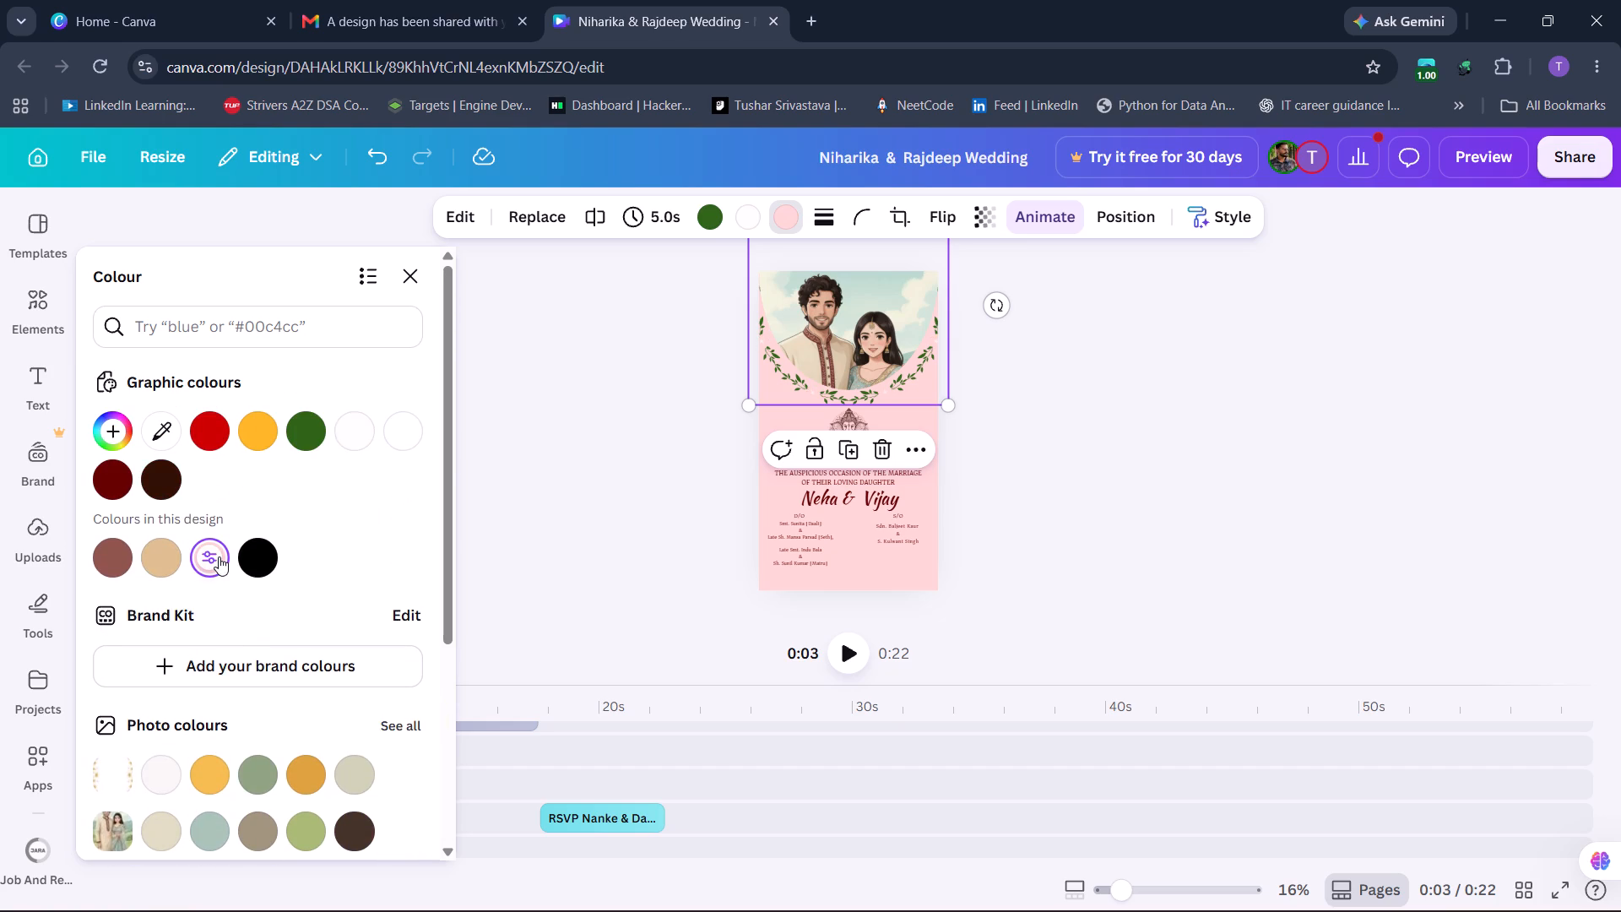
click(219, 556)
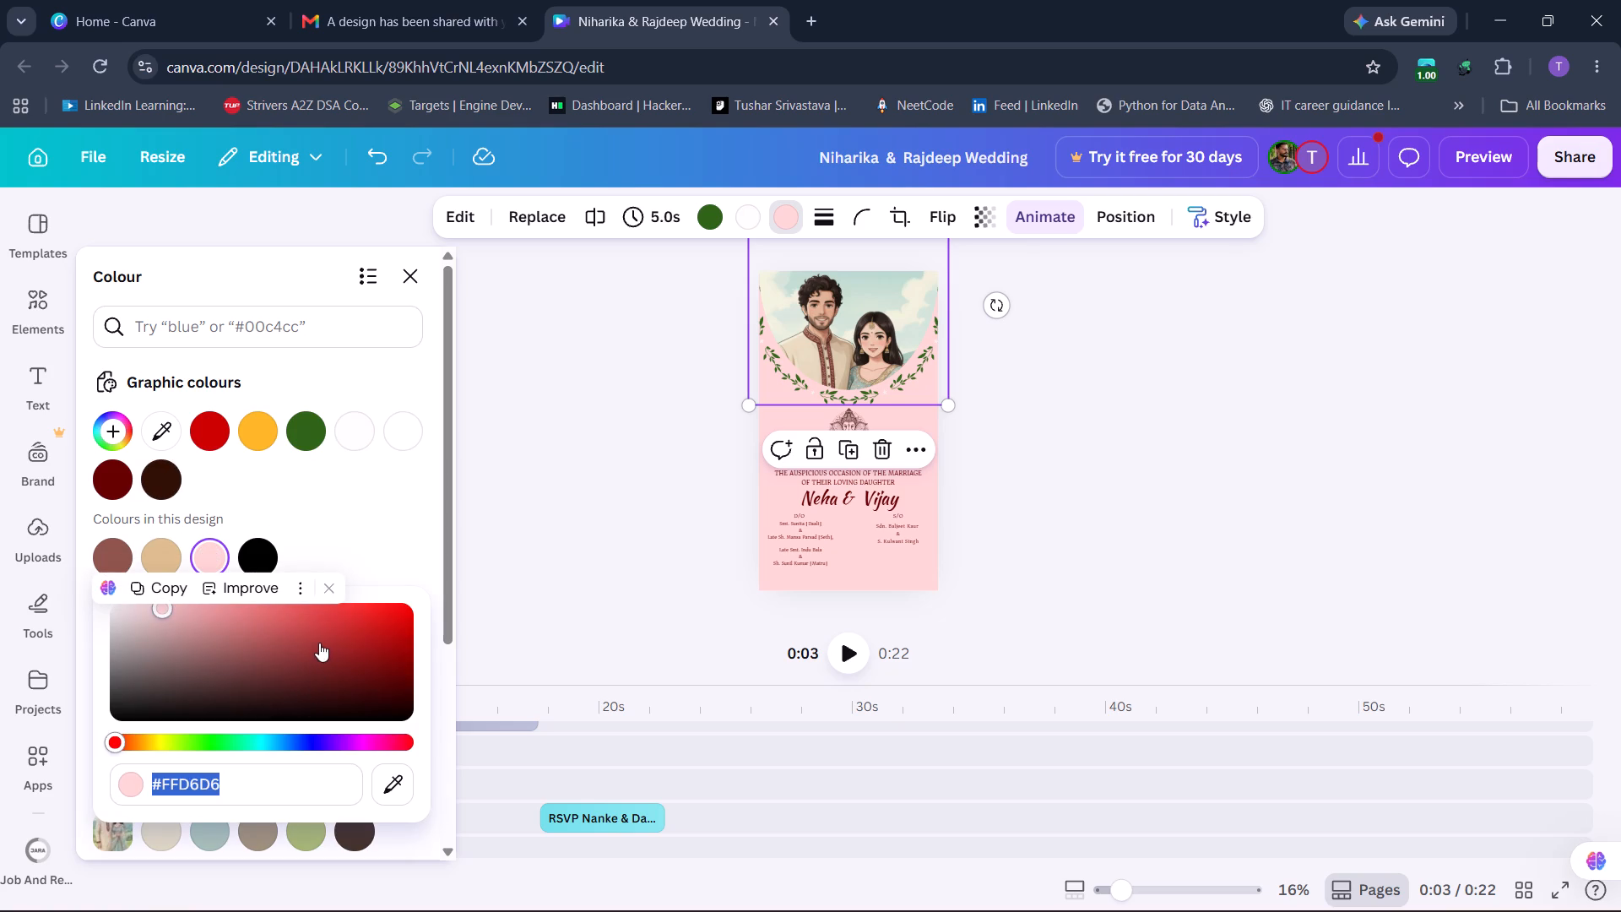
click(396, 733)
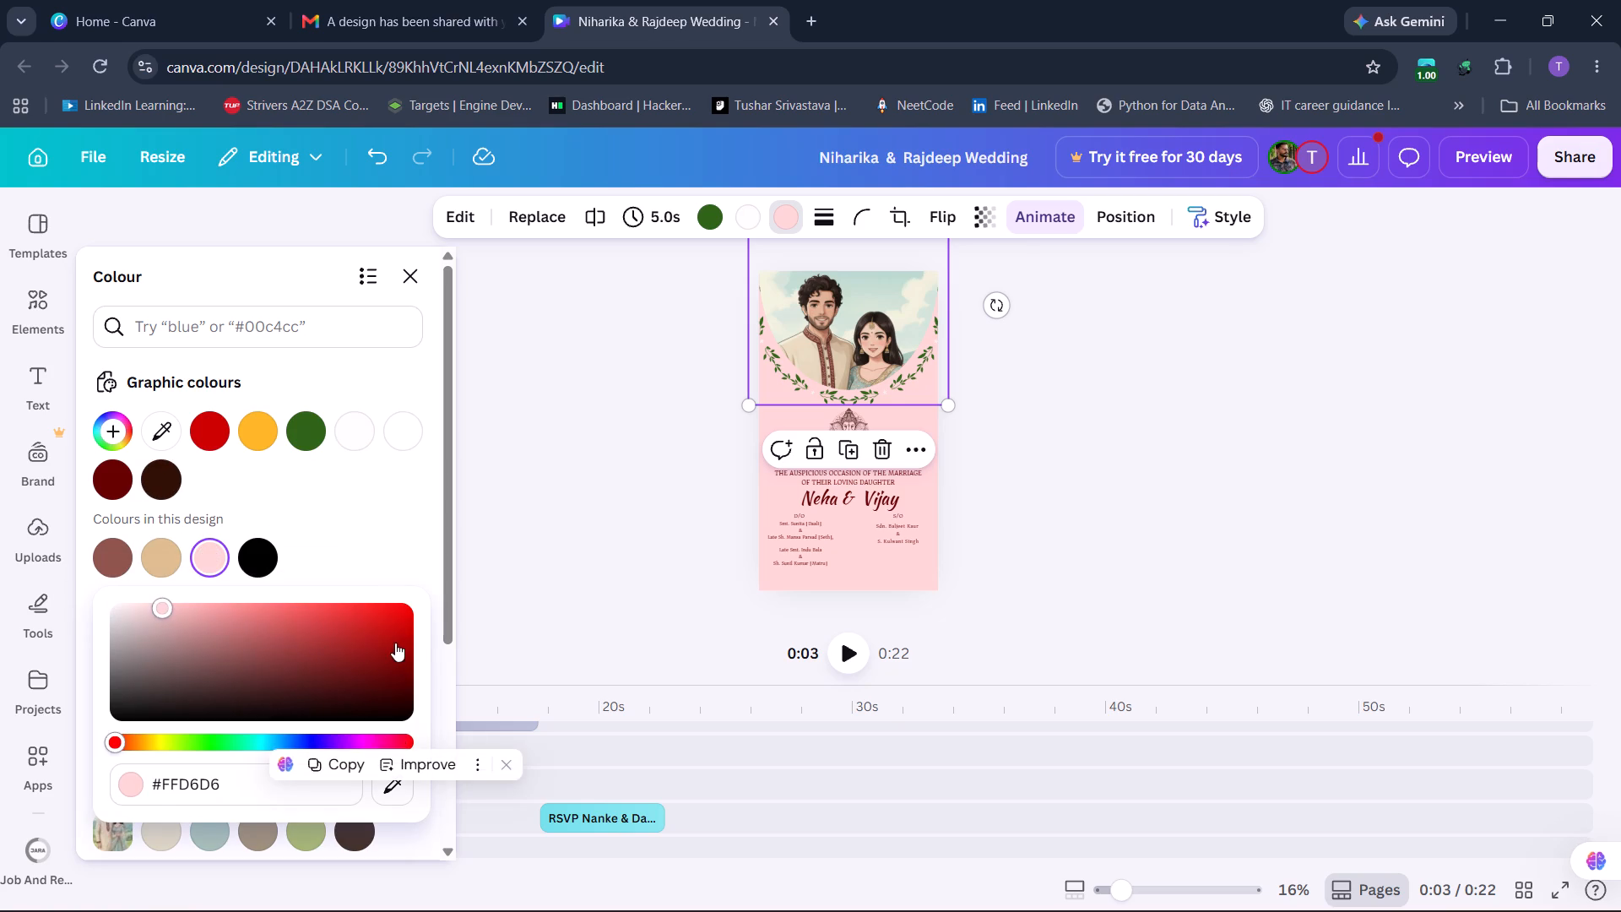
click(395, 643)
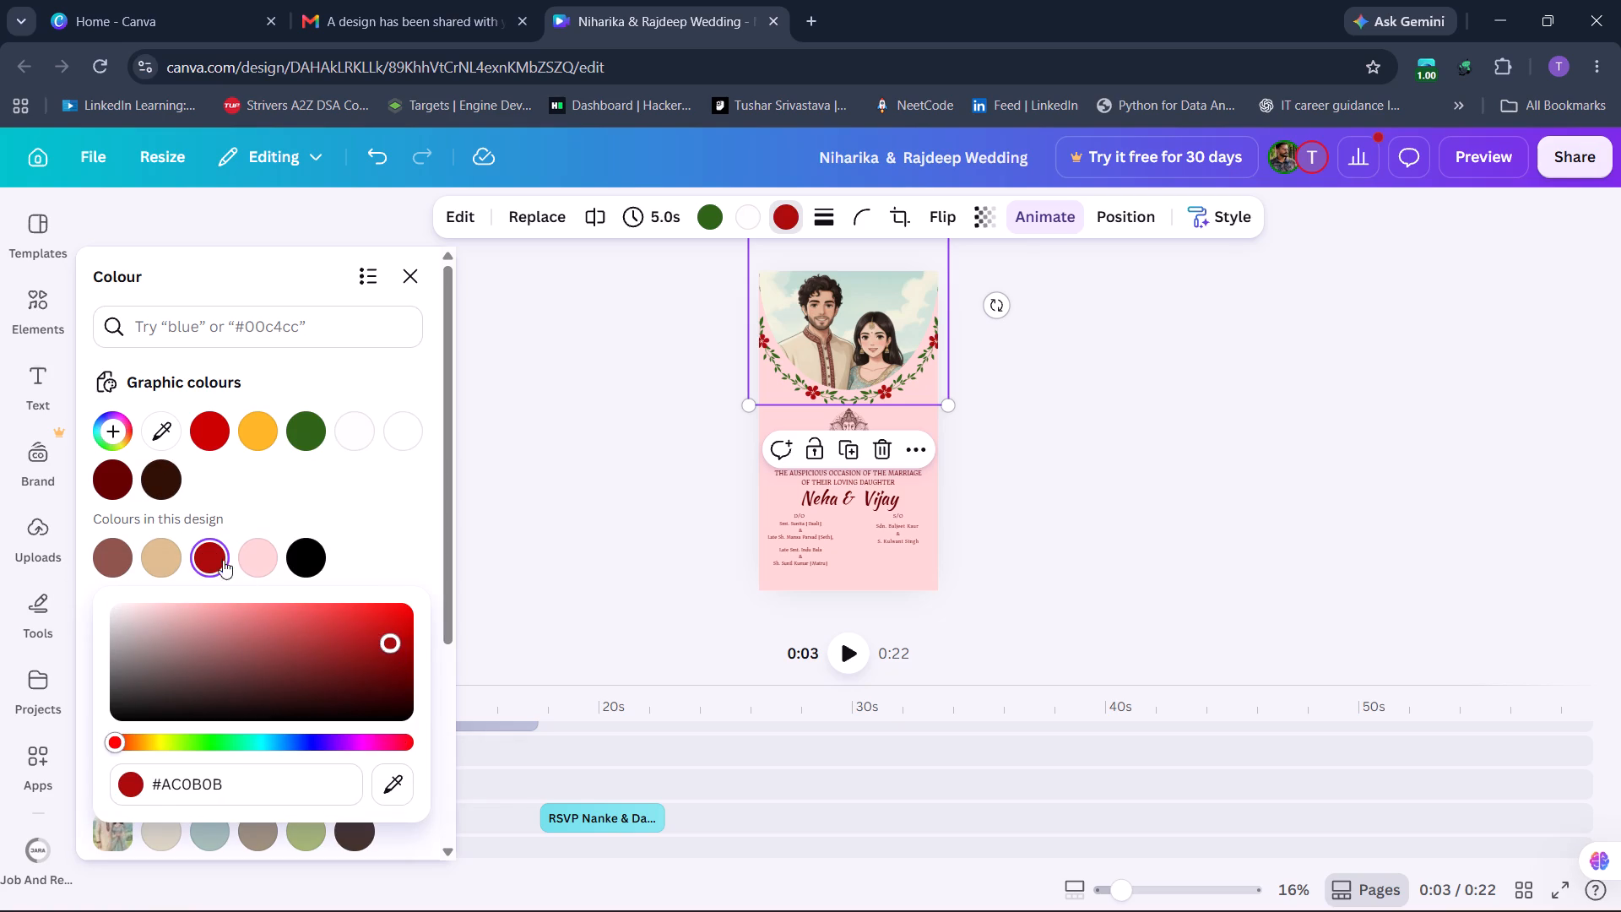
click(210, 556)
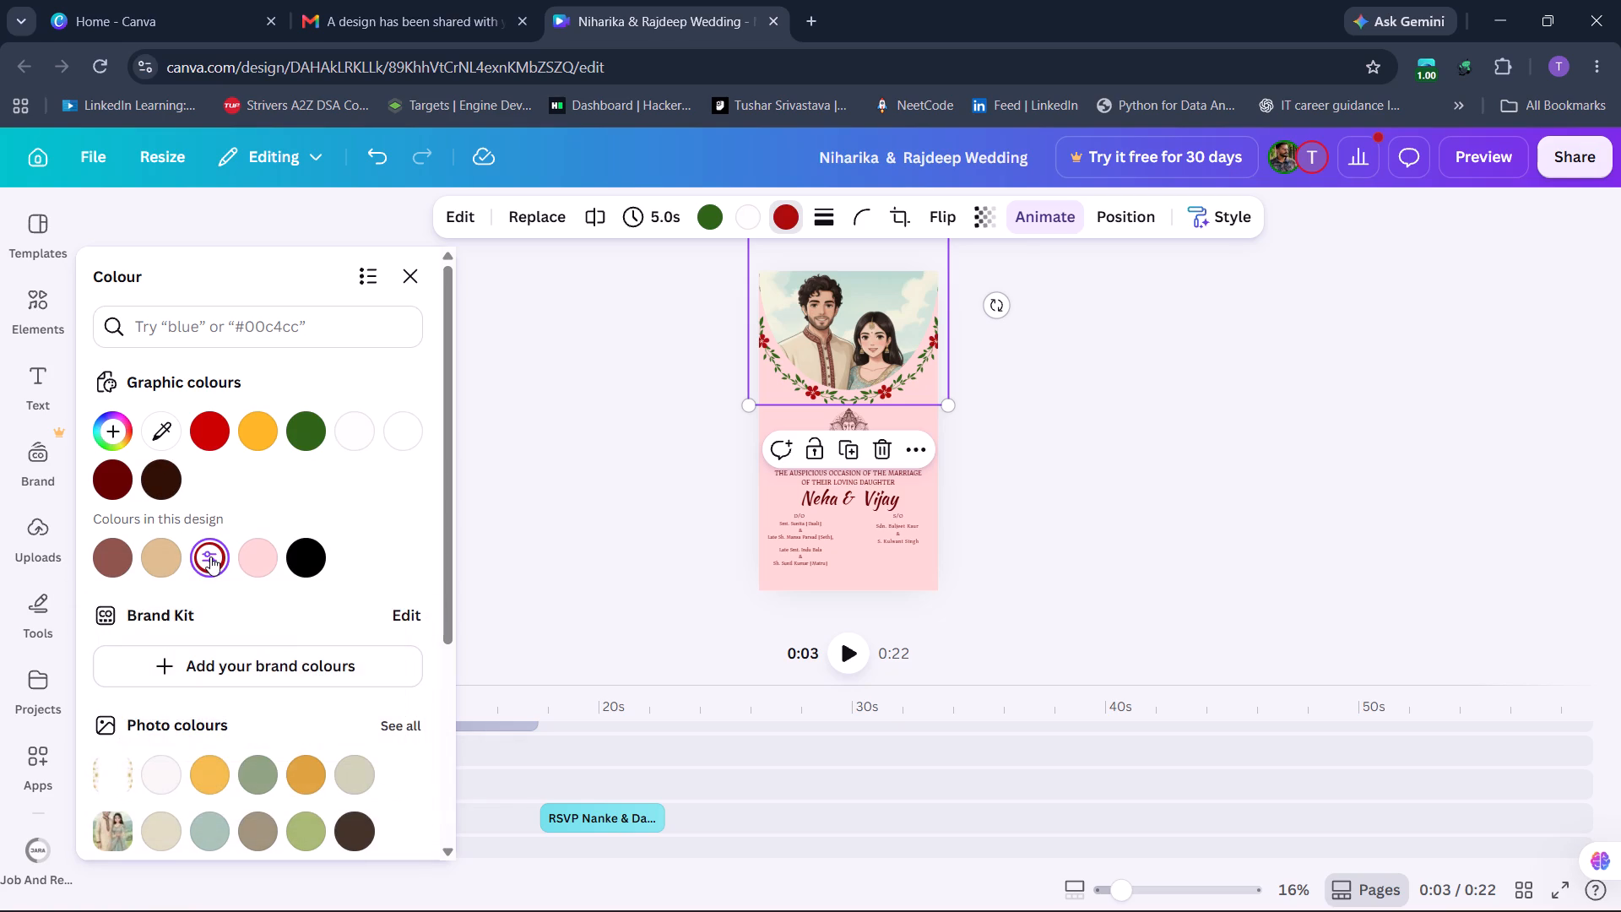
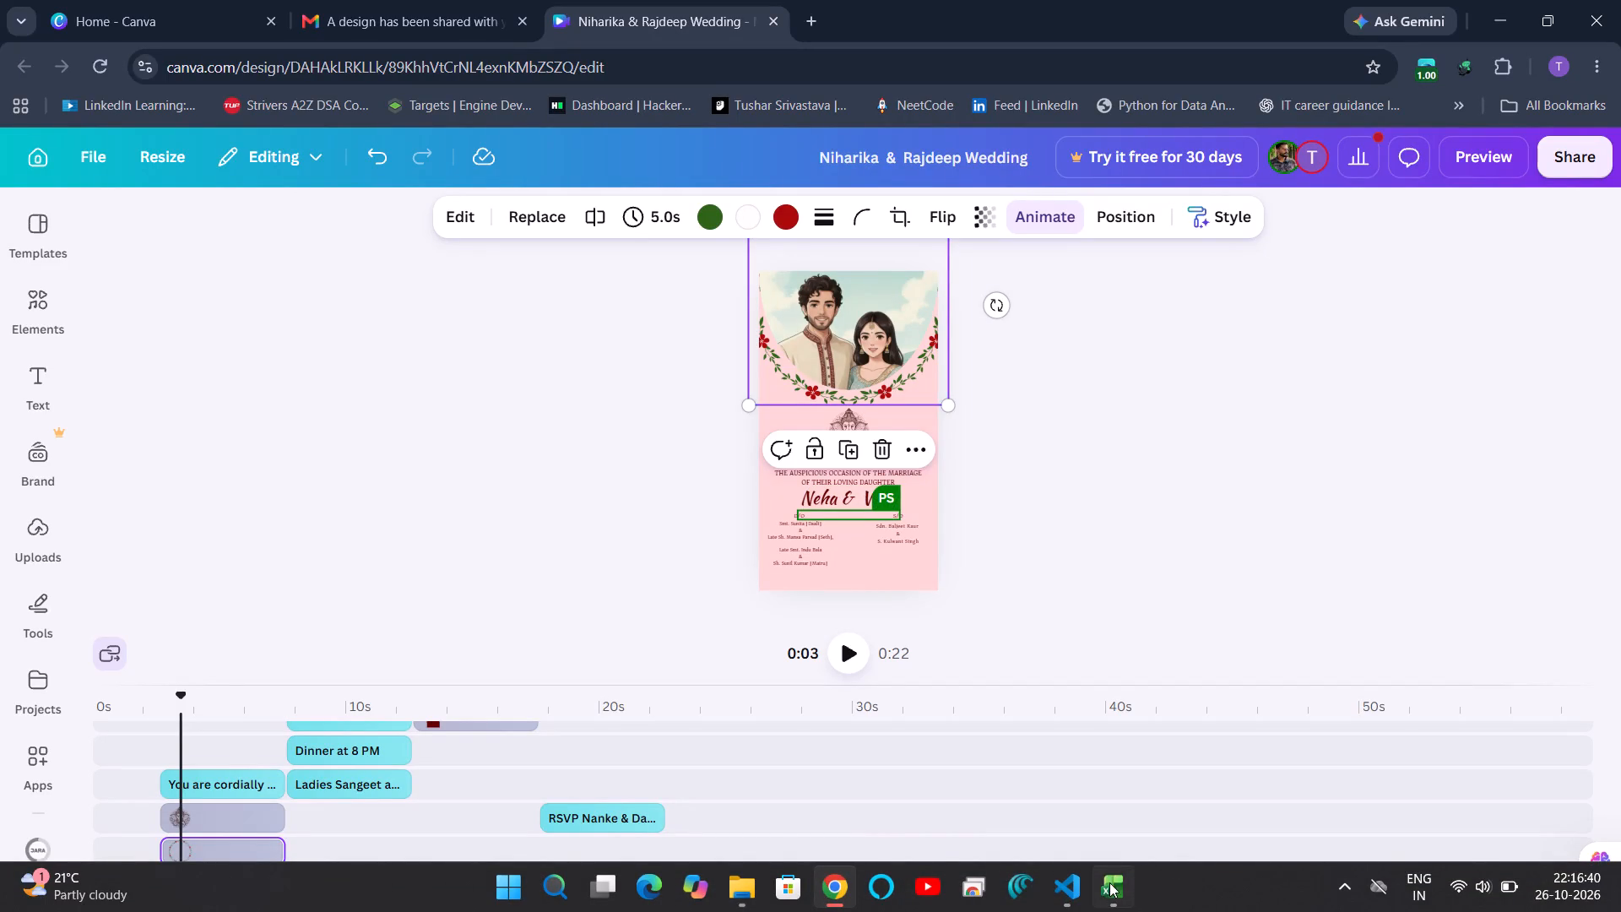
Switch to Visual Studio Code and look through the project's load_database.py, record_level_checks.py and sql_investigation.py scripts, and put the editor away.
click(1082, 890)
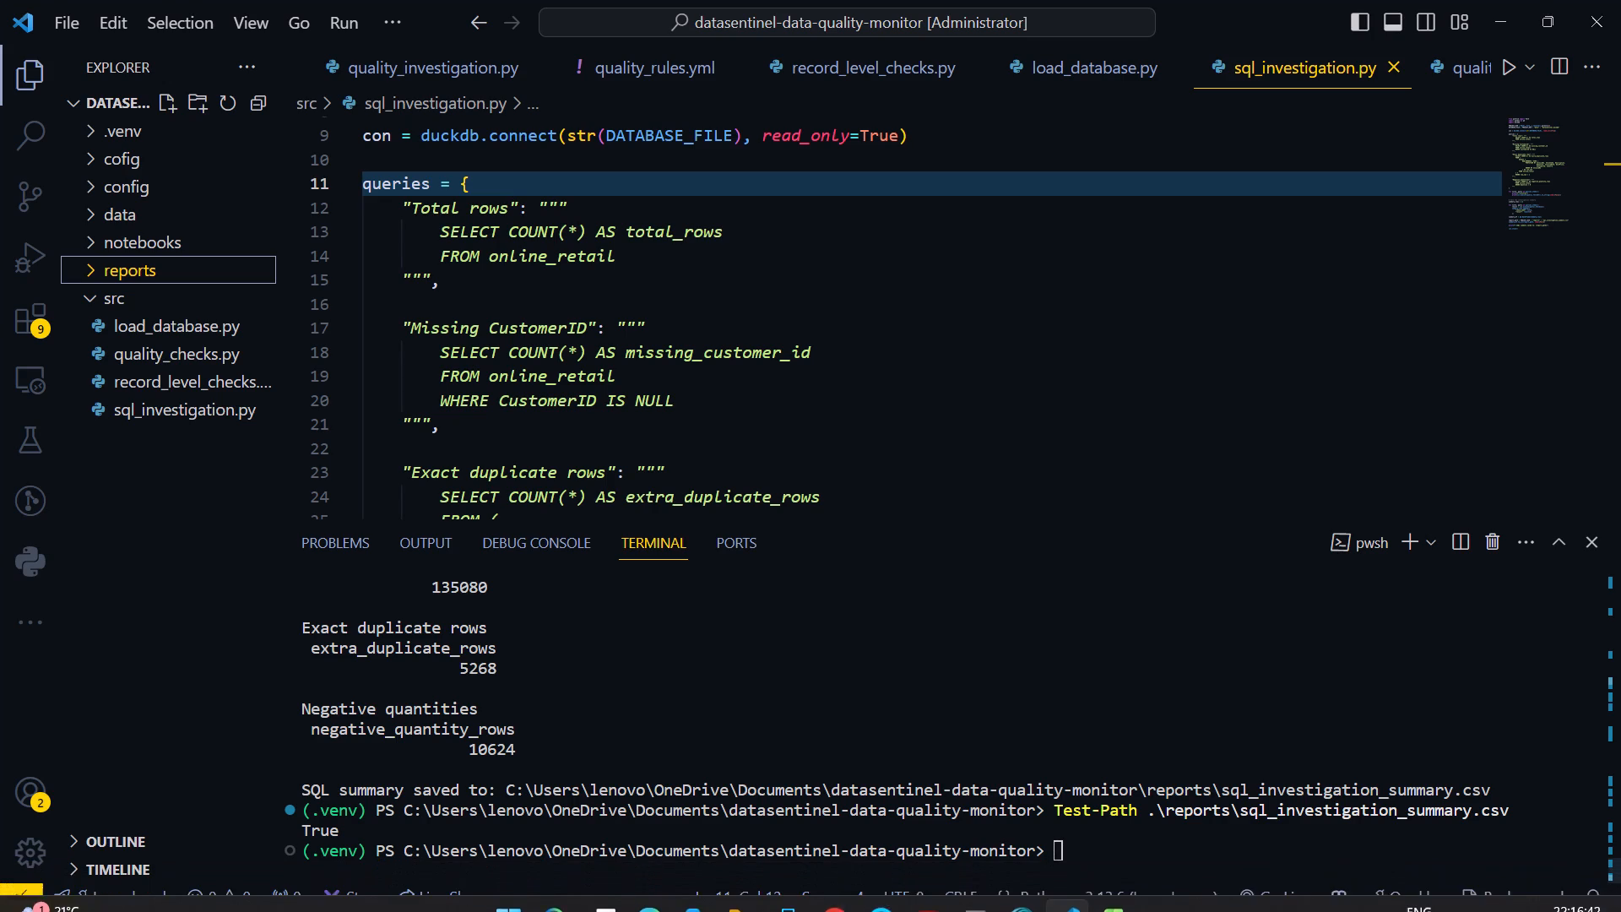
scroll(681, 681, down, 1)
scroll(680, 477, up, 1)
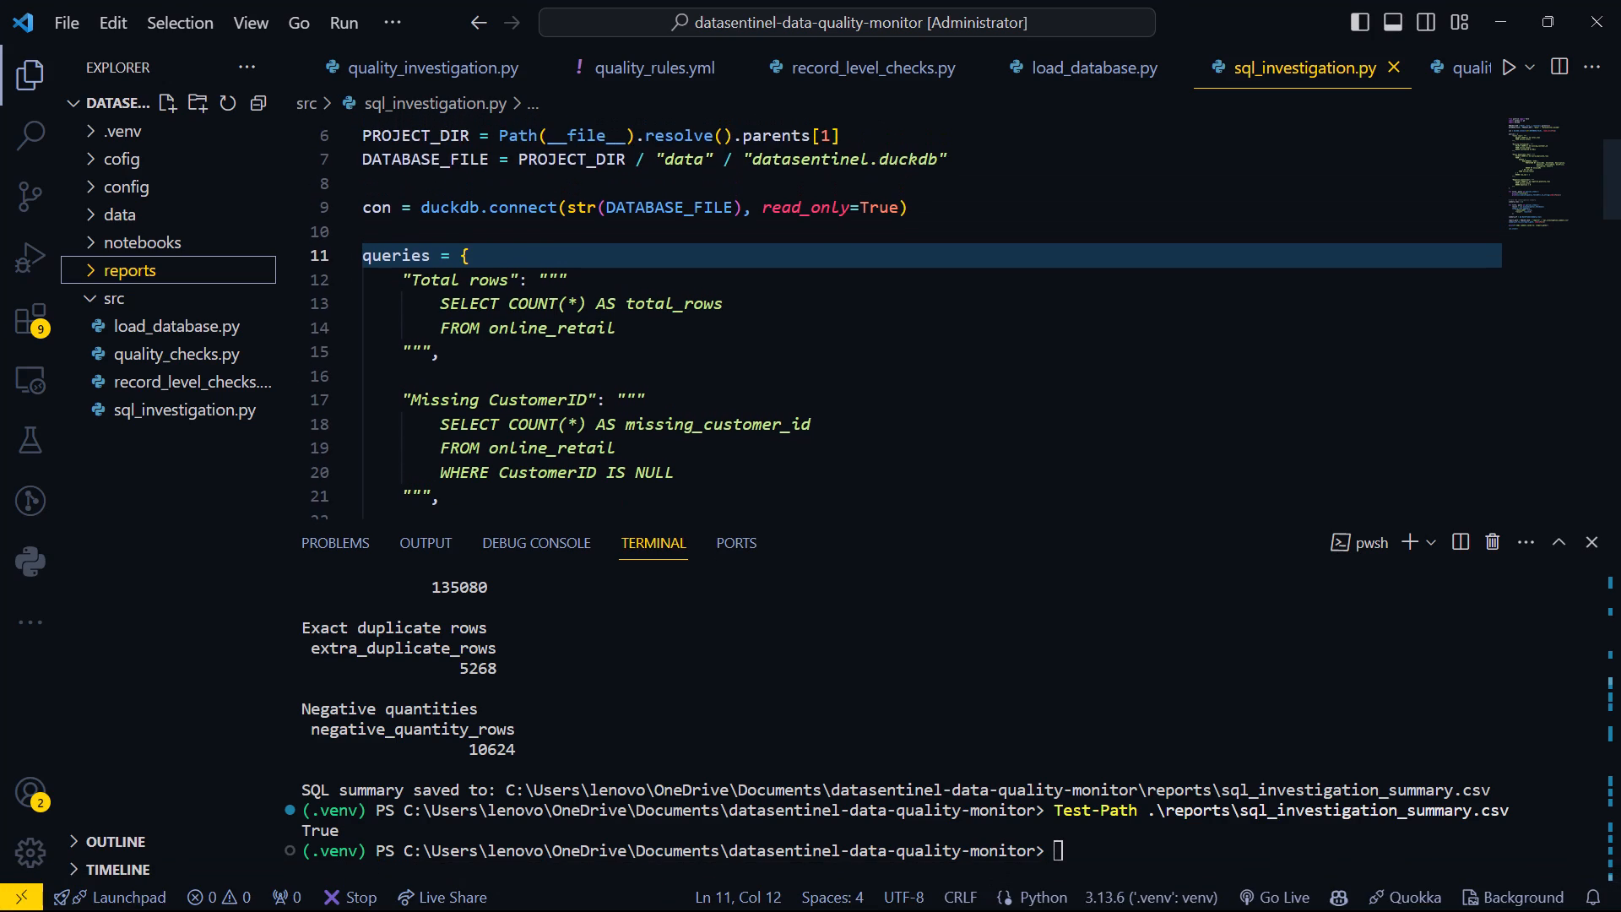
click(168, 335)
scroll(777, 341, down, 5)
click(148, 372)
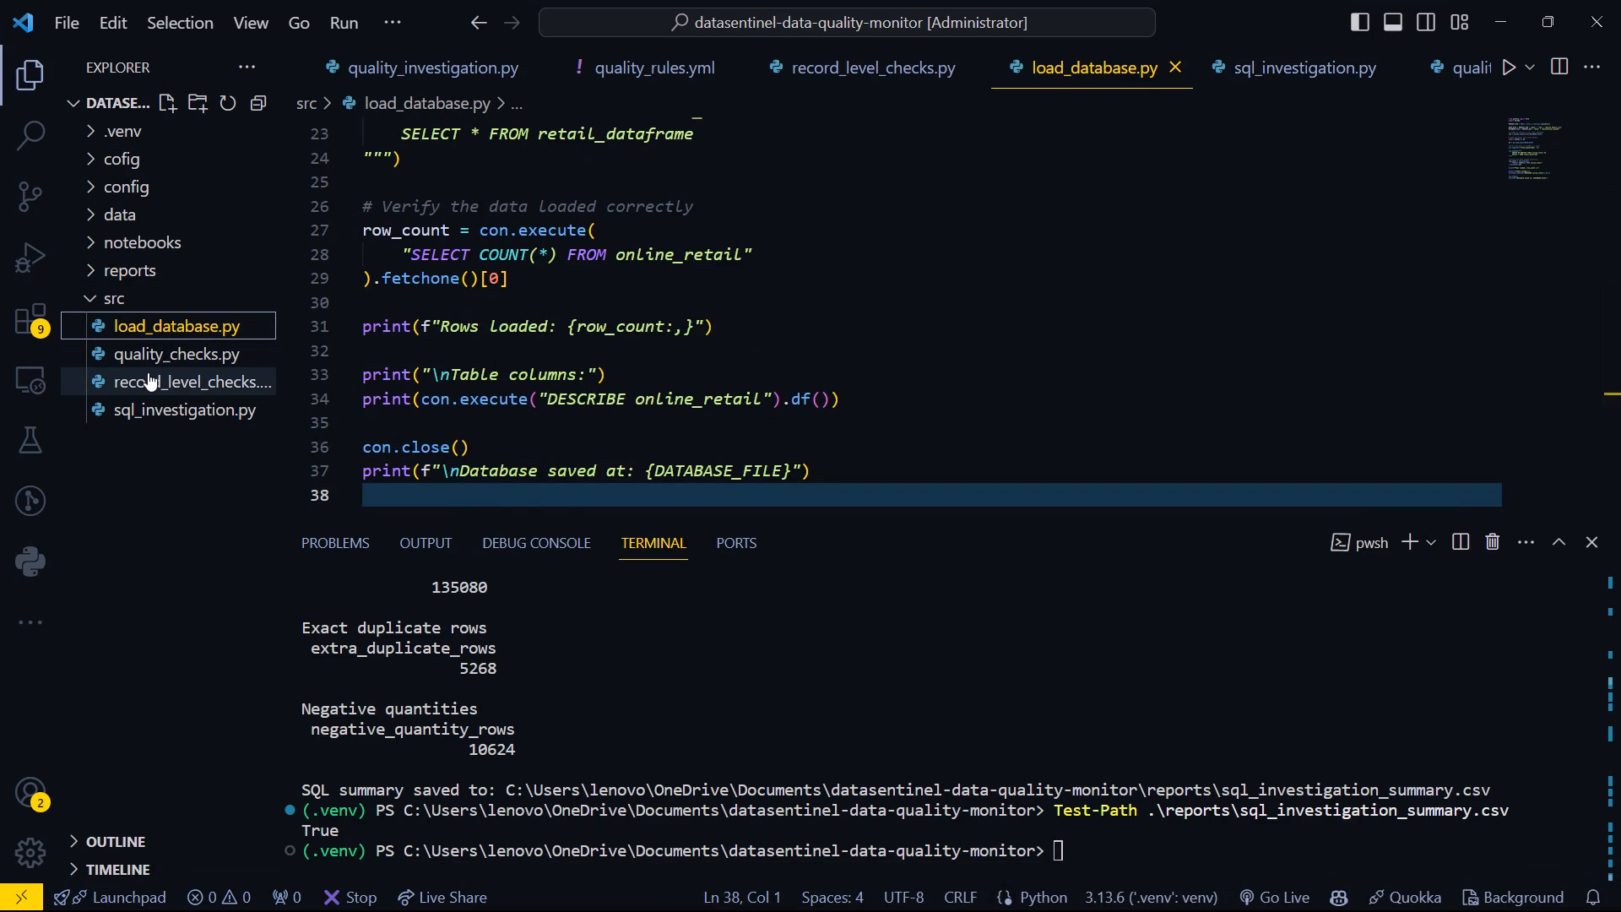
scroll(970, 339, down, 6)
scroll(970, 339, up, 4)
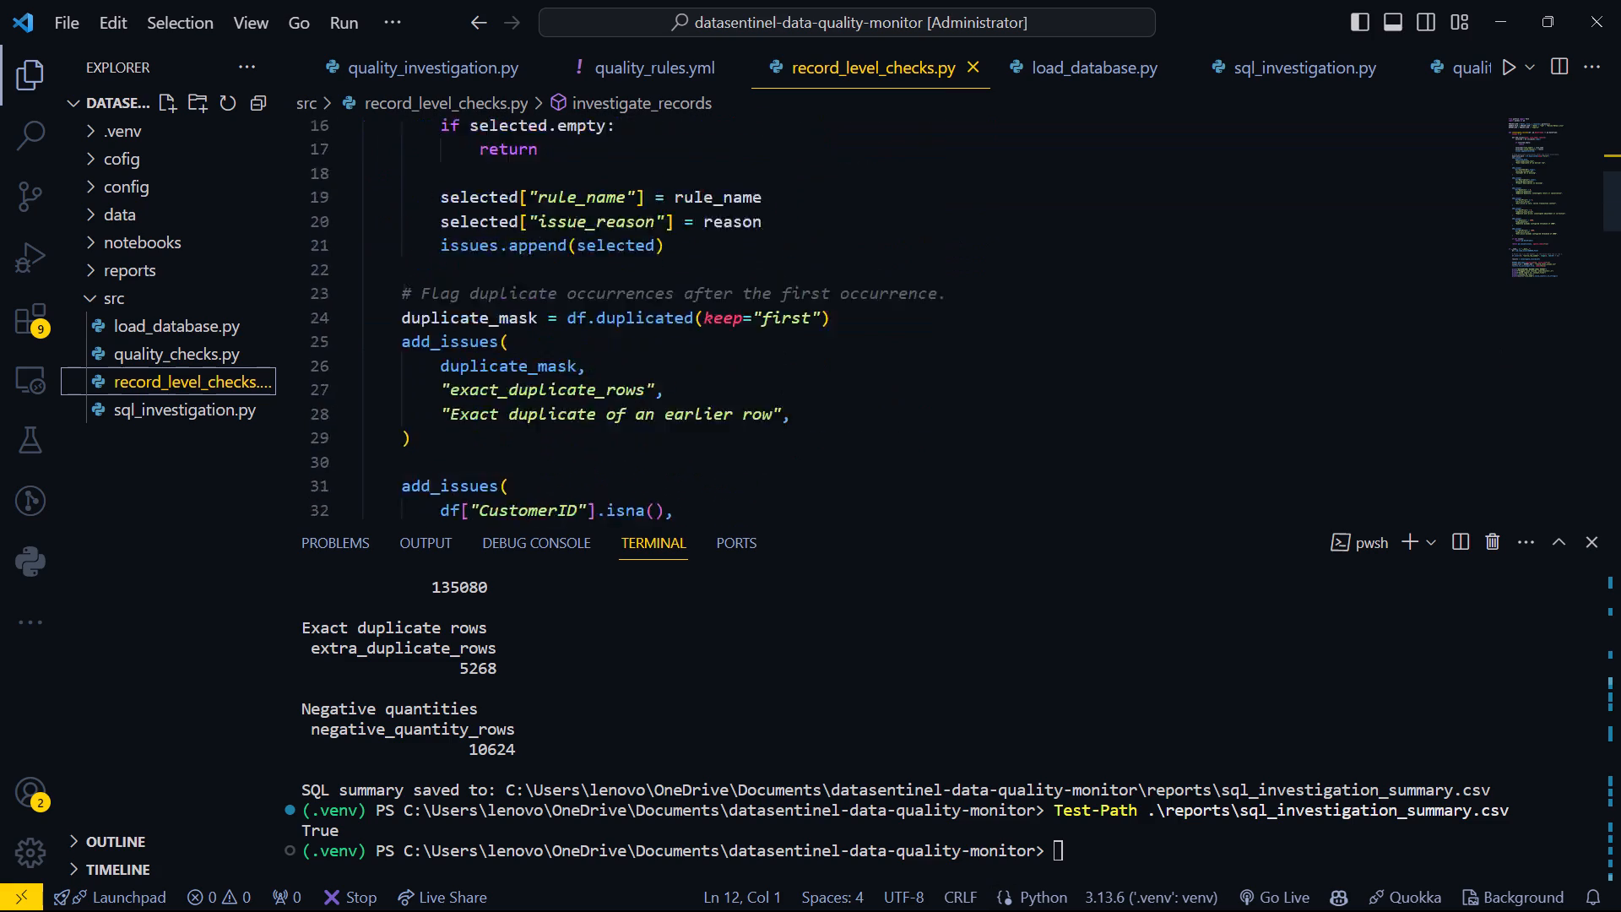
scroll(970, 339, up, 2)
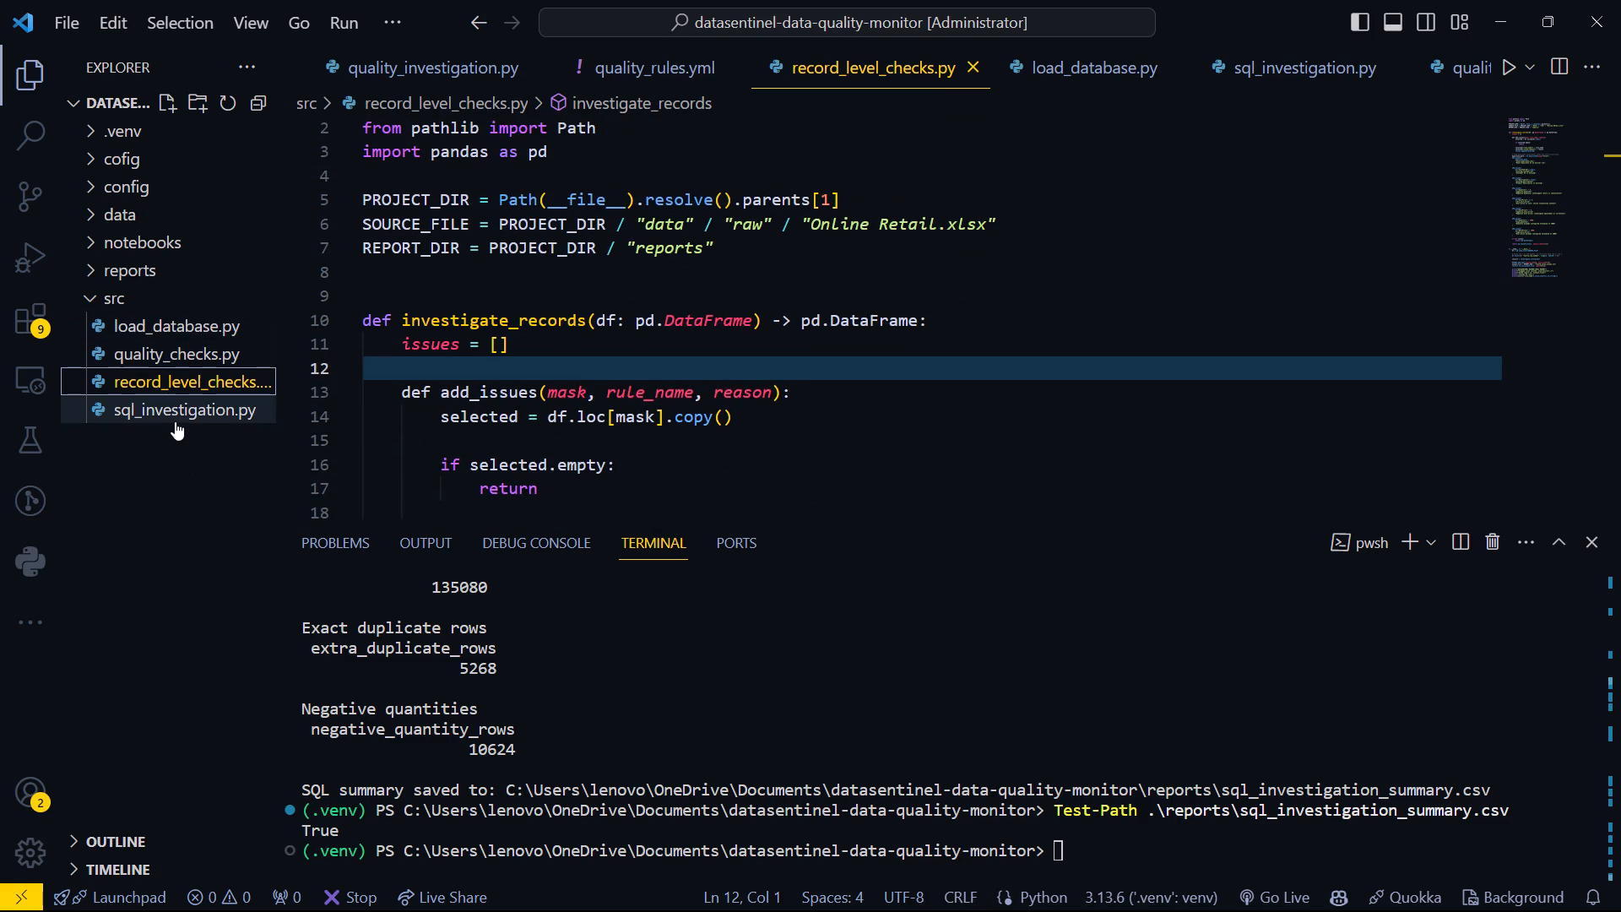
click(175, 421)
click(1498, 18)
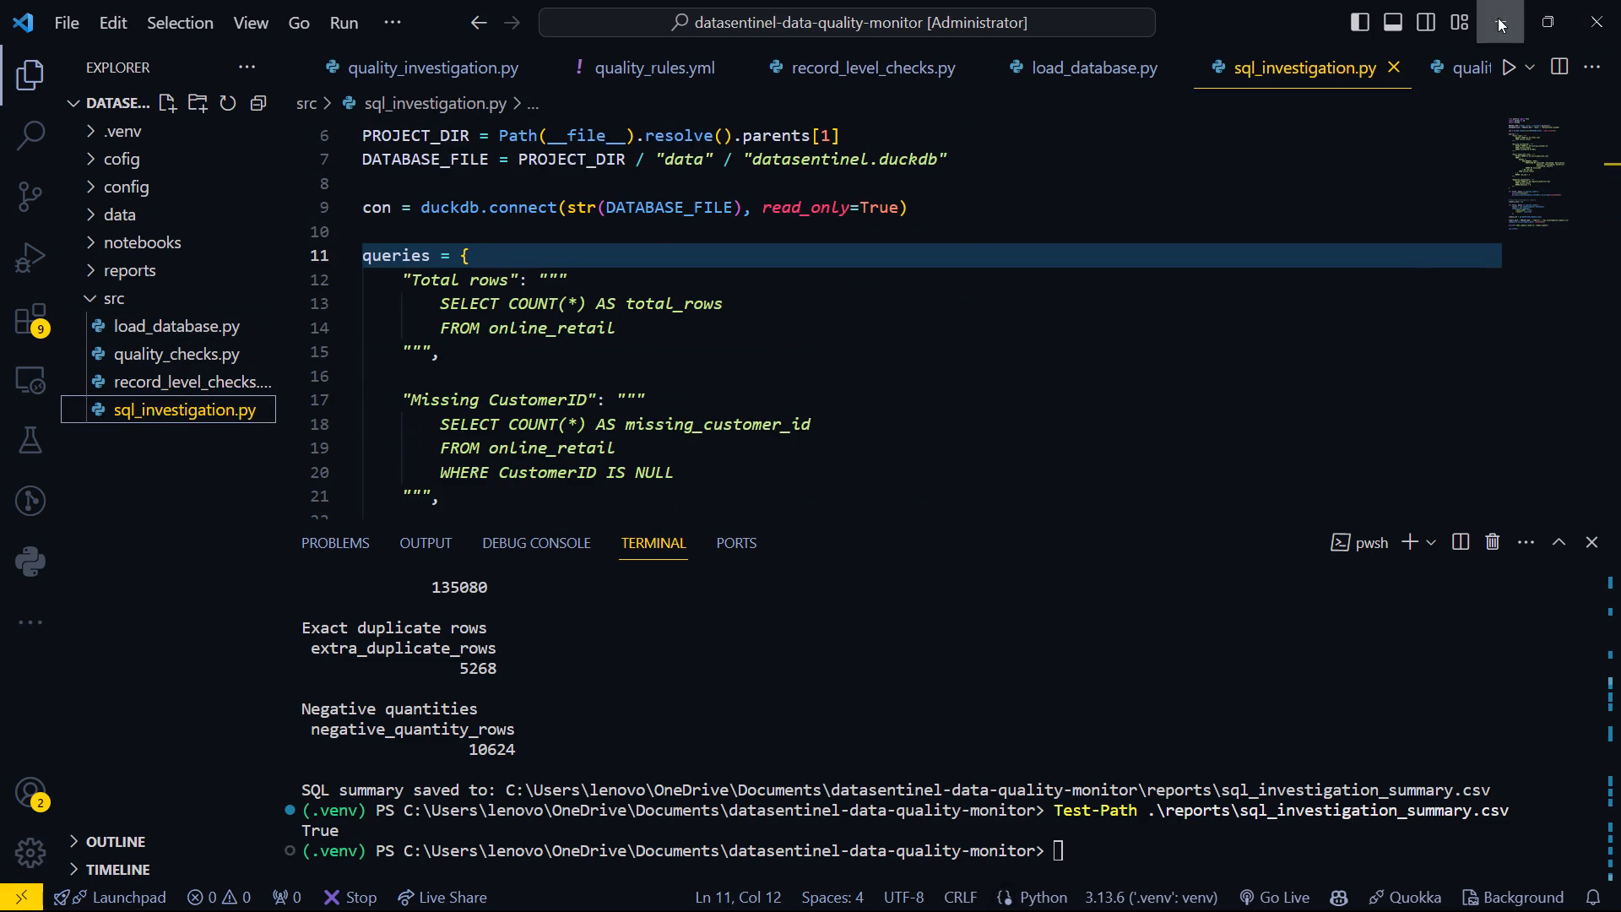
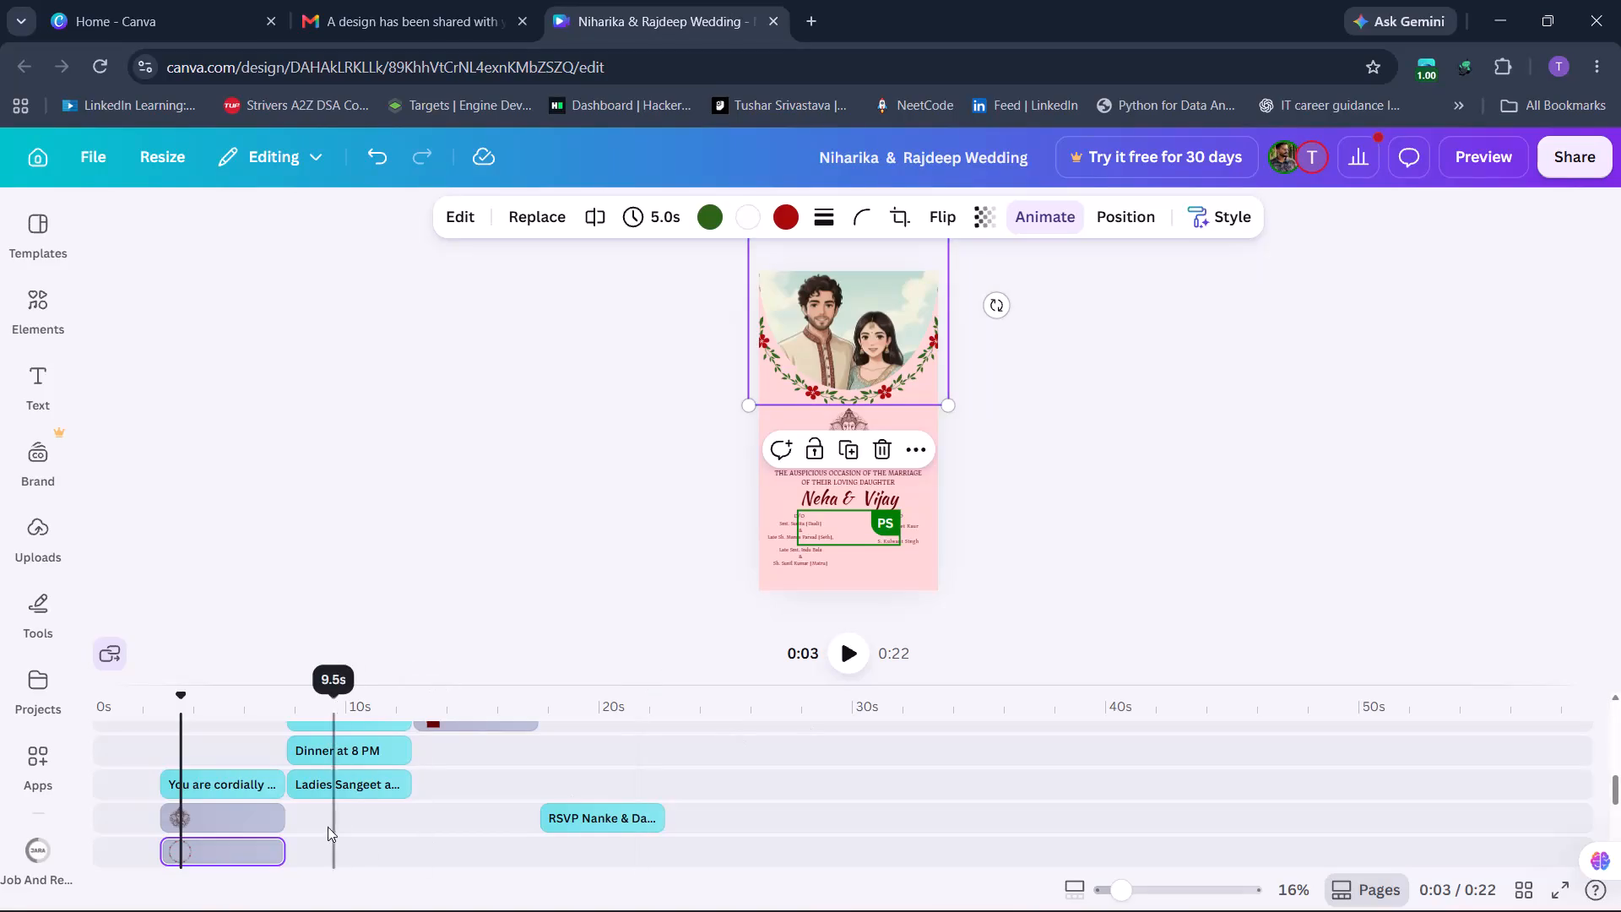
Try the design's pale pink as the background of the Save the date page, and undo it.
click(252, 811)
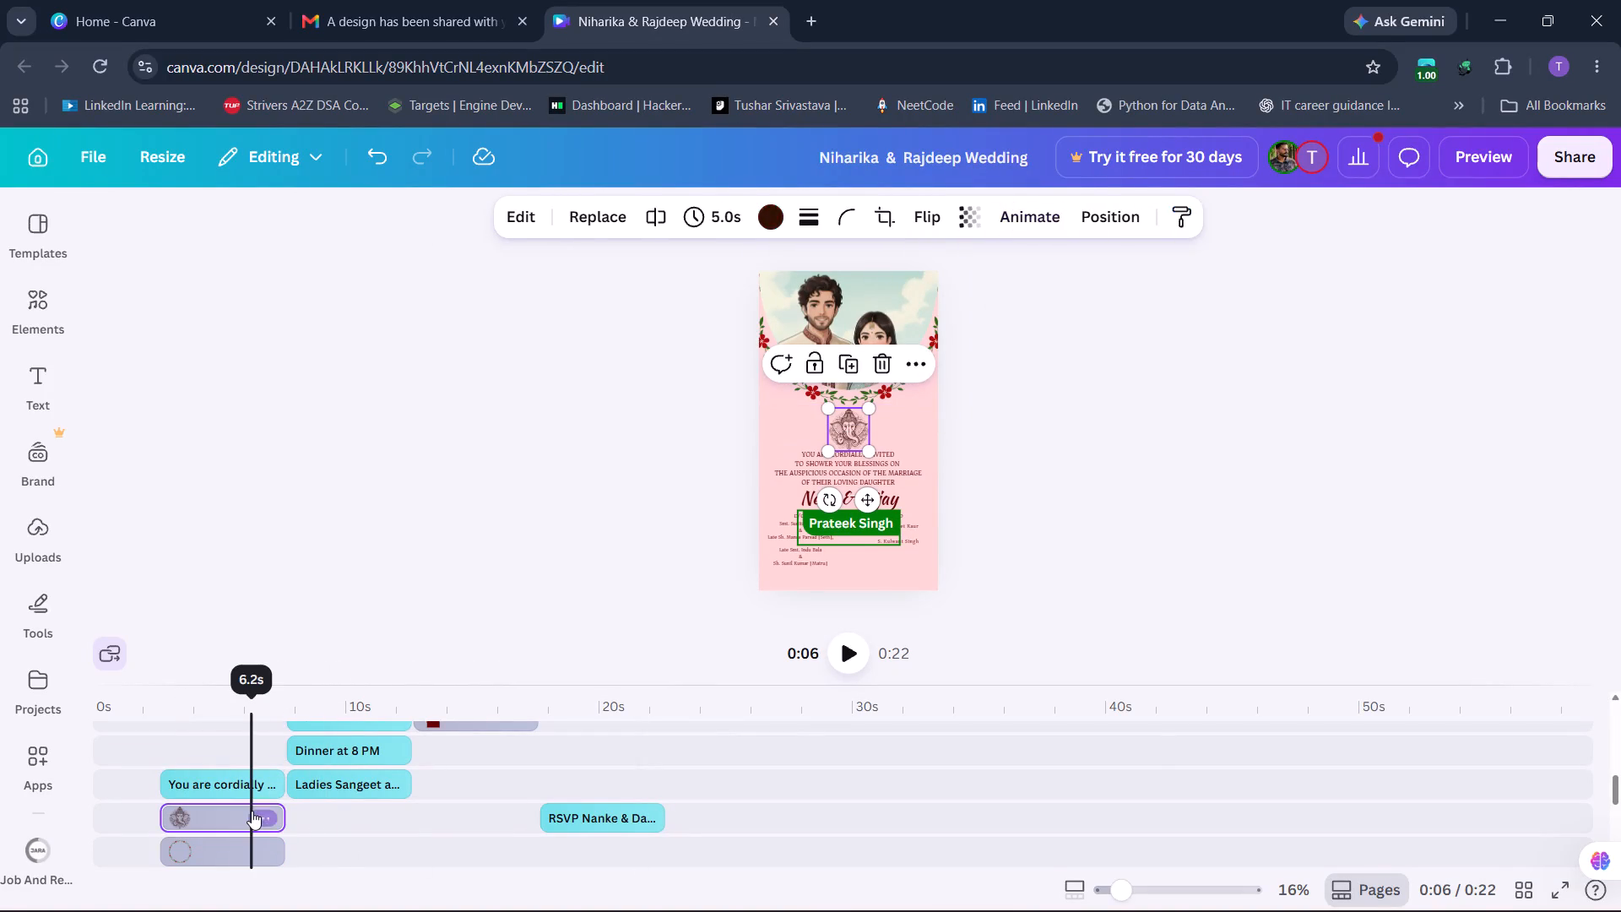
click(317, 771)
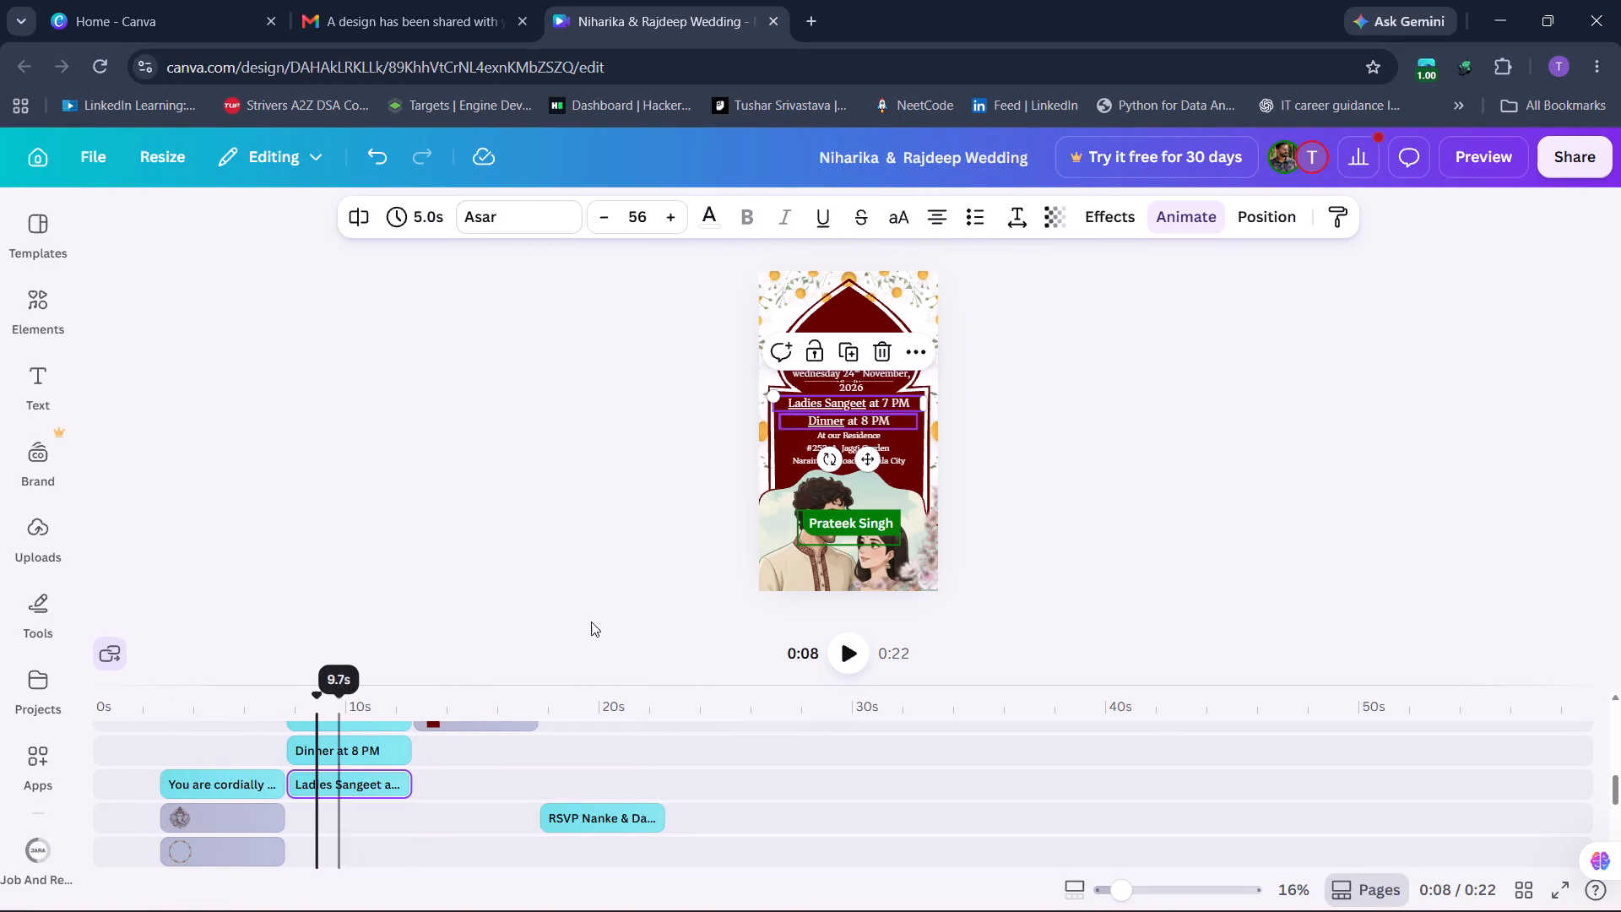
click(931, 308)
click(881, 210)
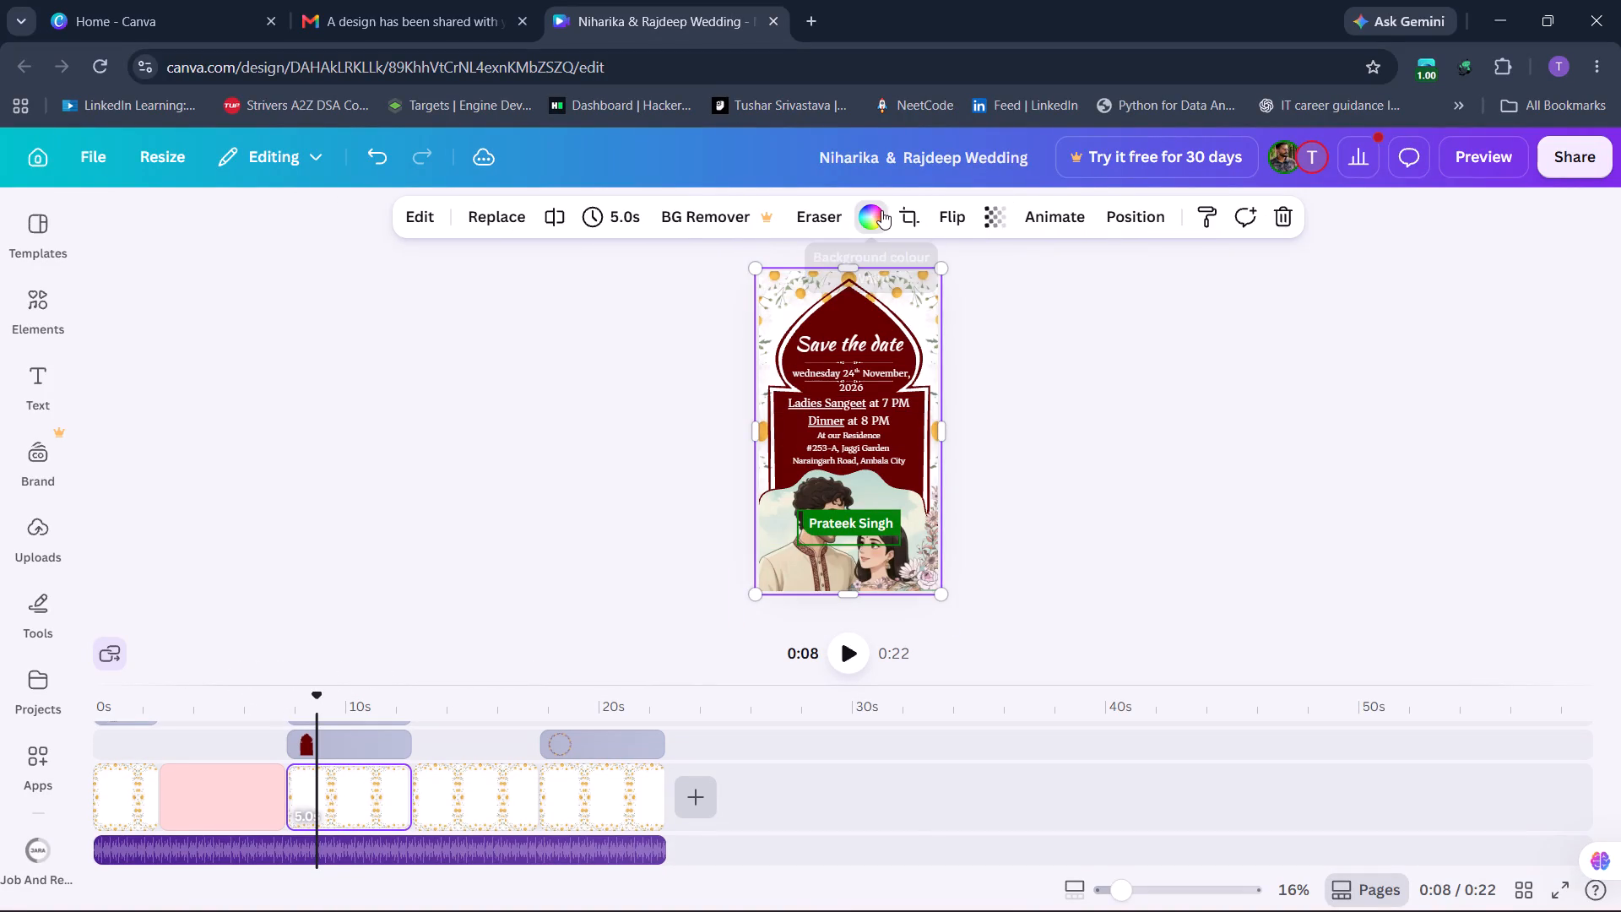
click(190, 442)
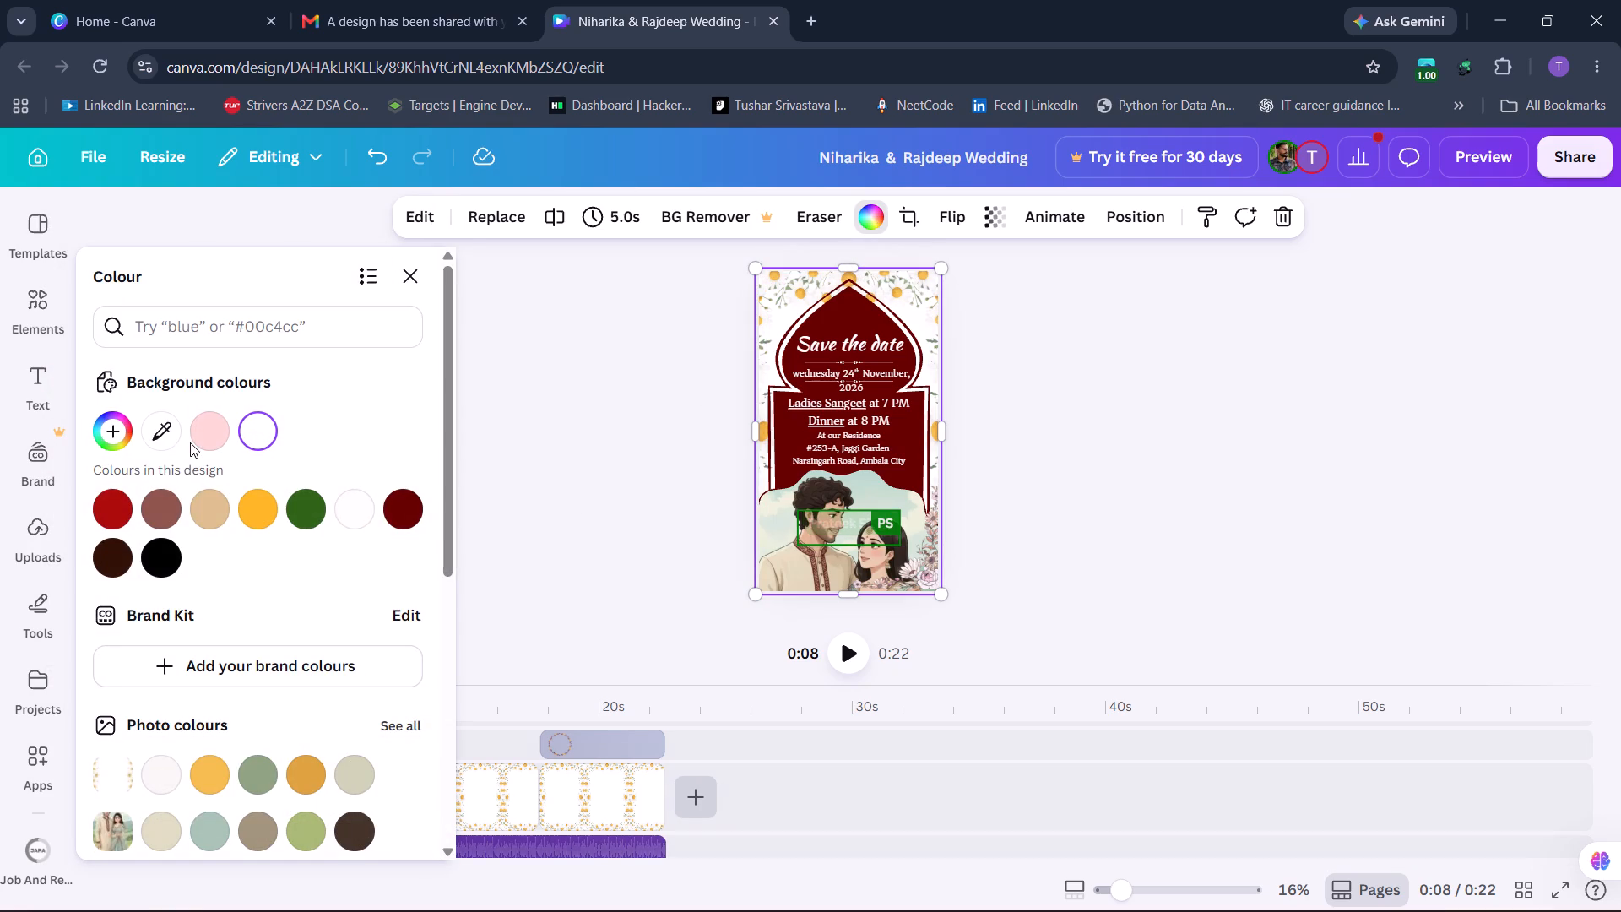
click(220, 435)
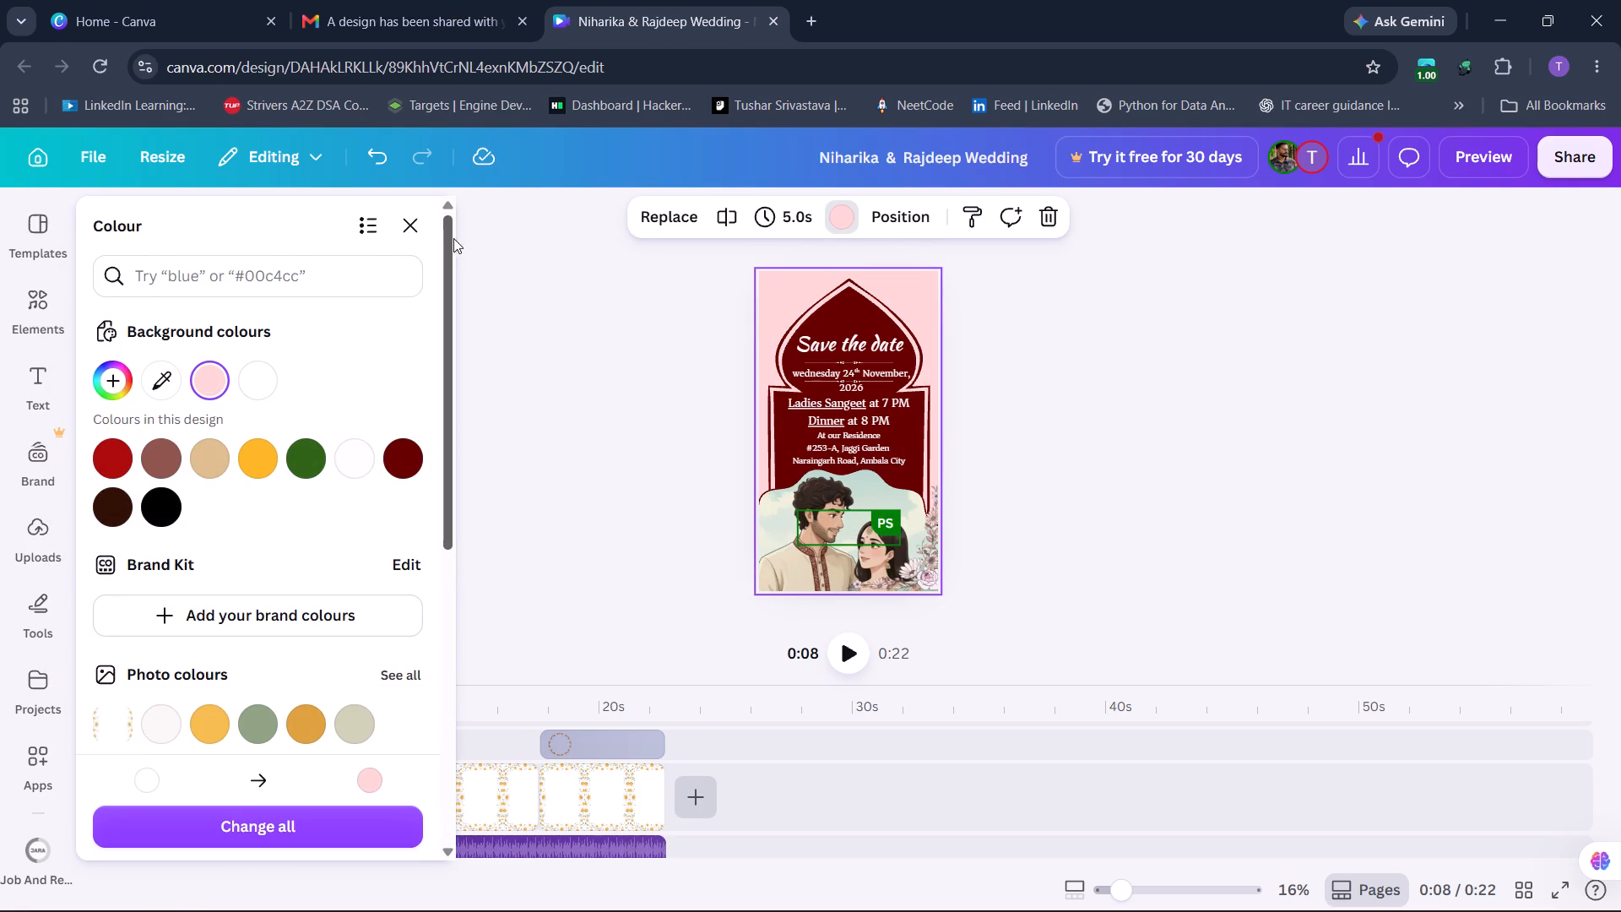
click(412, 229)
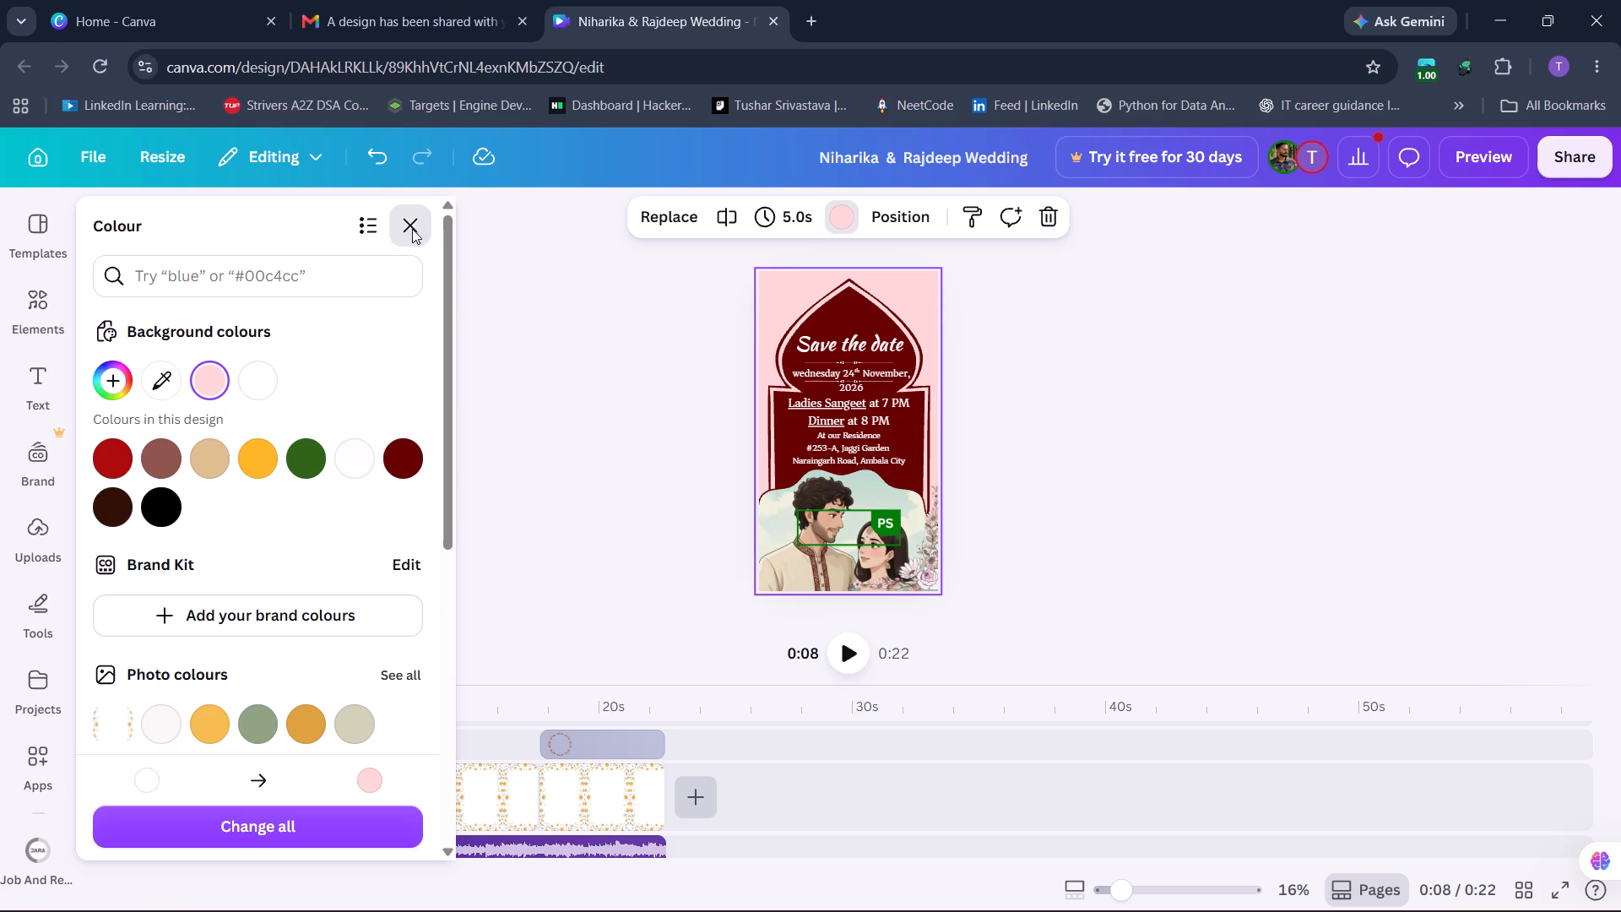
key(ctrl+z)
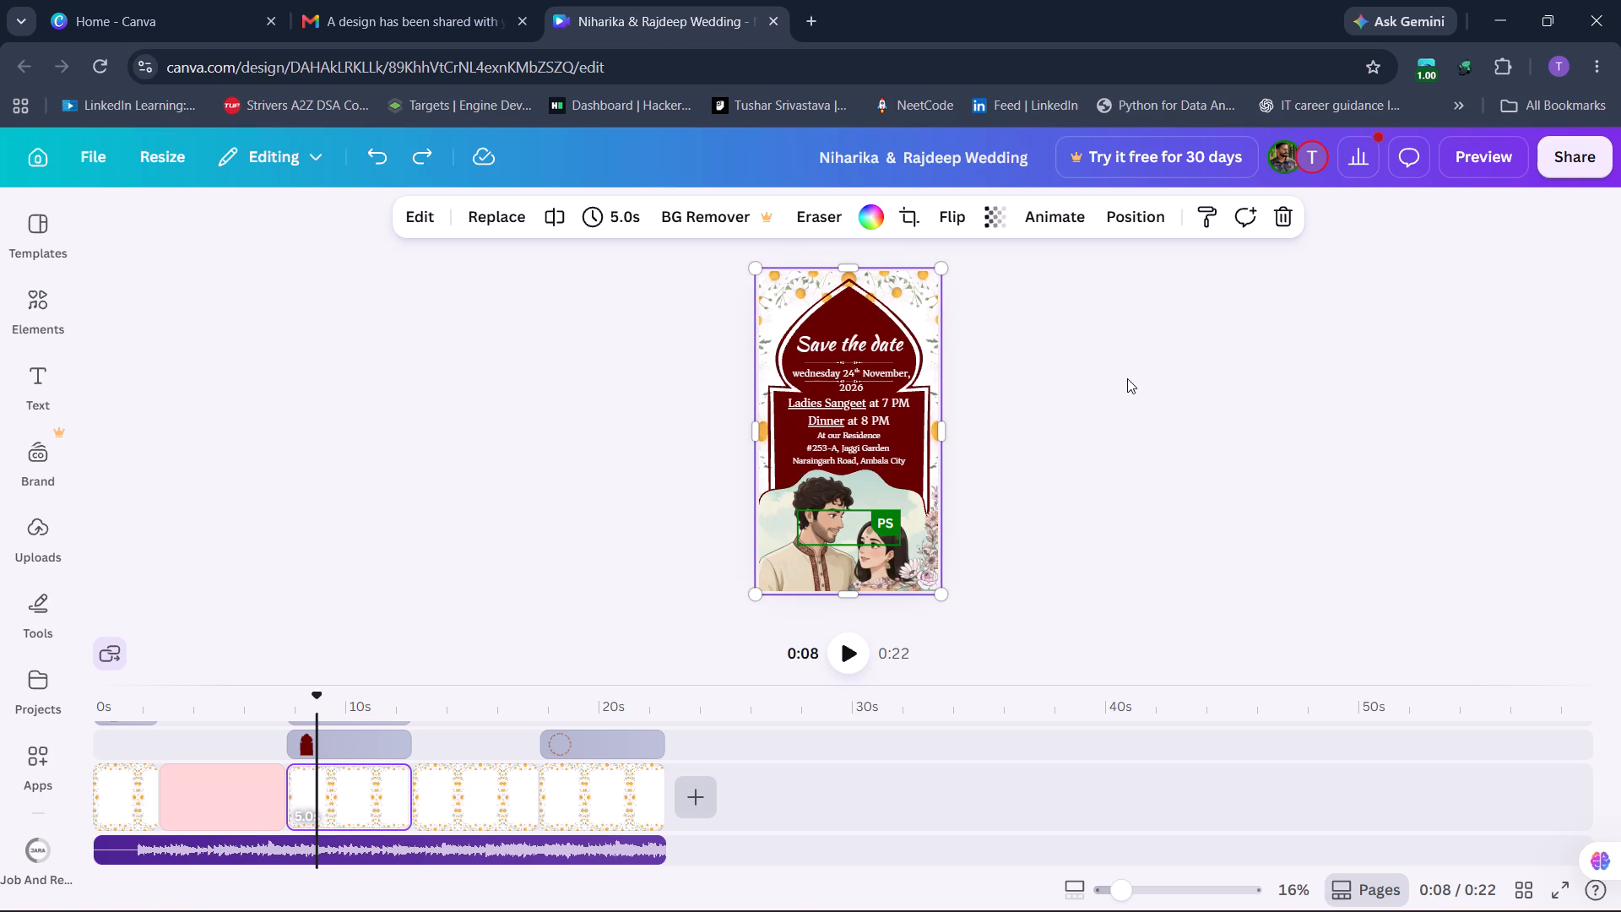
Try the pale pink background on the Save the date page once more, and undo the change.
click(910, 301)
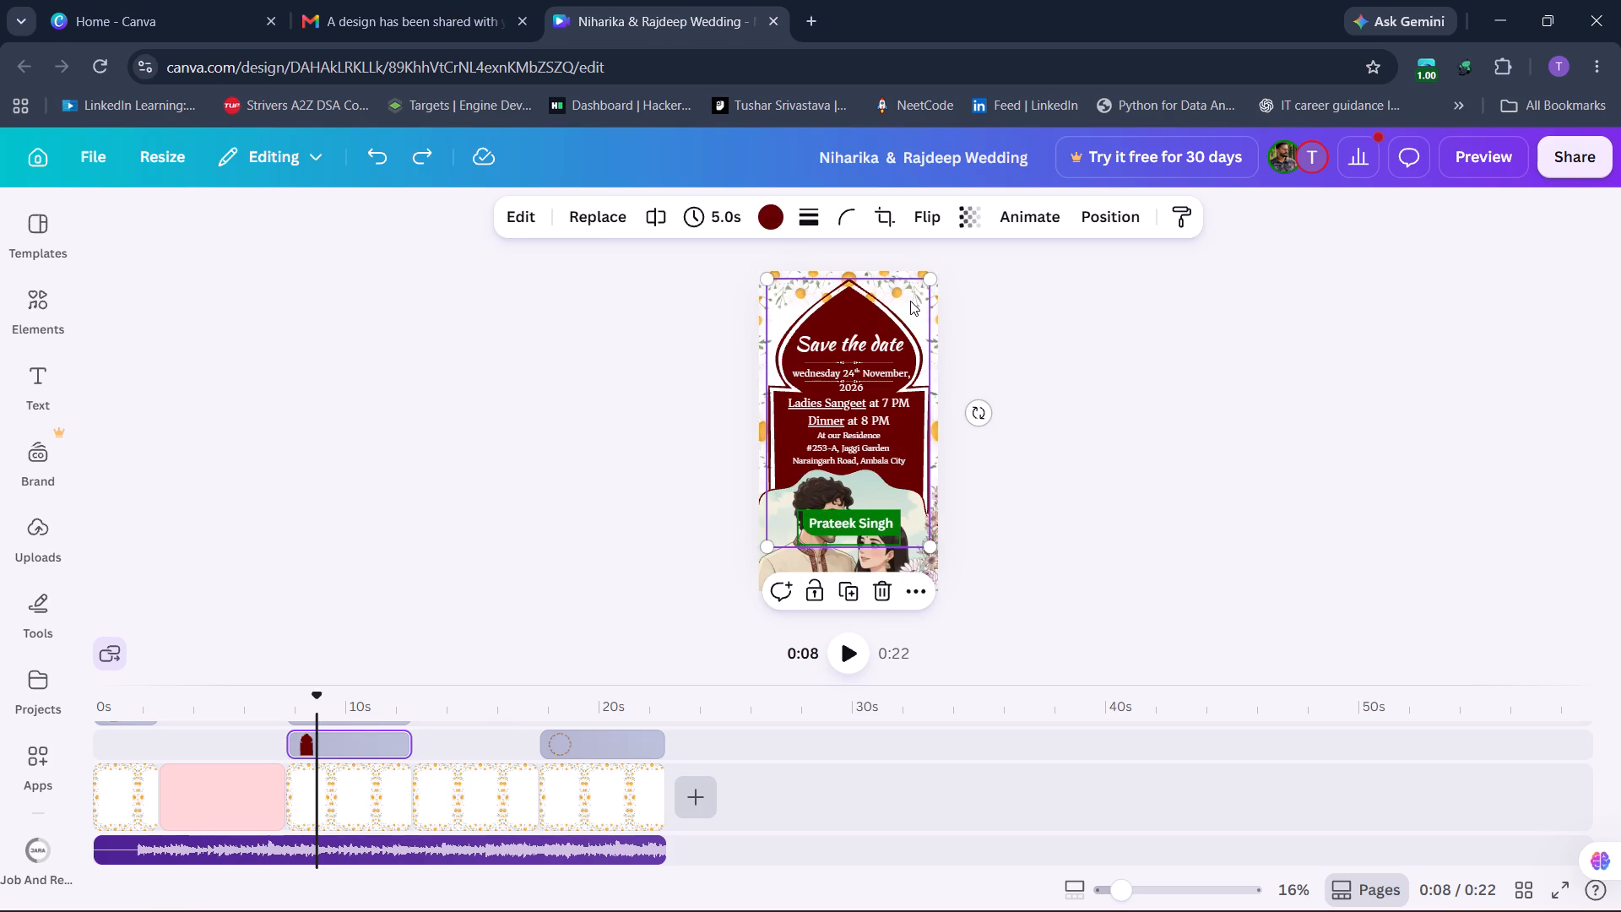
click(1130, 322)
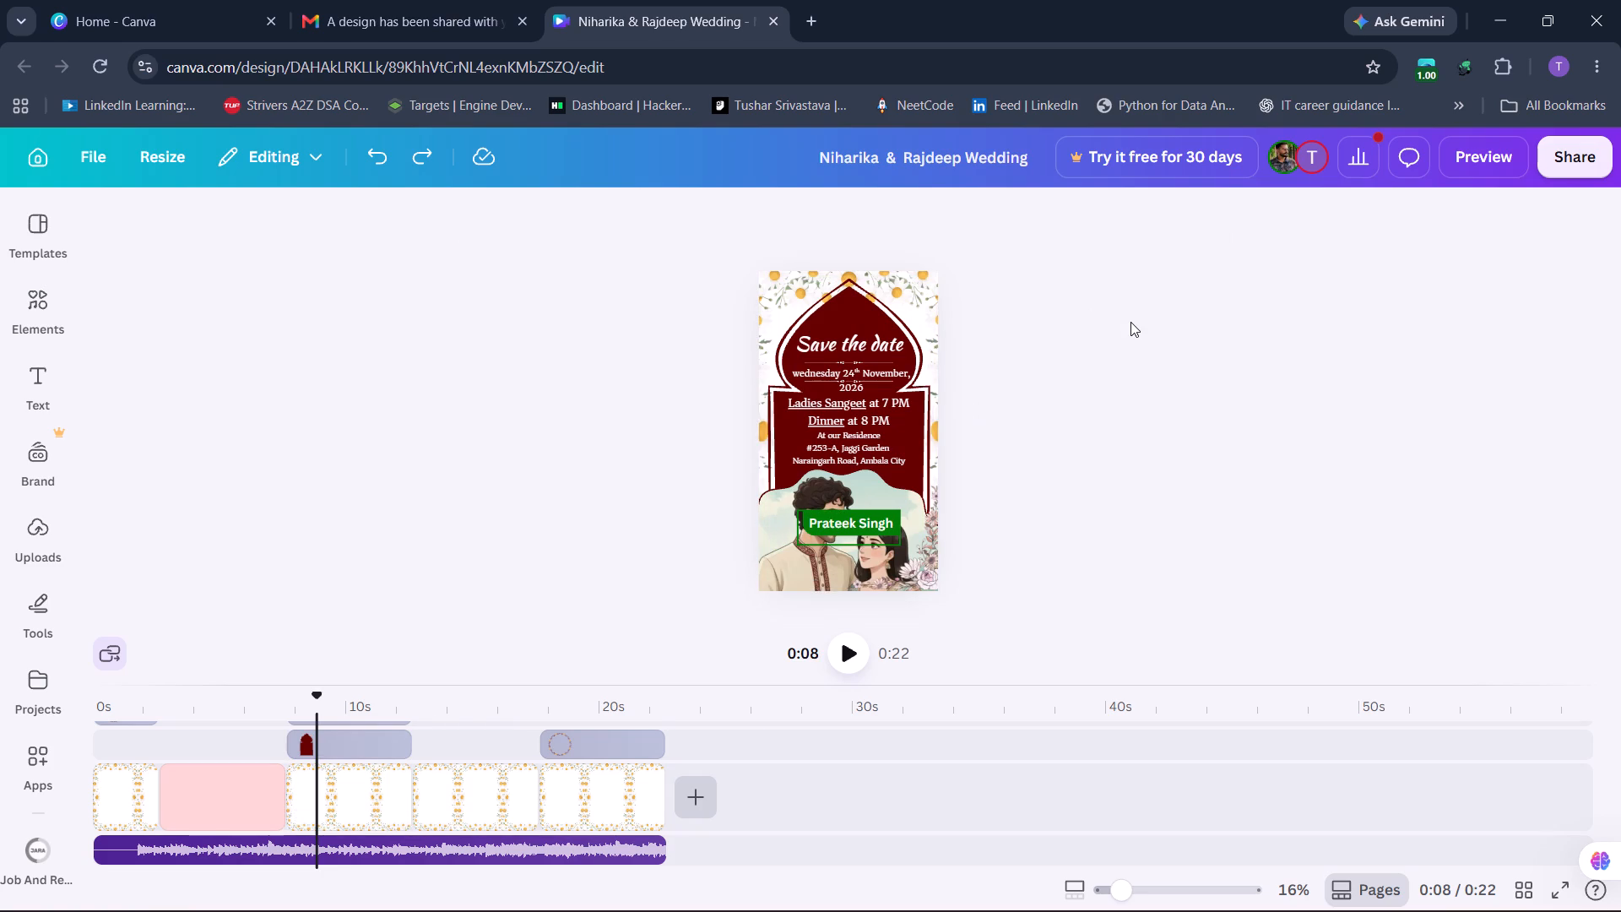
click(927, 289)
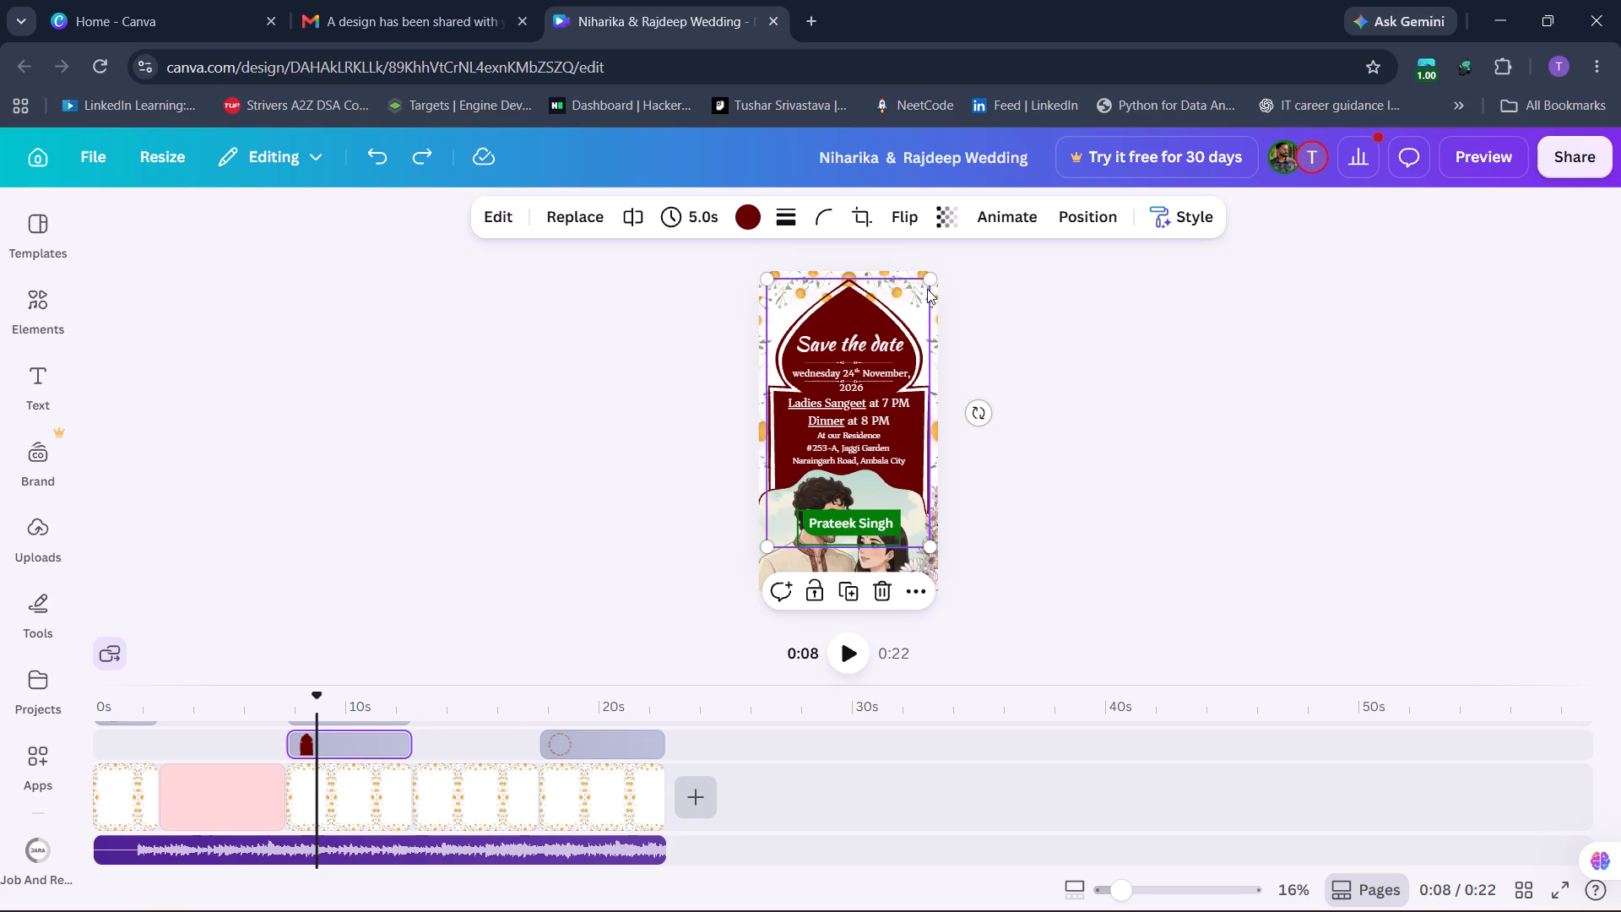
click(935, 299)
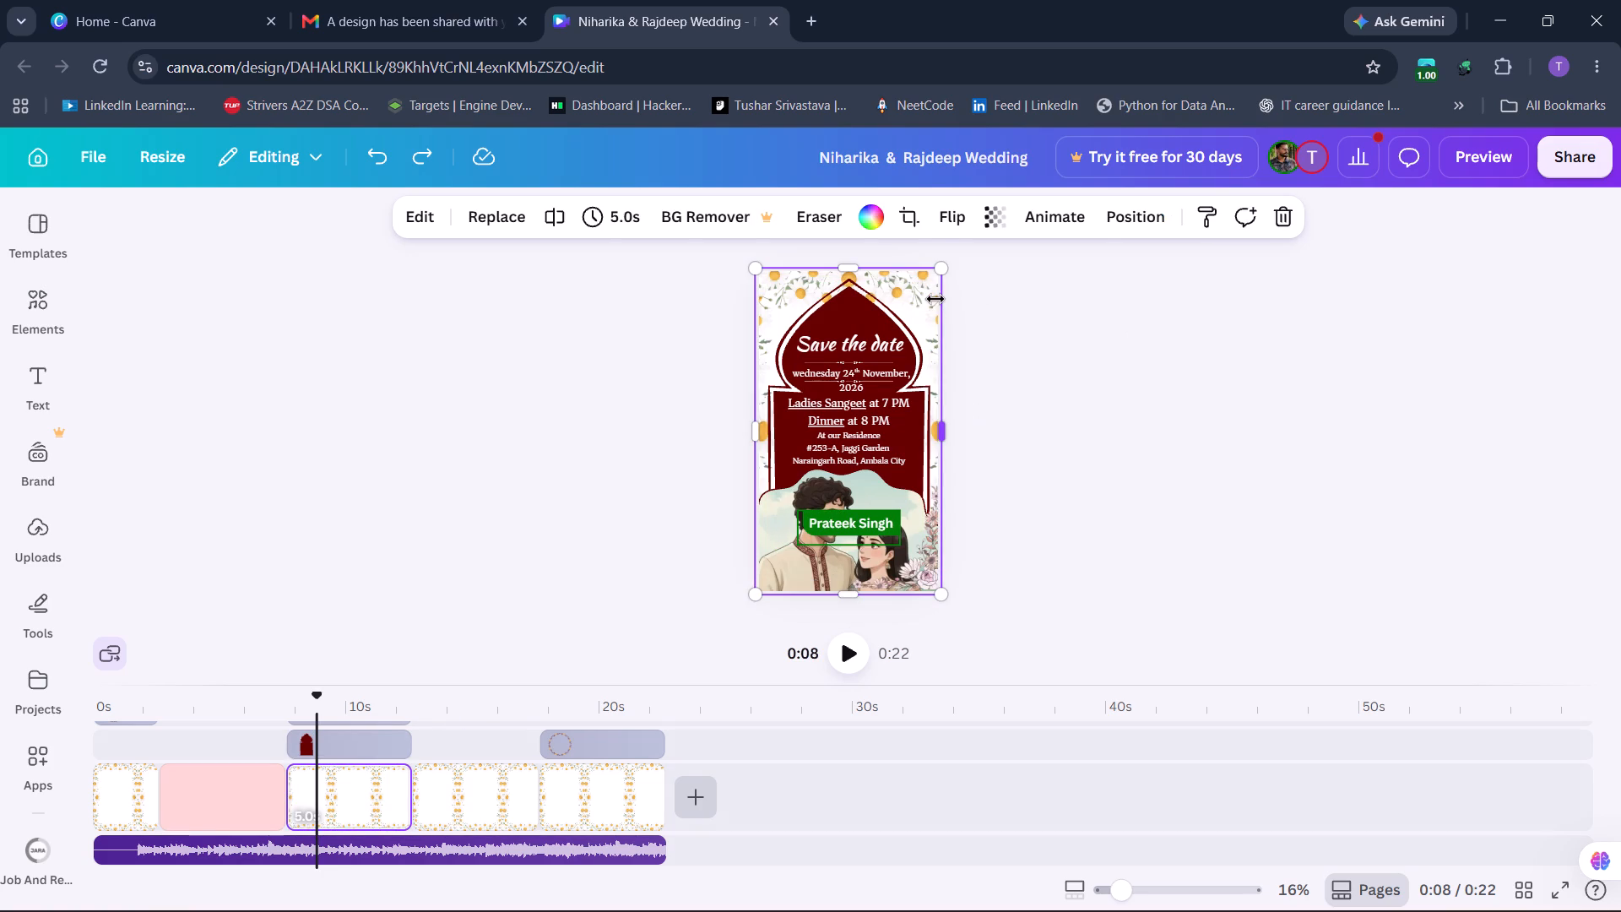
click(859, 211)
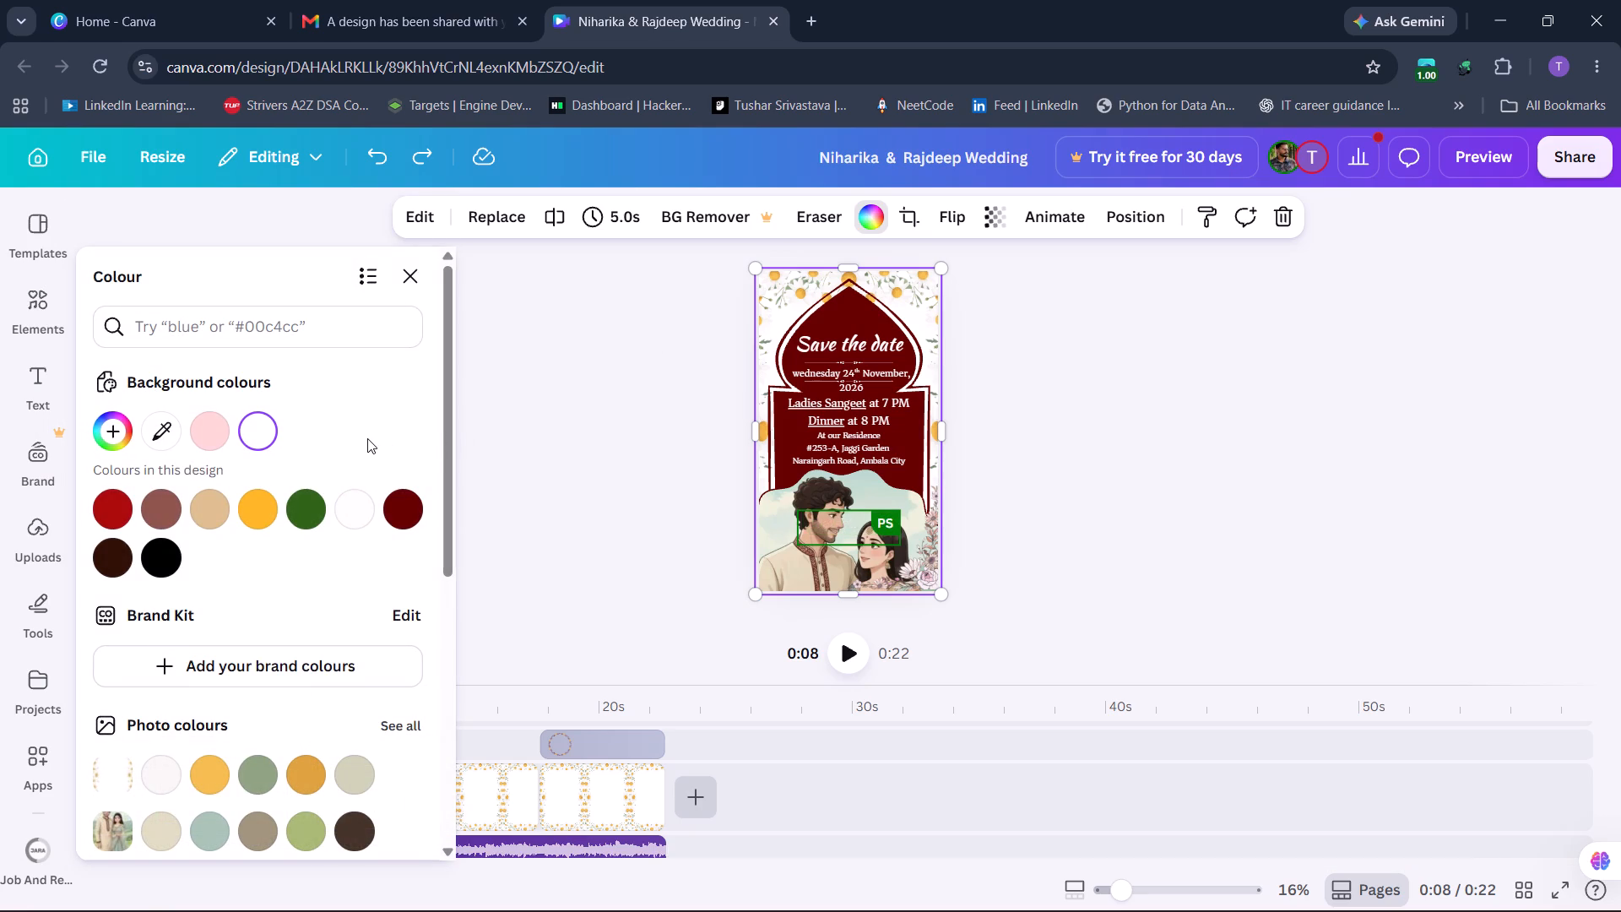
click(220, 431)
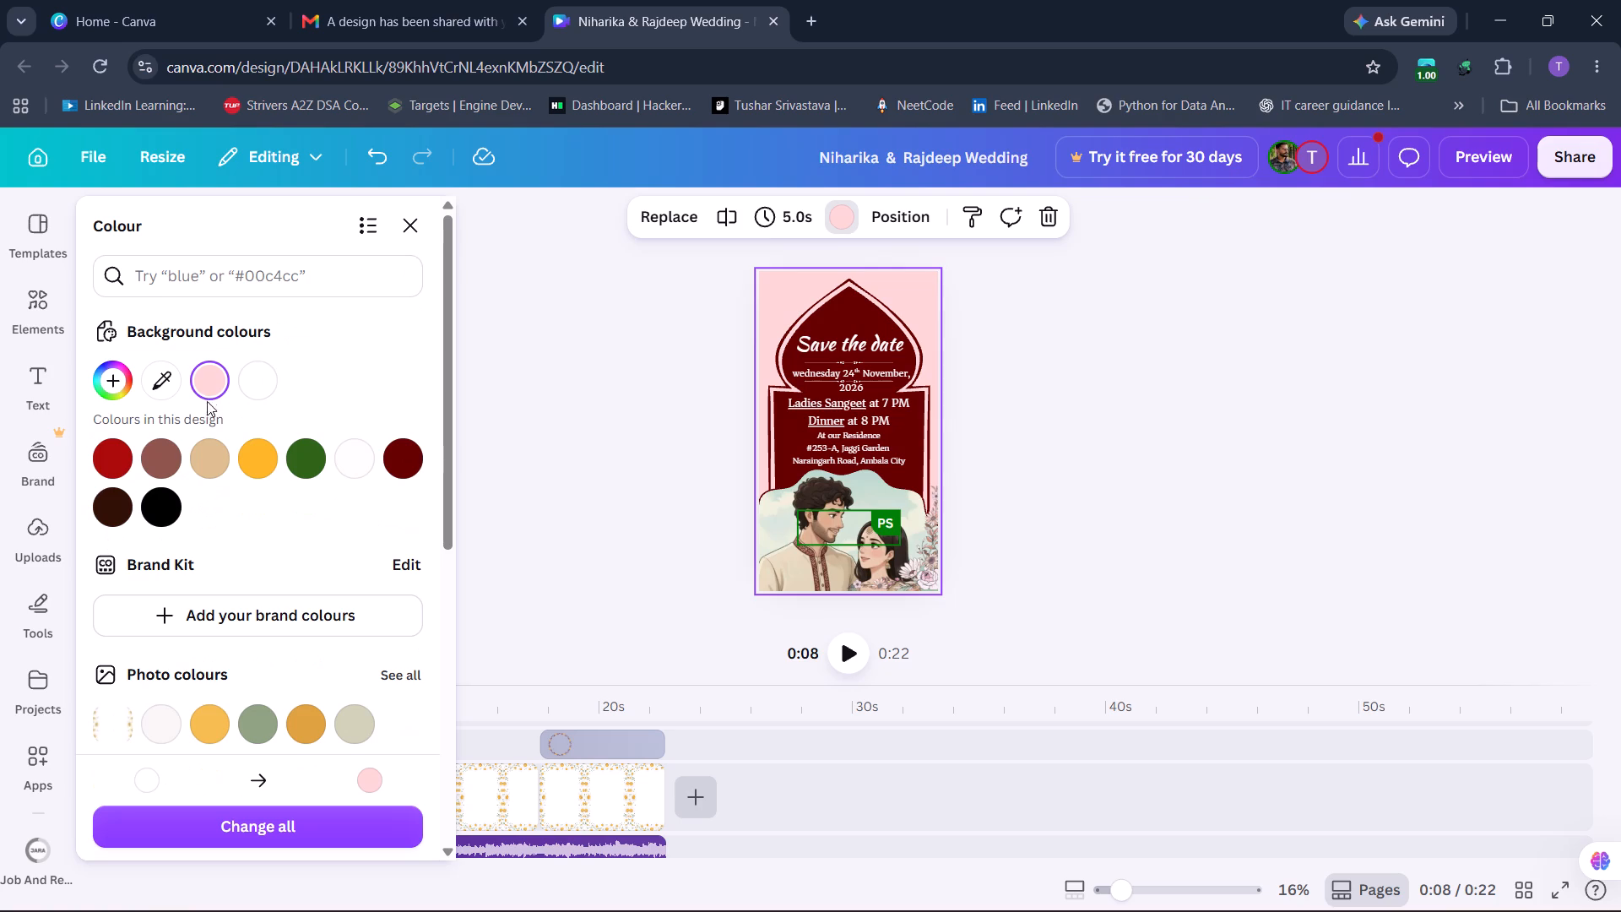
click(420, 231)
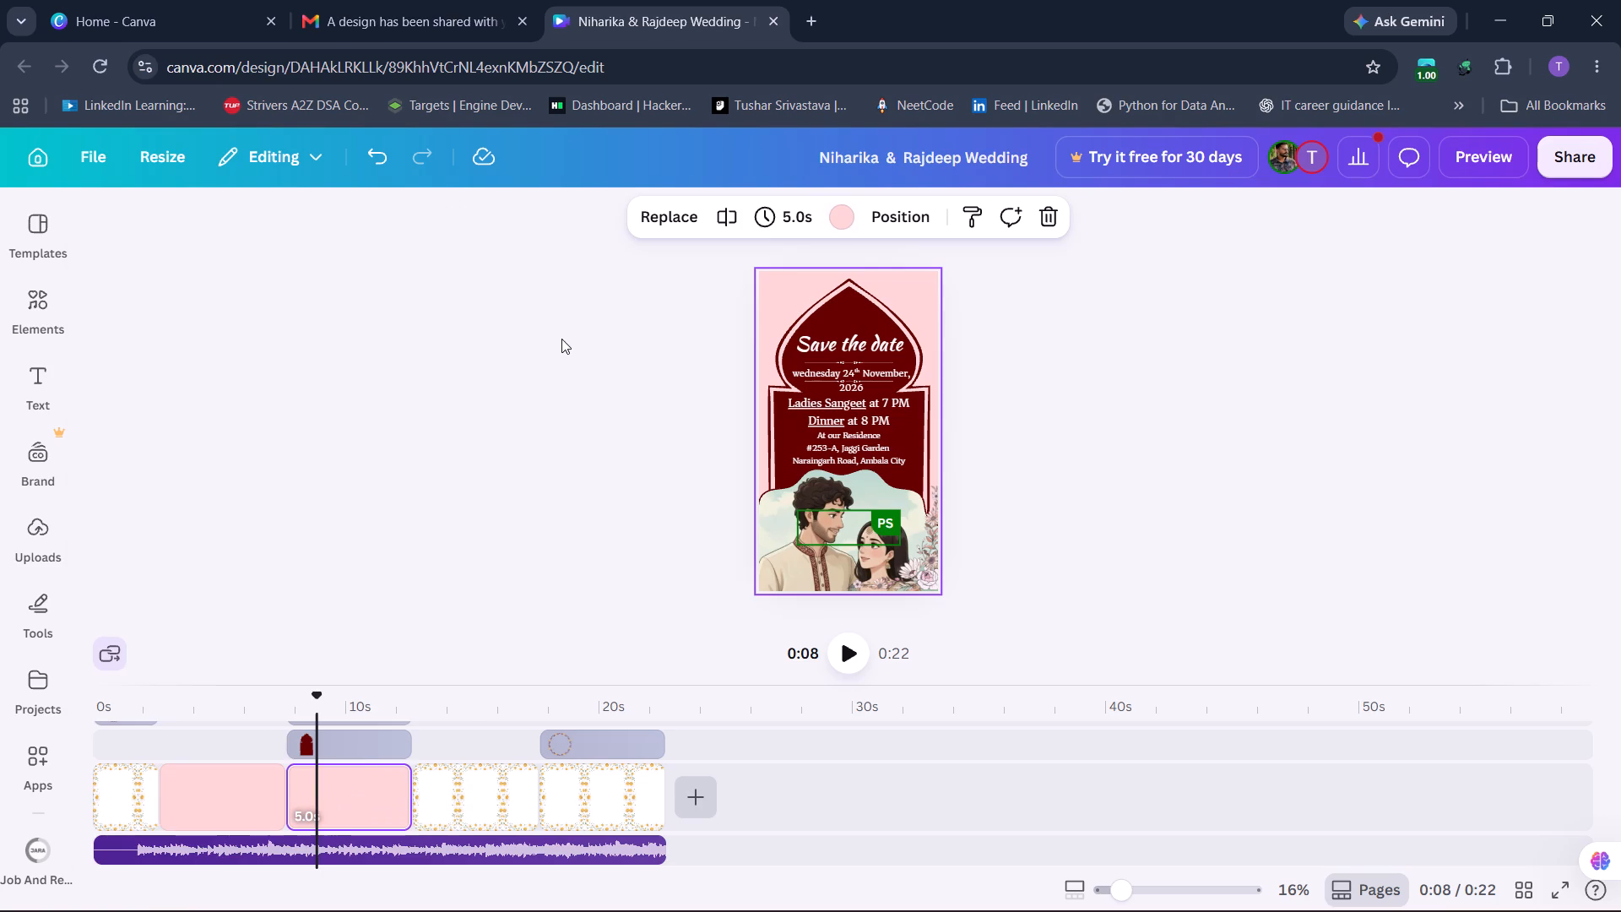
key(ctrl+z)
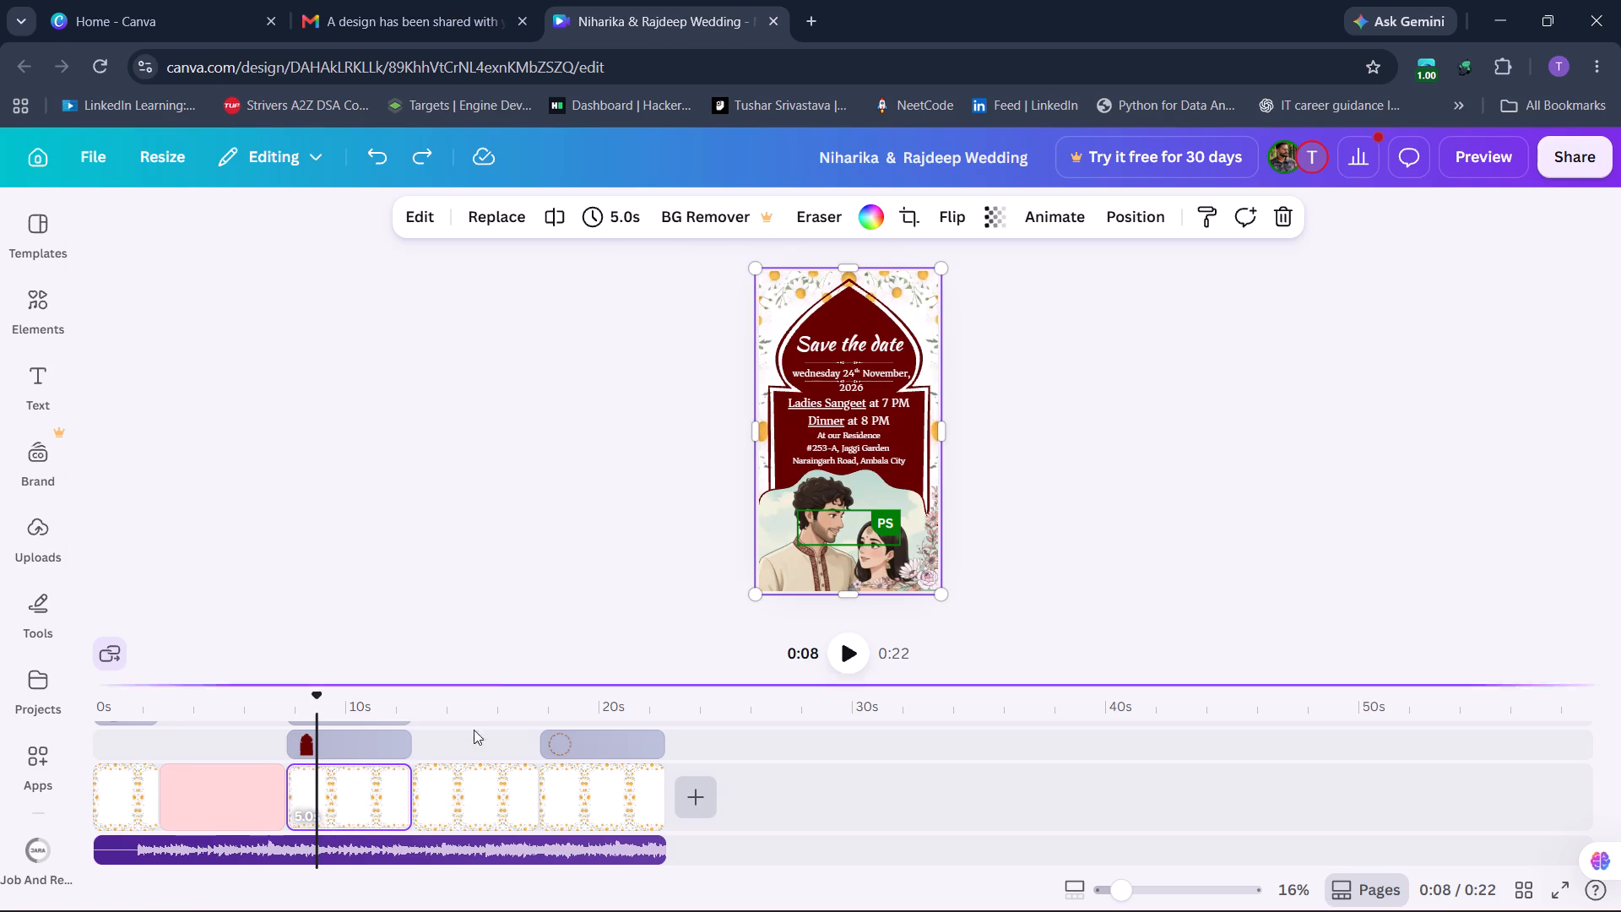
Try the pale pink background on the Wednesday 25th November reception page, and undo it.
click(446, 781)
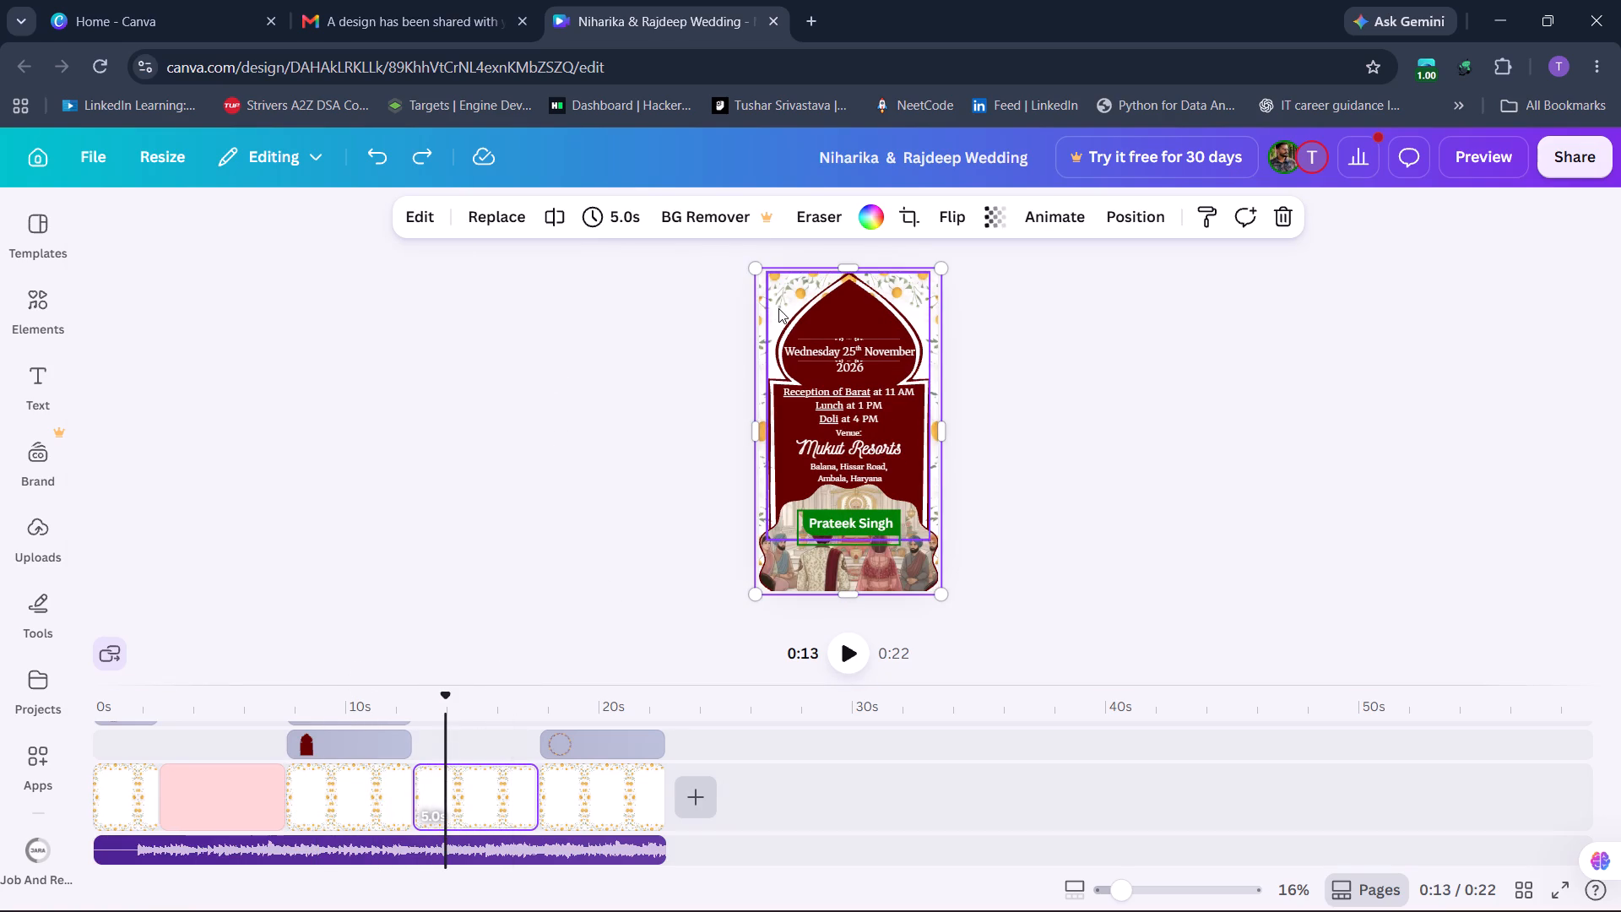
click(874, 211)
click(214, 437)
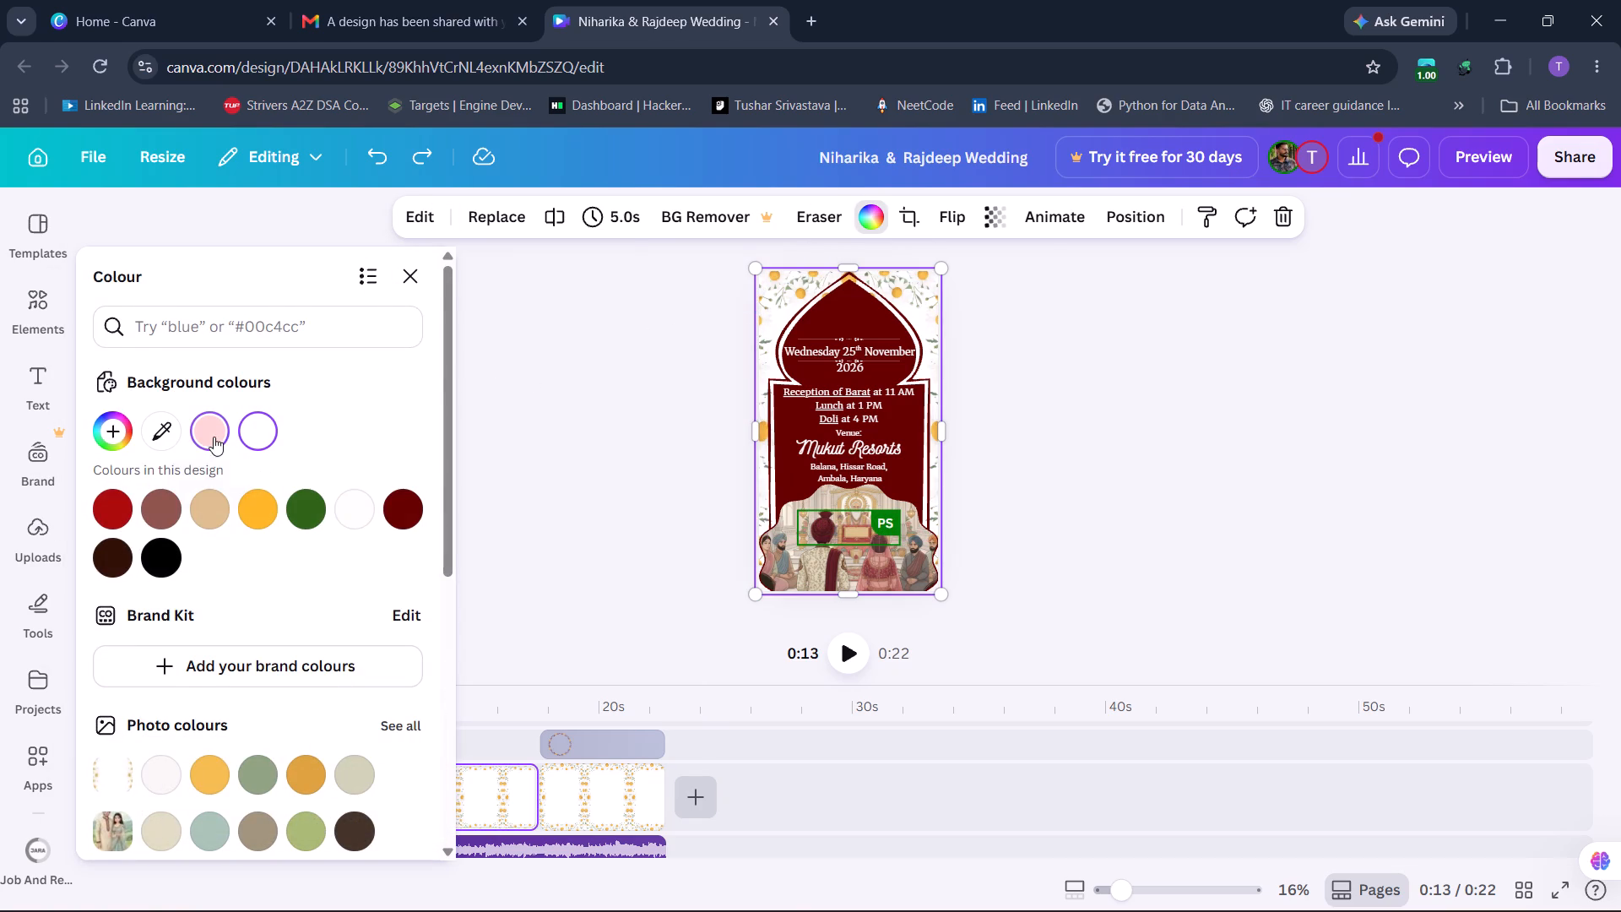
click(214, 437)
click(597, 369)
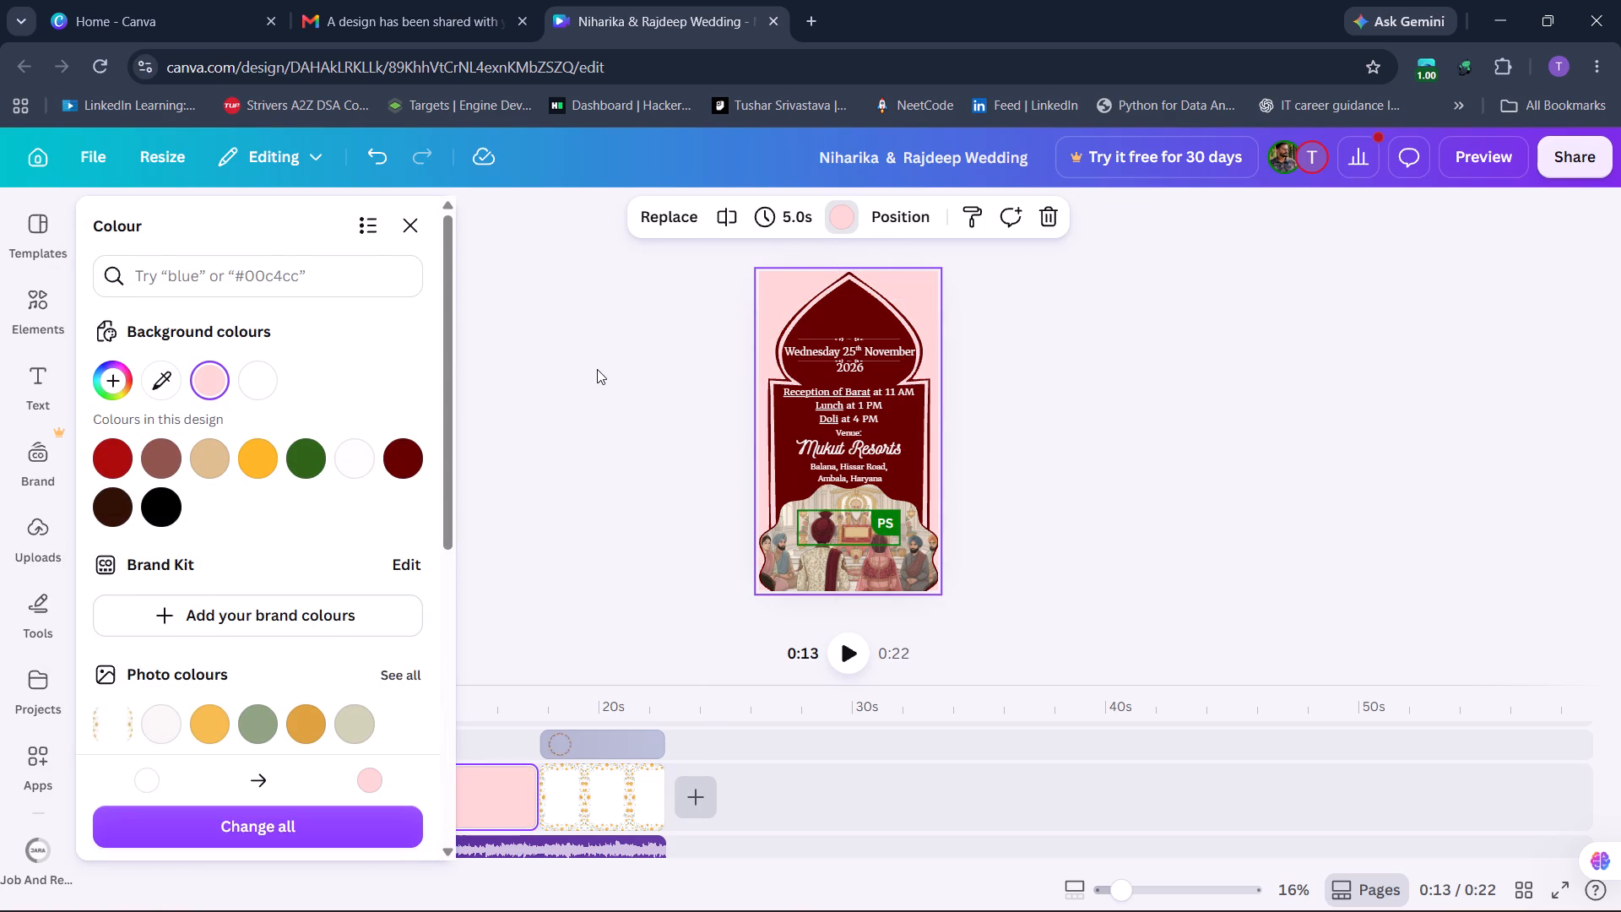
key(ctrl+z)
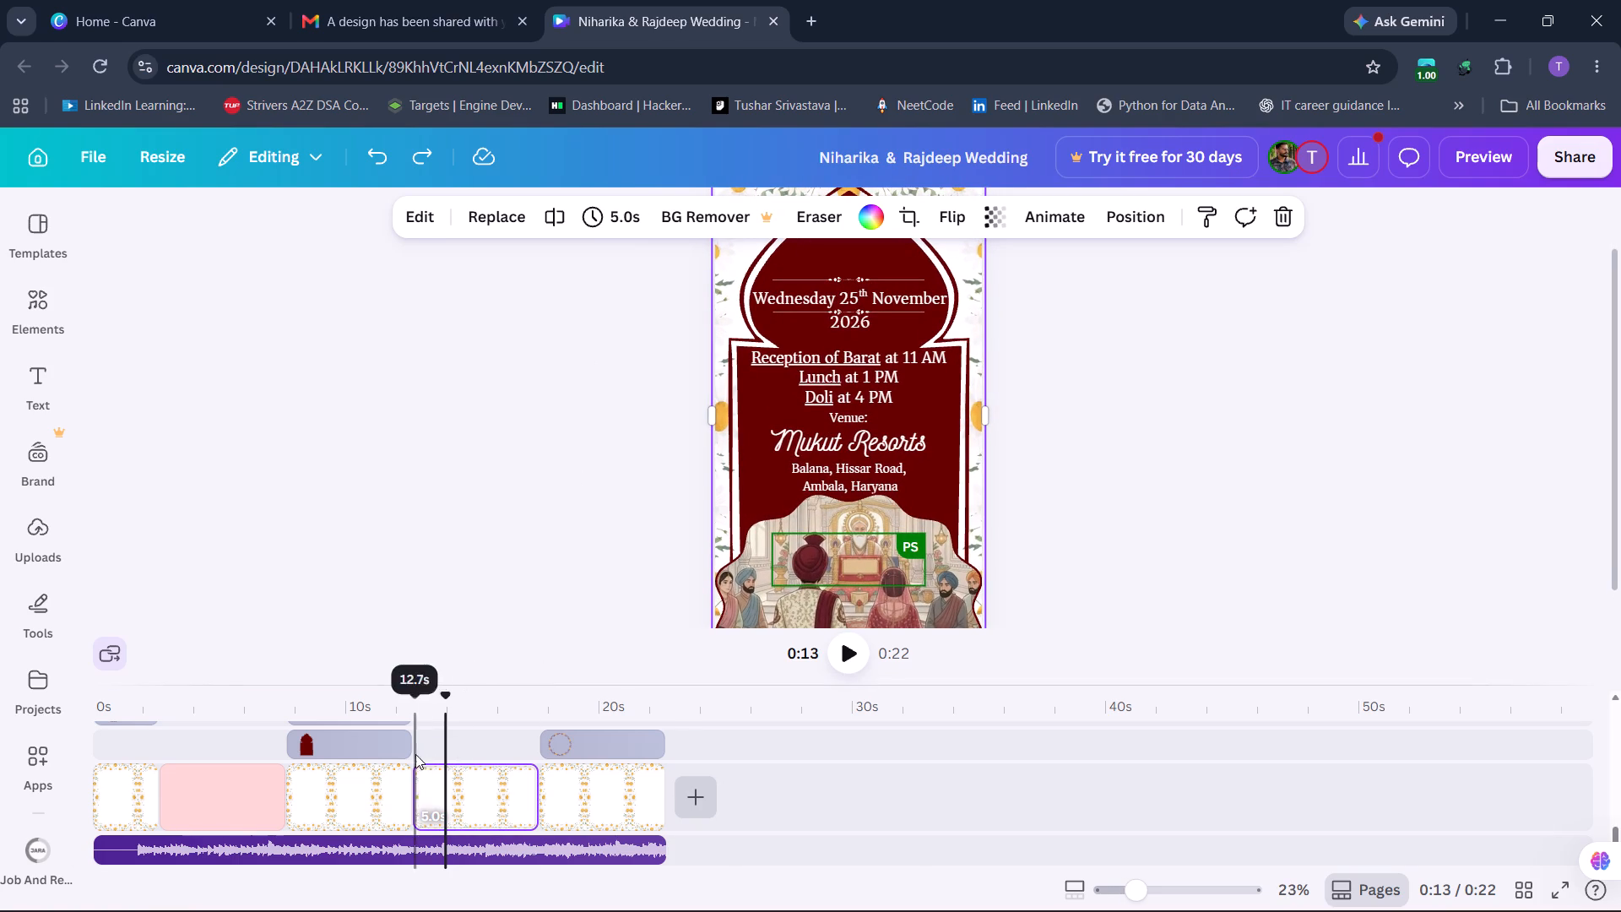
Play the video from the end of the Save the date page through to the RSVP page and pause there.
drag(447, 741, 431, 741)
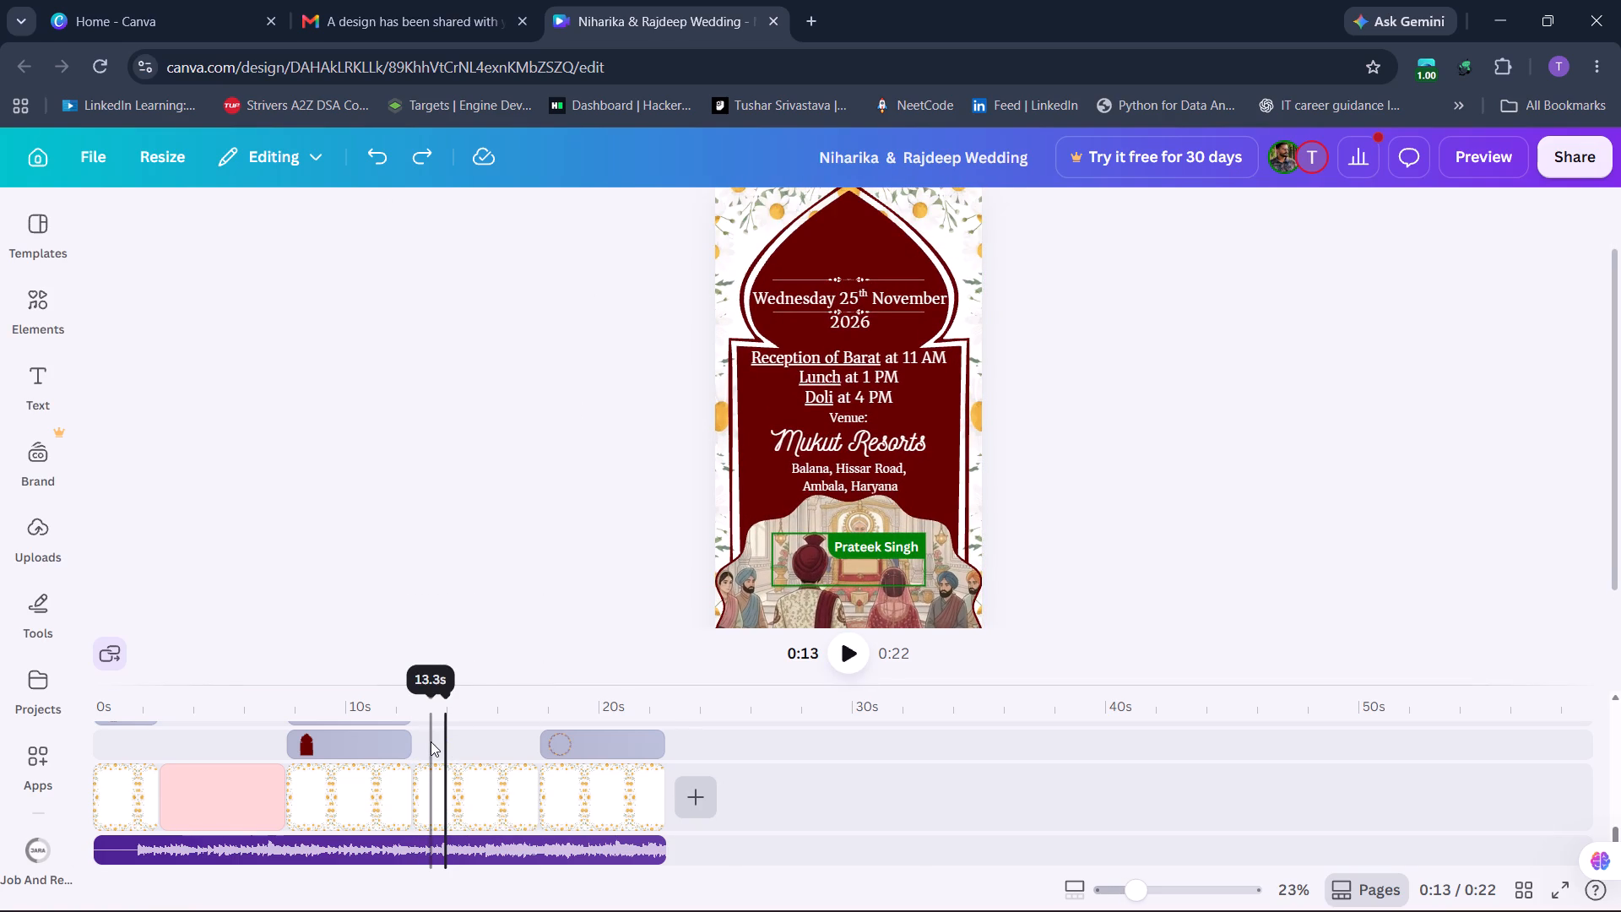
click(422, 742)
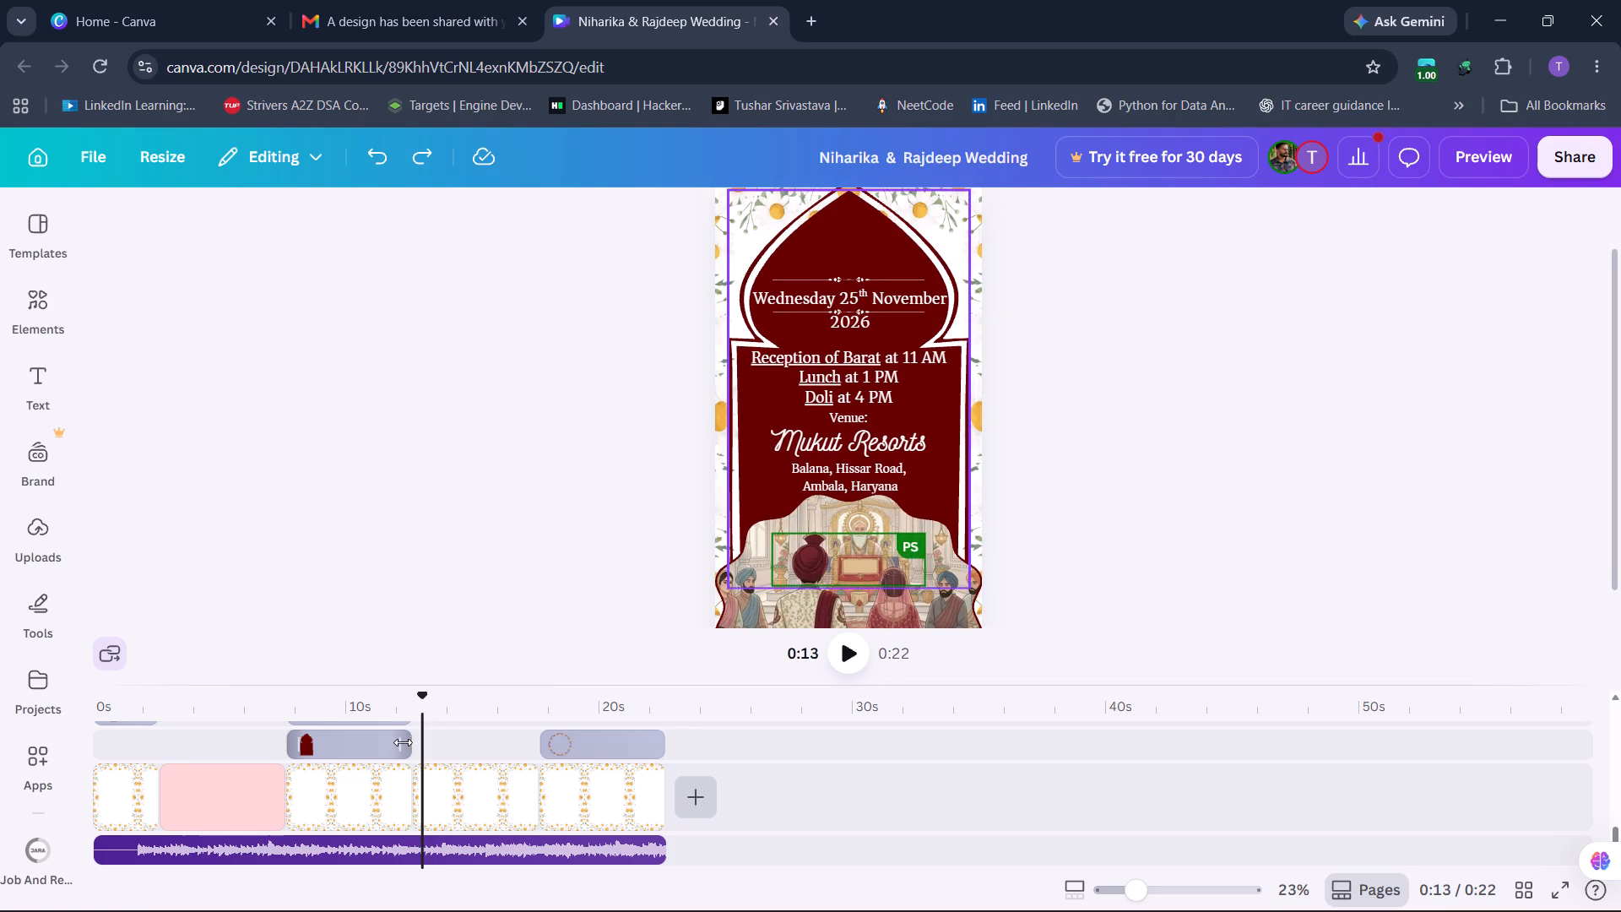
click(403, 742)
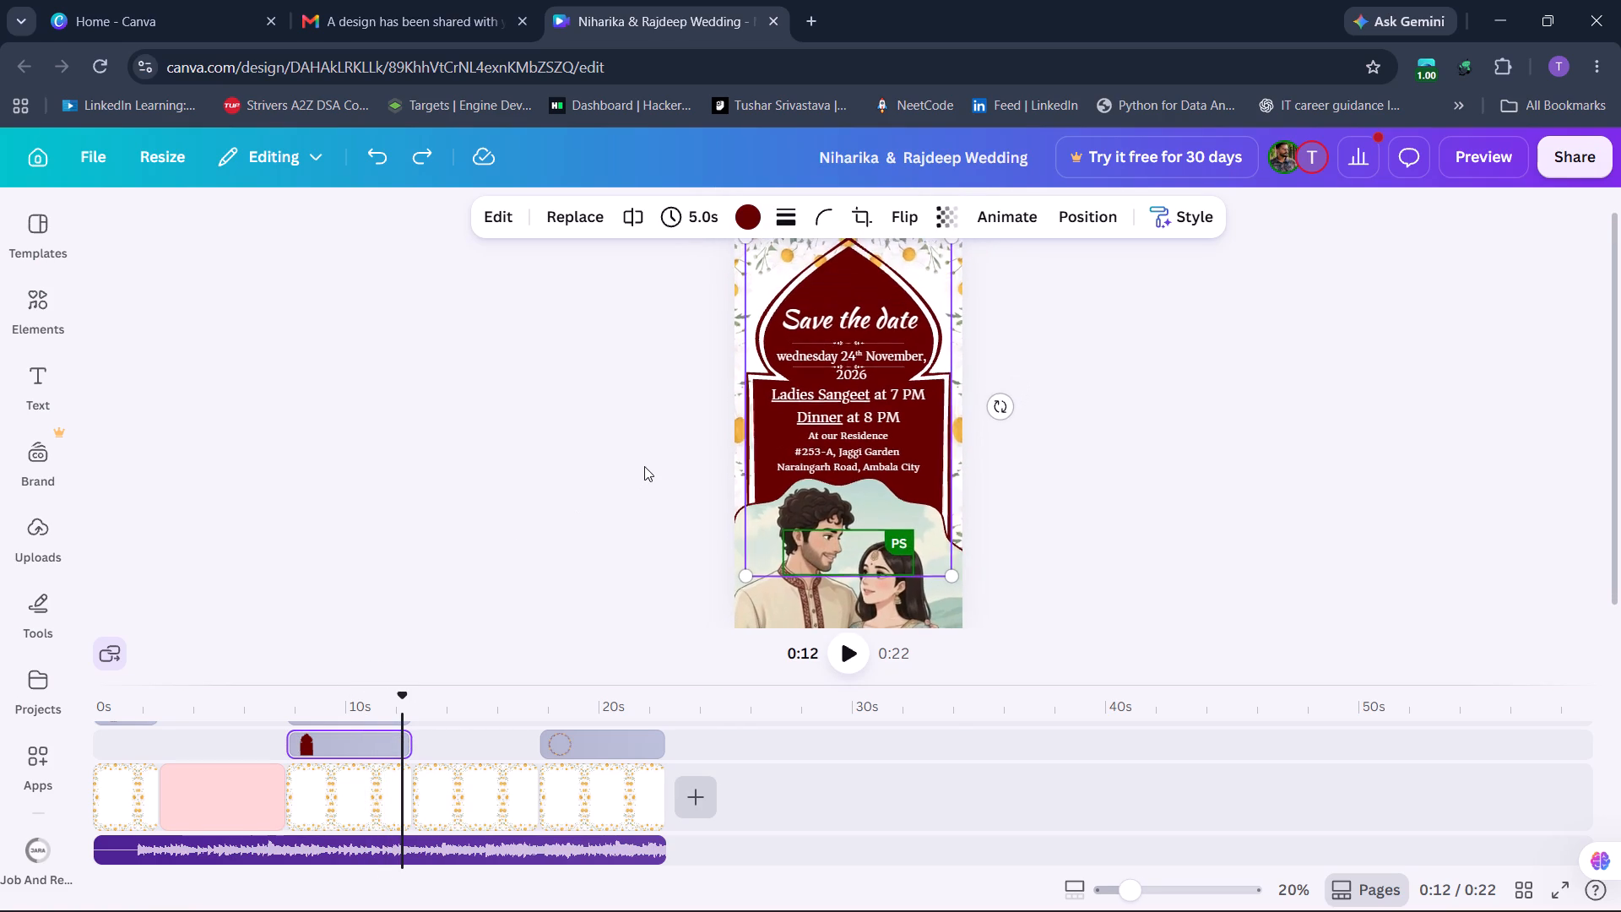
click(848, 650)
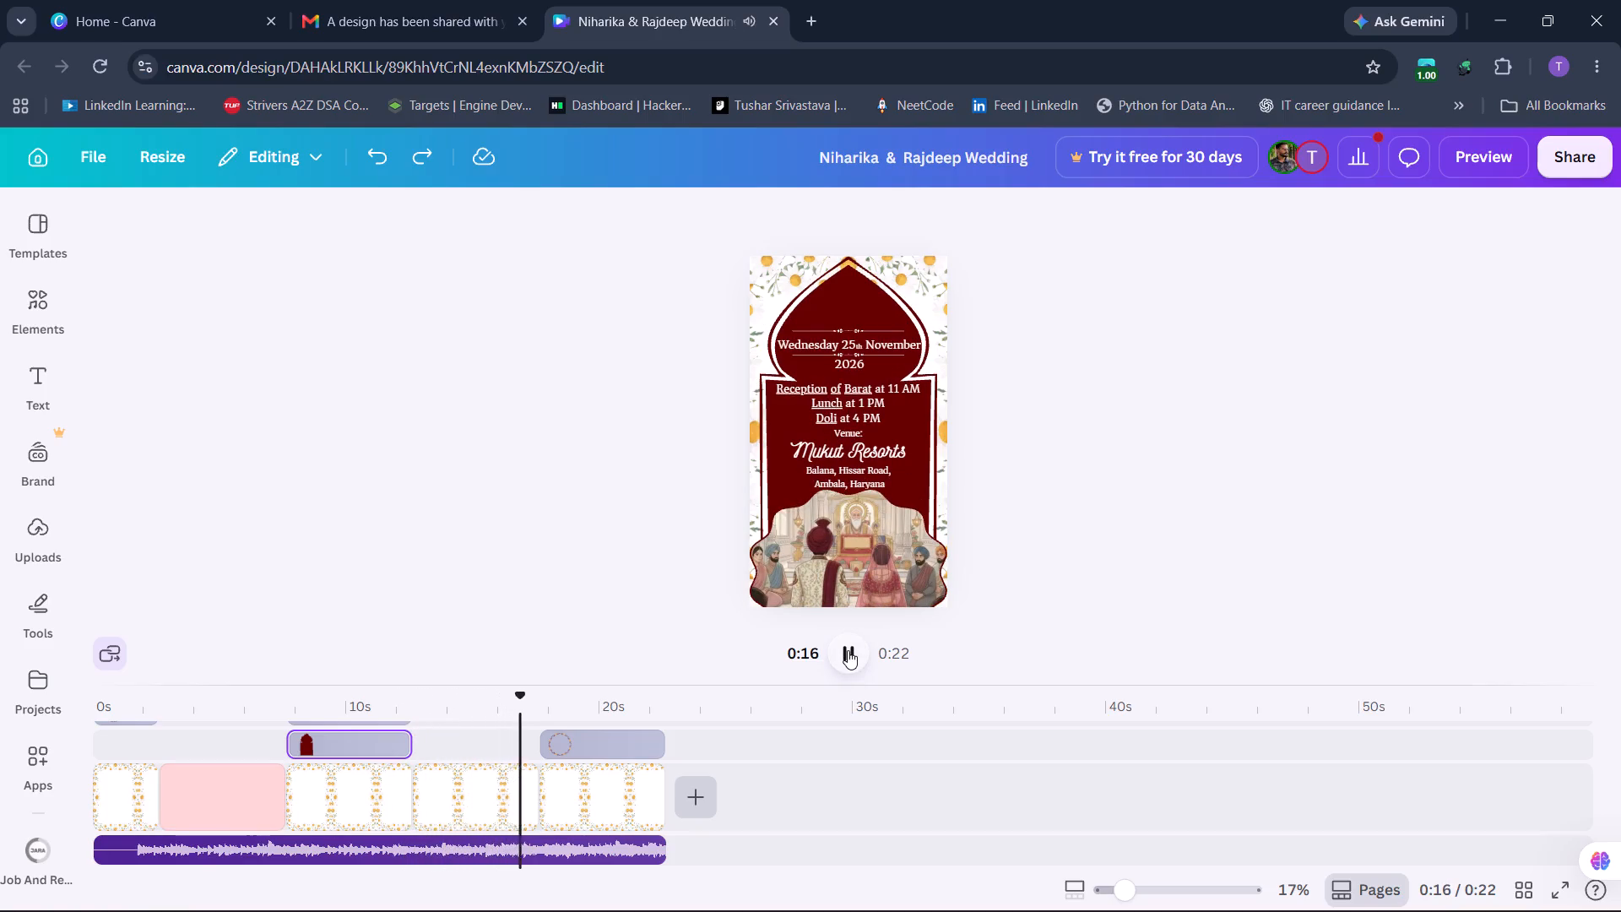
click(848, 650)
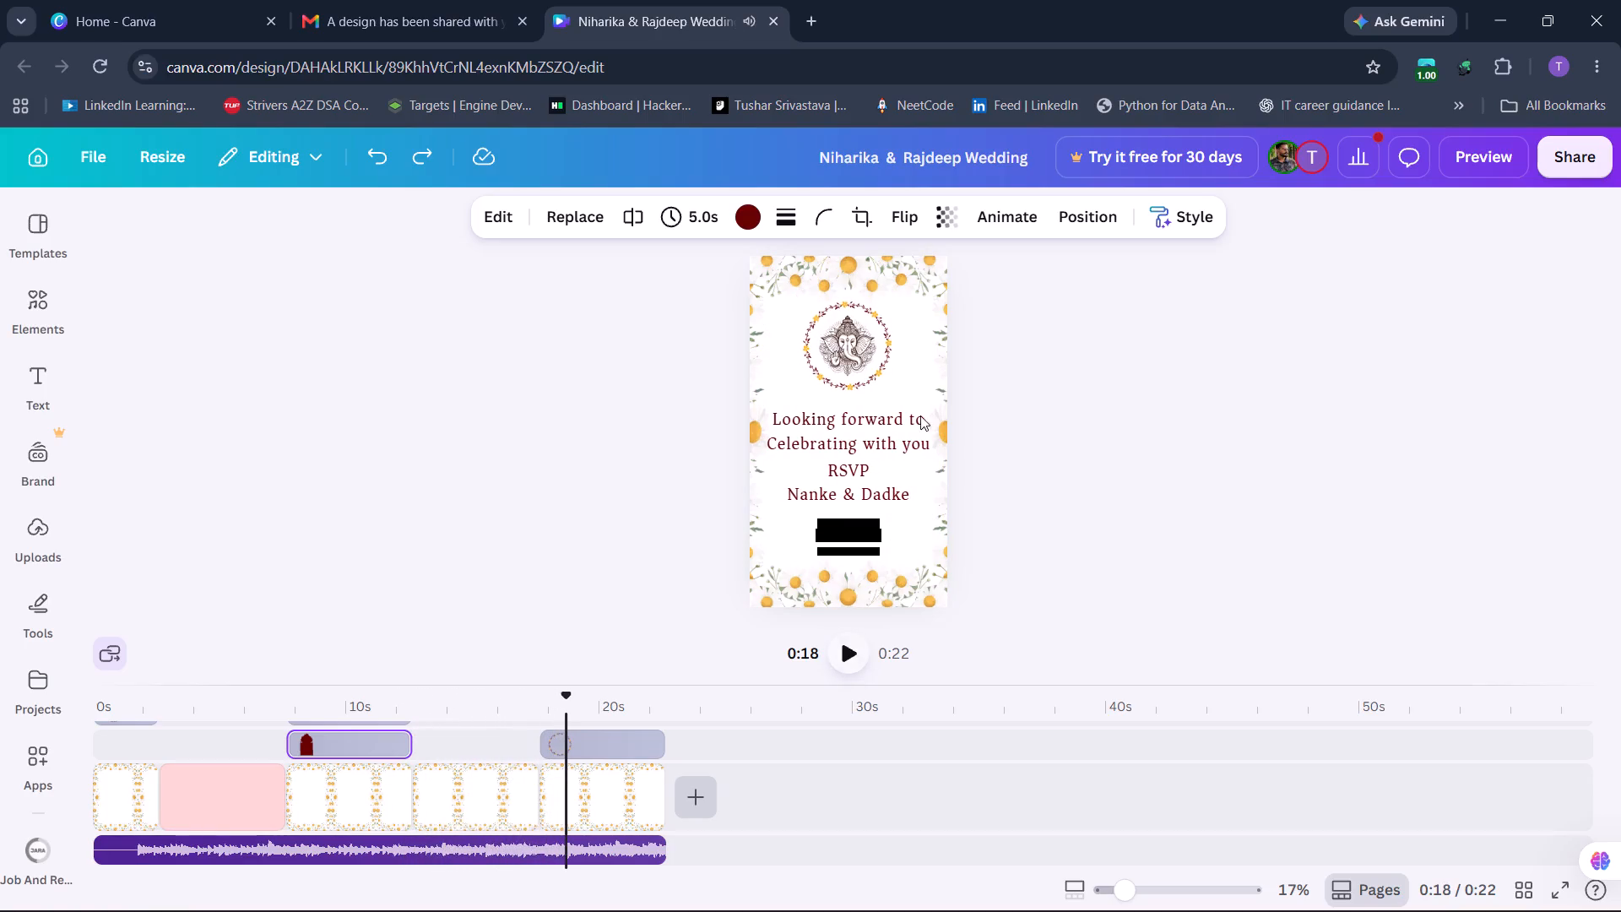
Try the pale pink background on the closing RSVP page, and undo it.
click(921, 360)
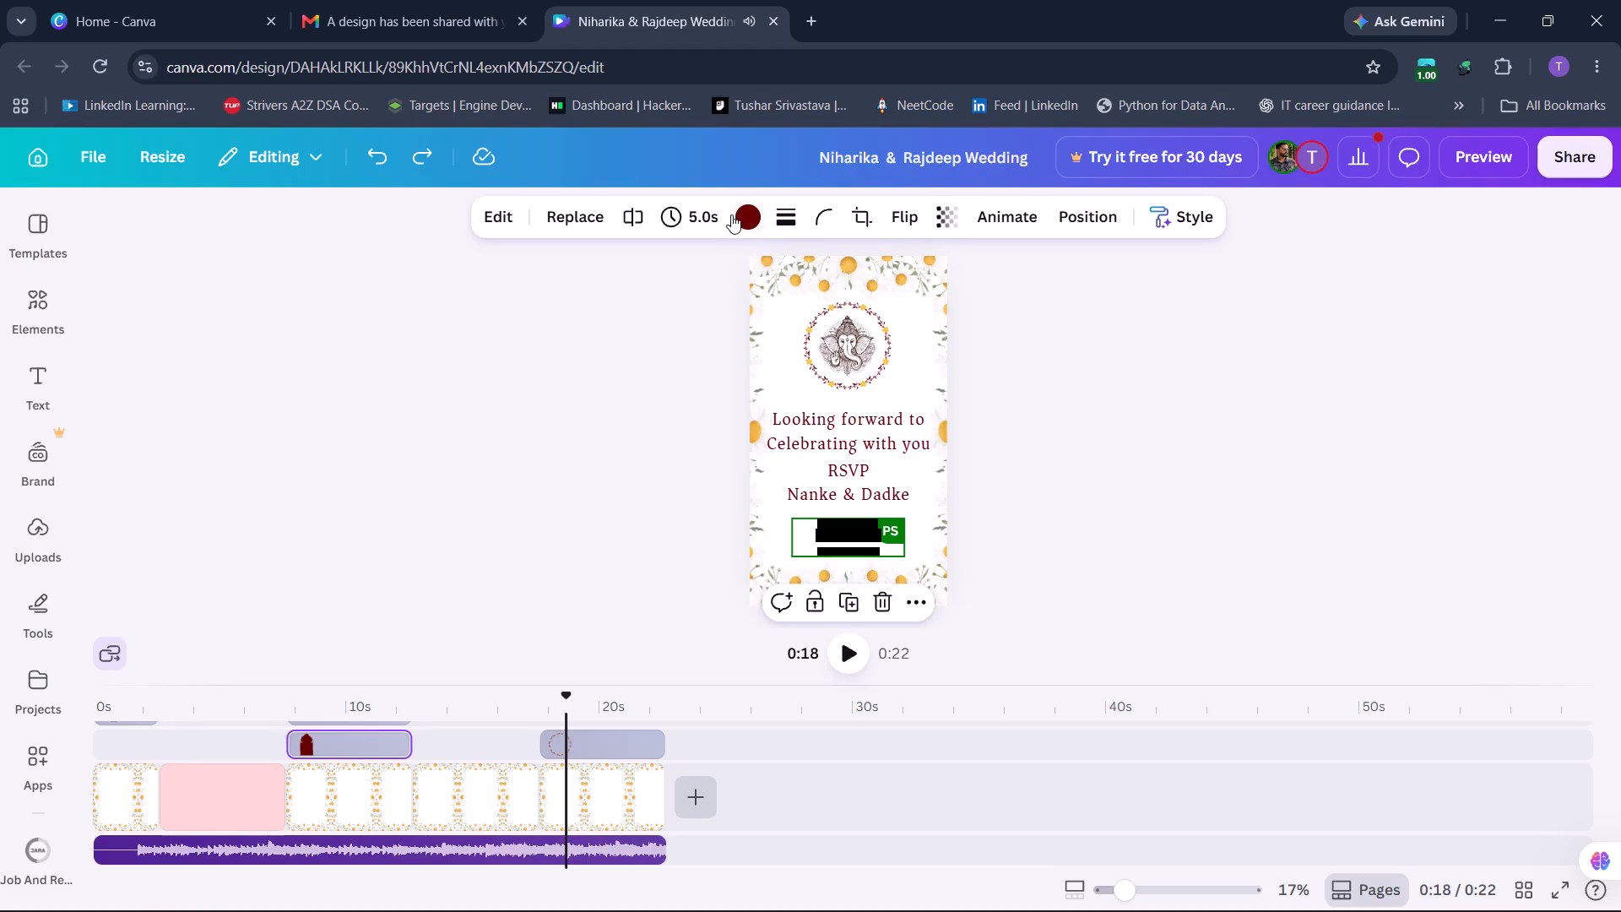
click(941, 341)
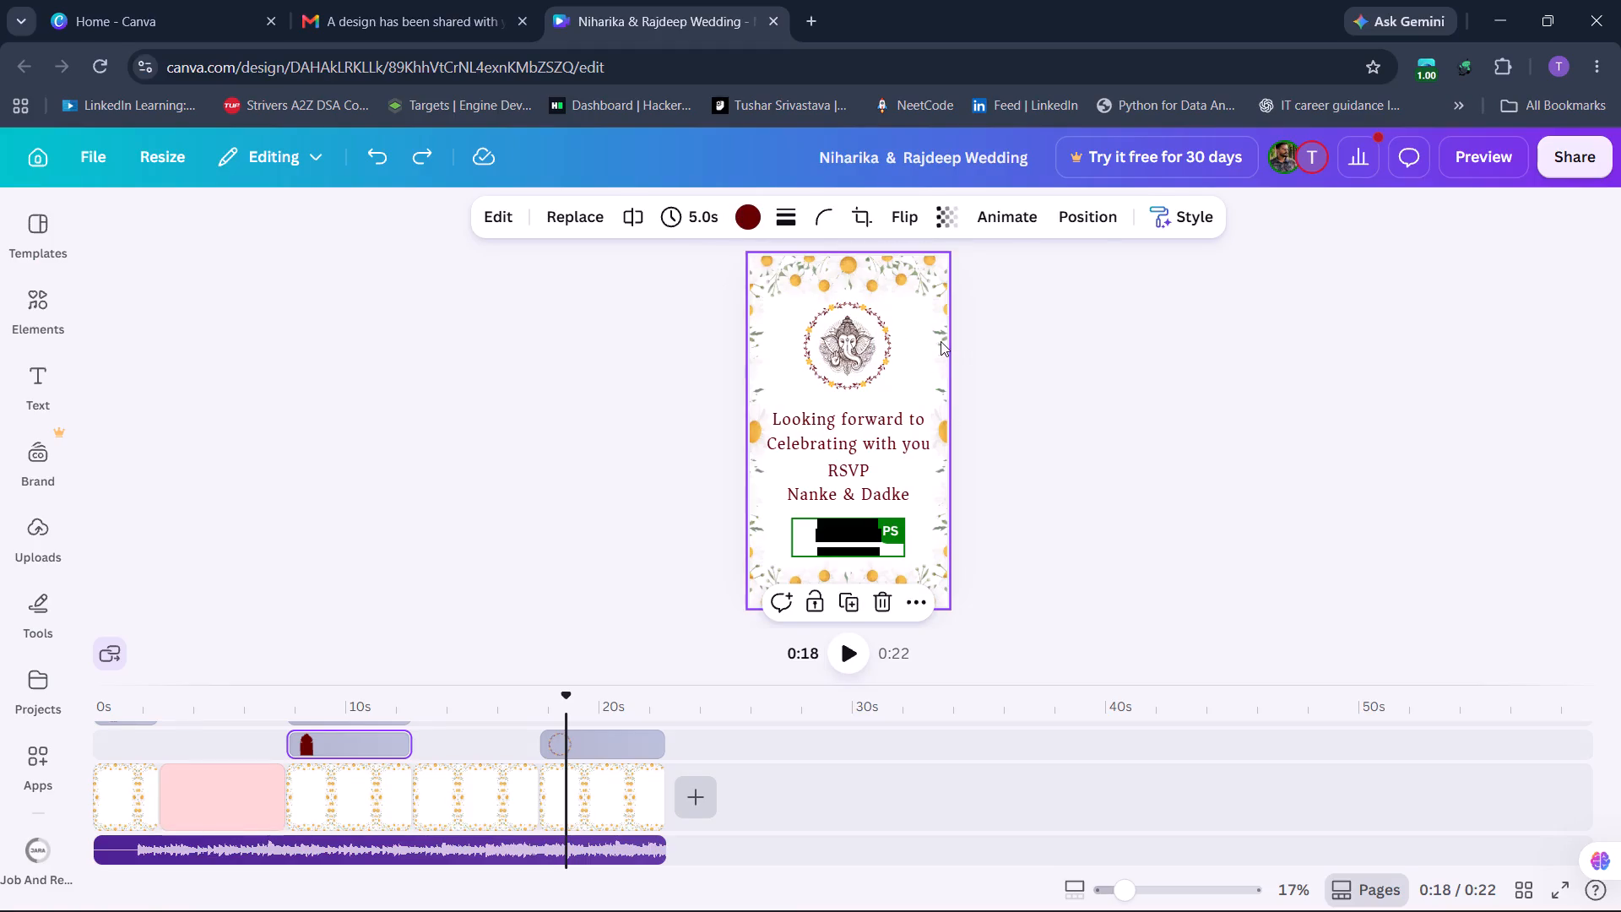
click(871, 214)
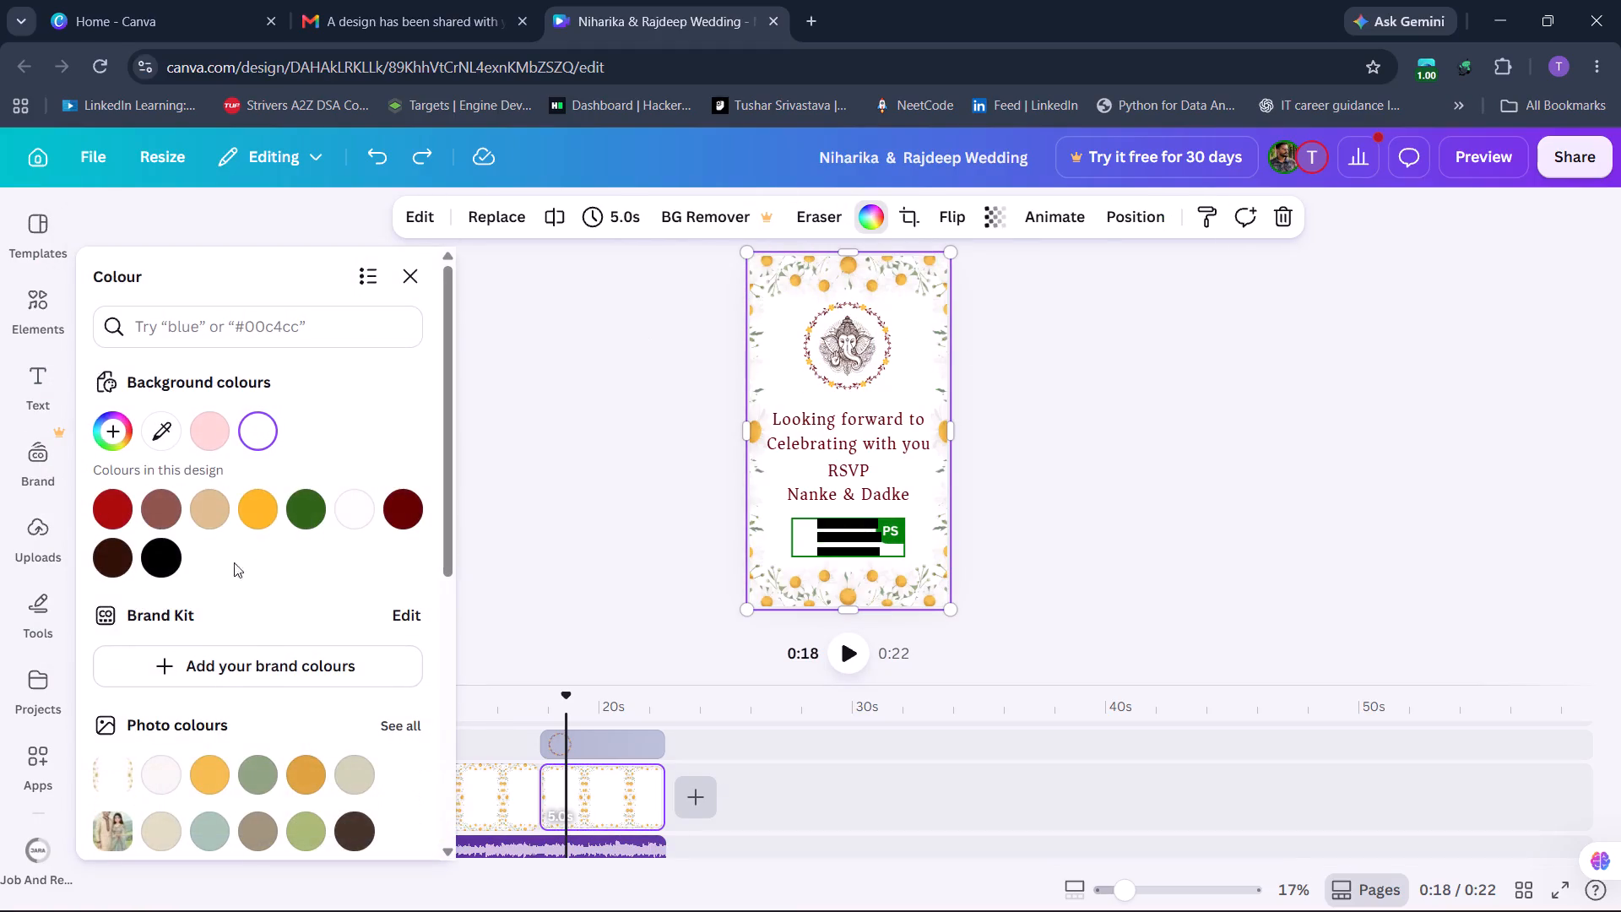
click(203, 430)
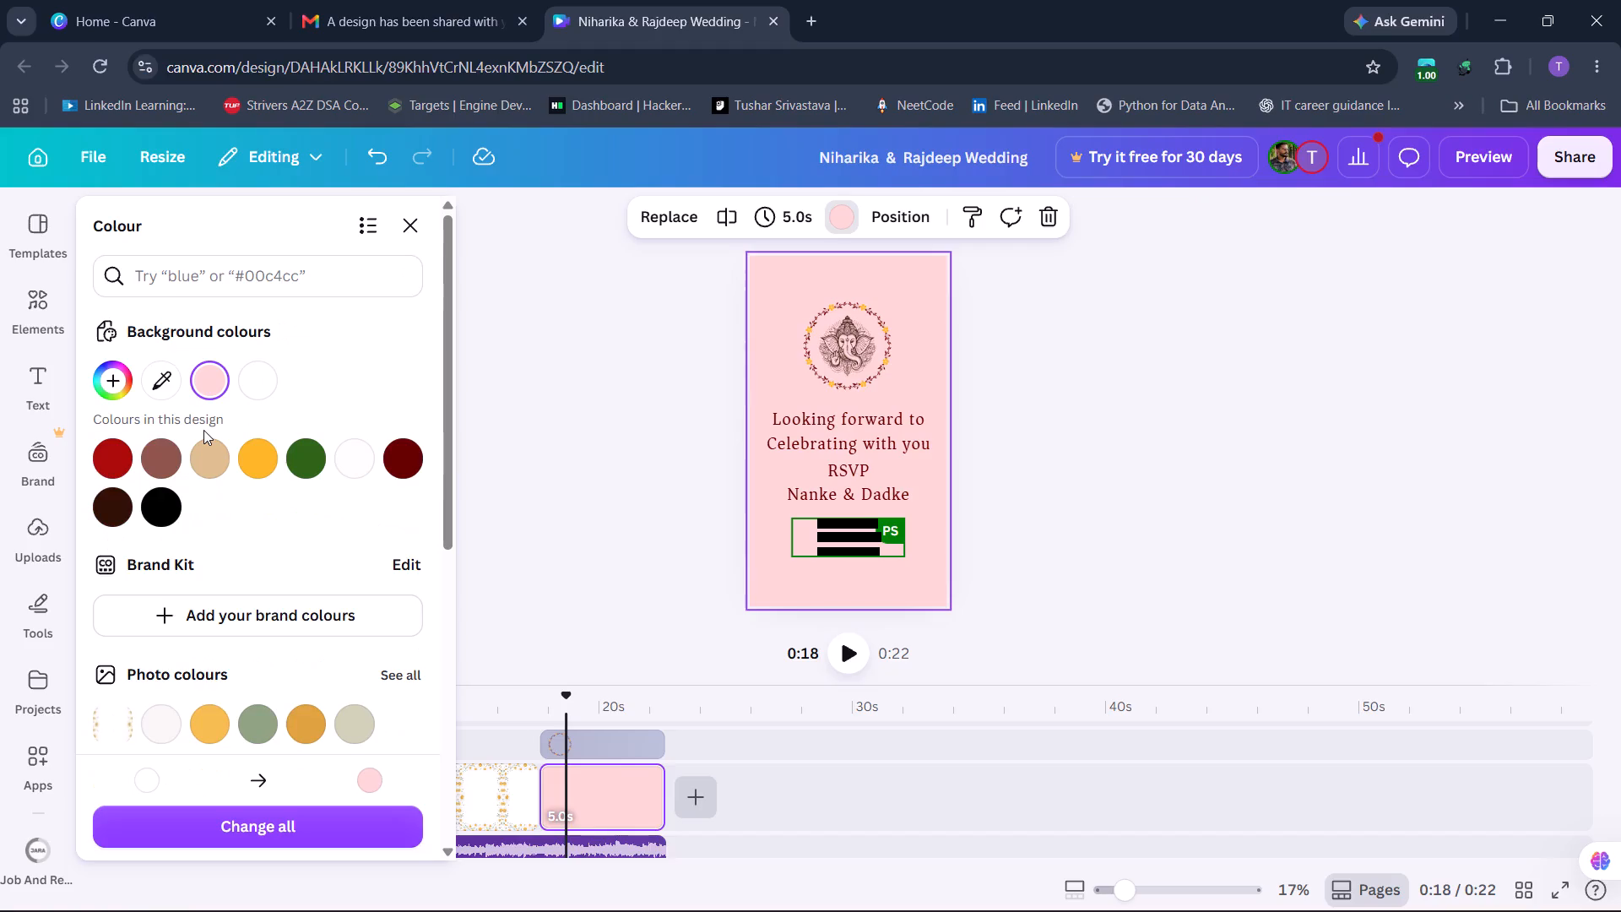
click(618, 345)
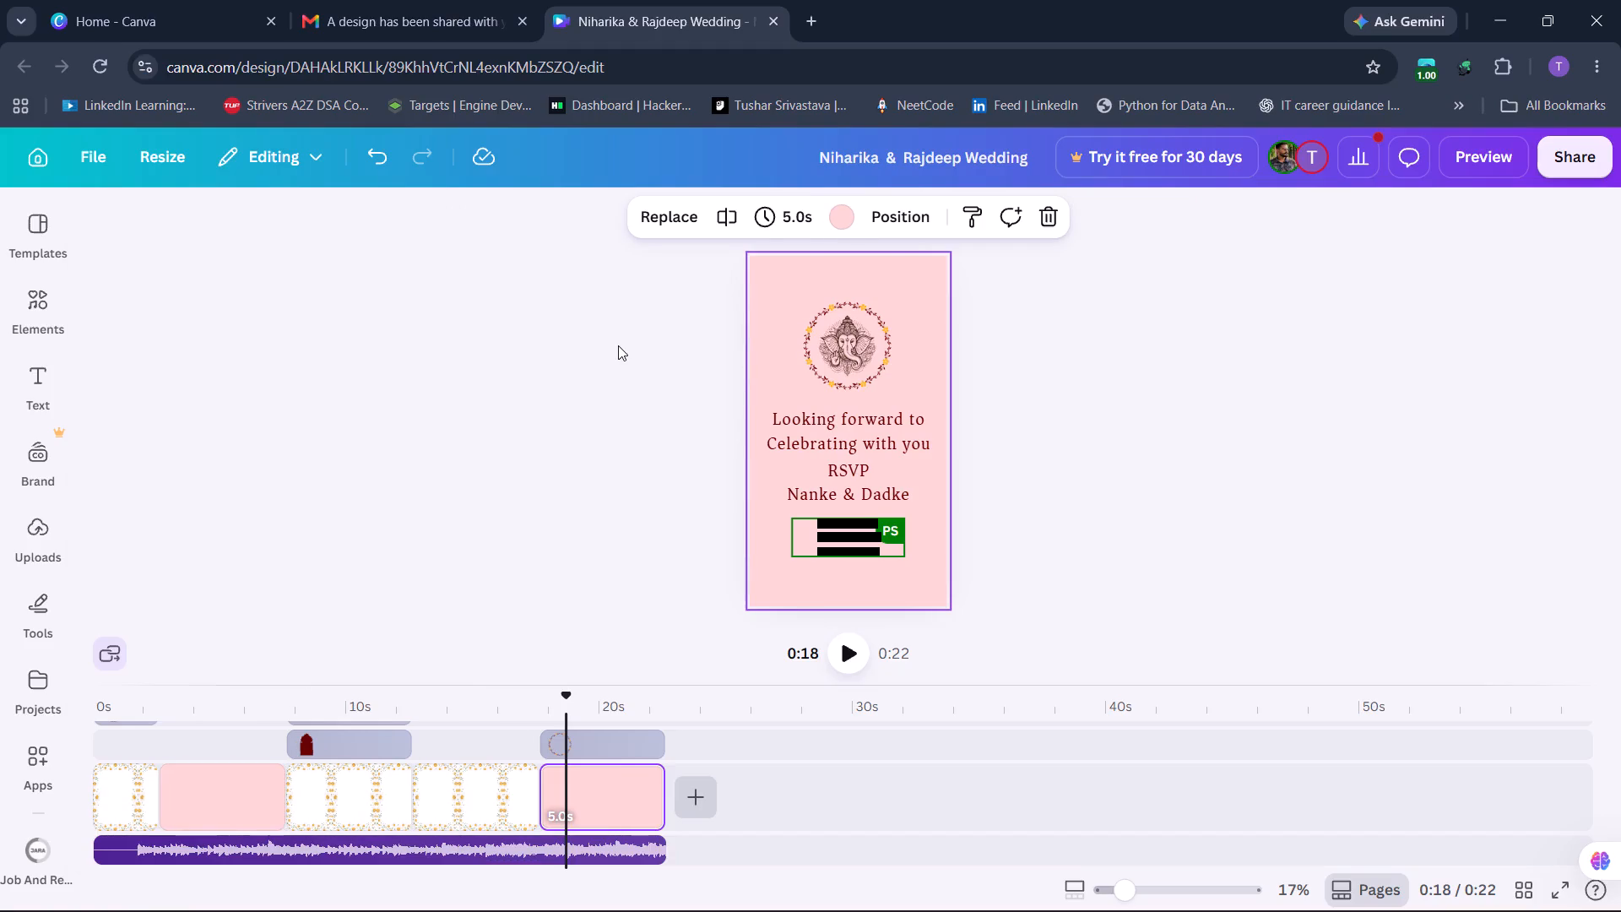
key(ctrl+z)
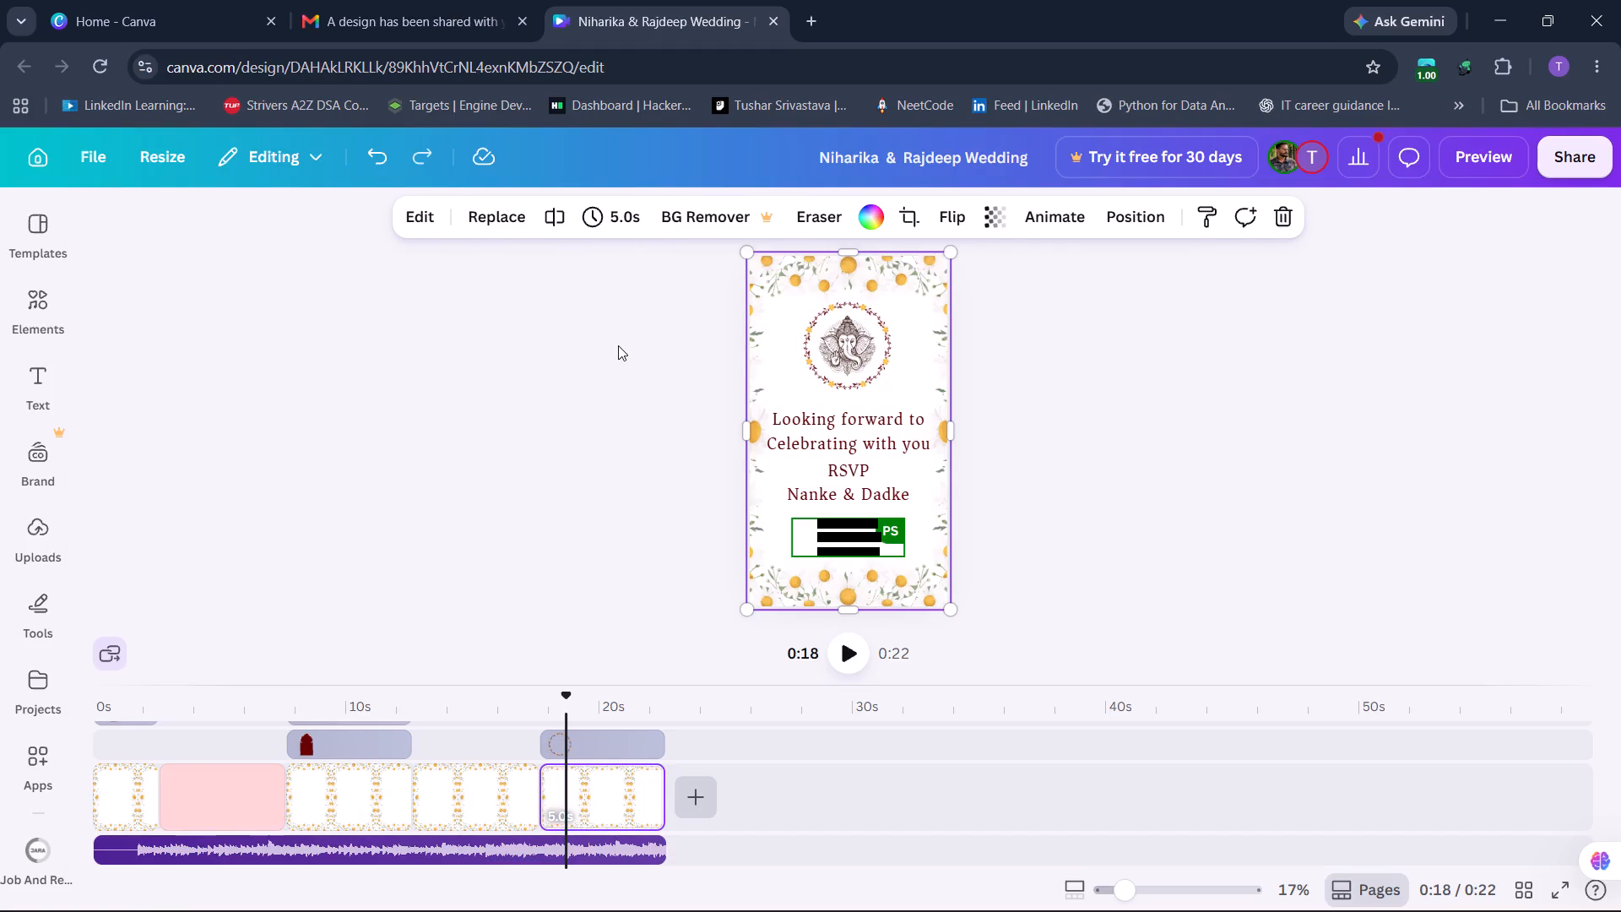
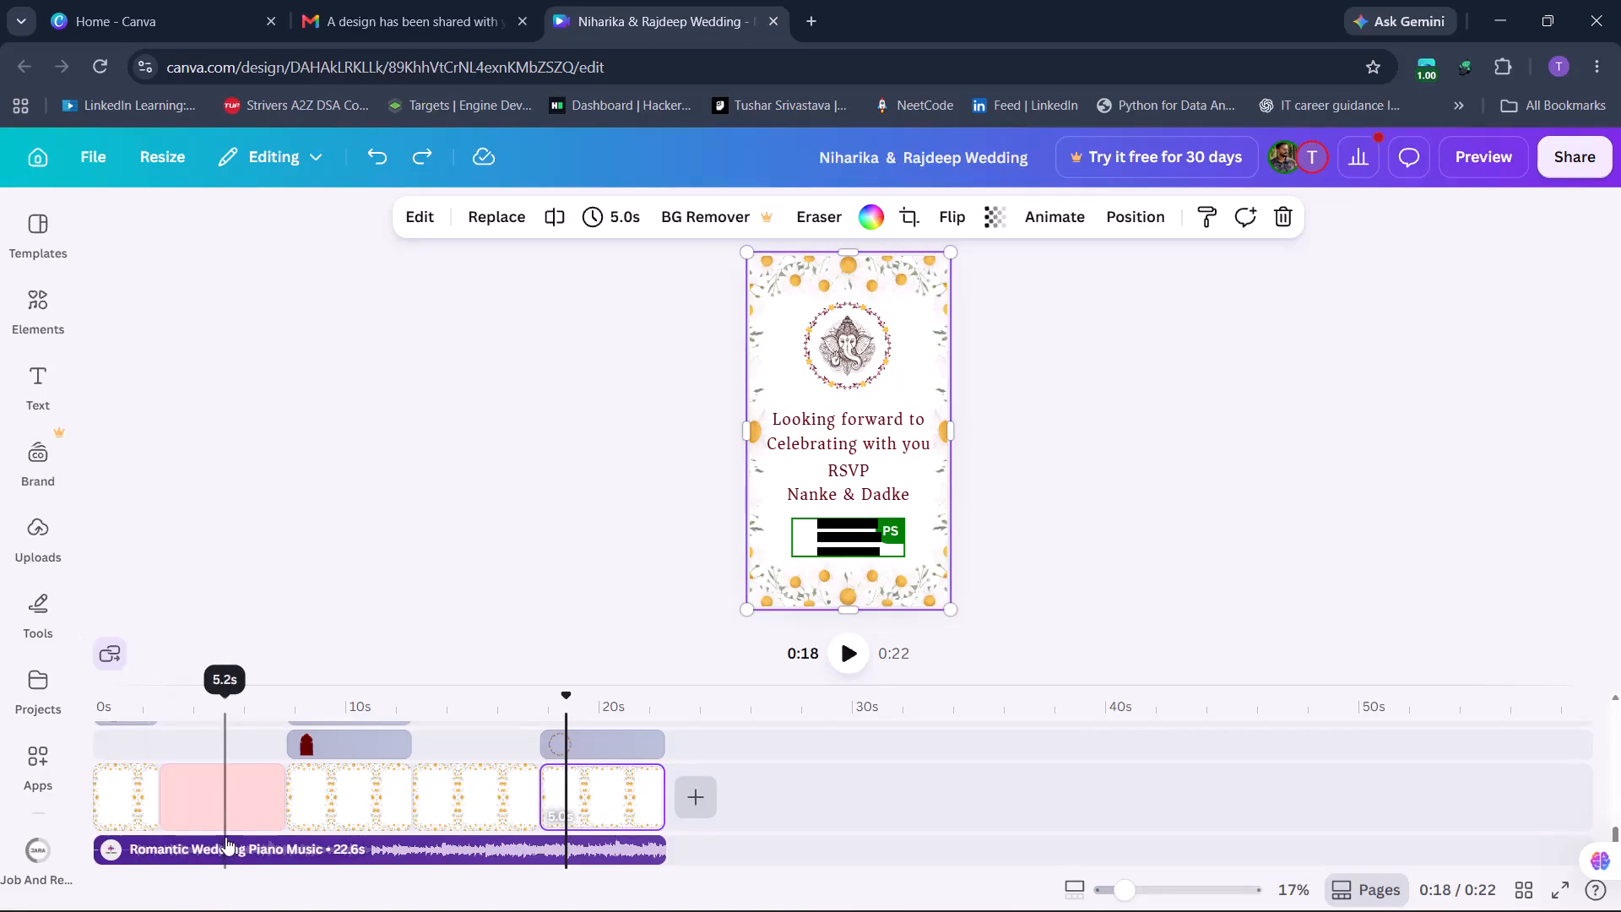
Set the background of the opening Ganesha page to the pale pink used on the couple's page.
click(220, 819)
click(109, 807)
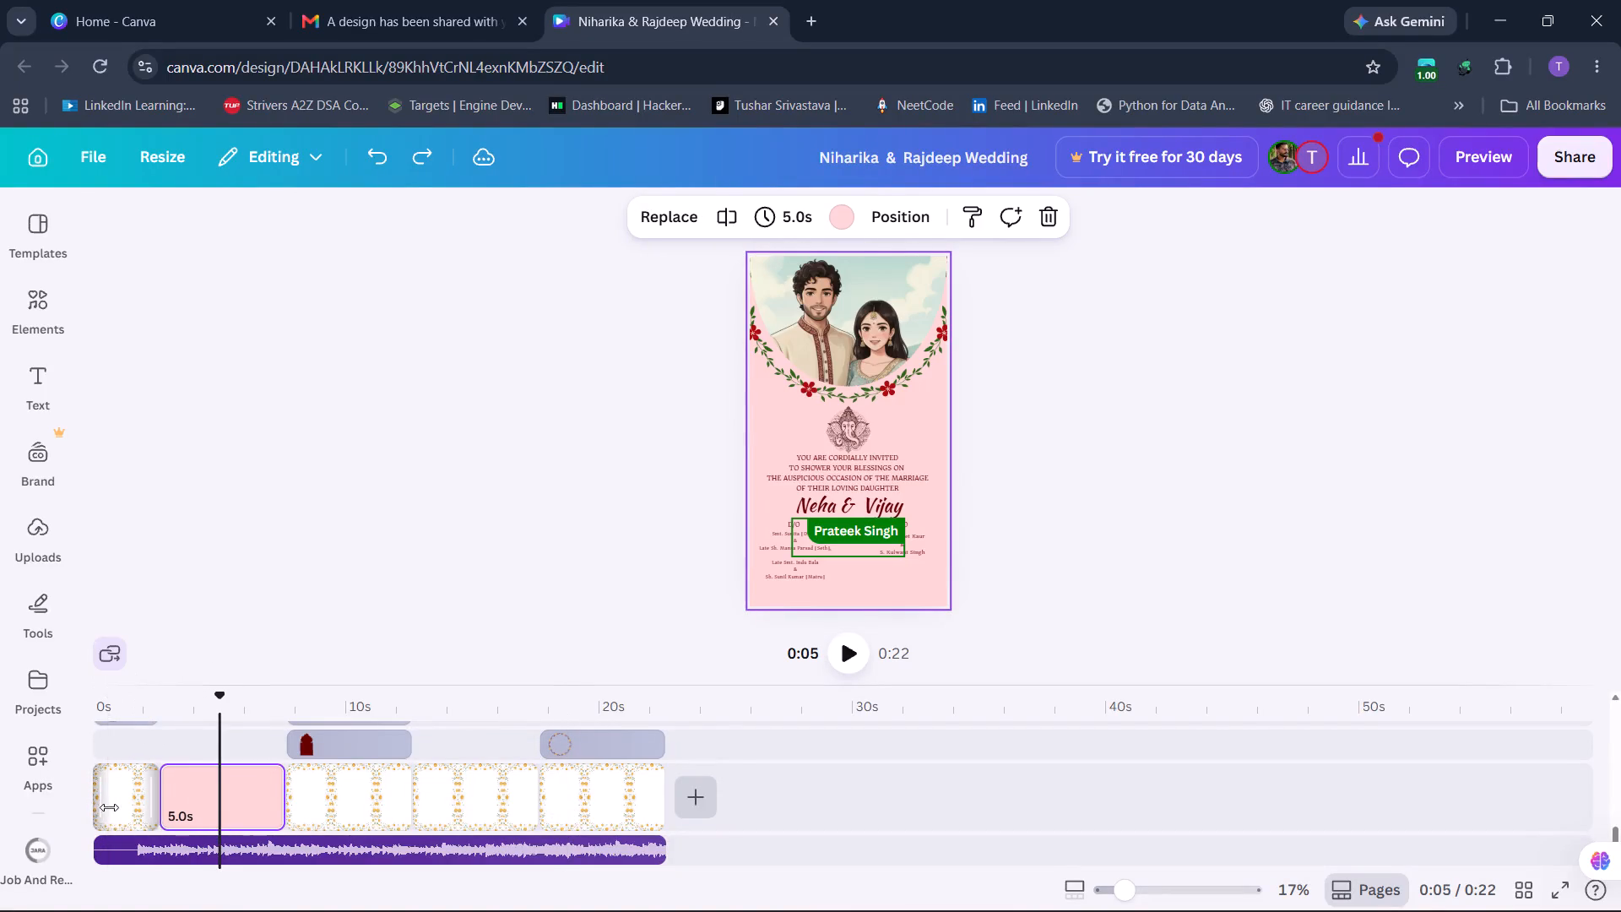
click(627, 547)
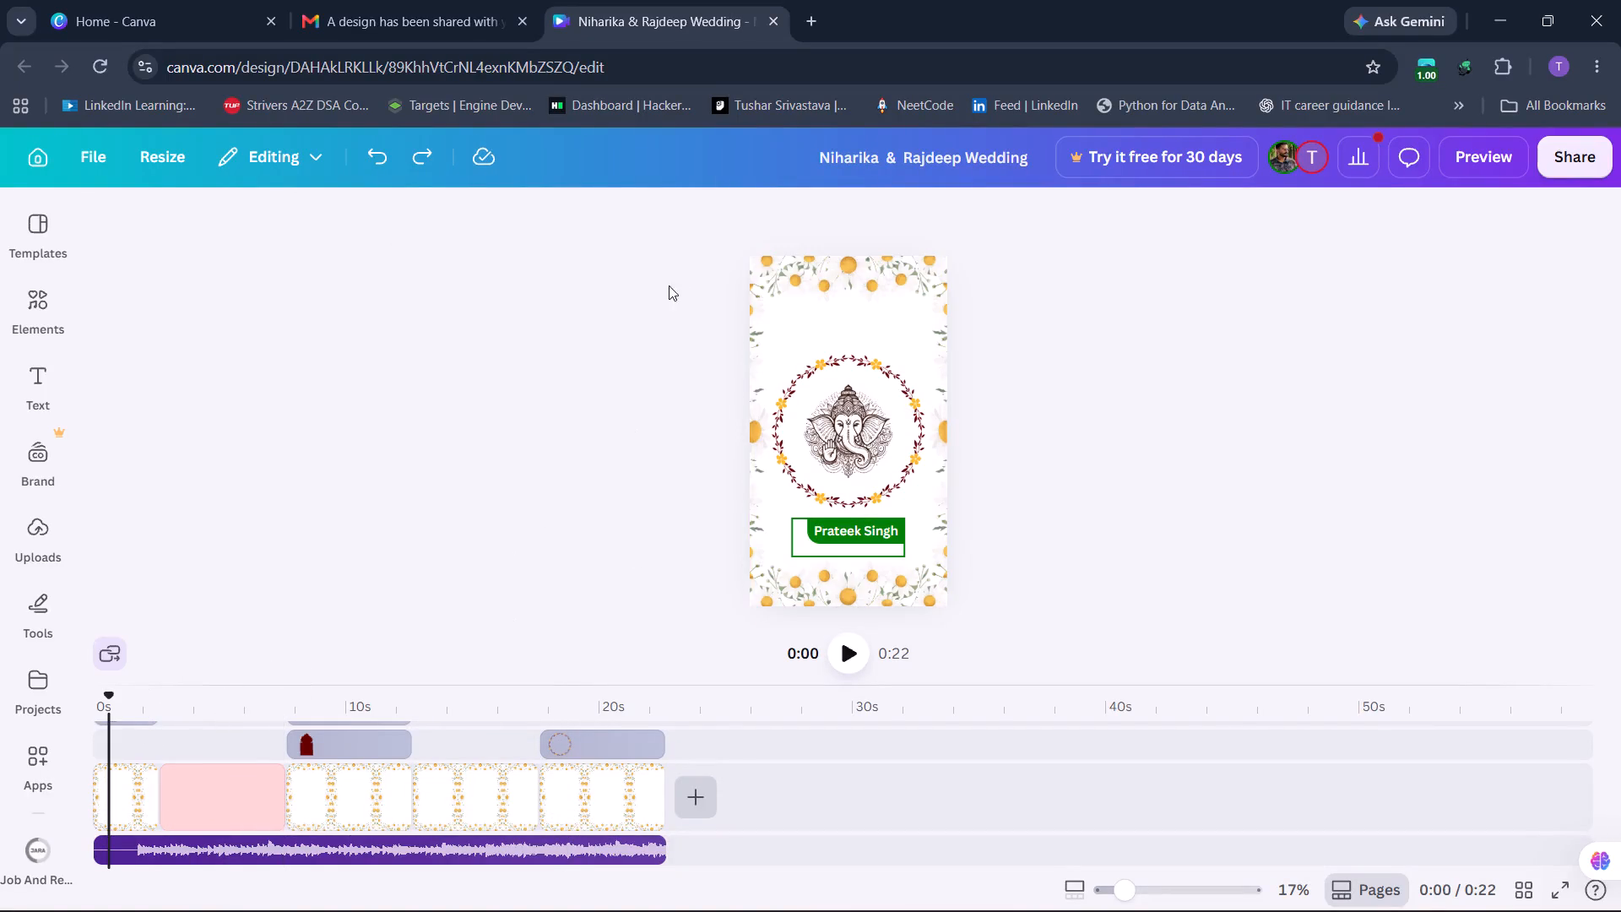
click(763, 418)
click(857, 216)
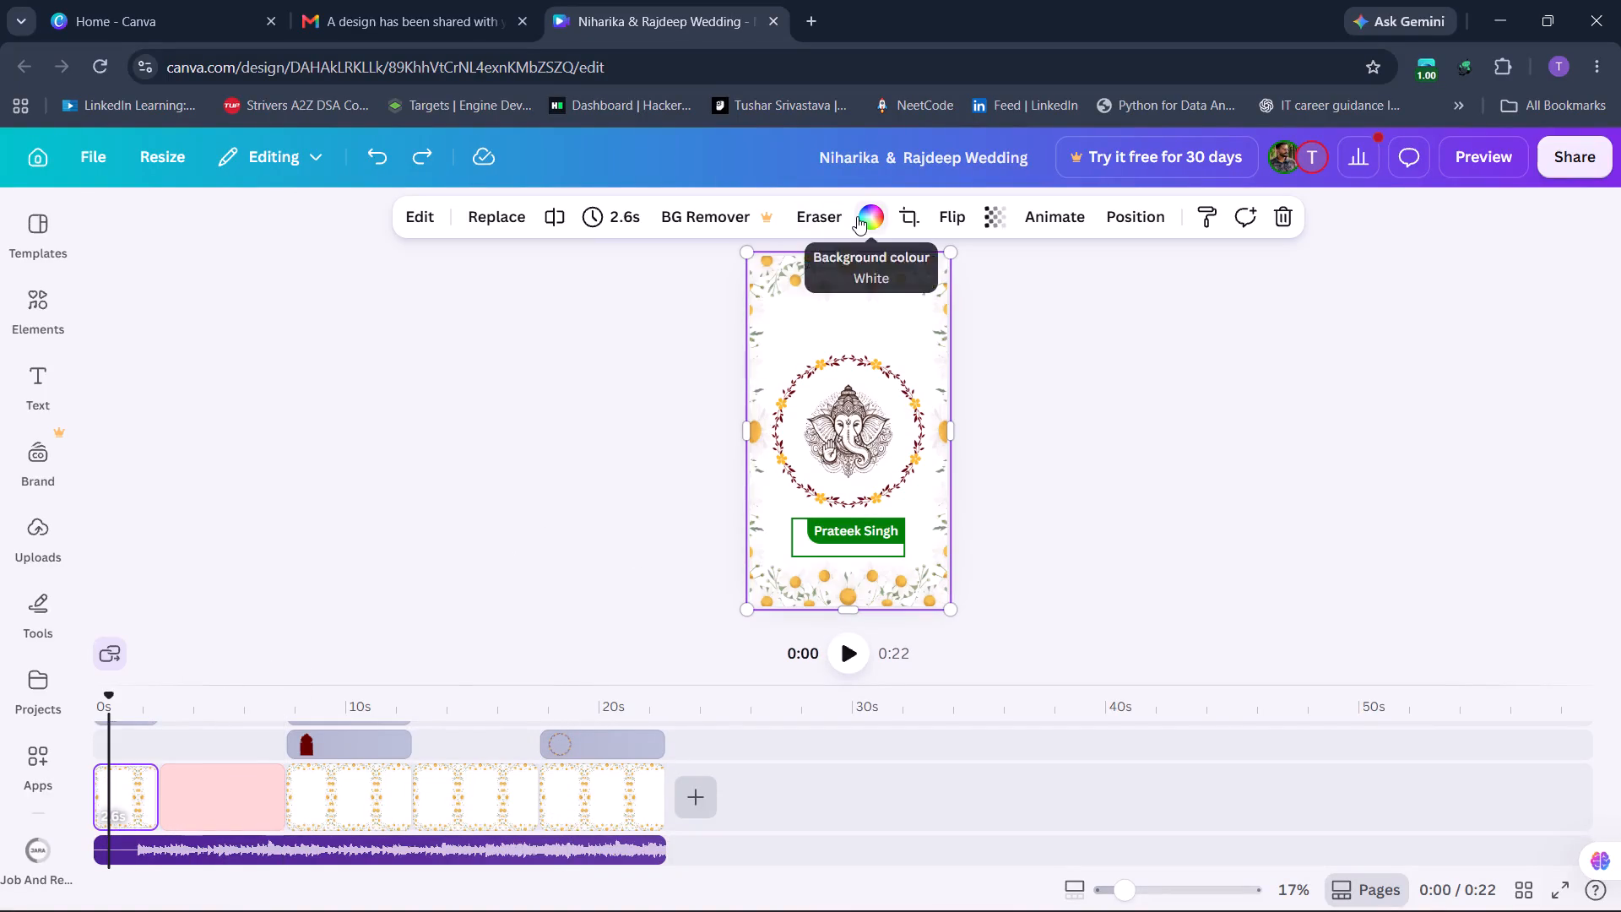
click(210, 432)
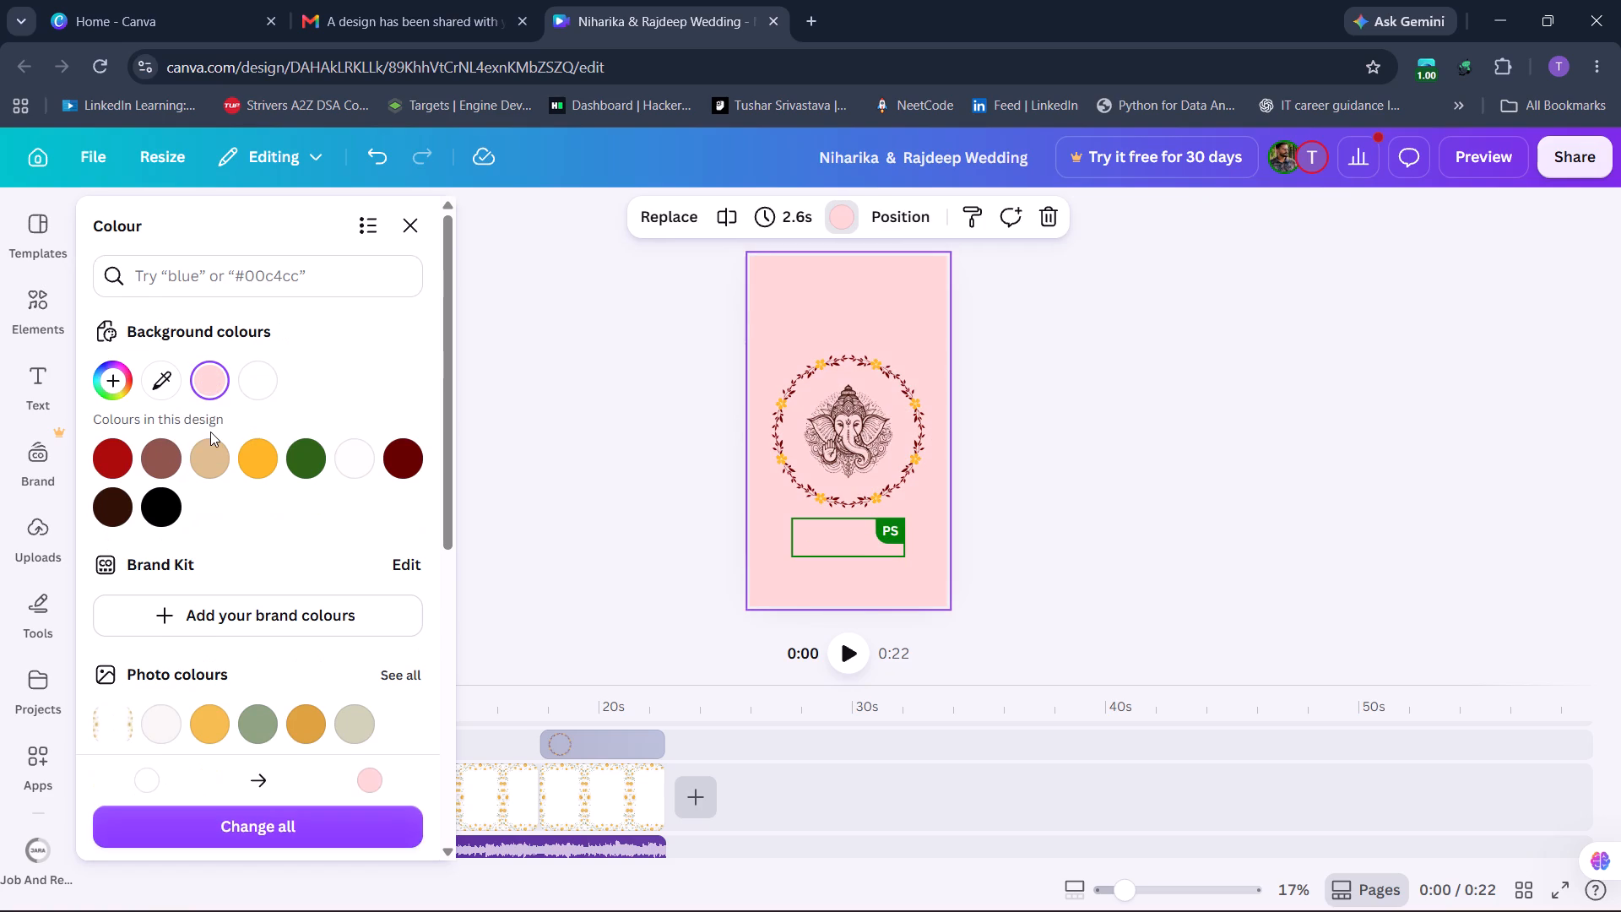
scroll(139, 608, down, 1)
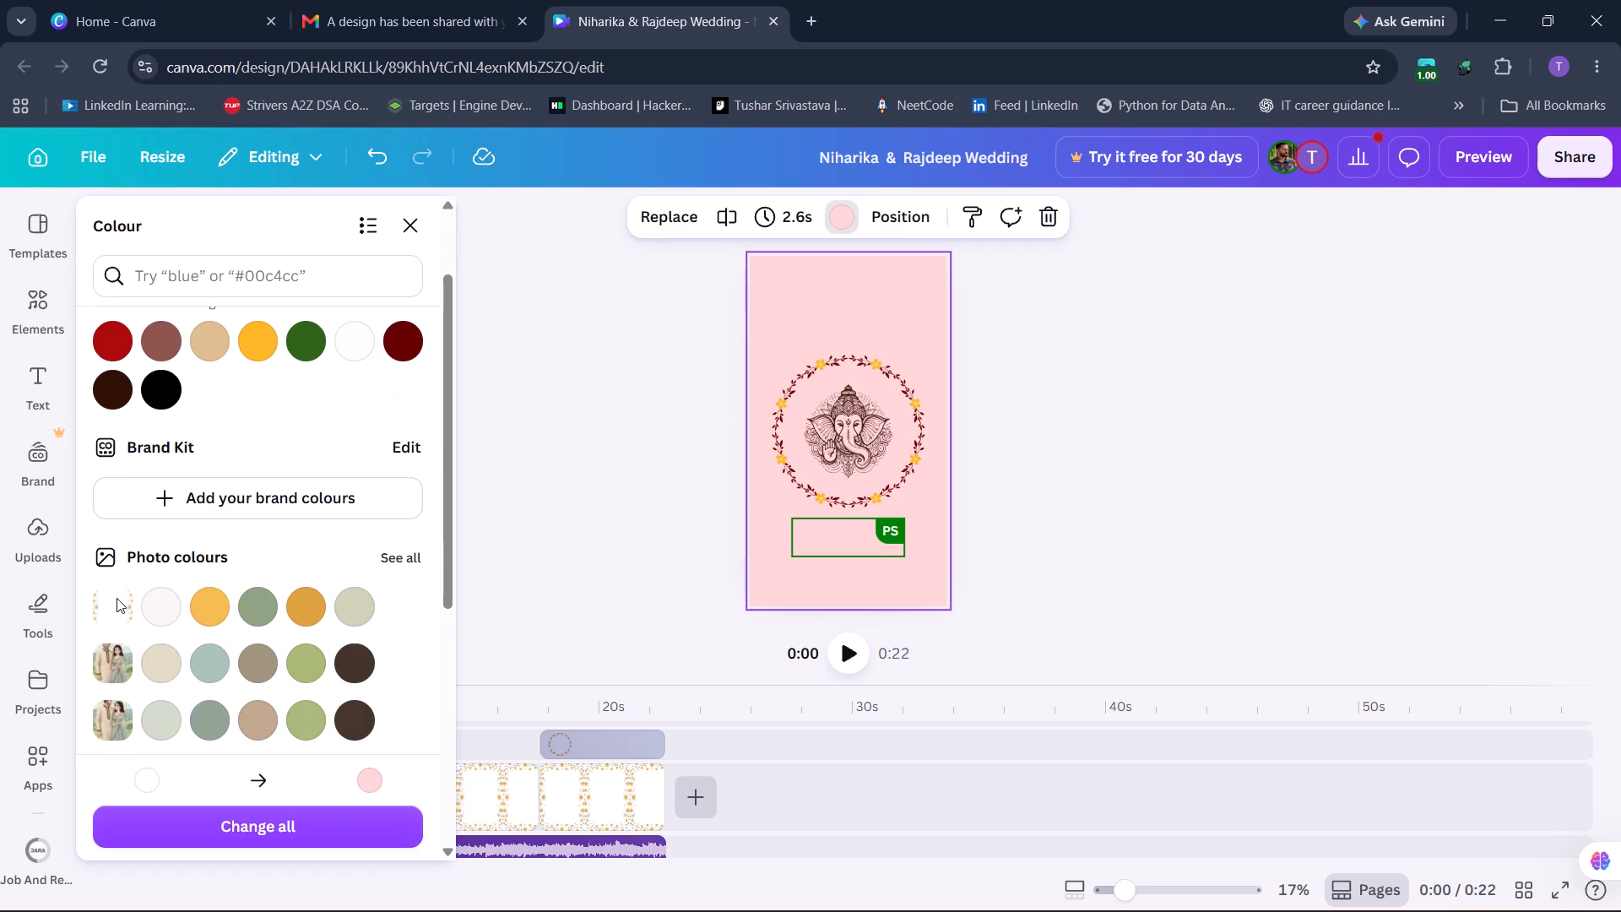
click(117, 598)
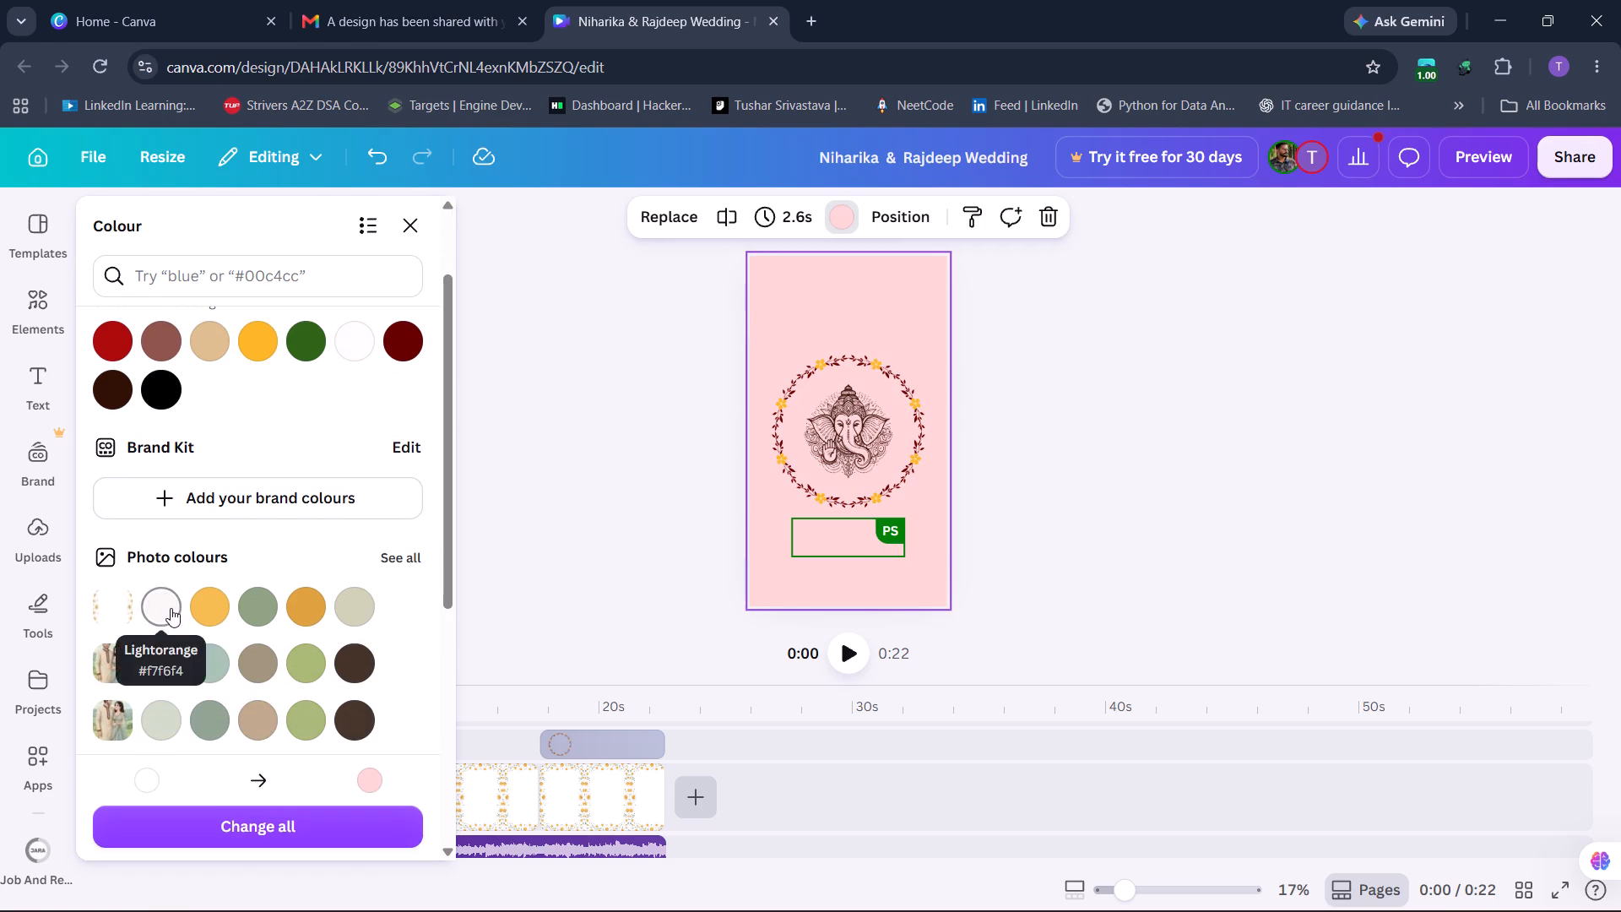
click(1102, 385)
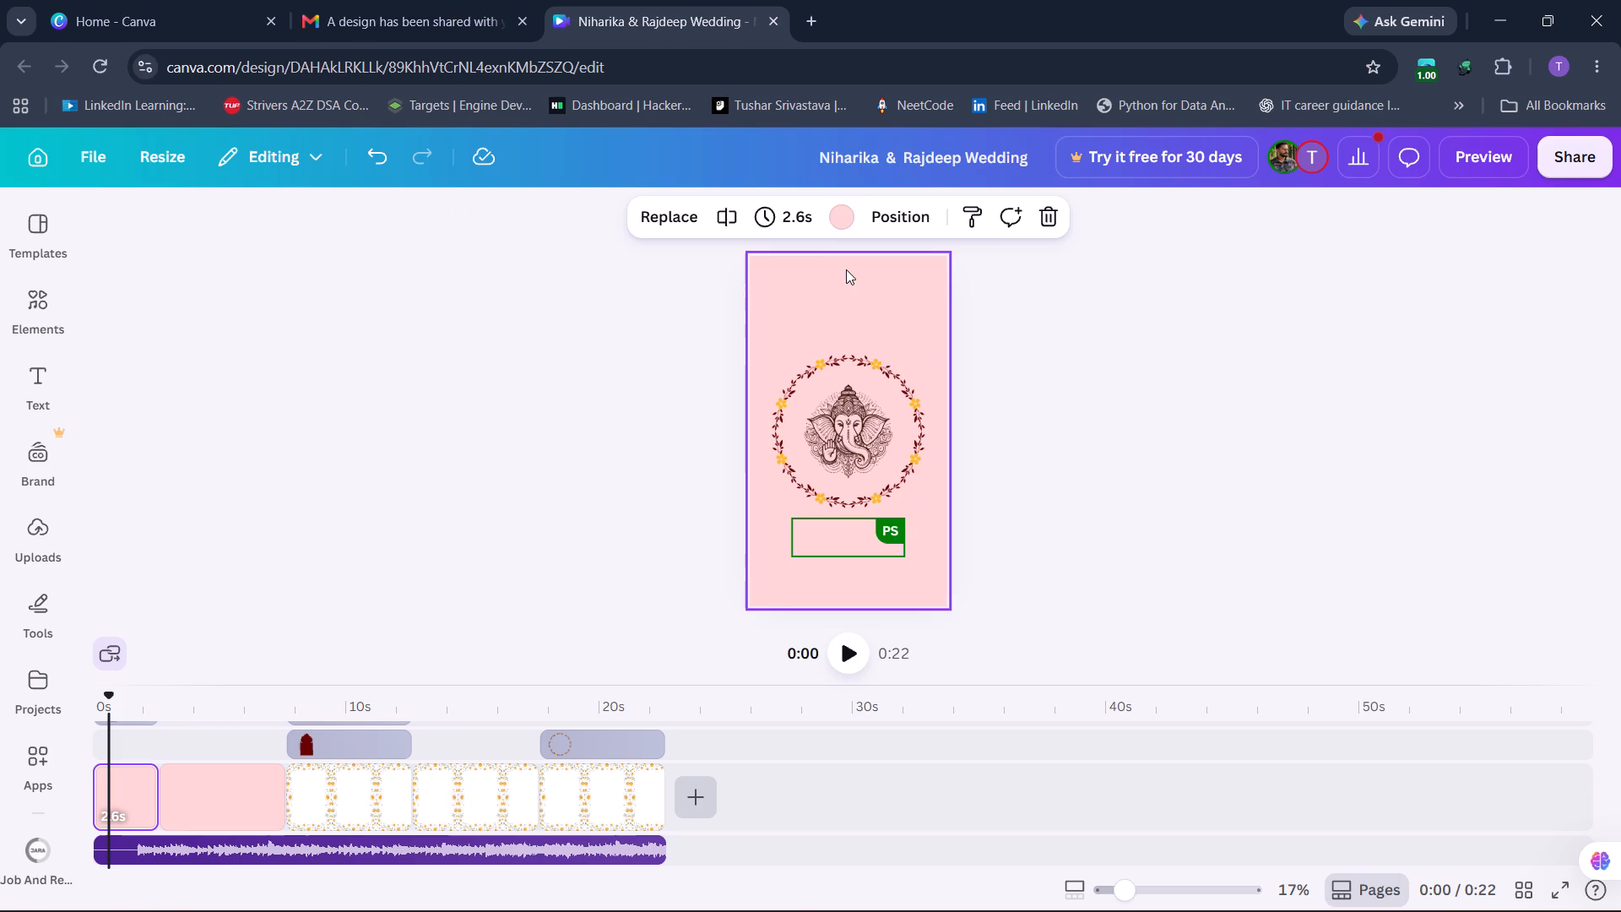
click(1050, 397)
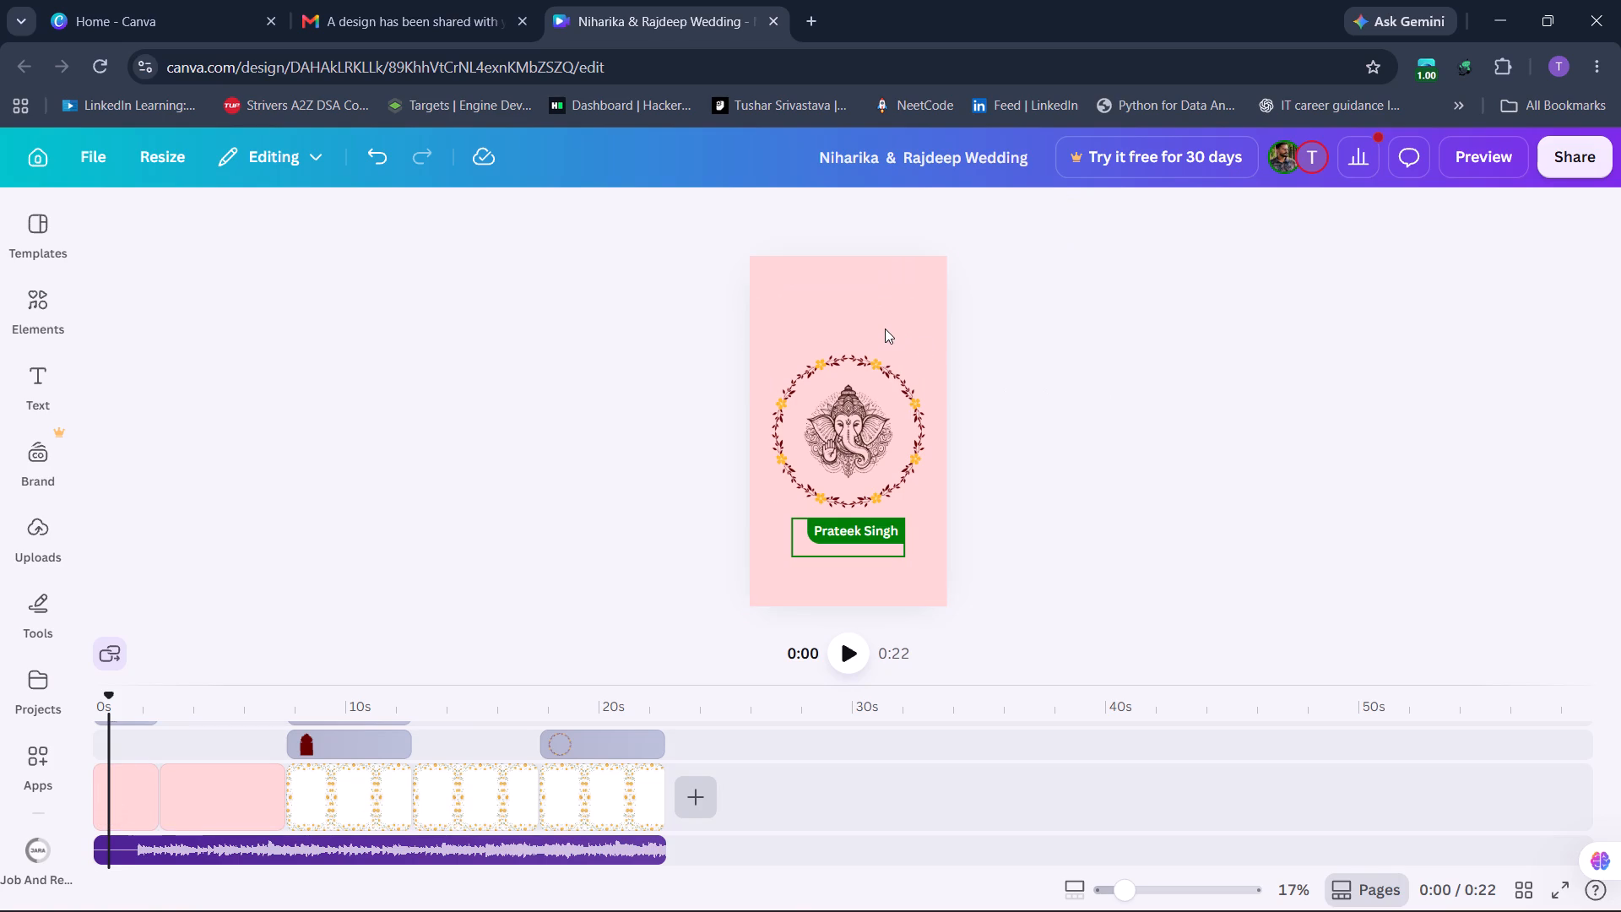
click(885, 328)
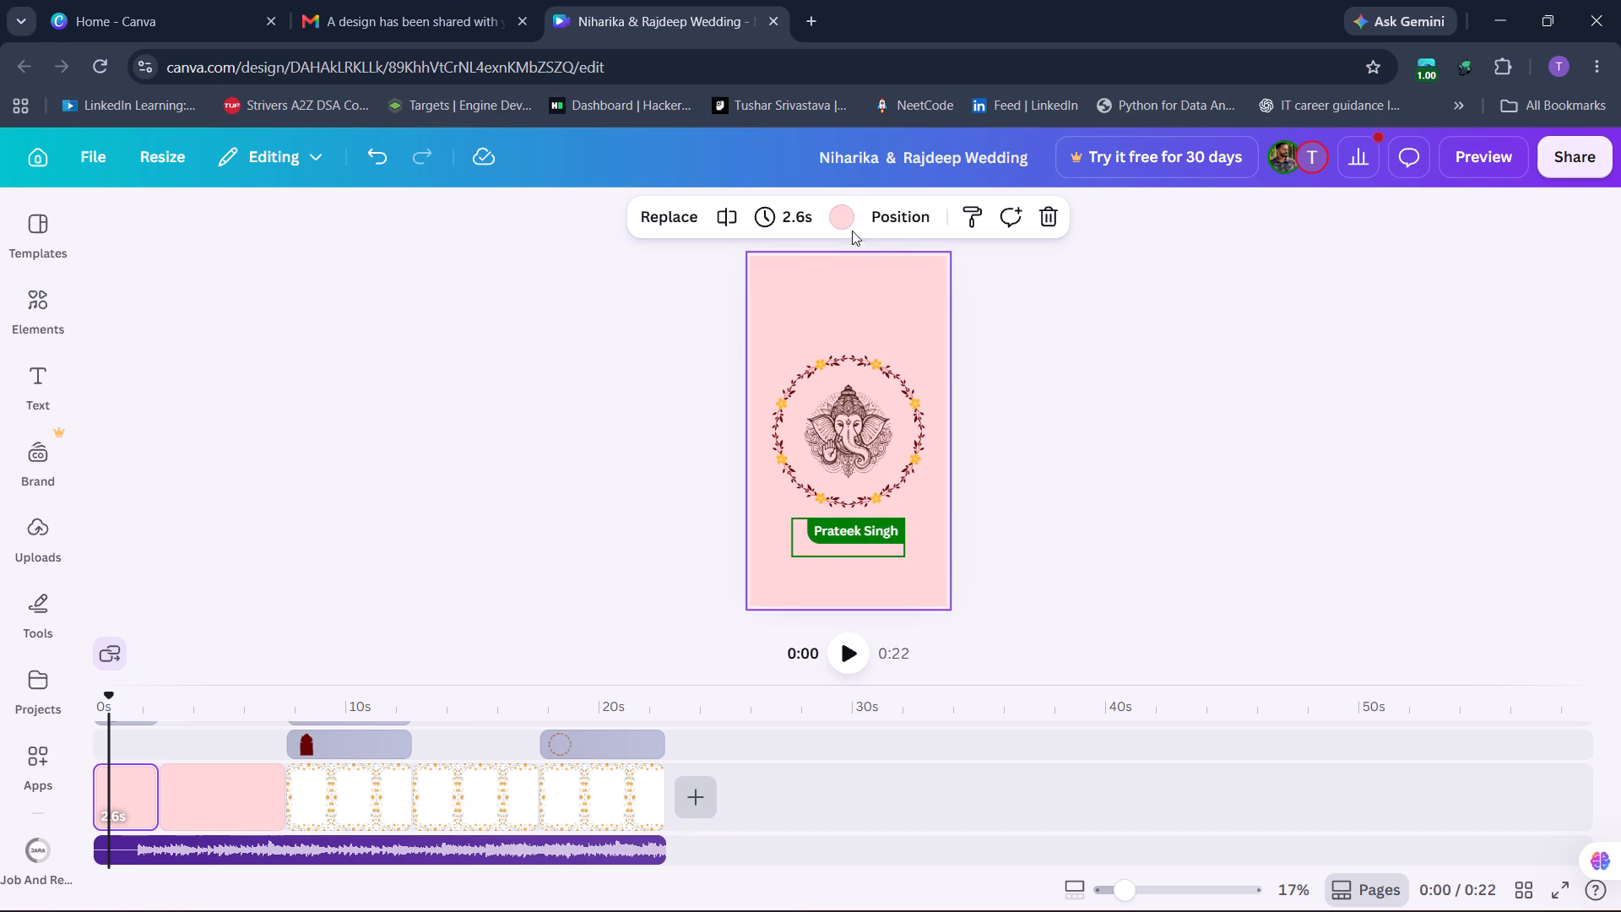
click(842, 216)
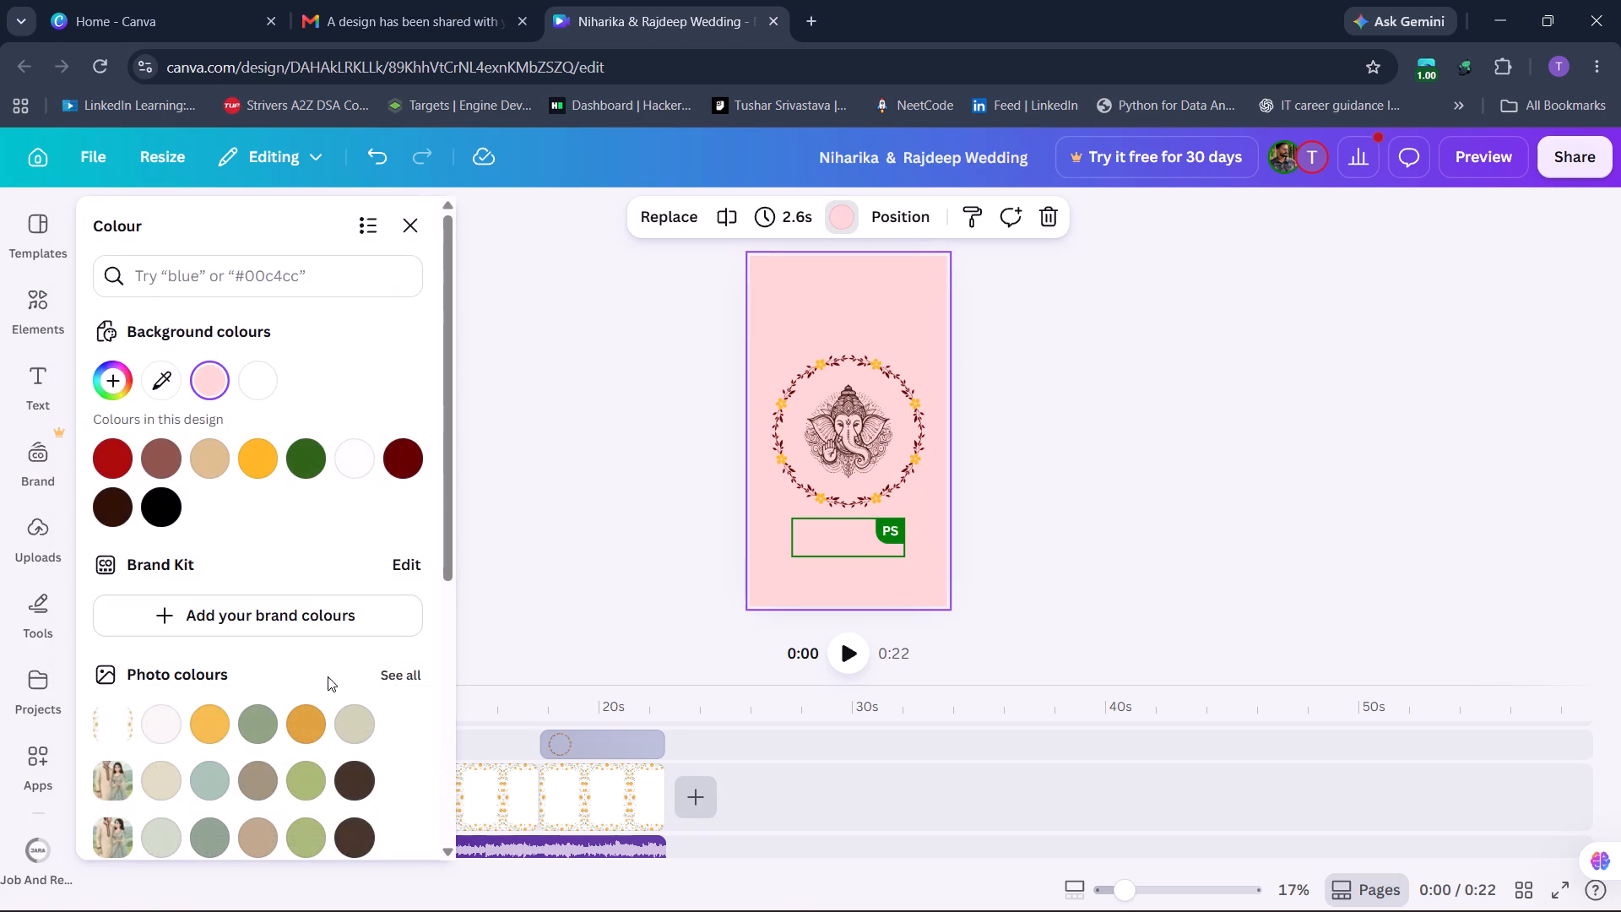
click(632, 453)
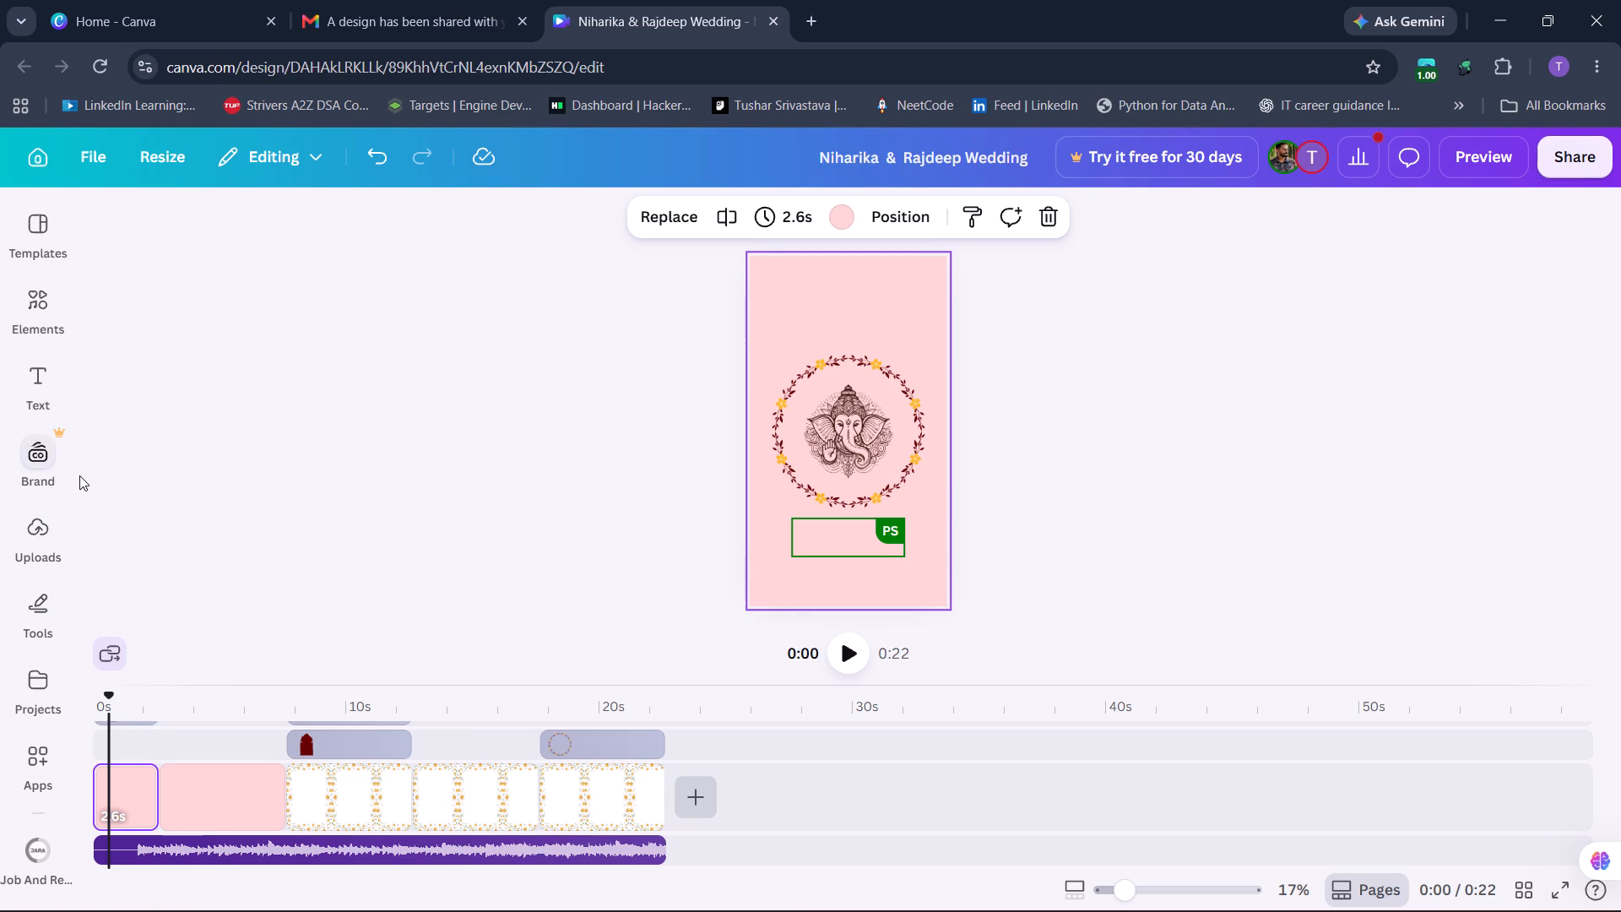
Add the portrait pink floral frame from the Magic recommendations graphics to the opening Ganesha page.
click(10, 315)
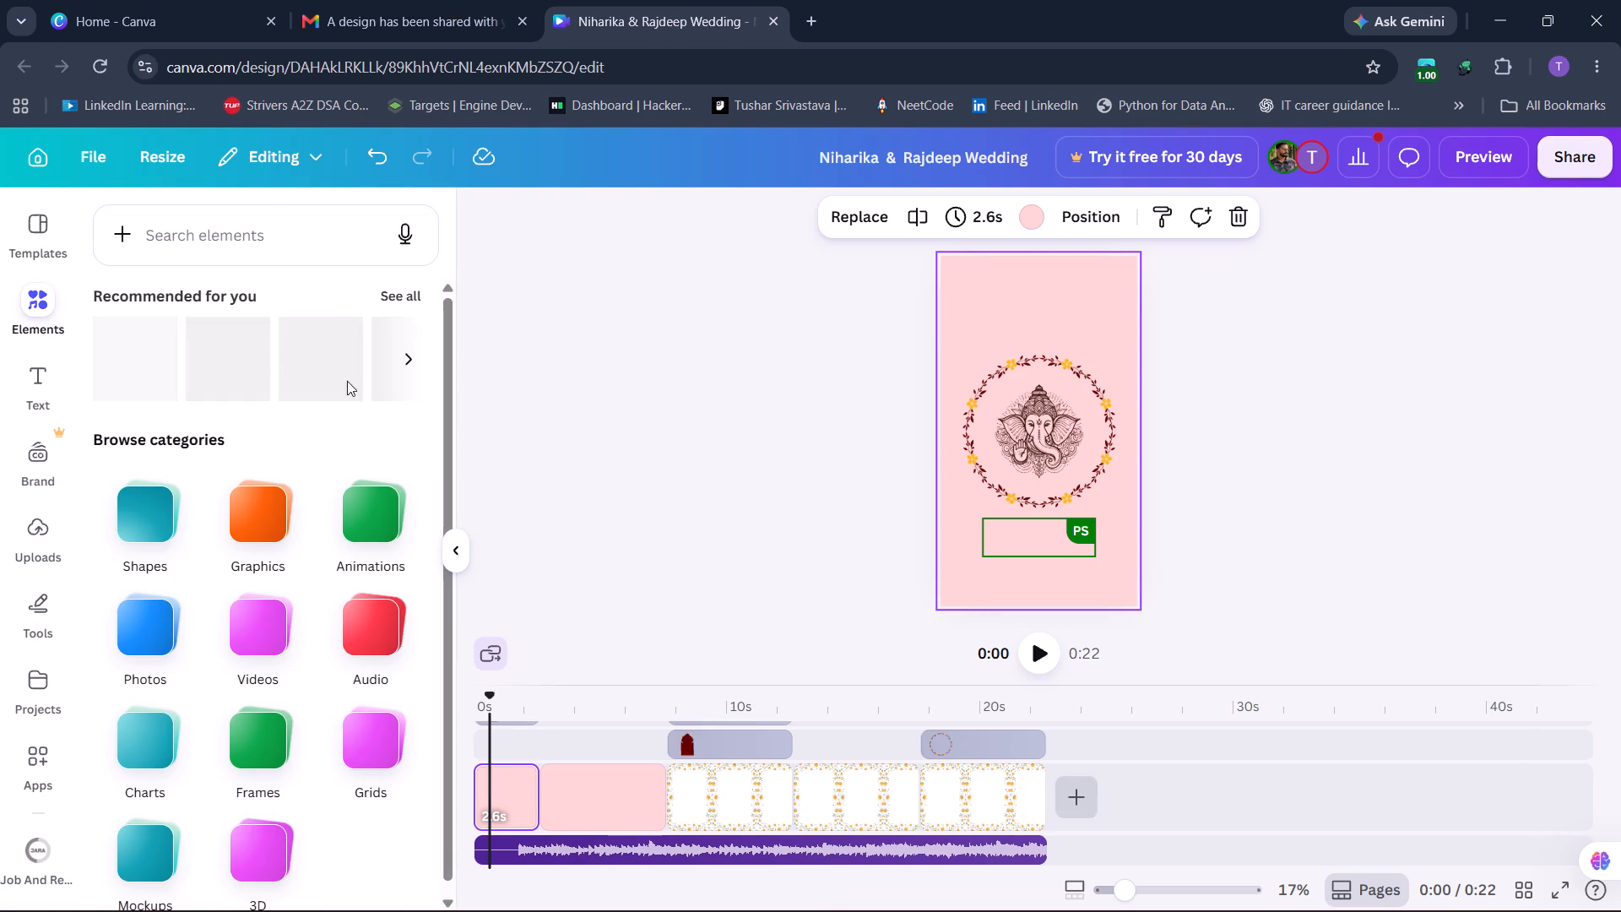
click(639, 424)
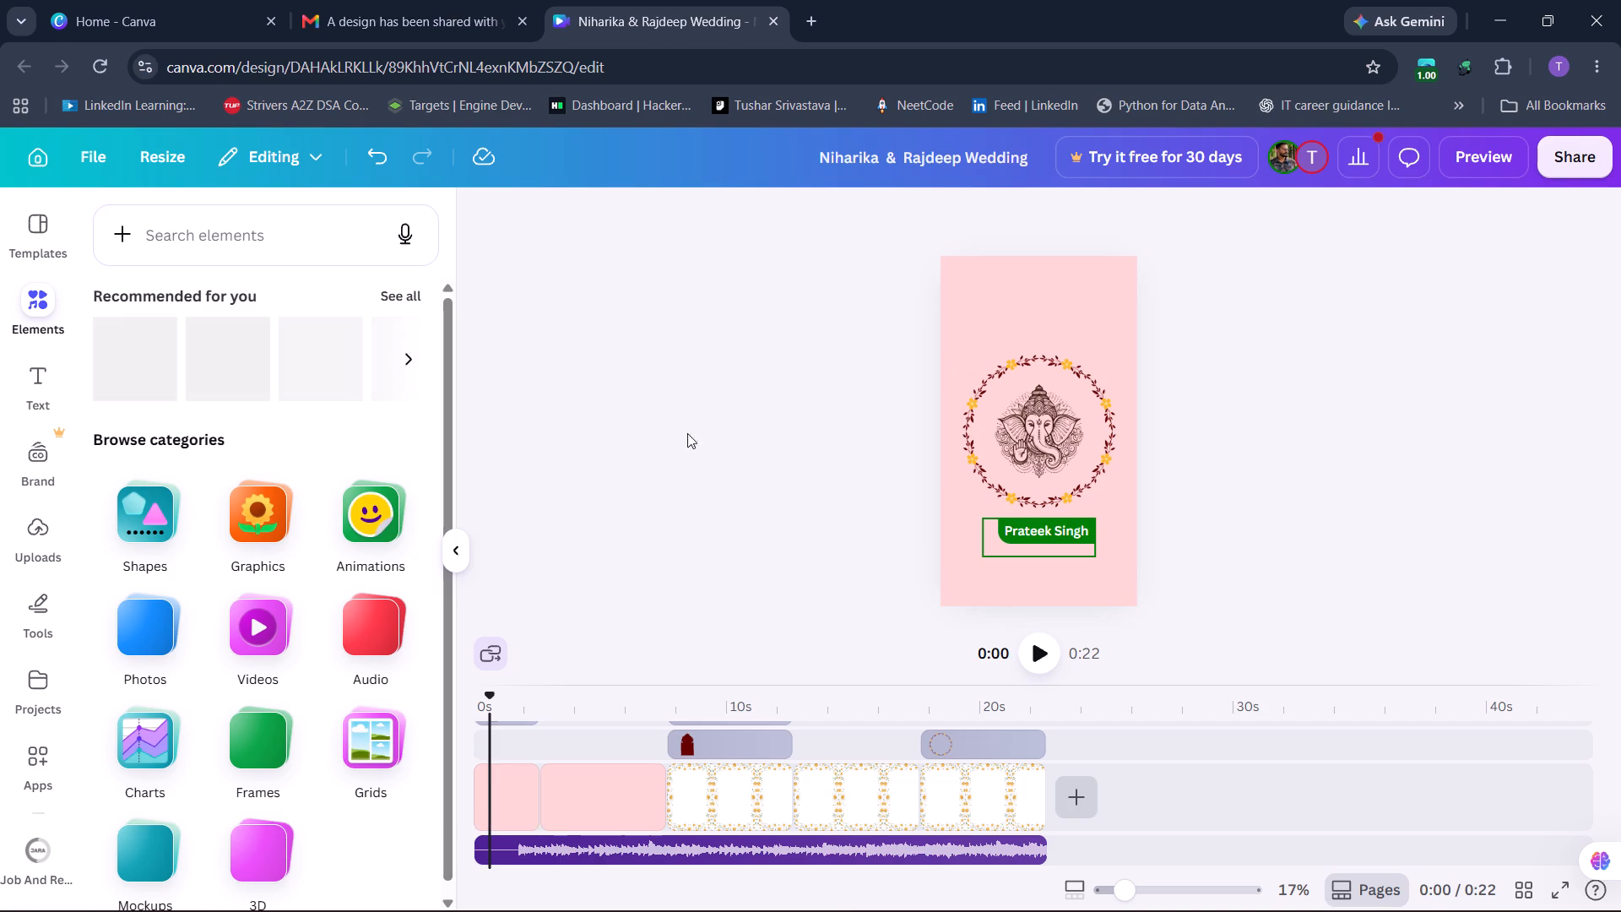
click(1079, 324)
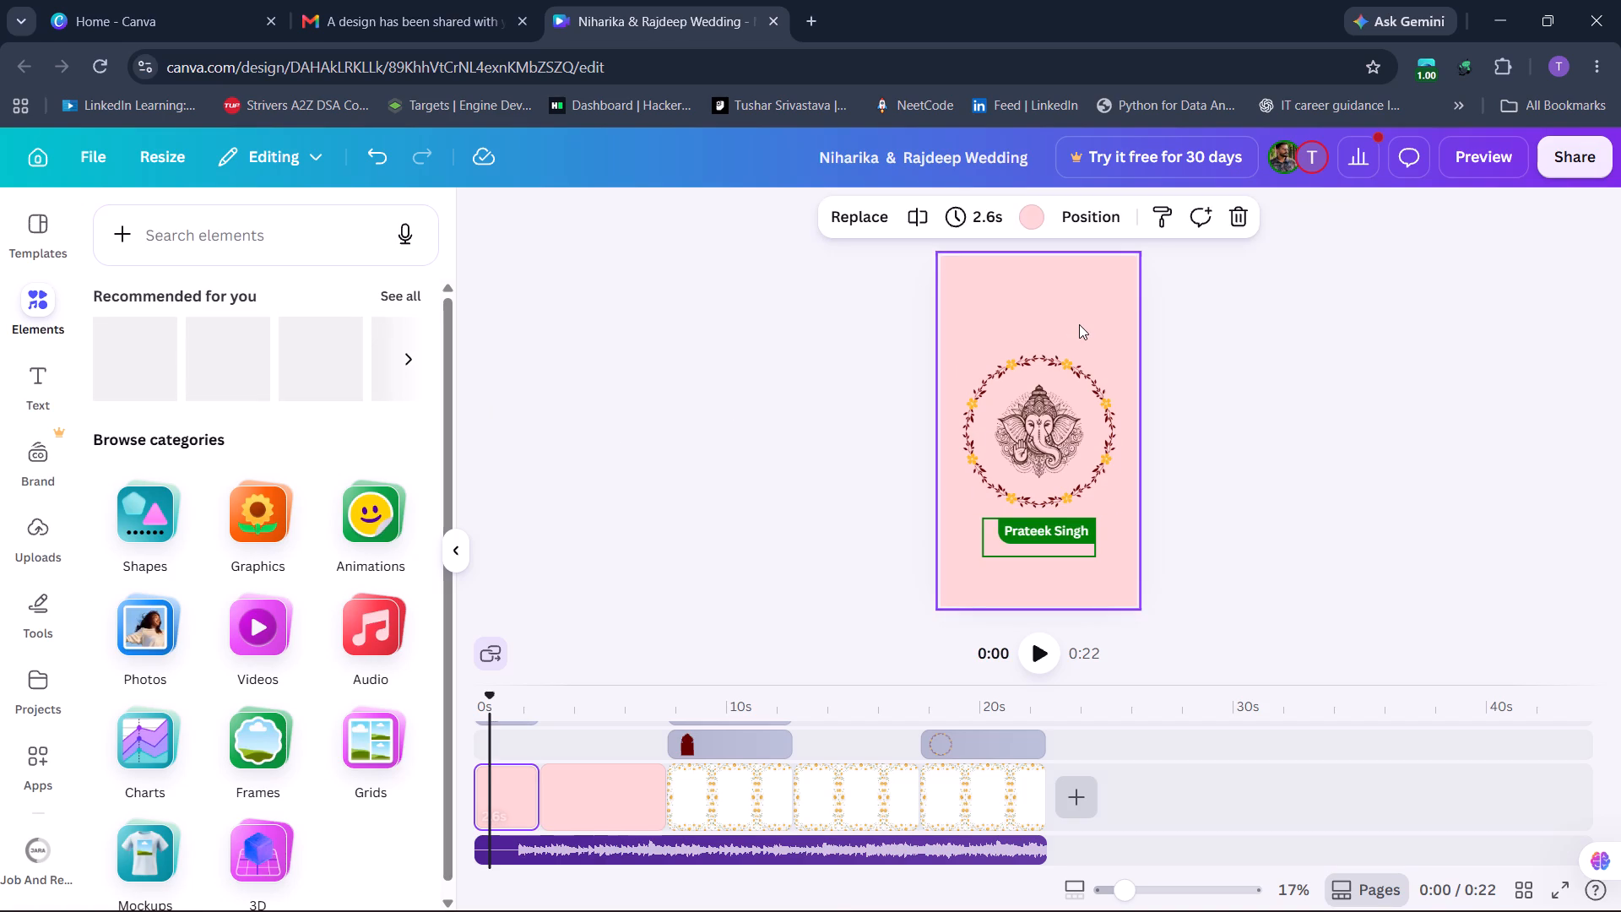
scroll(336, 697, down, 1)
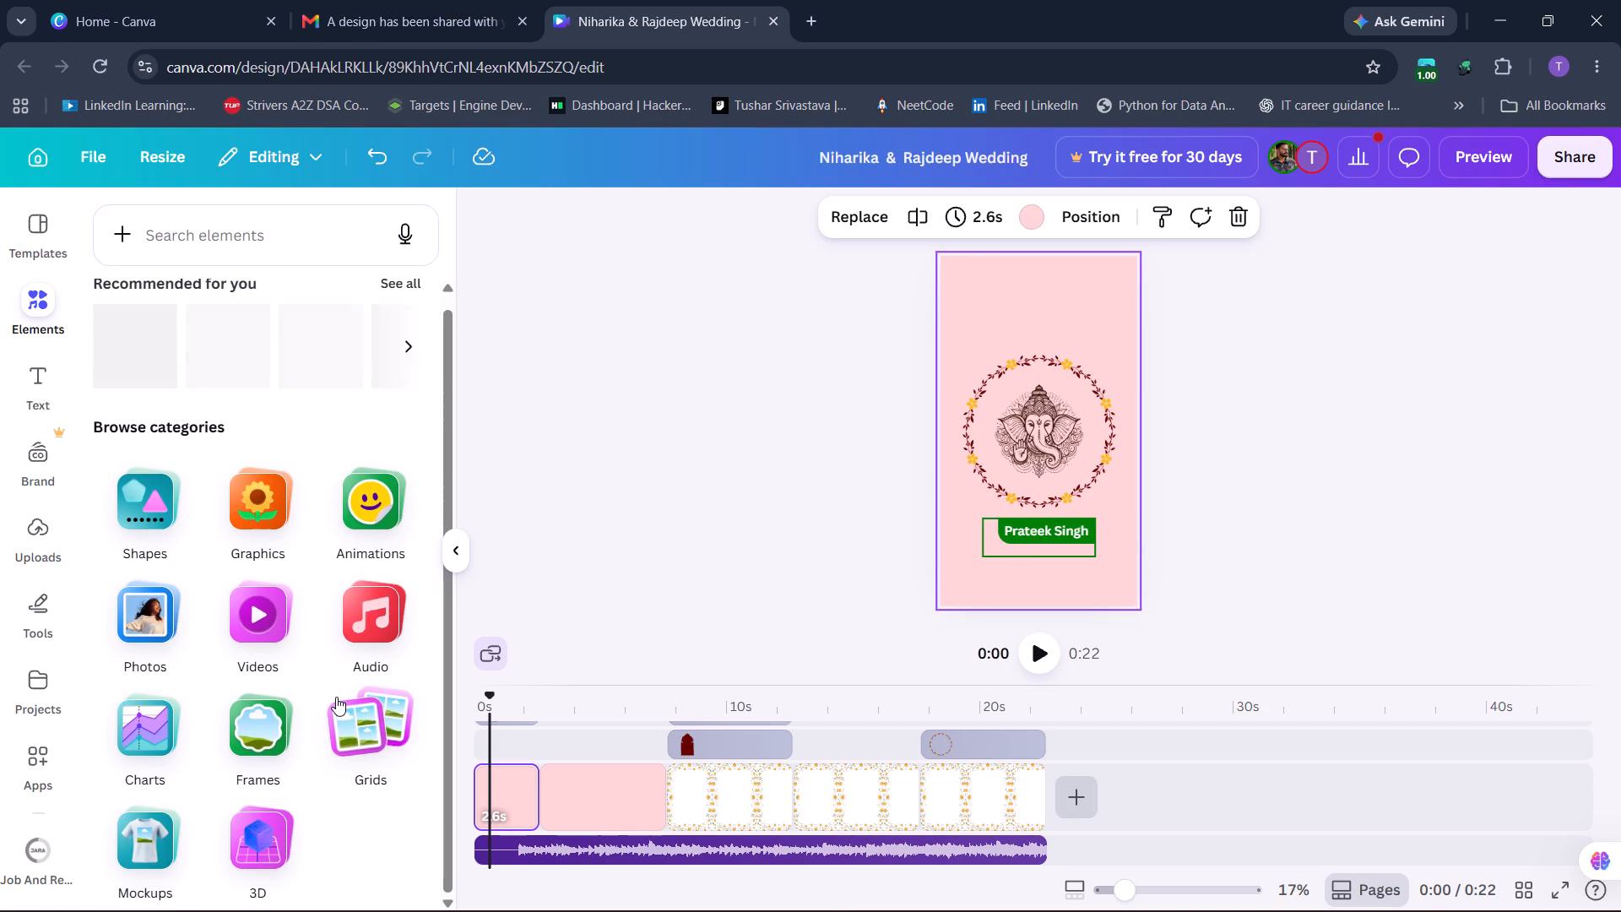
scroll(336, 697, down, 2)
scroll(255, 727, down, 1)
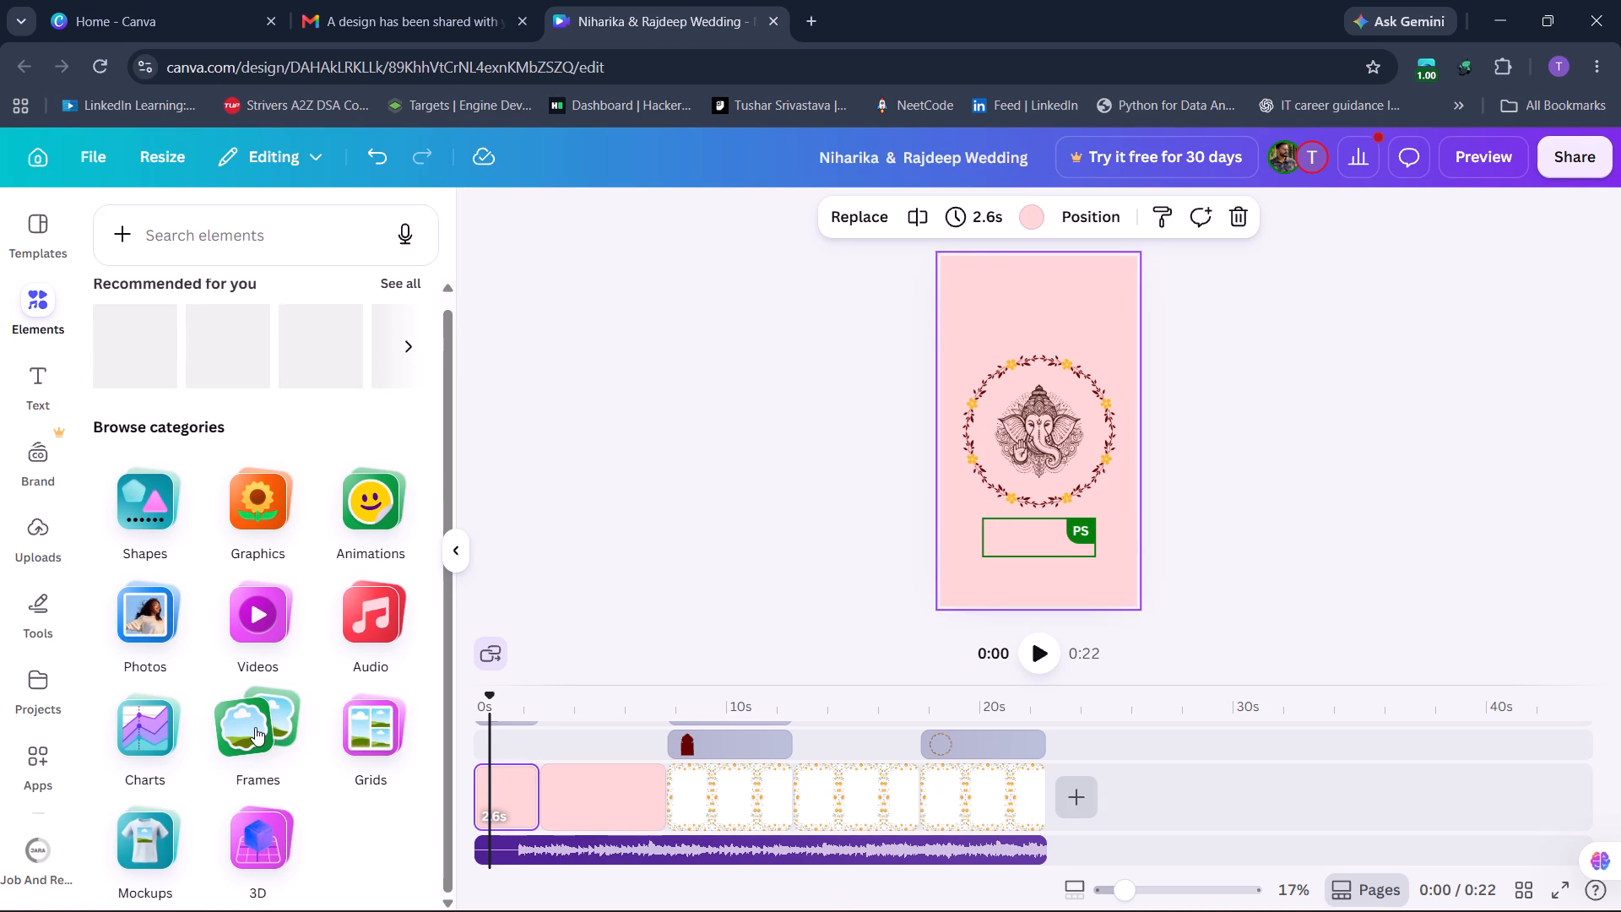
click(255, 727)
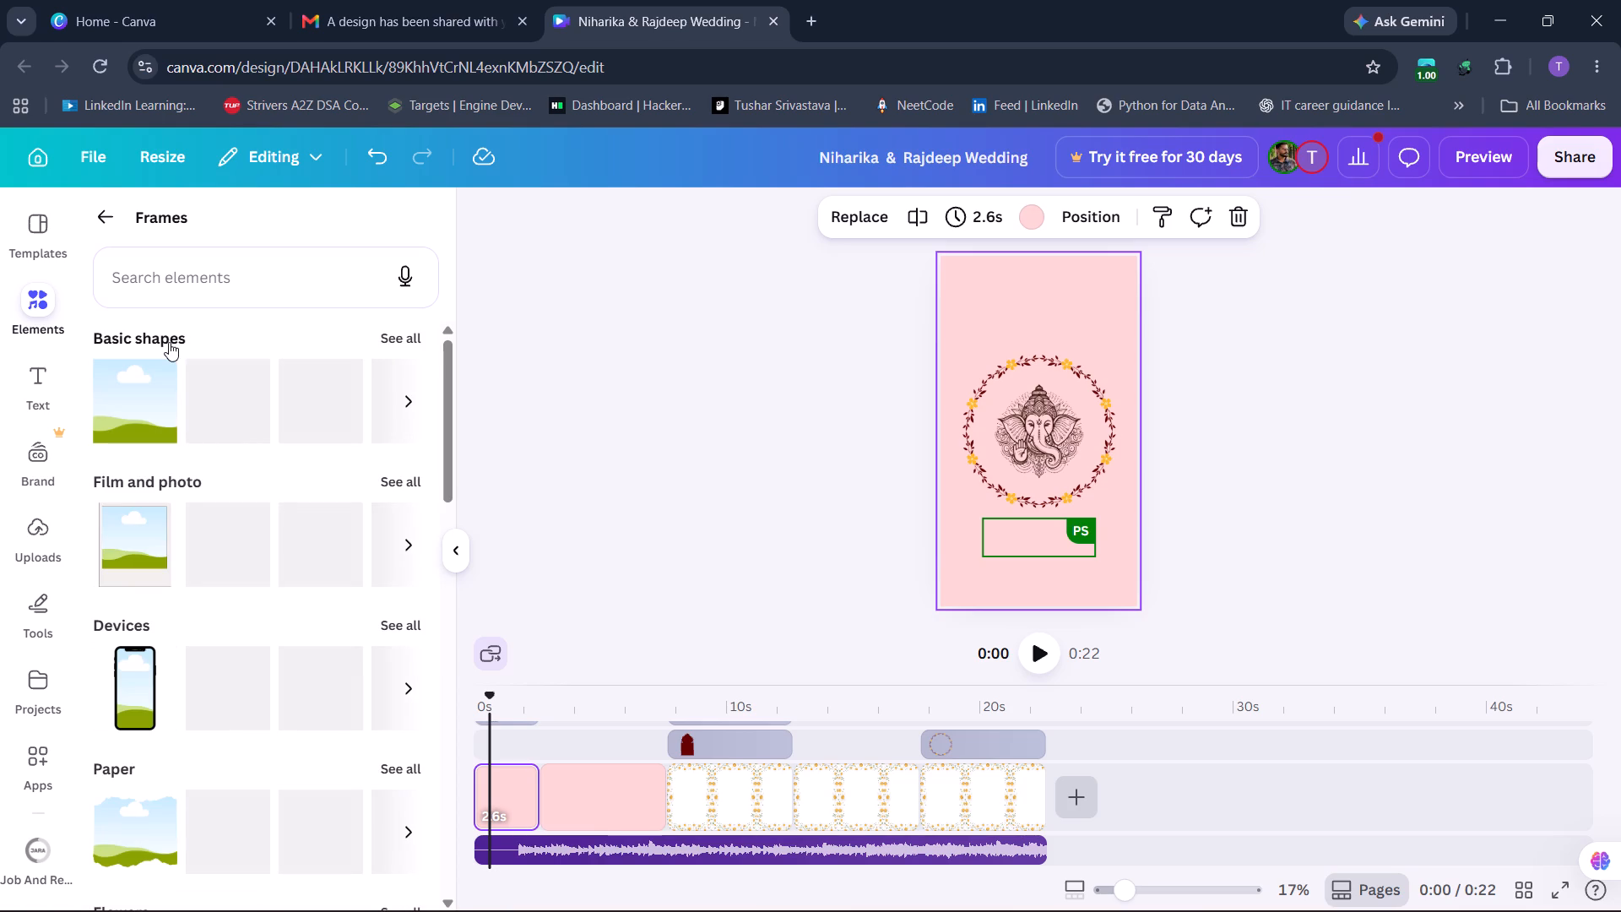
click(97, 210)
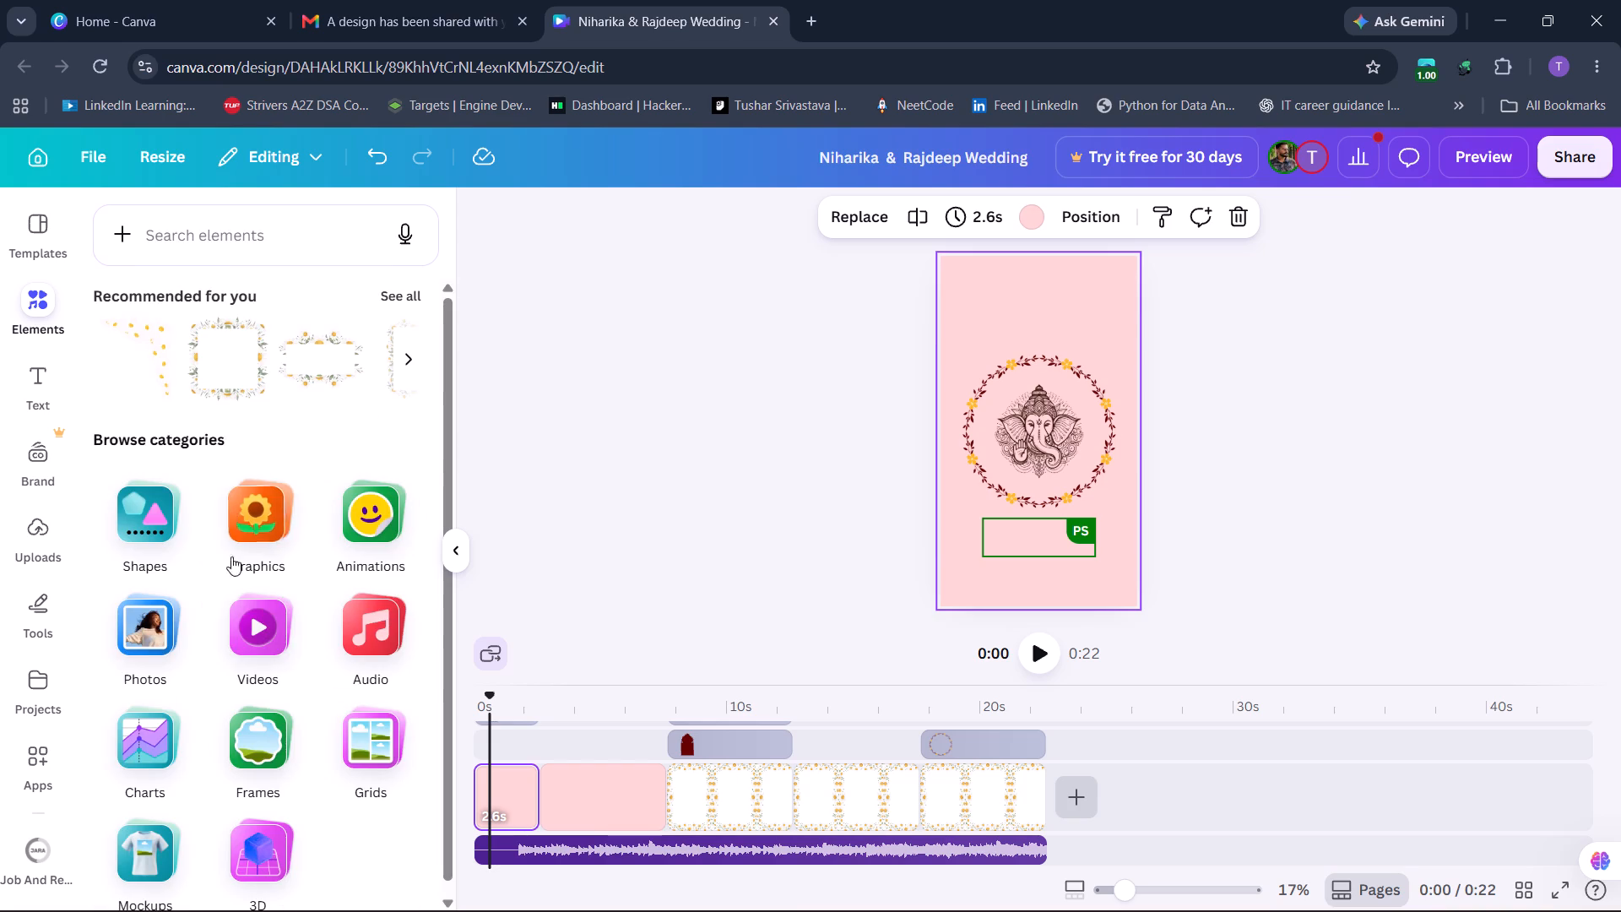
click(240, 513)
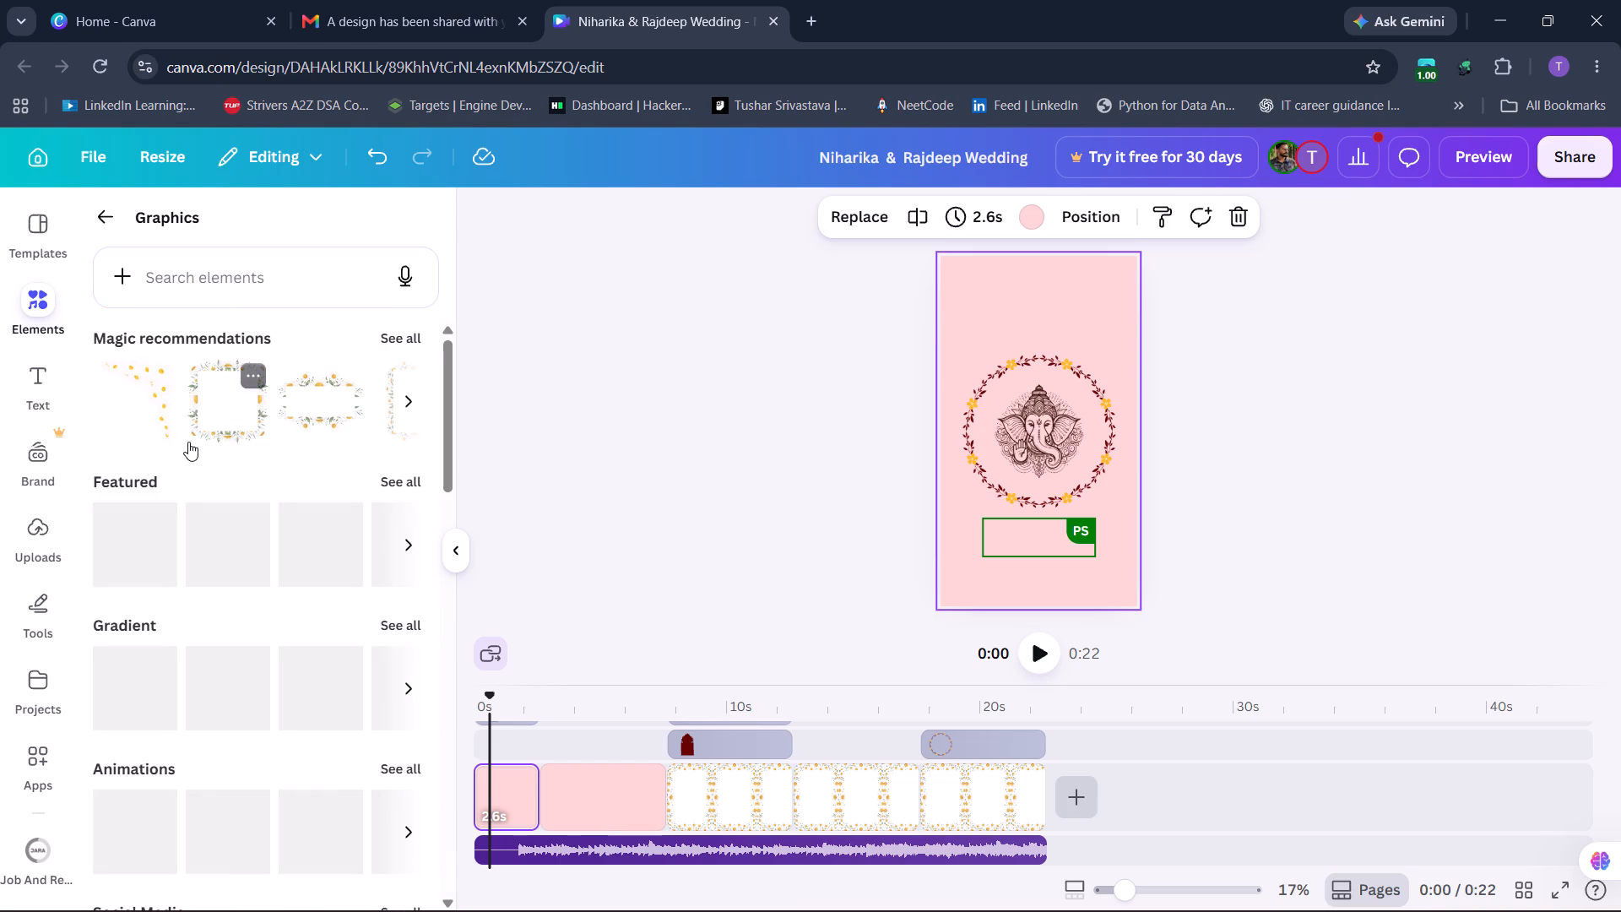
click(393, 337)
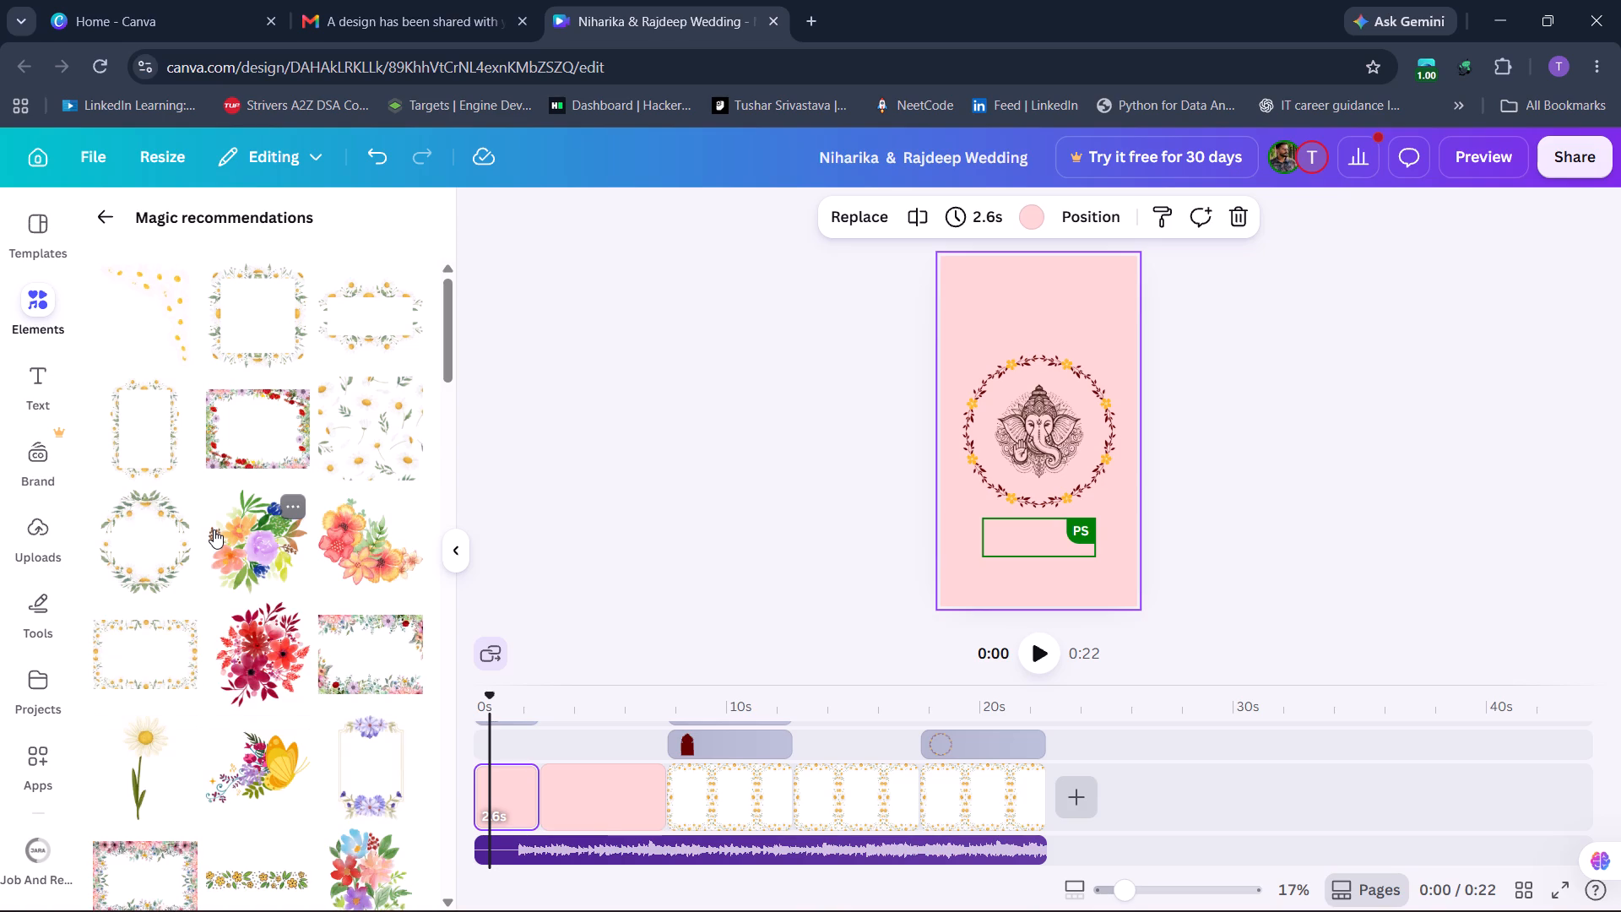
scroll(226, 588, down, 2)
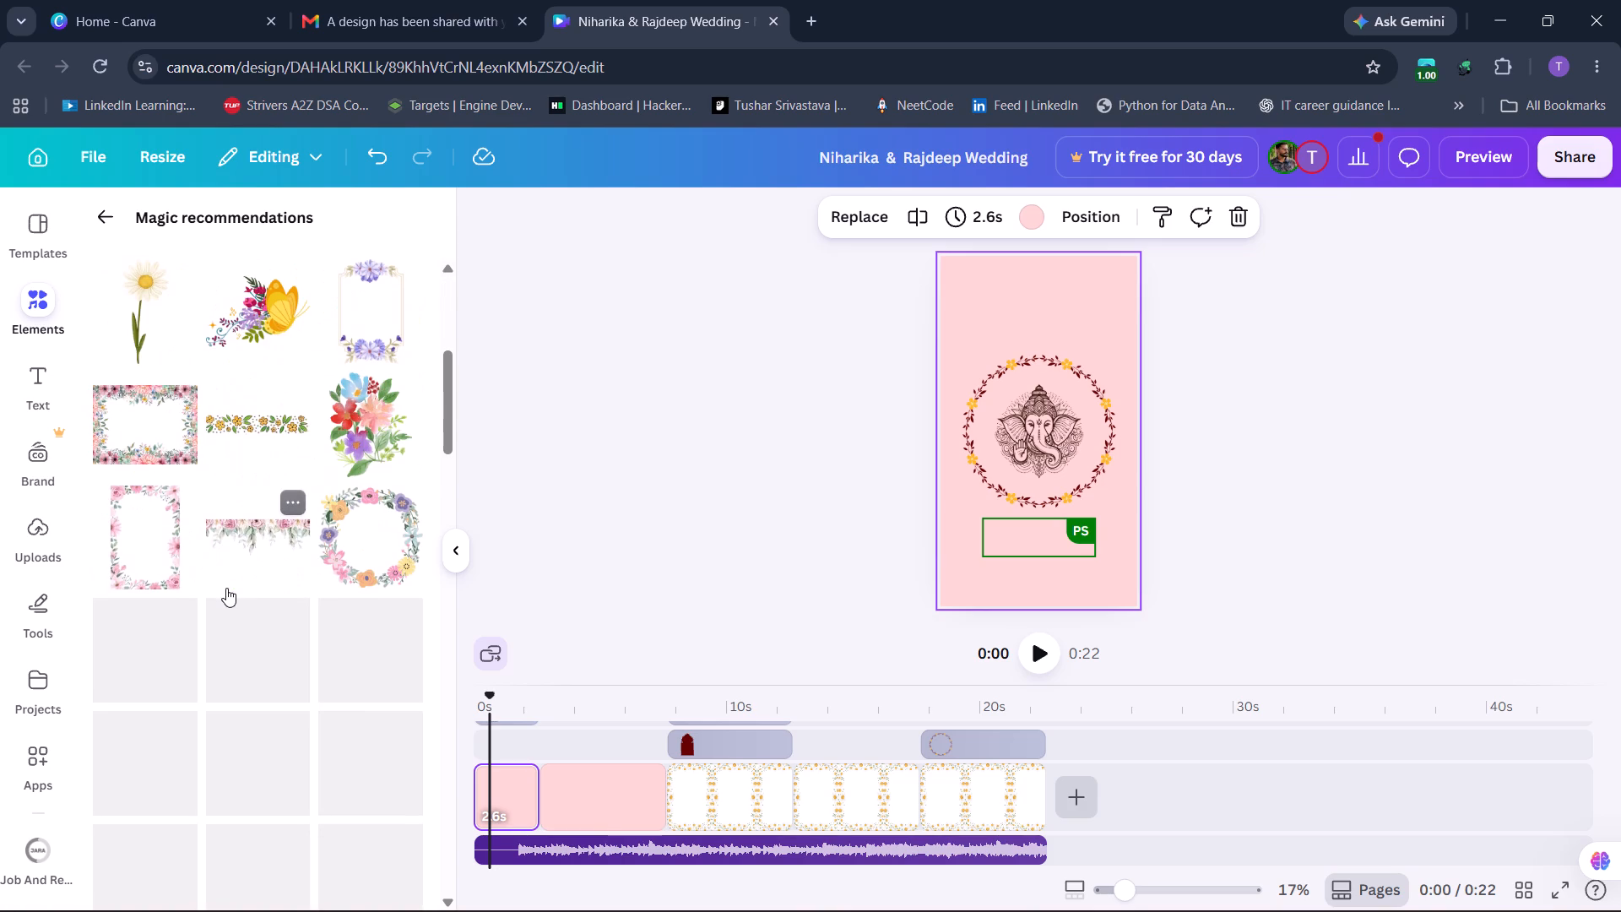
click(124, 534)
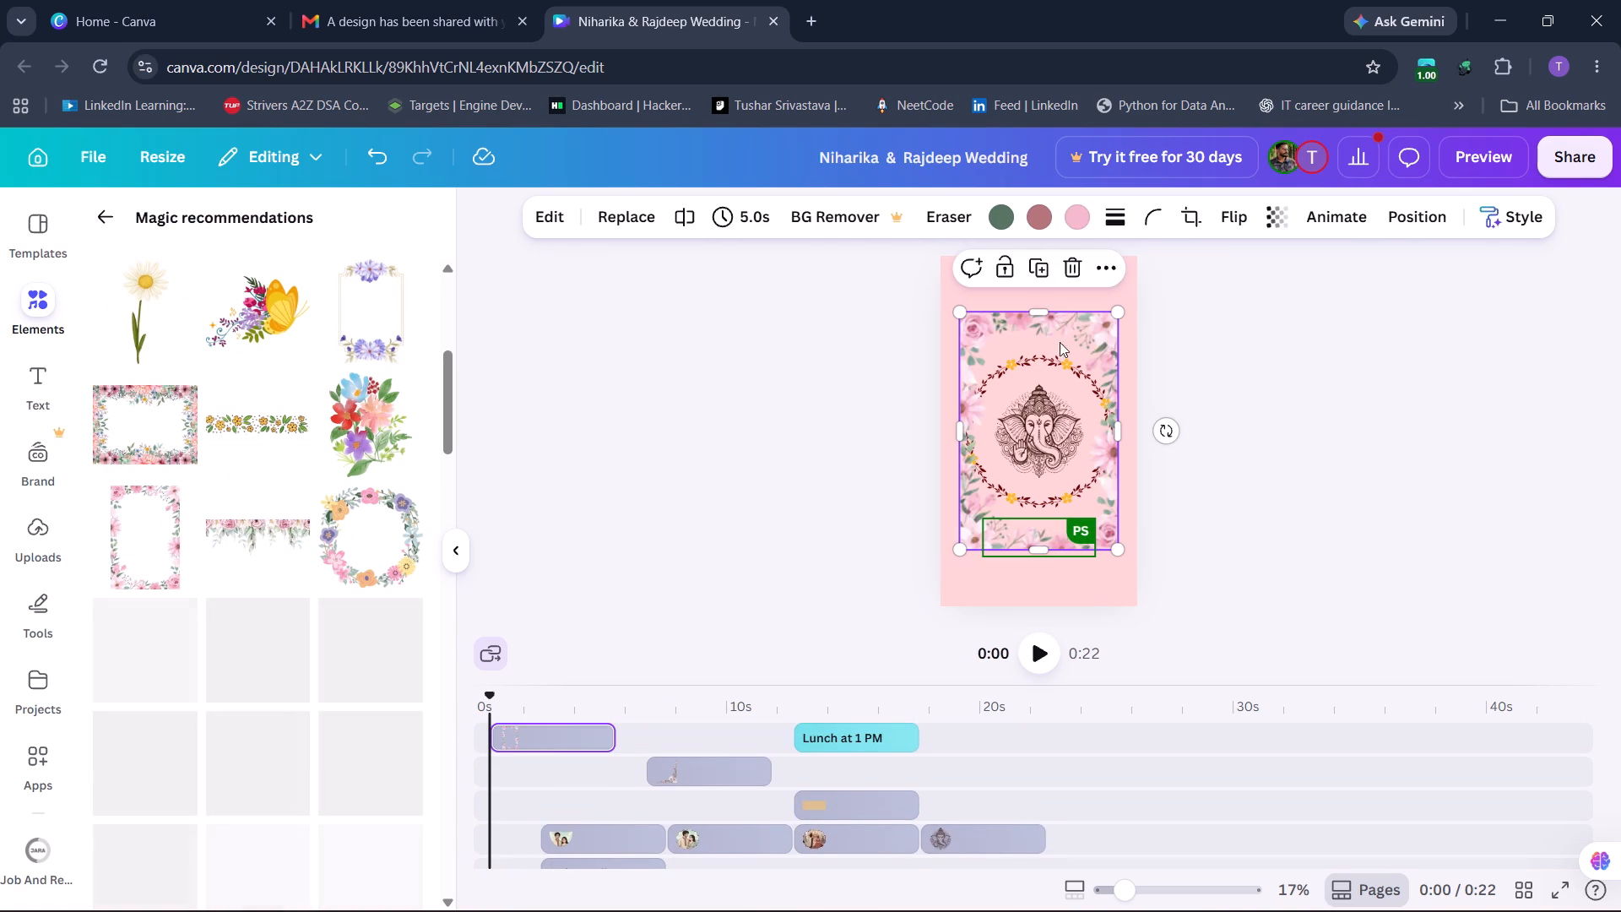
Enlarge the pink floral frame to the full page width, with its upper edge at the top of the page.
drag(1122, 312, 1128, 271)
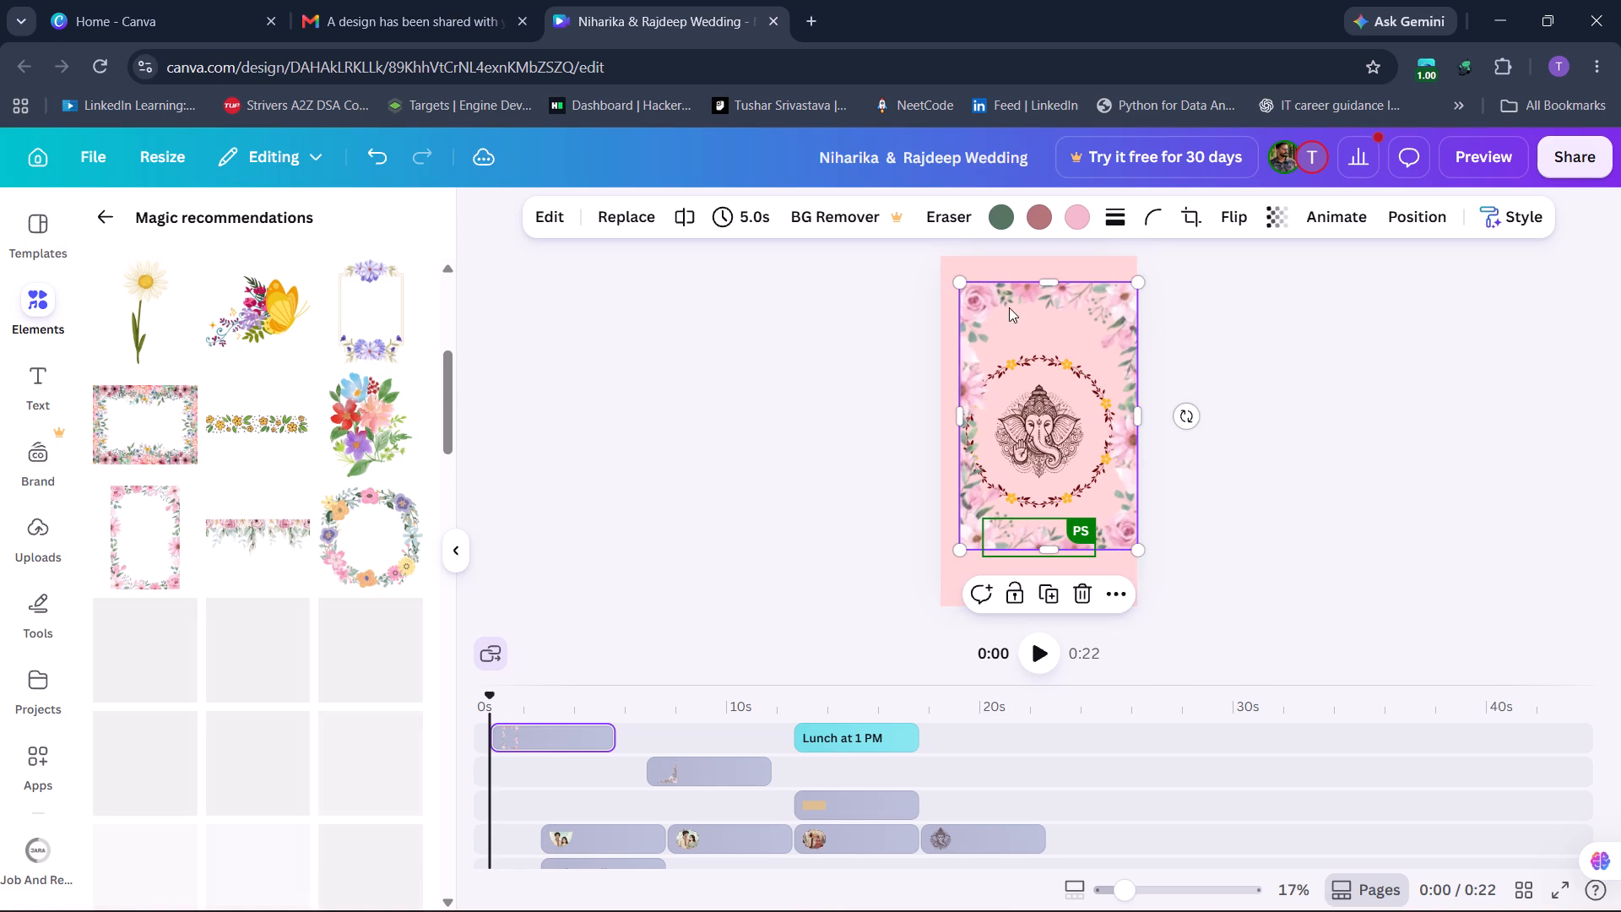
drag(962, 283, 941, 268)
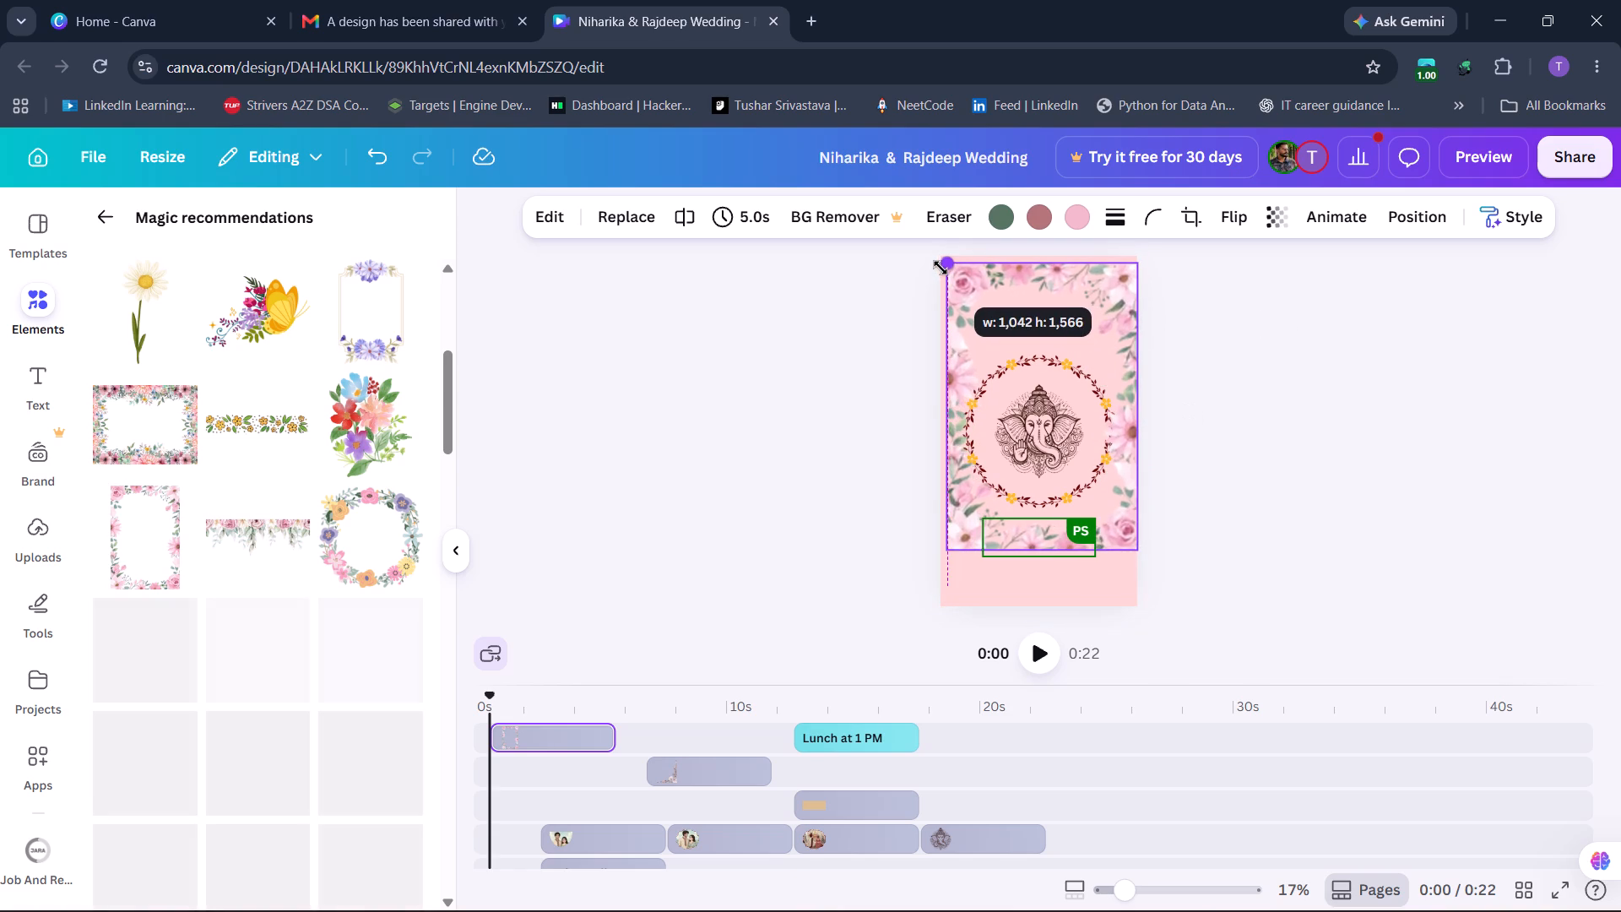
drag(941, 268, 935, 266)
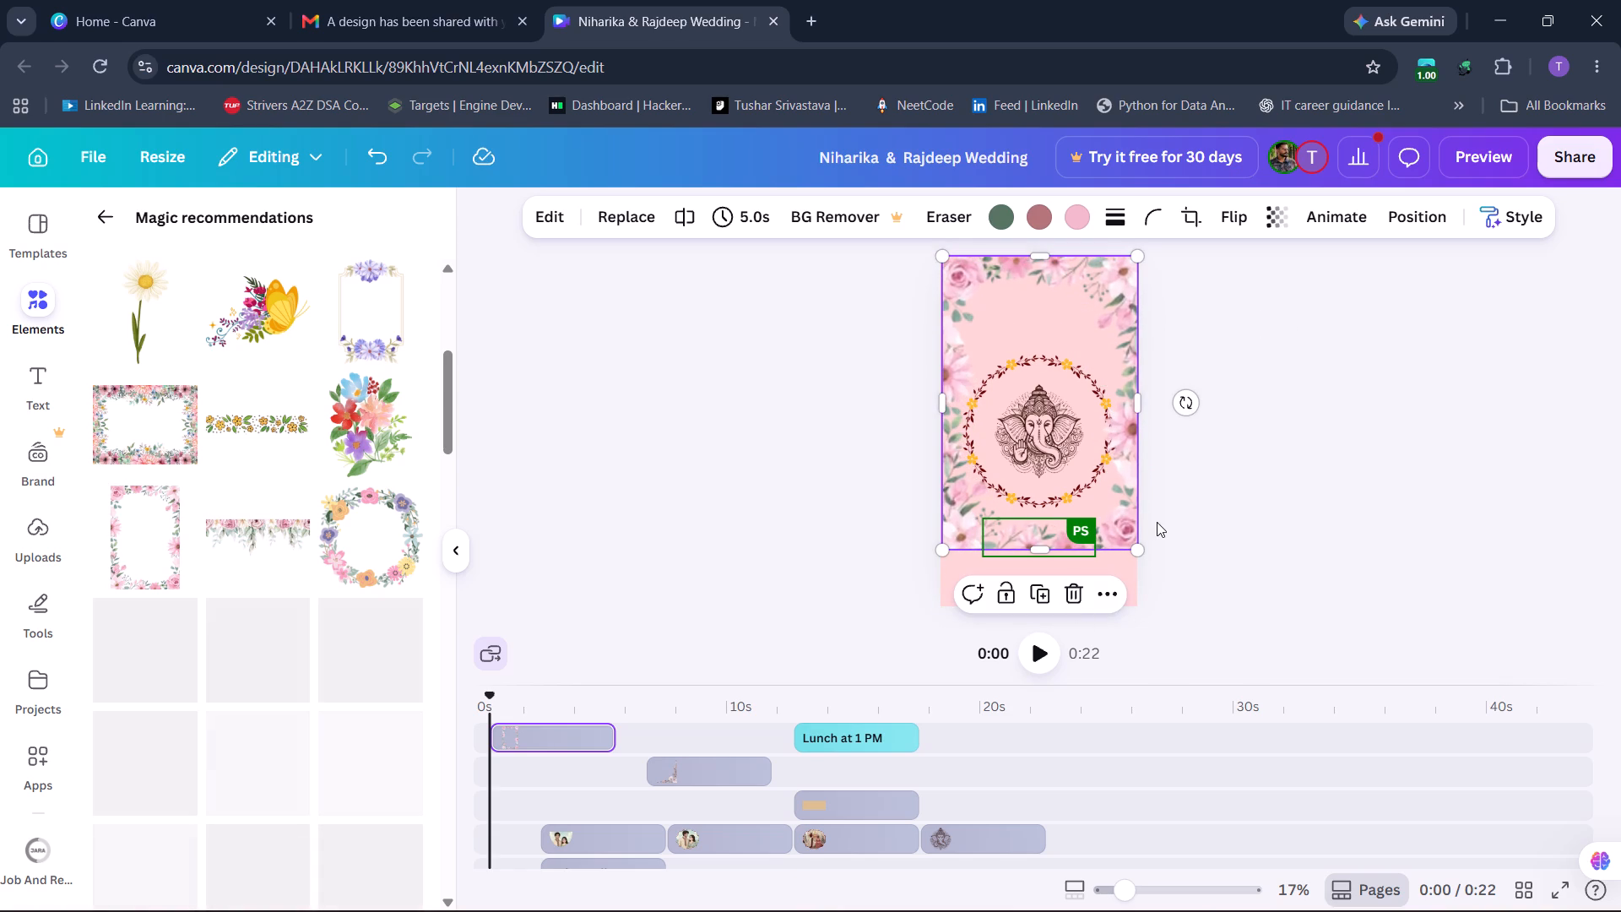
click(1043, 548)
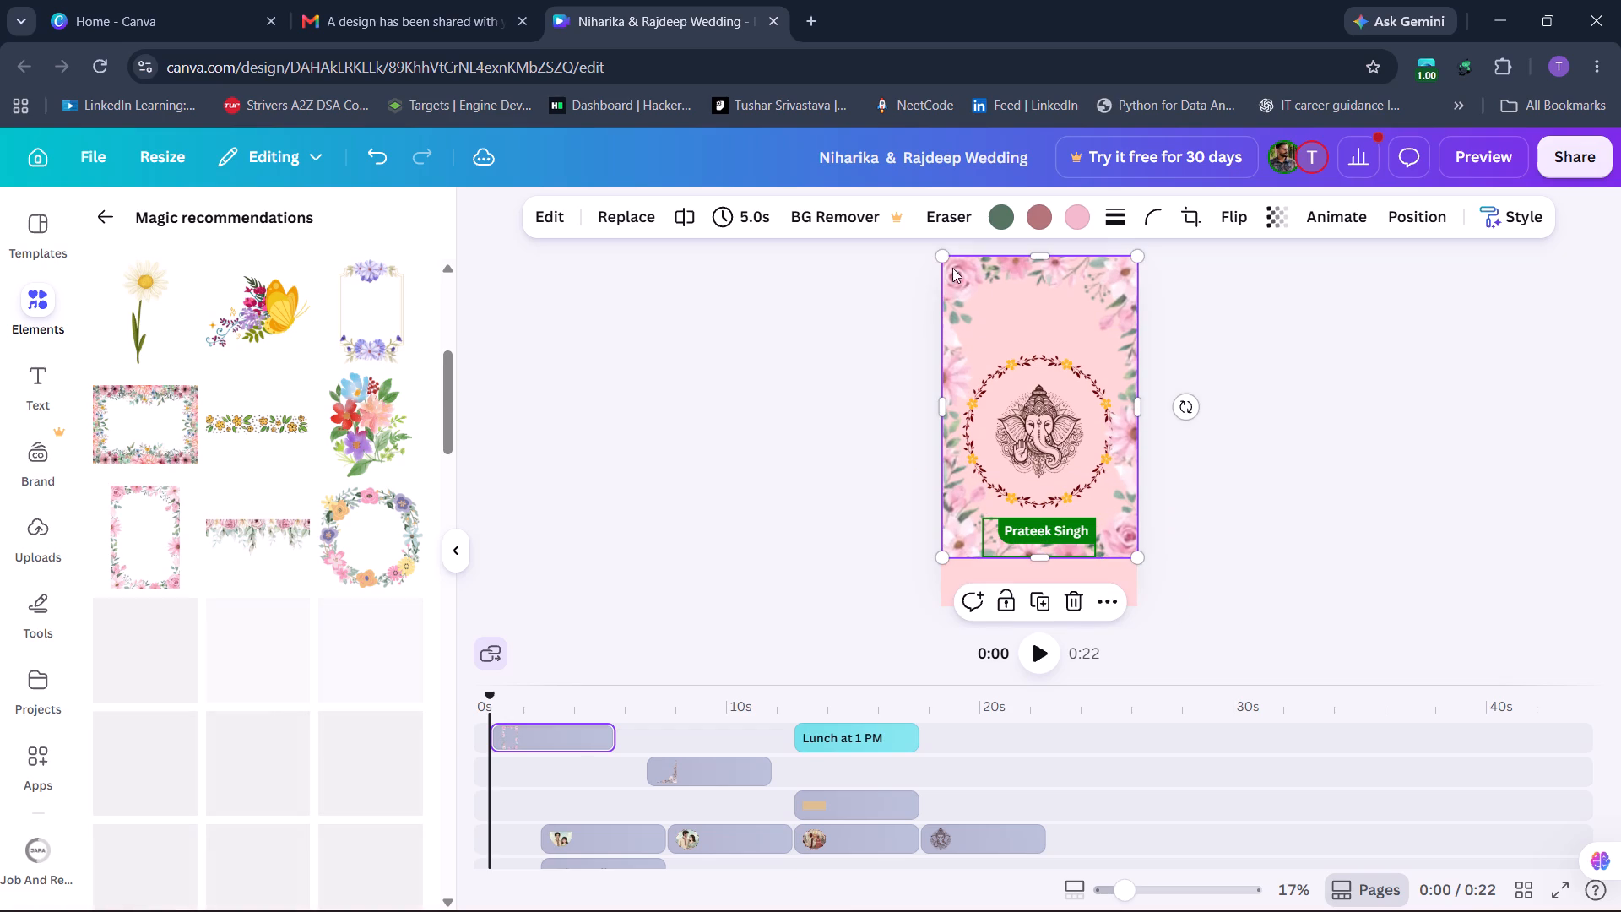
Shrink the pink floral frame to about 839 × 1,294 and place it around the Ganesha garland in the middle of the page.
drag(940, 254, 980, 320)
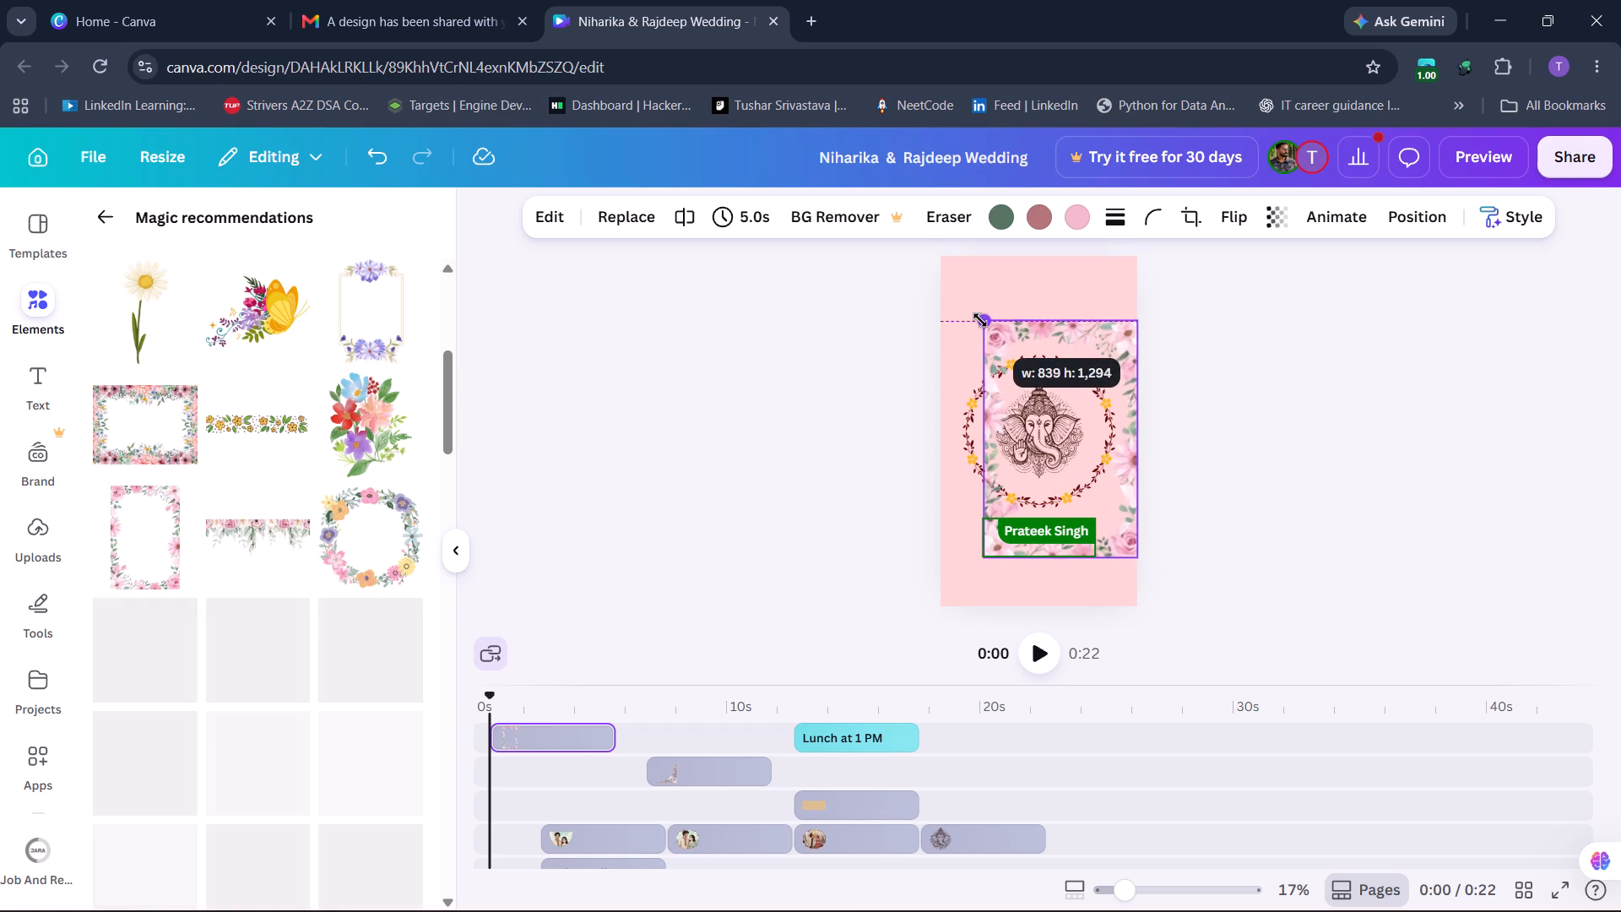
drag(1043, 343, 1026, 345)
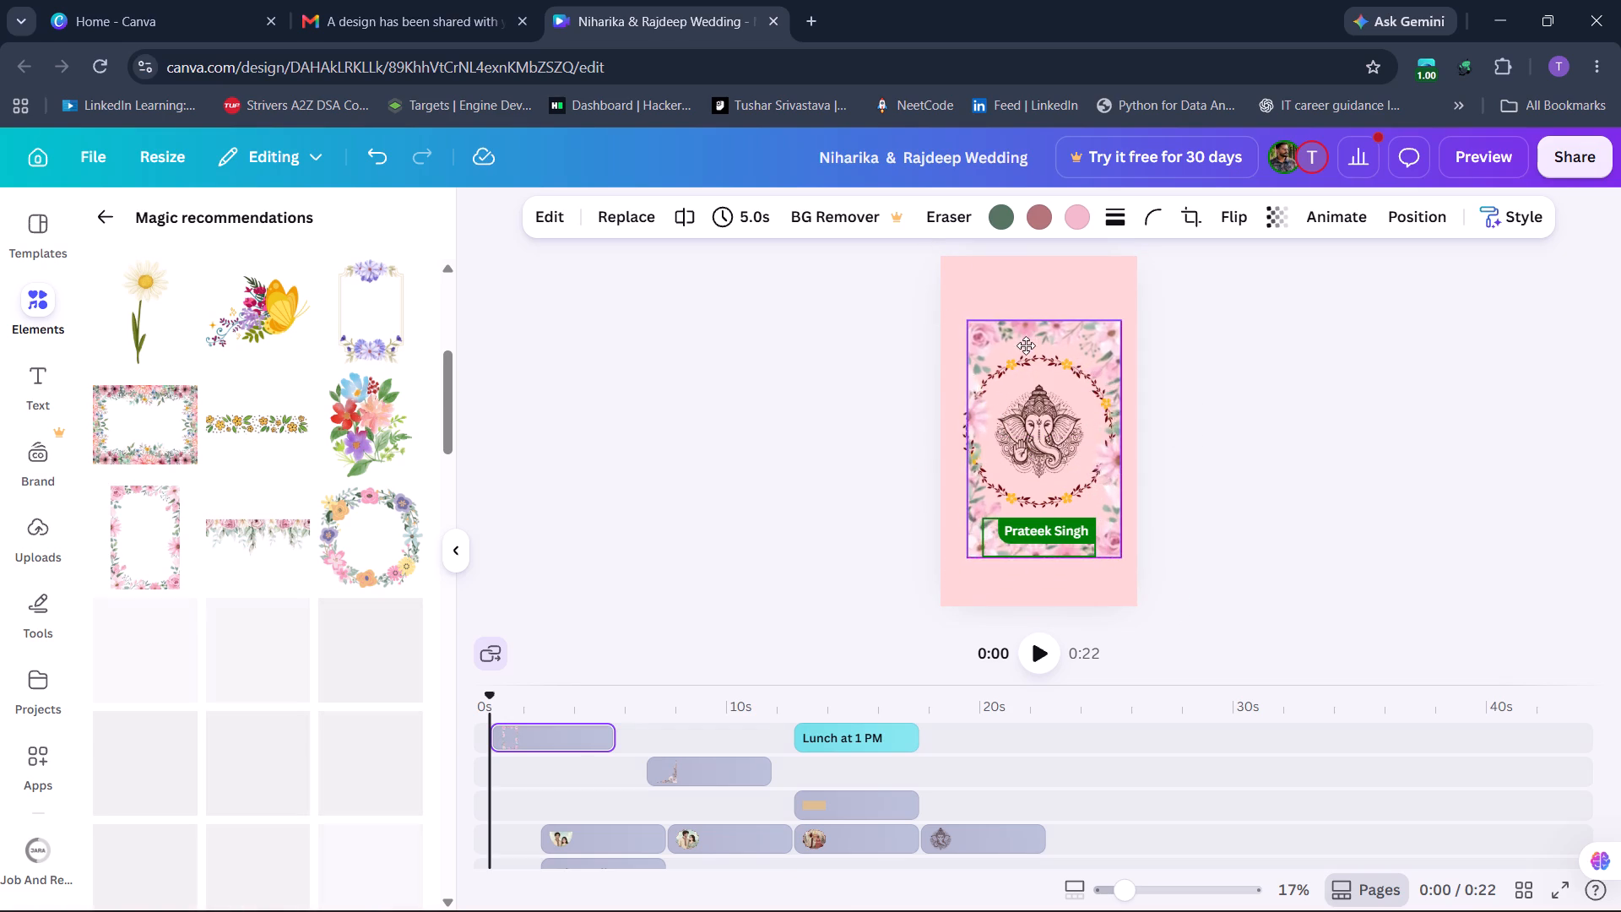
drag(1026, 345, 1020, 339)
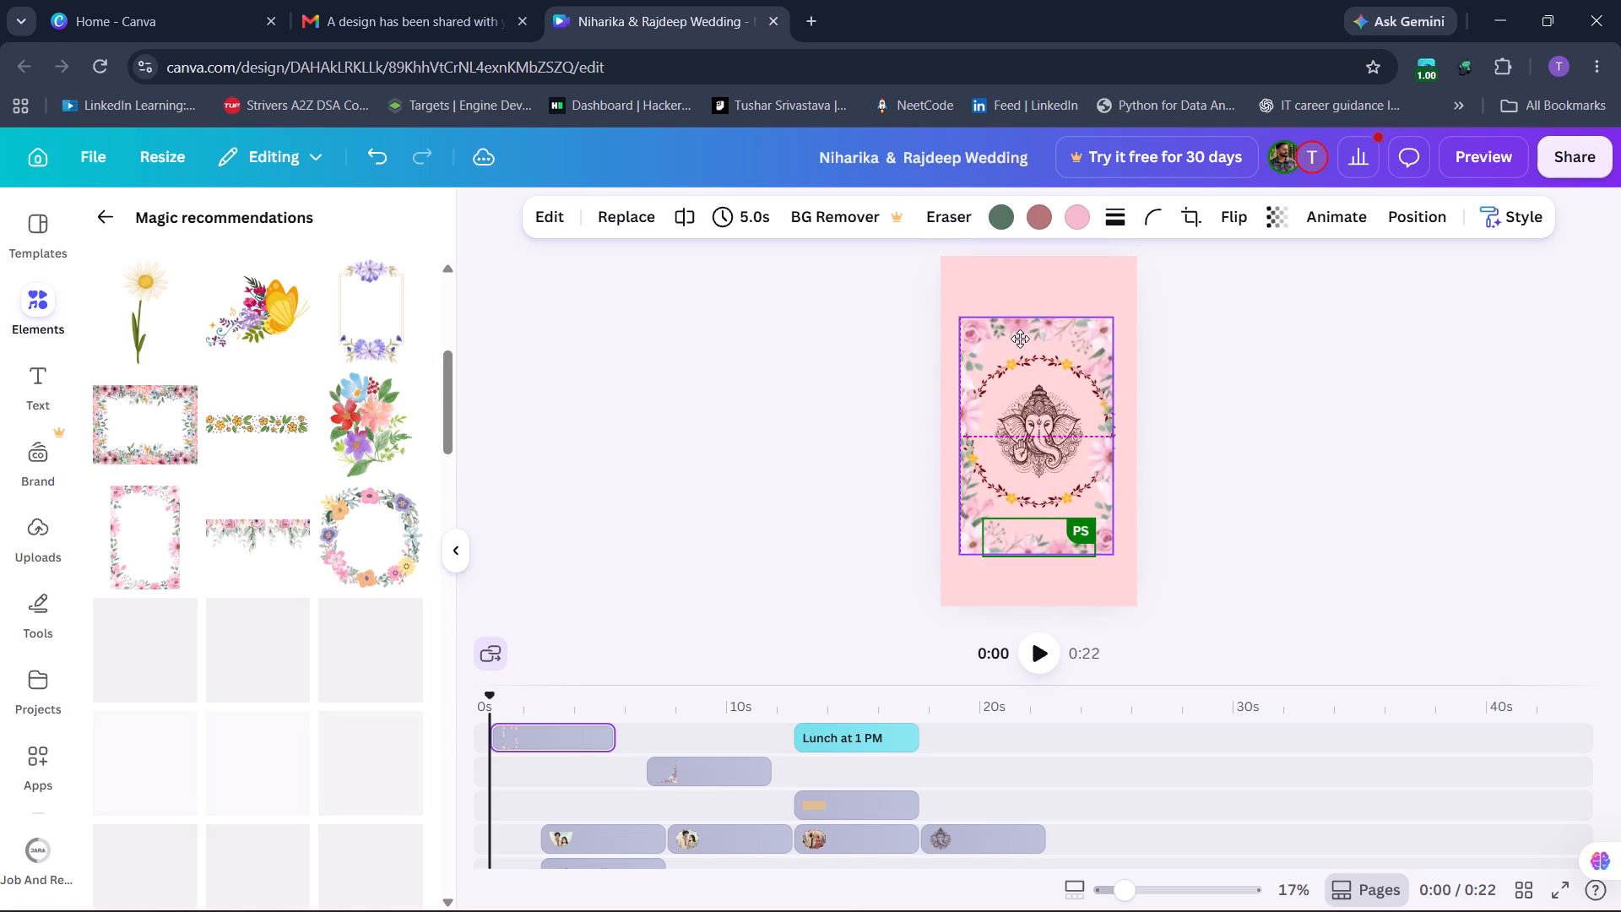
drag(1020, 339, 1027, 341)
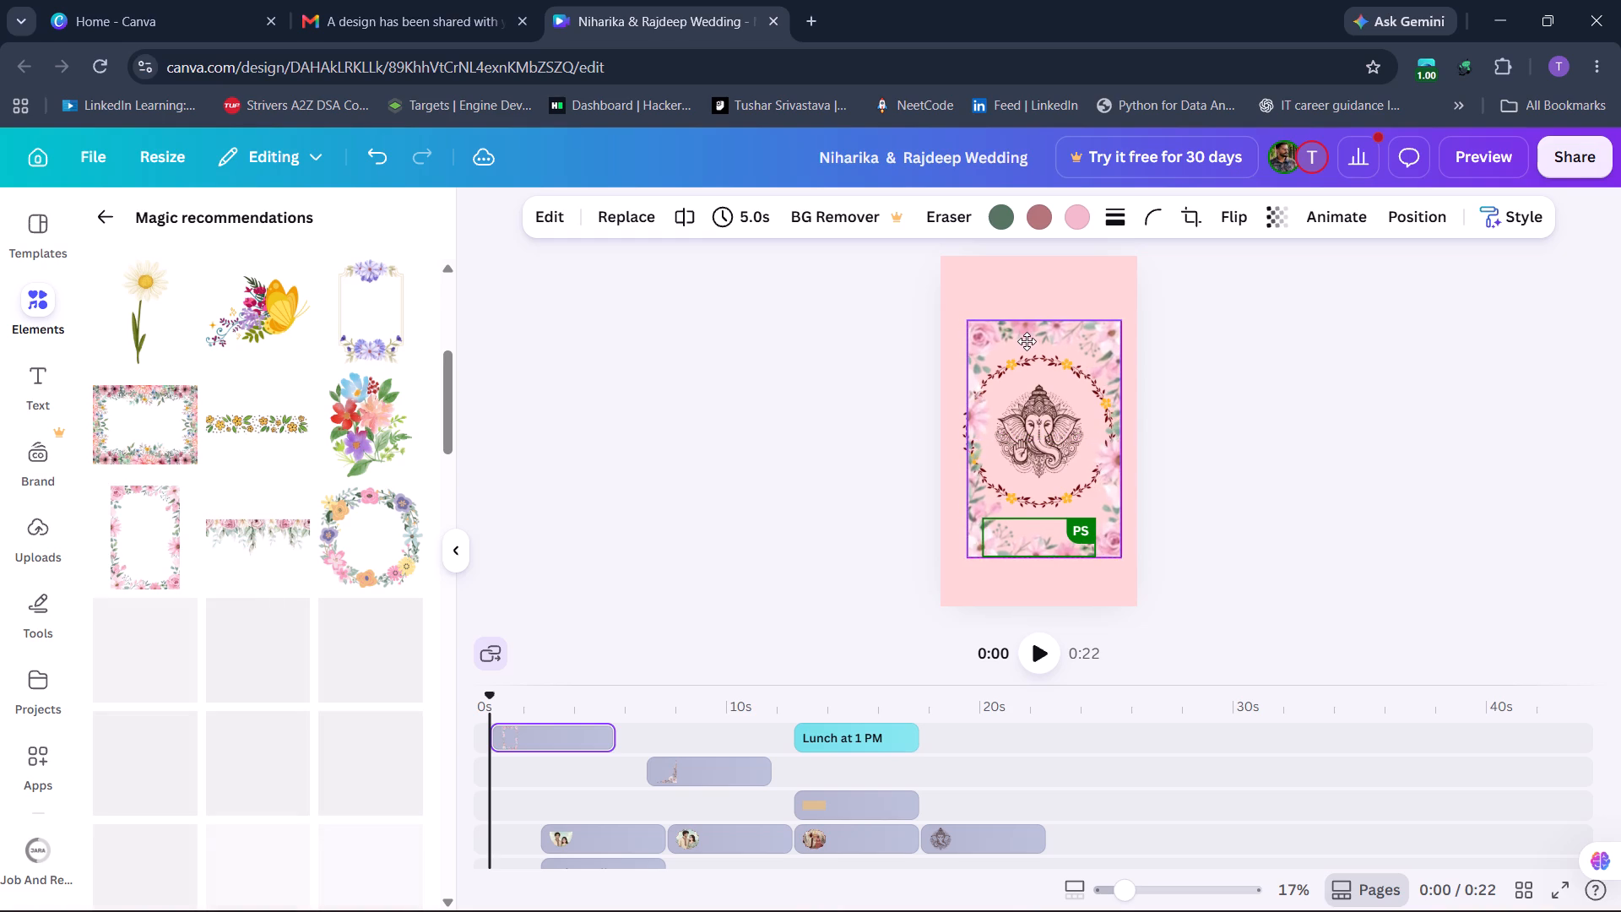
drag(1027, 341, 1025, 339)
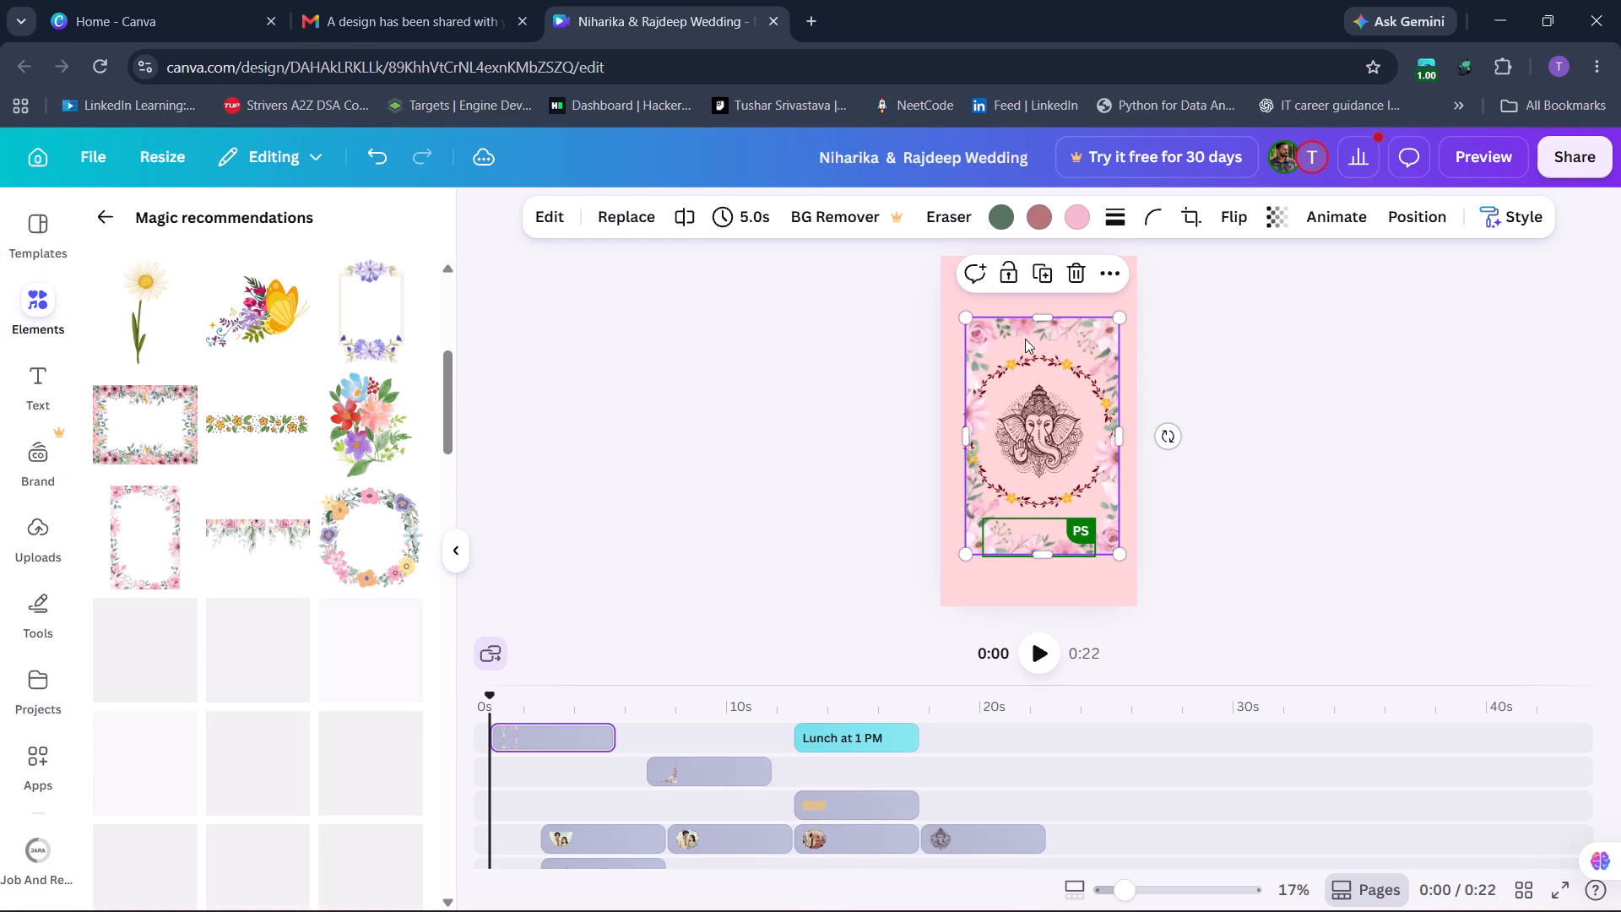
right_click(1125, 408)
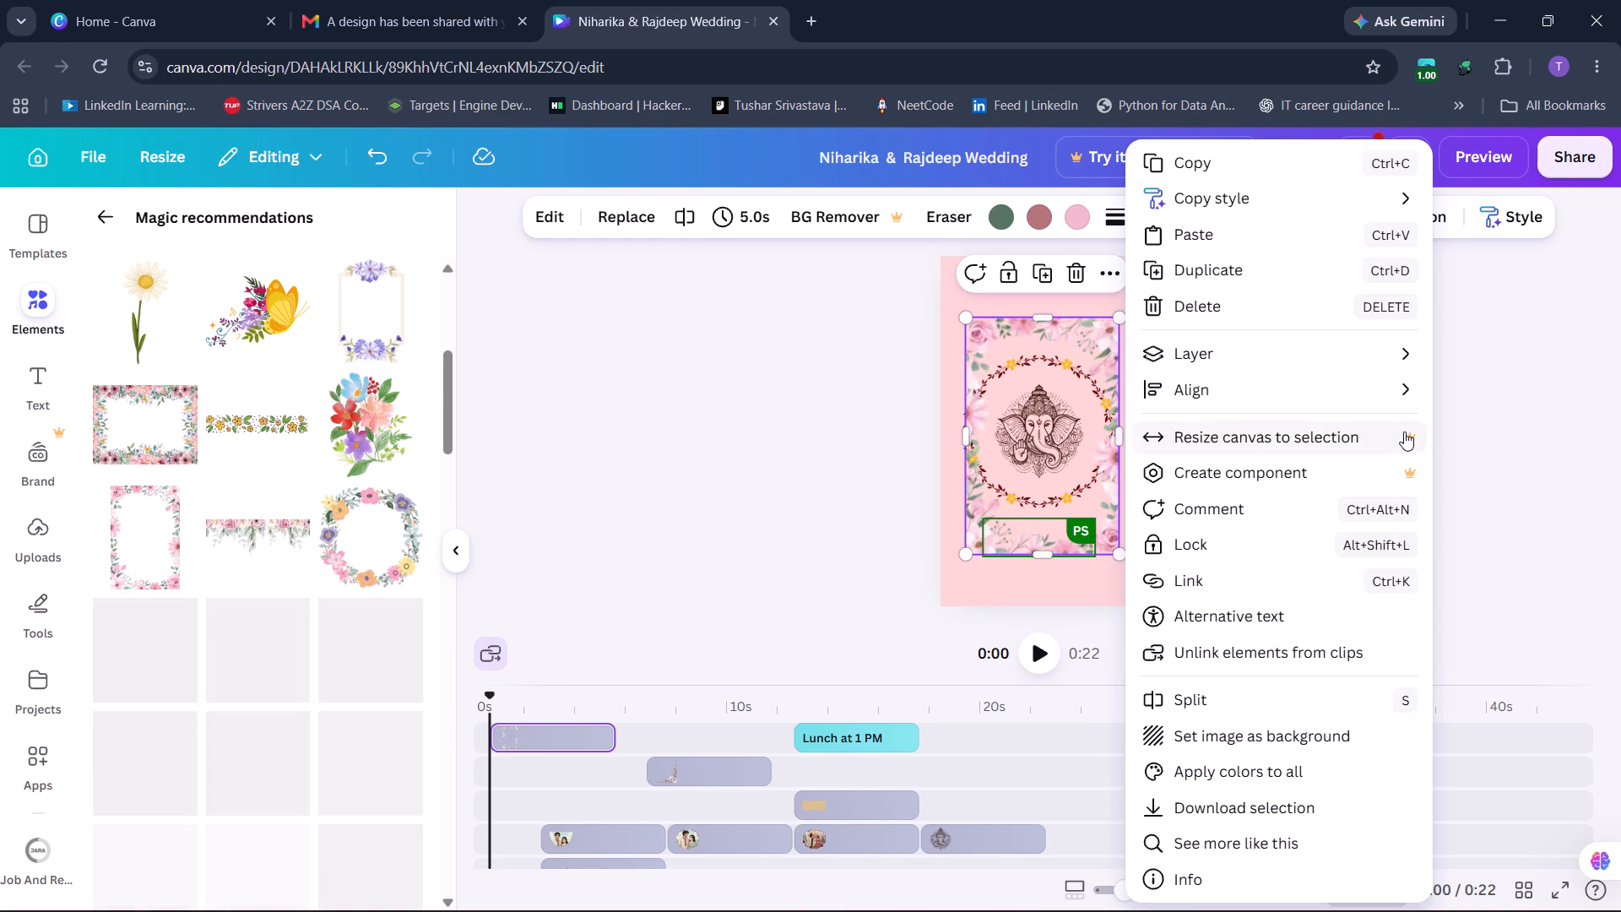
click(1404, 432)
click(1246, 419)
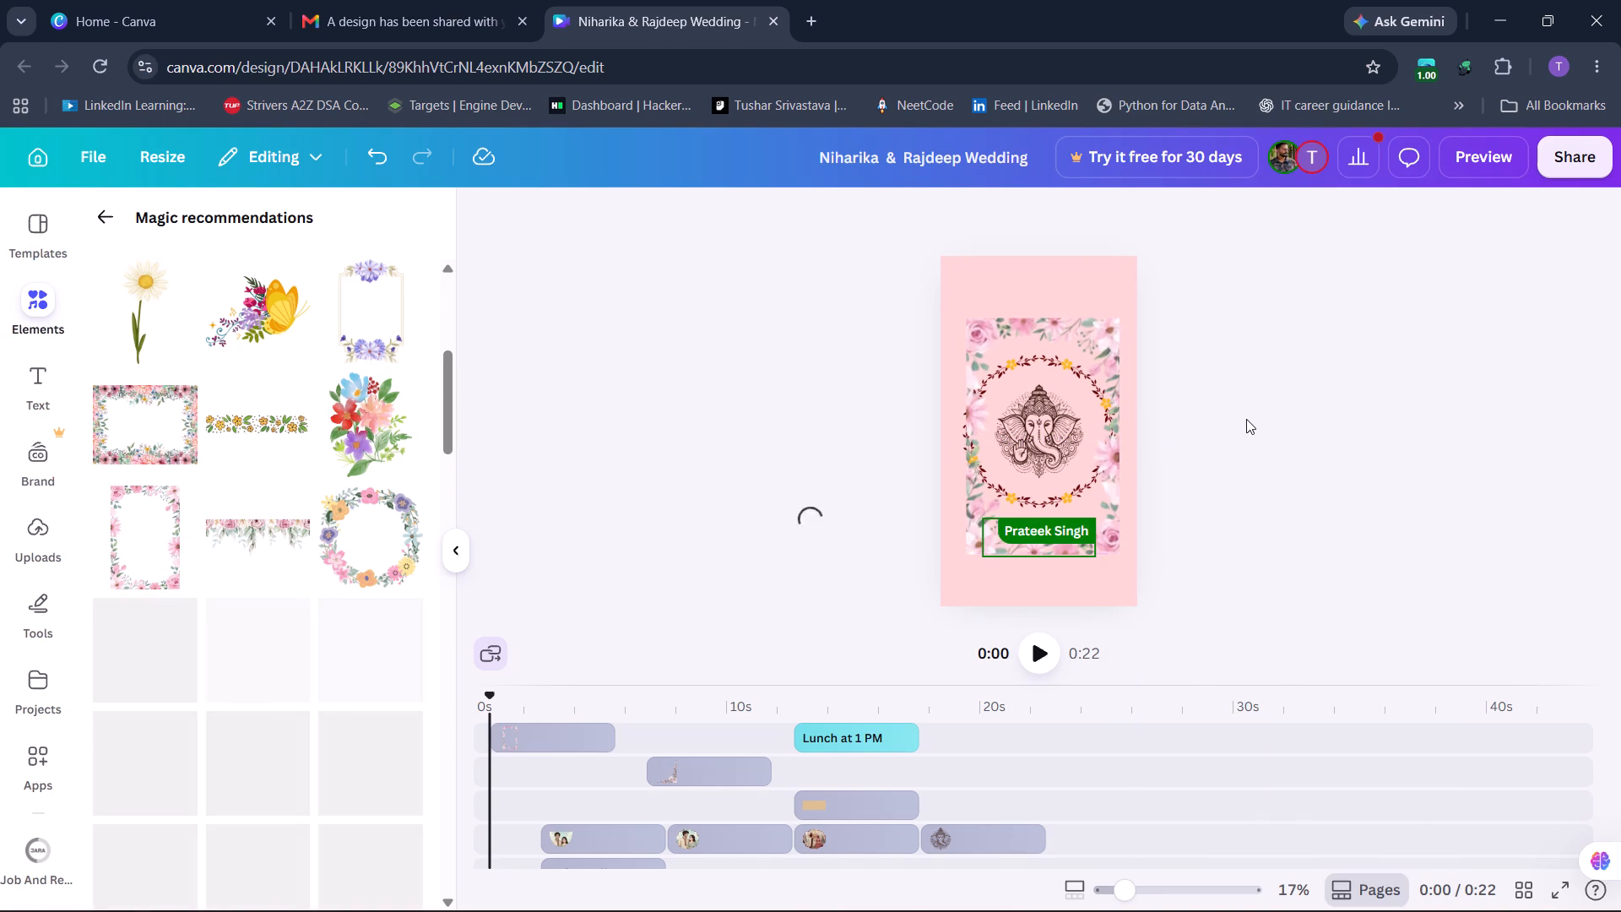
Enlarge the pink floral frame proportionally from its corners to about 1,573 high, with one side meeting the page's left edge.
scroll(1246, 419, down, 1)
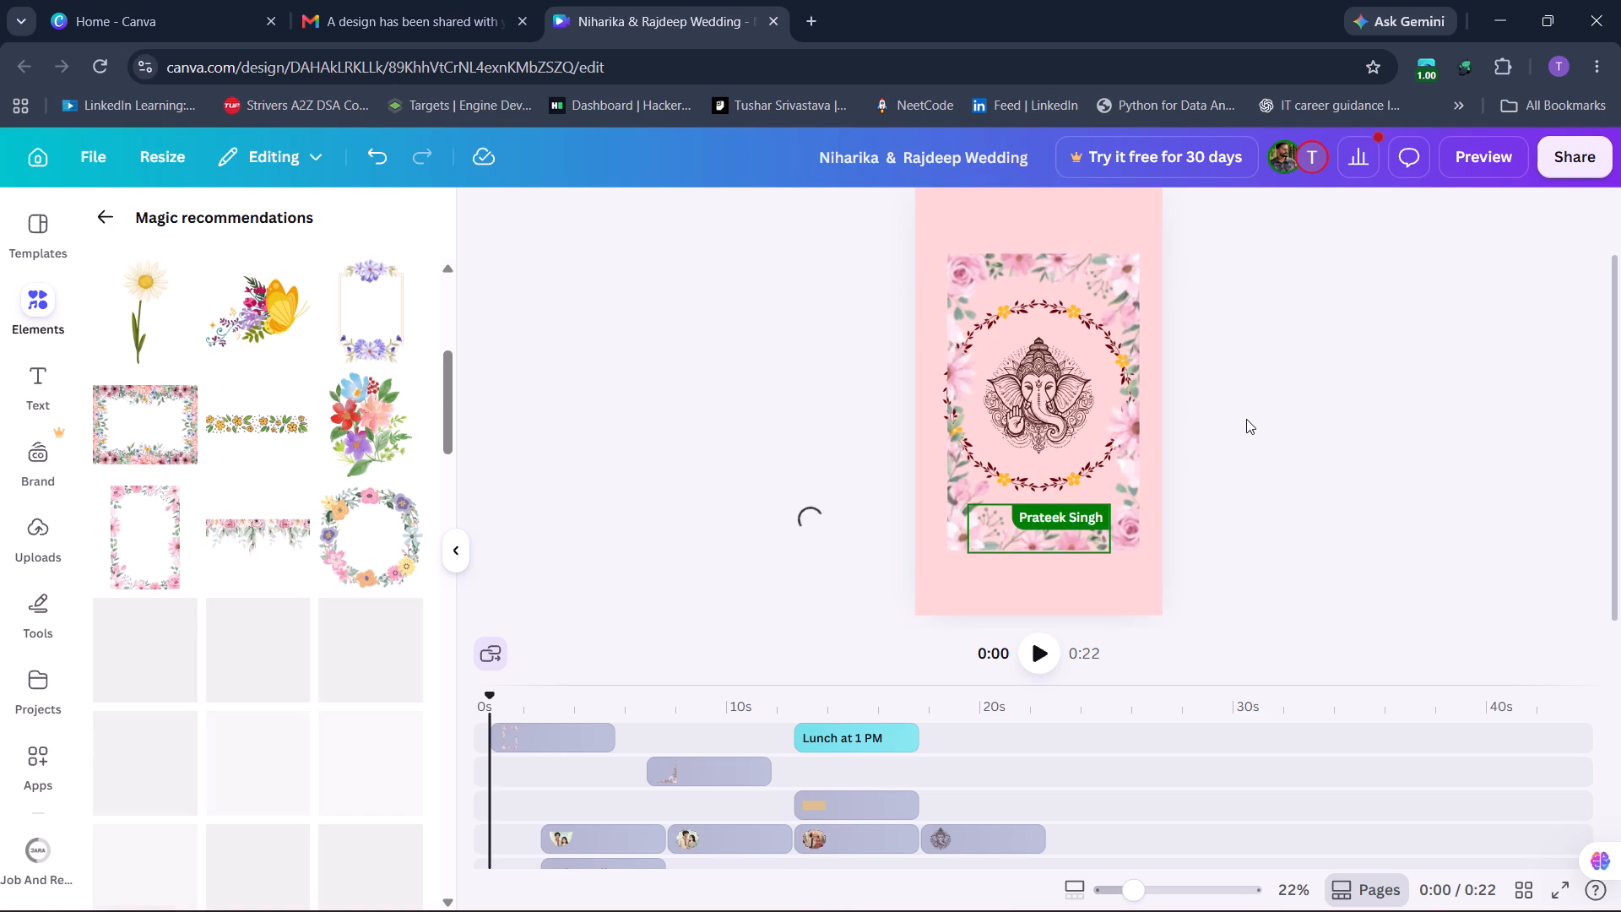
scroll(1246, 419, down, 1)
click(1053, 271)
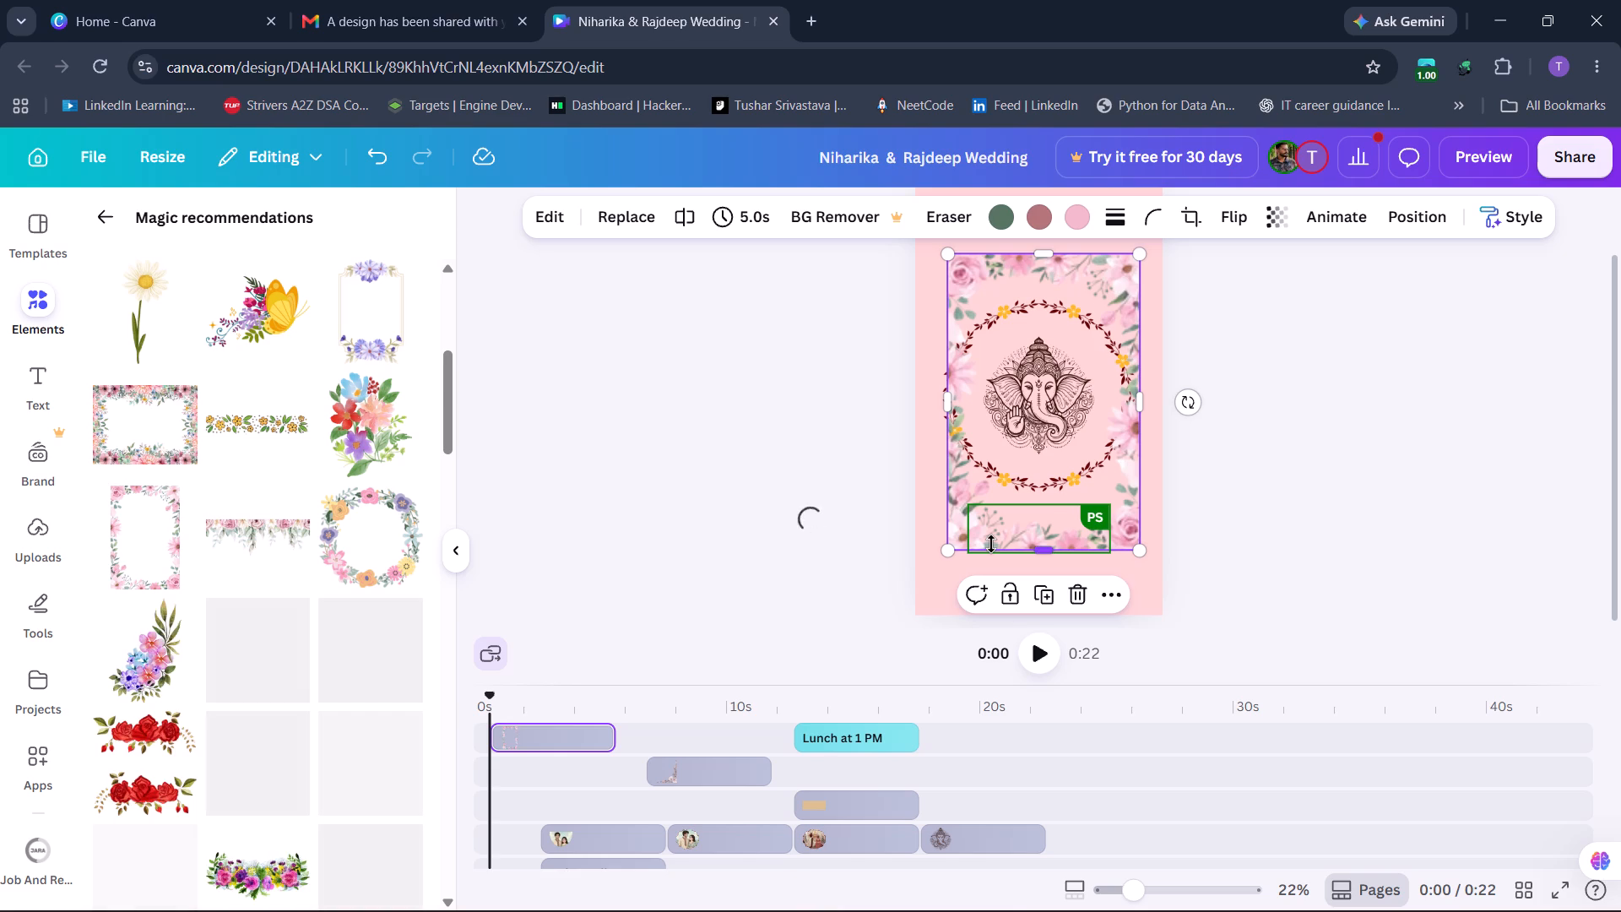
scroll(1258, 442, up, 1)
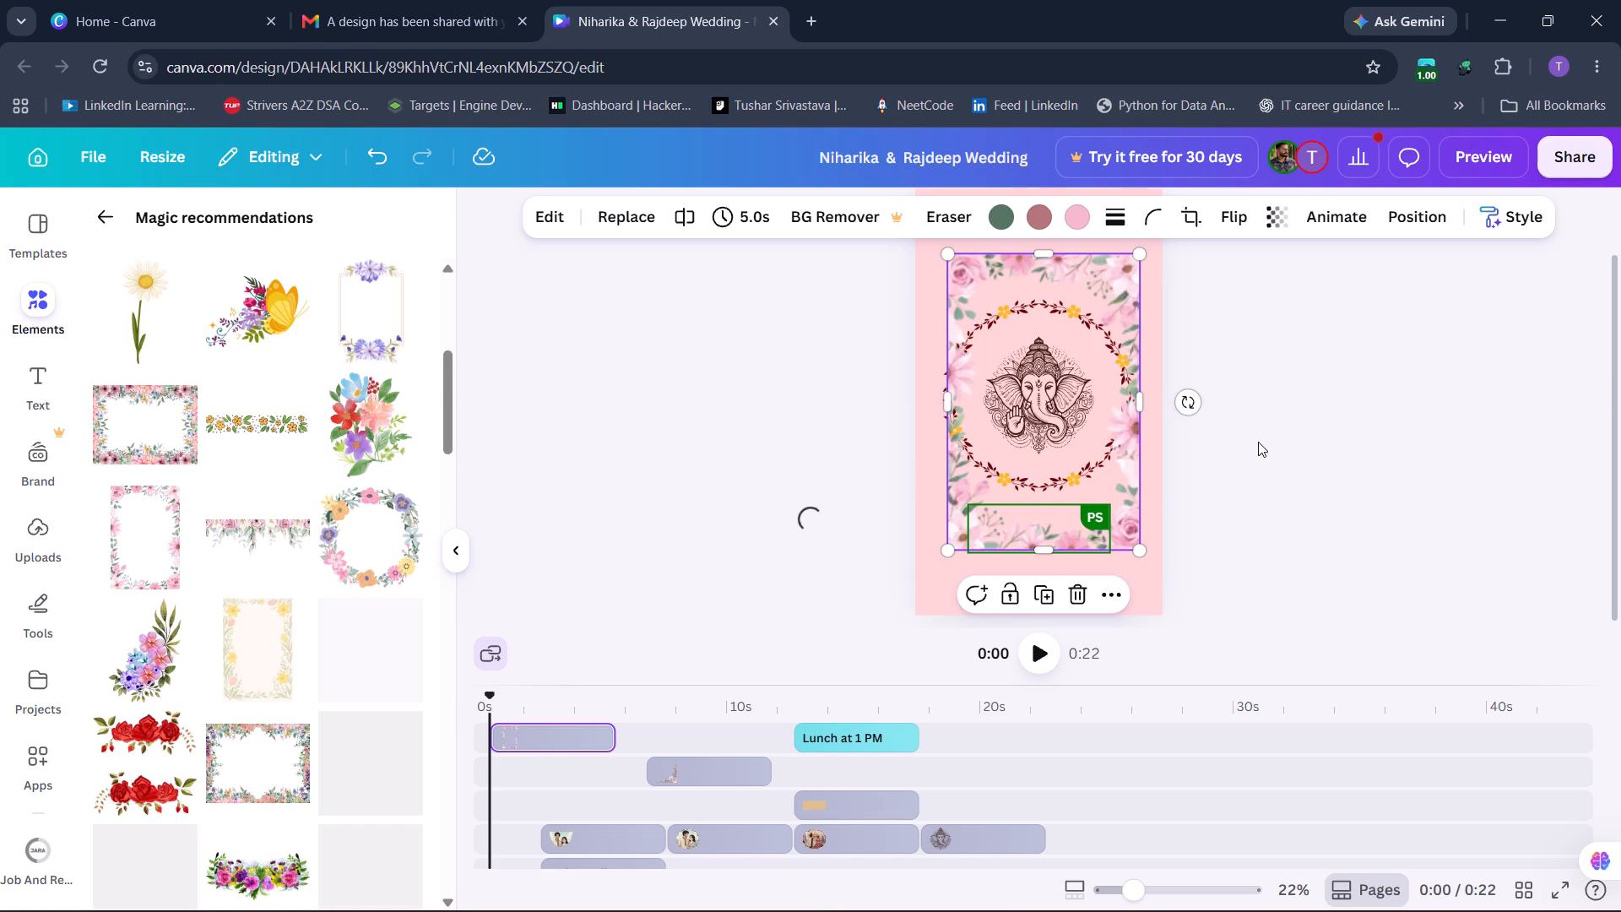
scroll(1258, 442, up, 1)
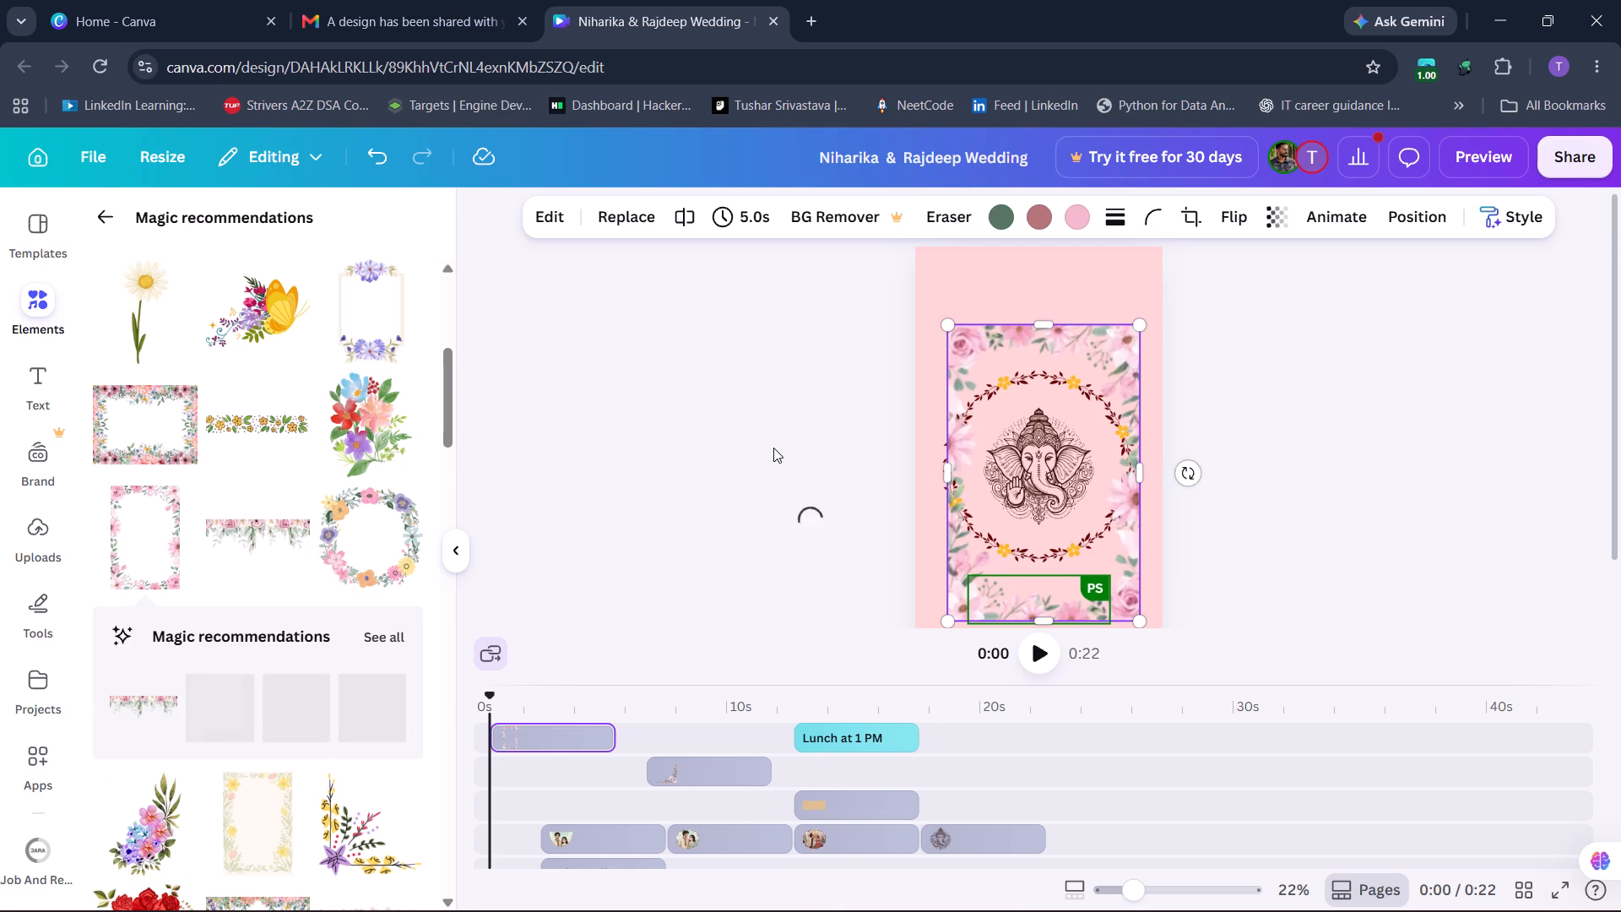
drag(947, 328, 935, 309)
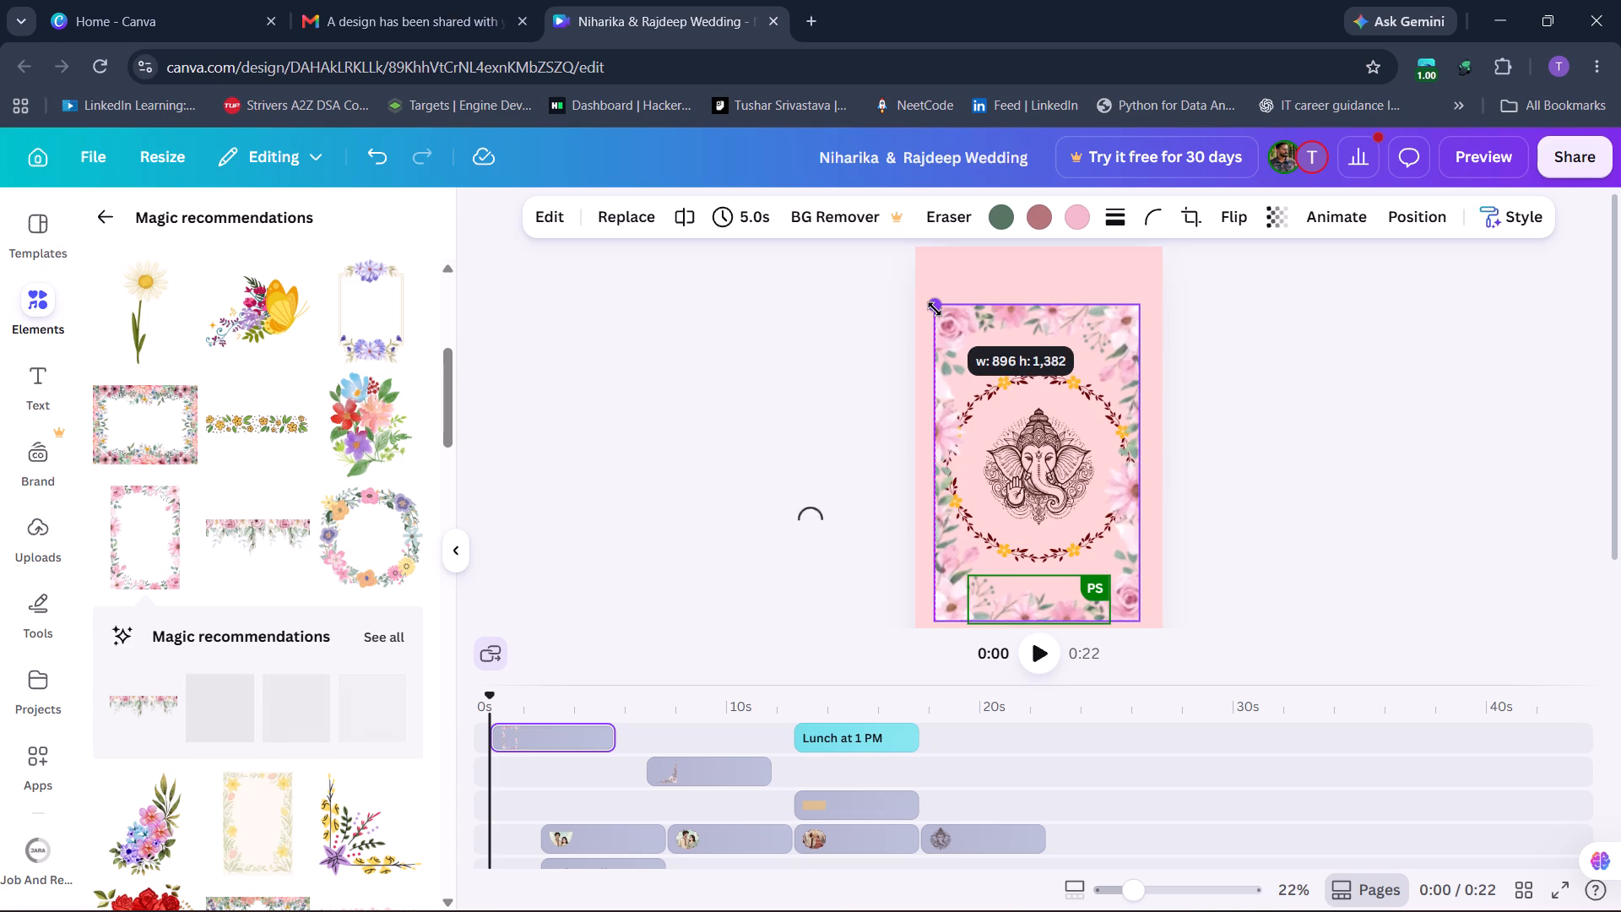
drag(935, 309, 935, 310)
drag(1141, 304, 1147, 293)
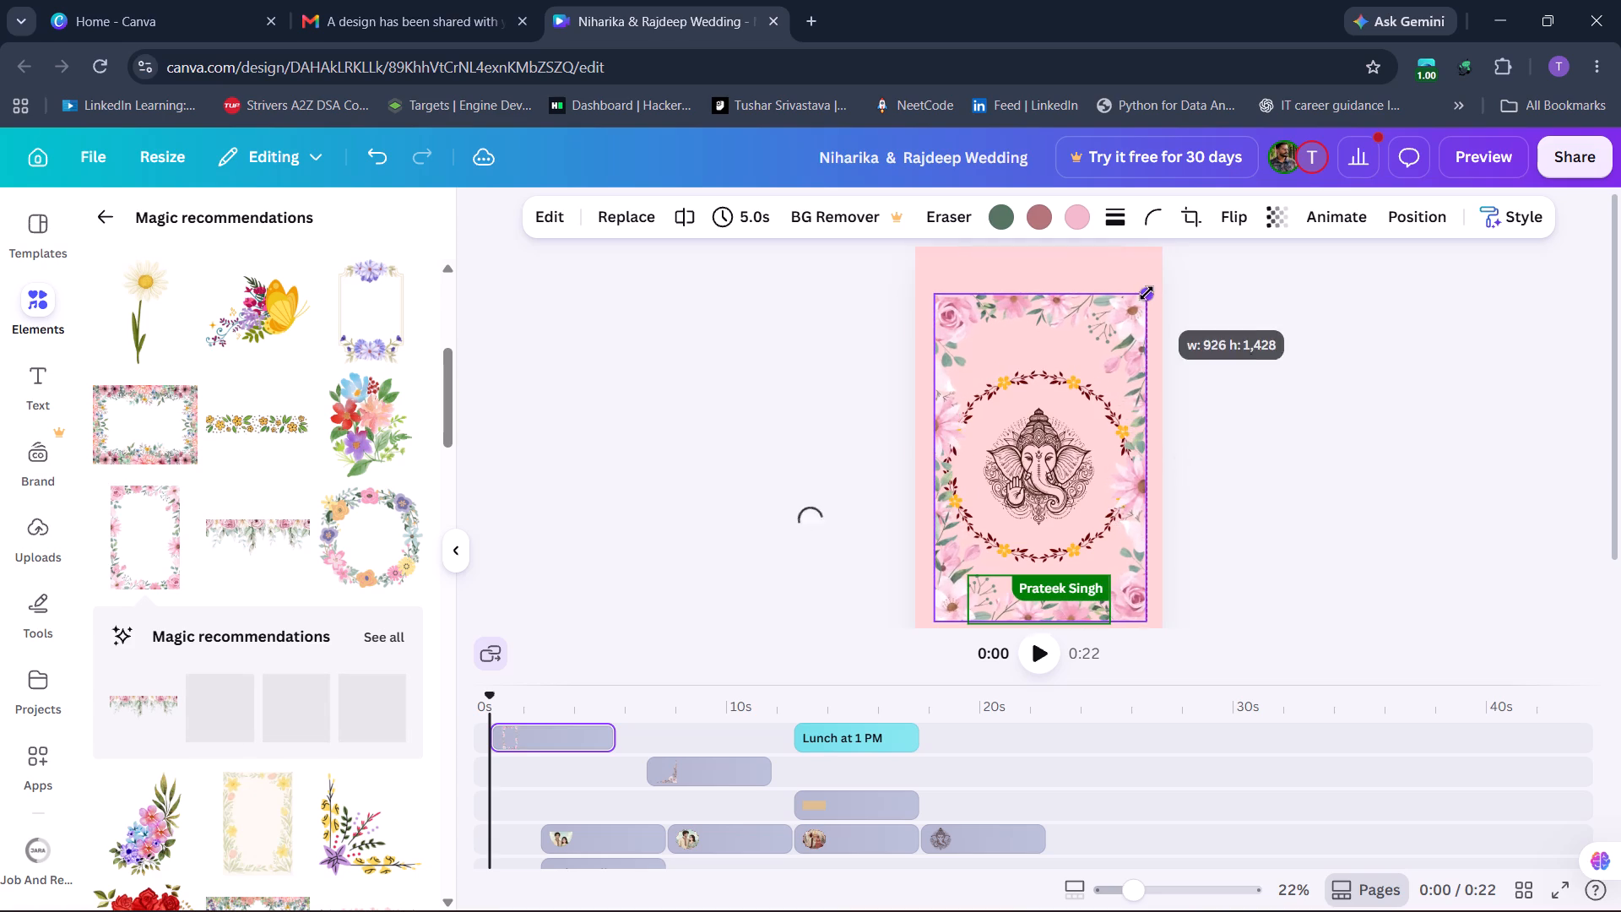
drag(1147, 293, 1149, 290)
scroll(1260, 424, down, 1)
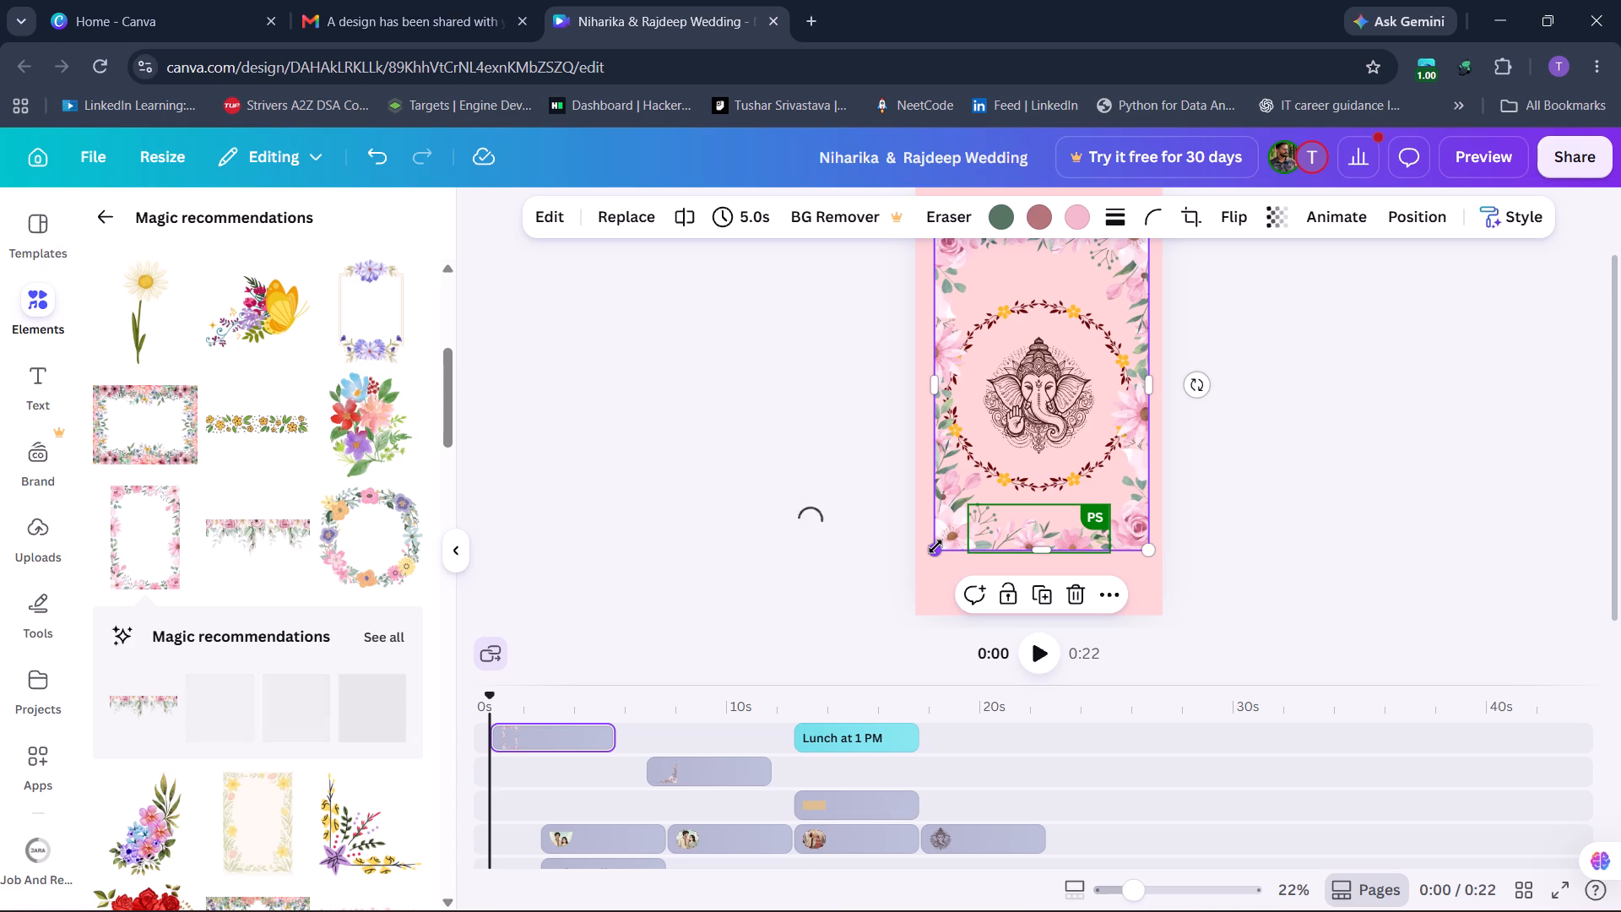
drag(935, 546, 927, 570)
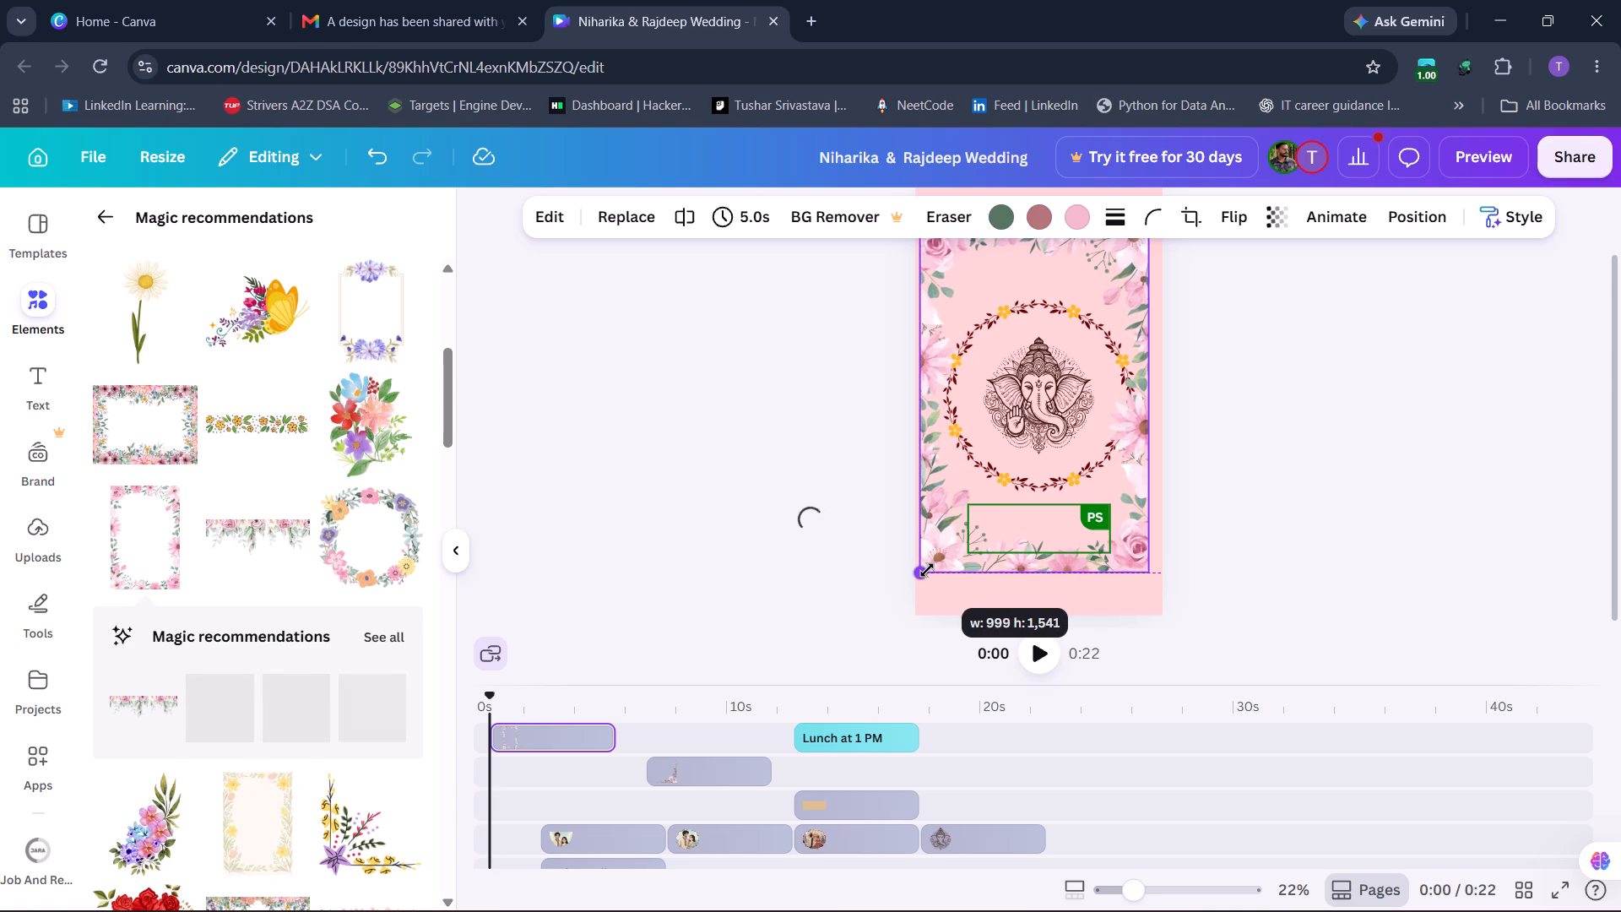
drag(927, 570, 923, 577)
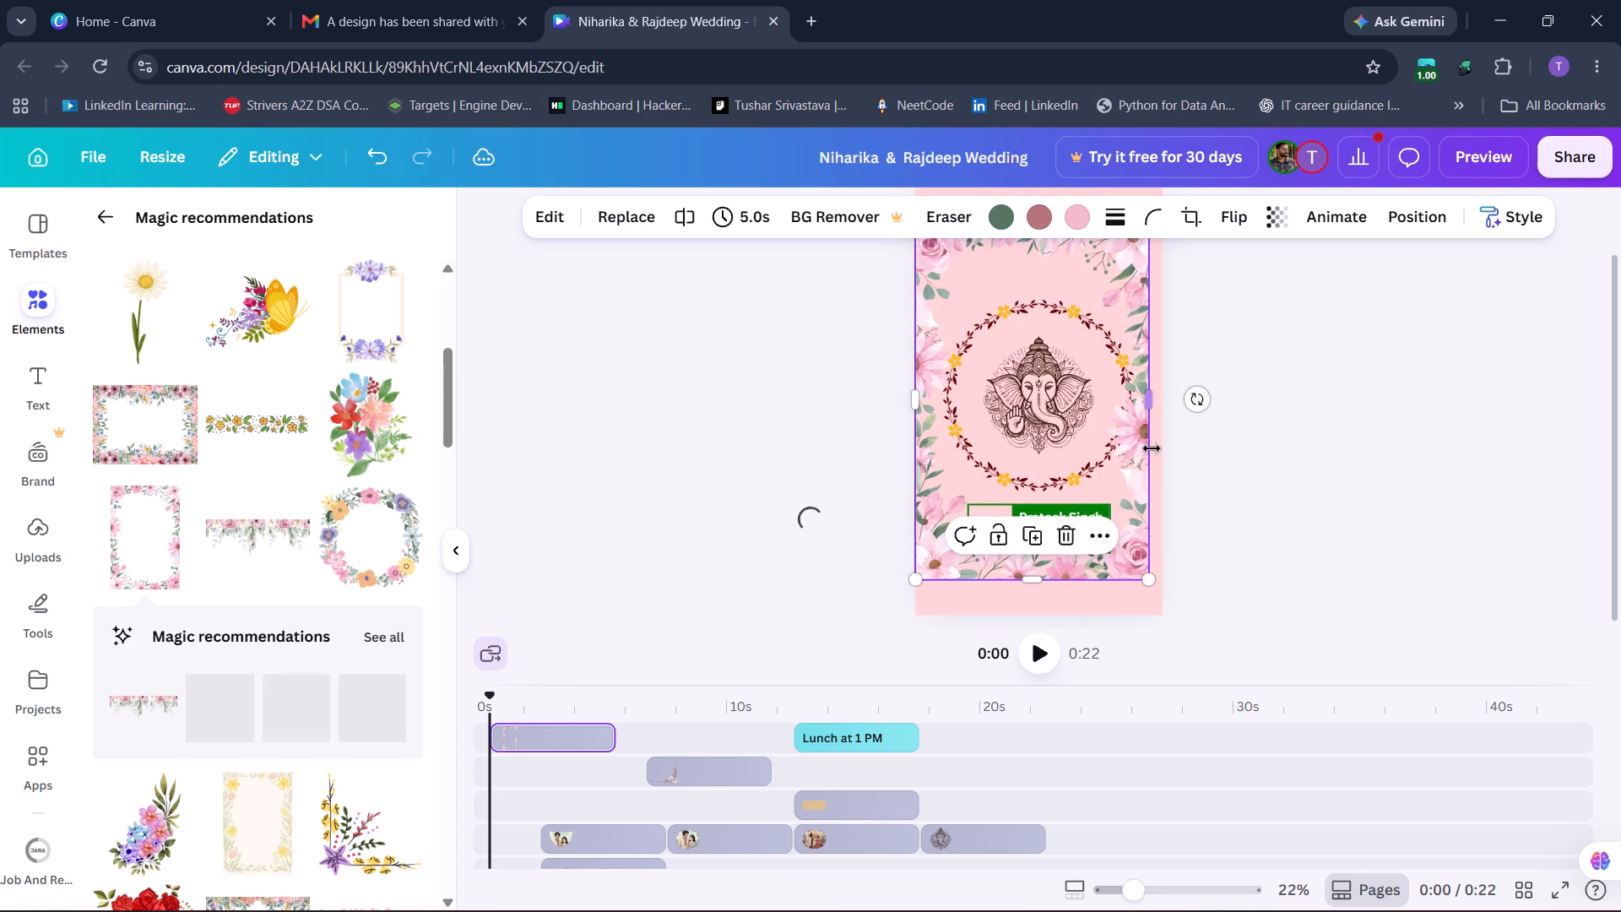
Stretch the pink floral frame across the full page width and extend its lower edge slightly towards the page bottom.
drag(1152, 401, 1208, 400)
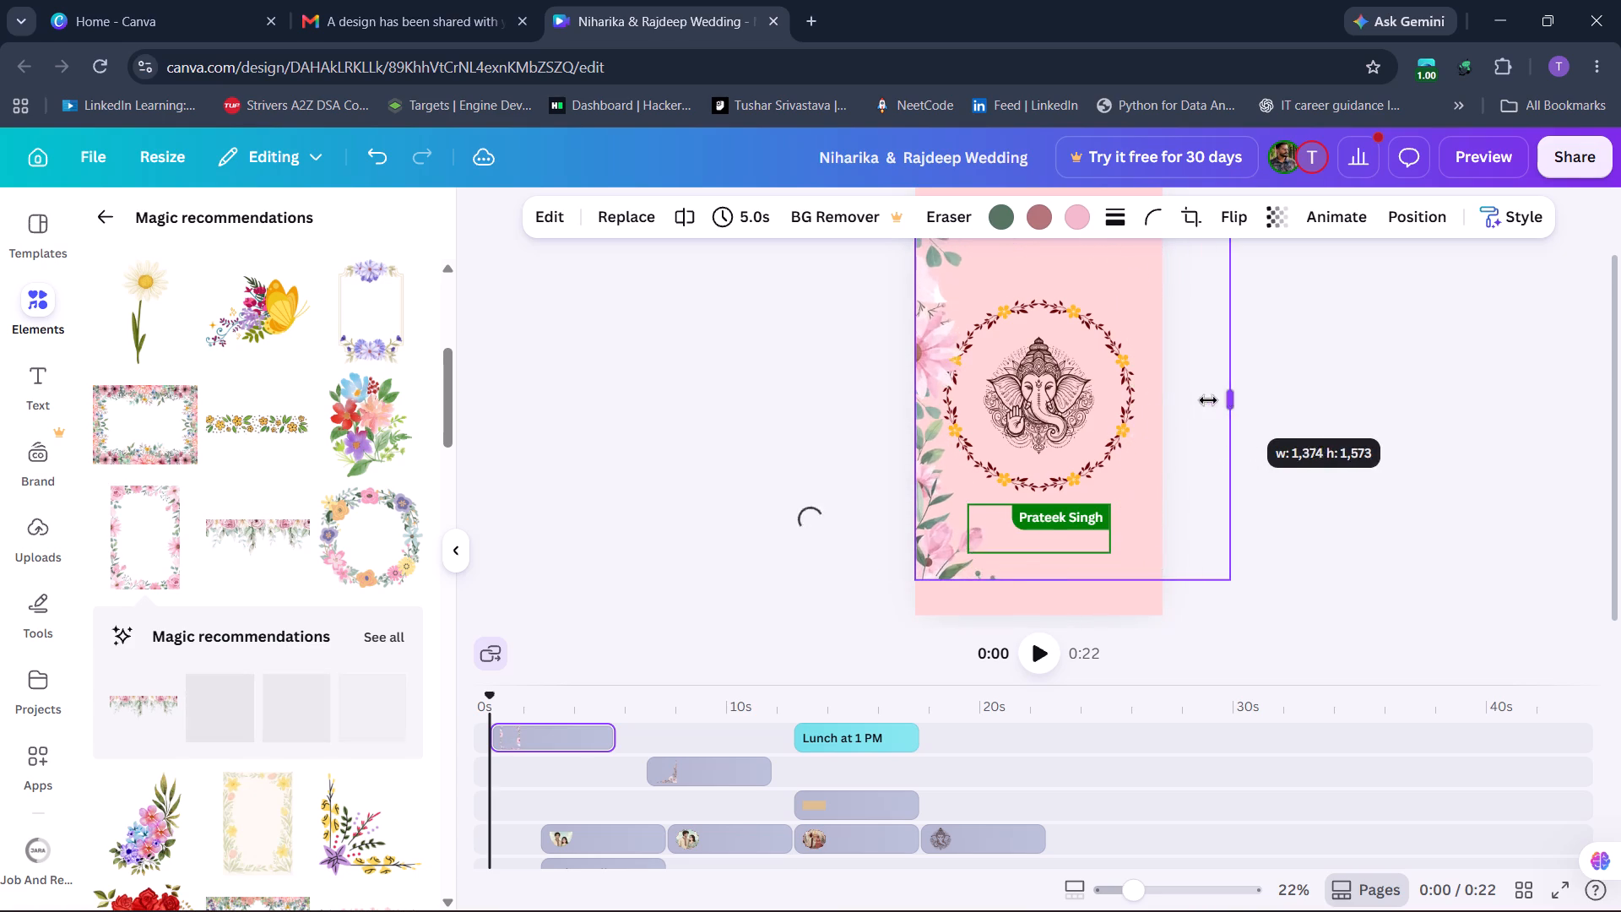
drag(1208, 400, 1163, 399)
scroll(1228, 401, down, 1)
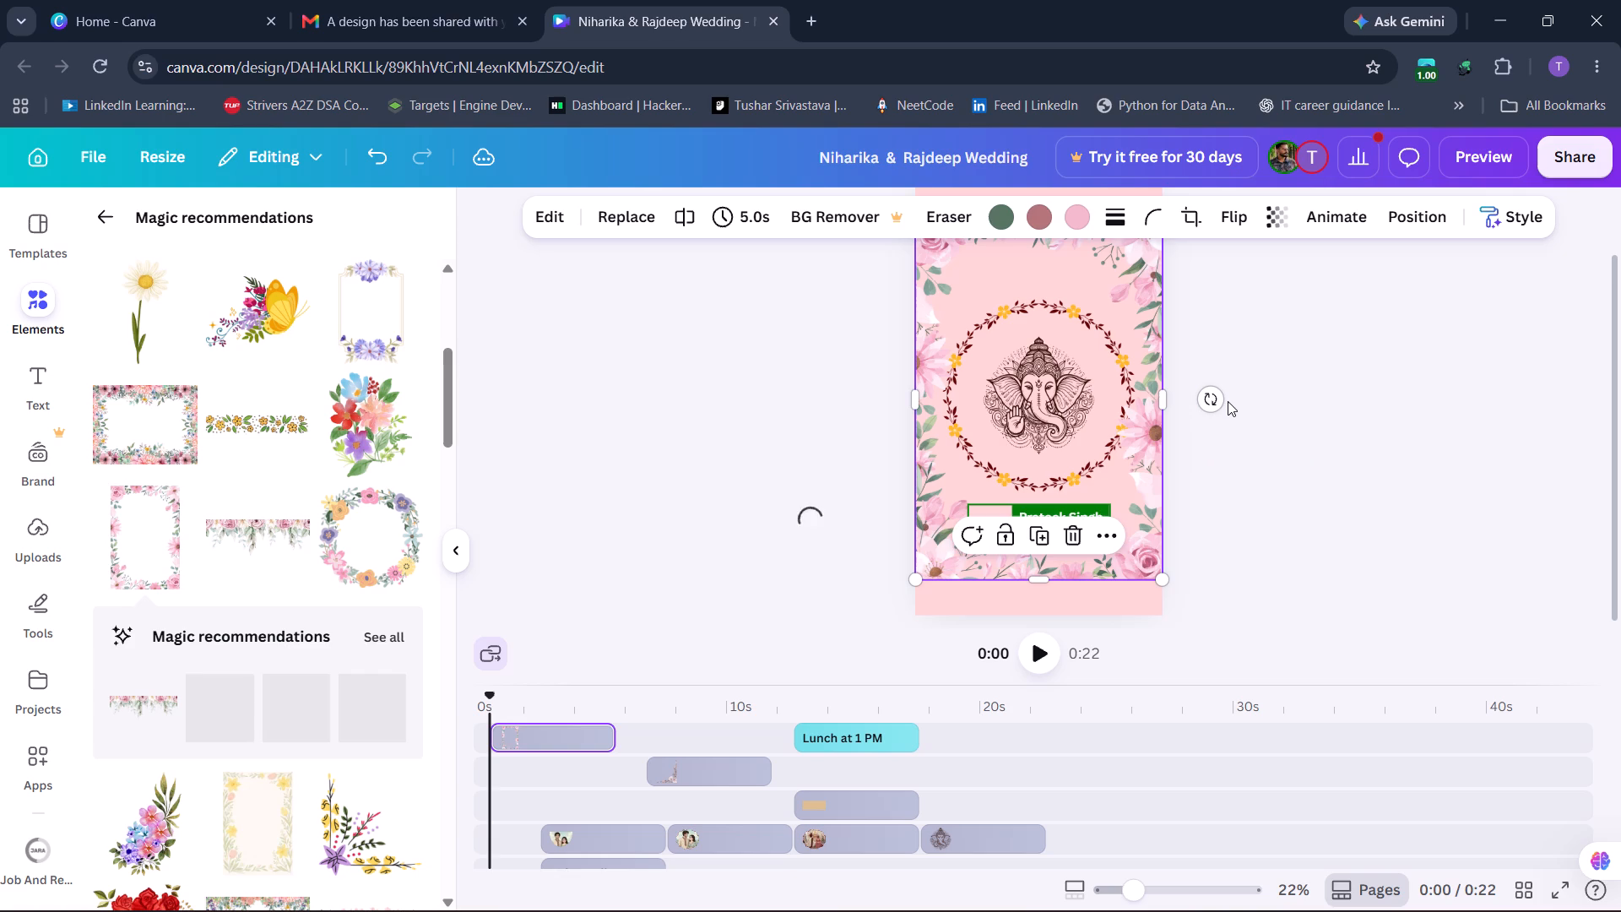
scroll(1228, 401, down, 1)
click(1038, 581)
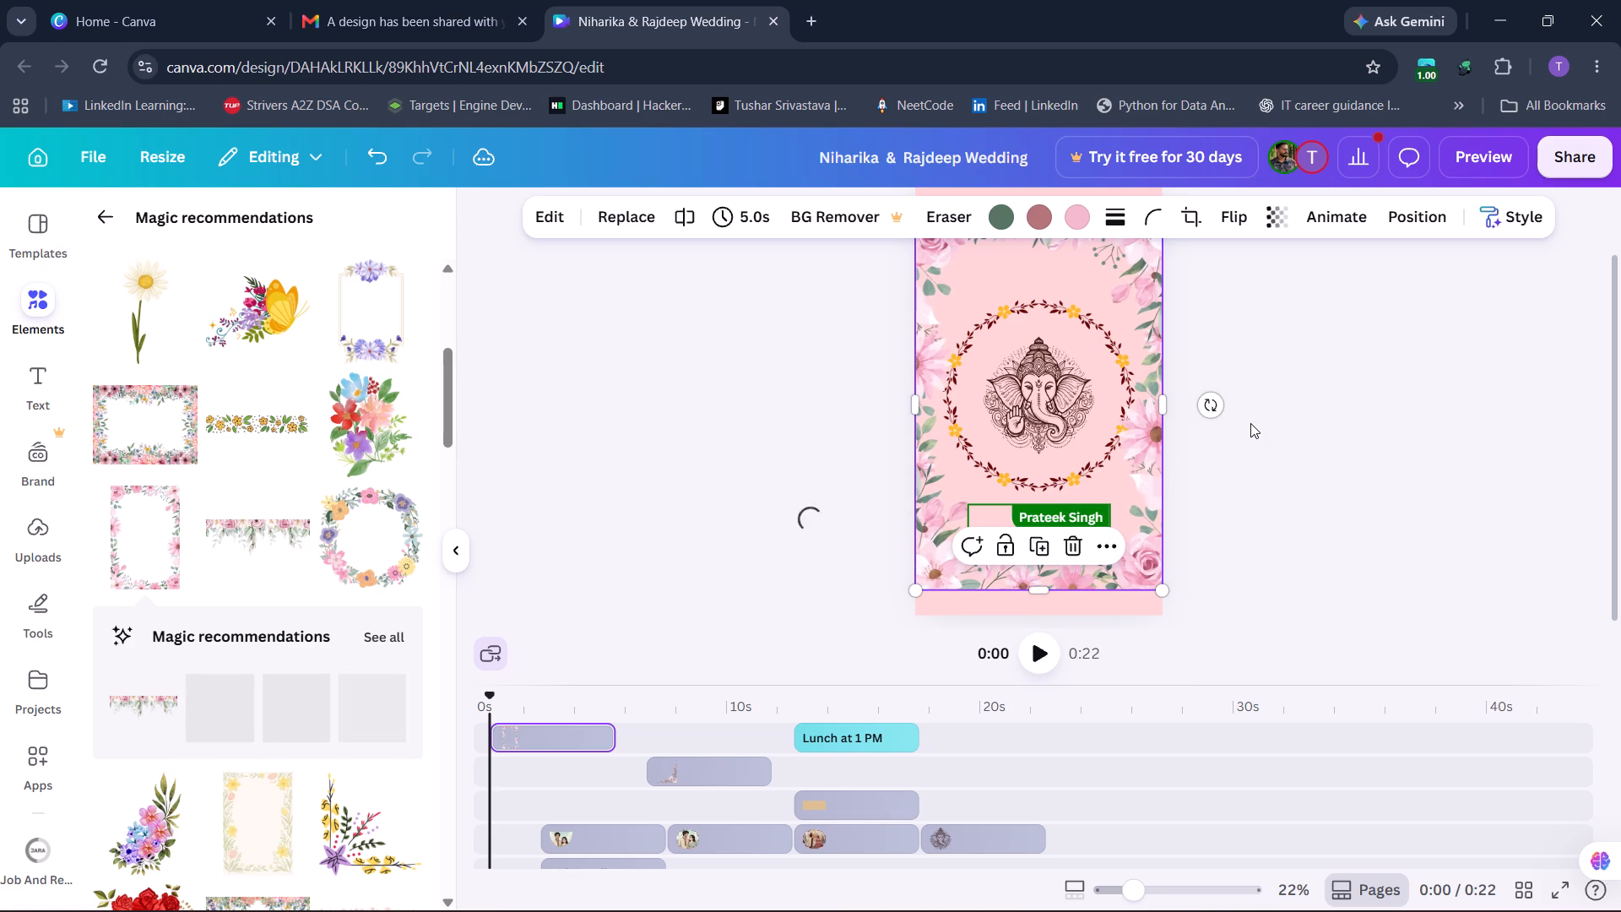
Delete the pink floral frame from the opening Ganesha page.
scroll(1250, 423, up, 1)
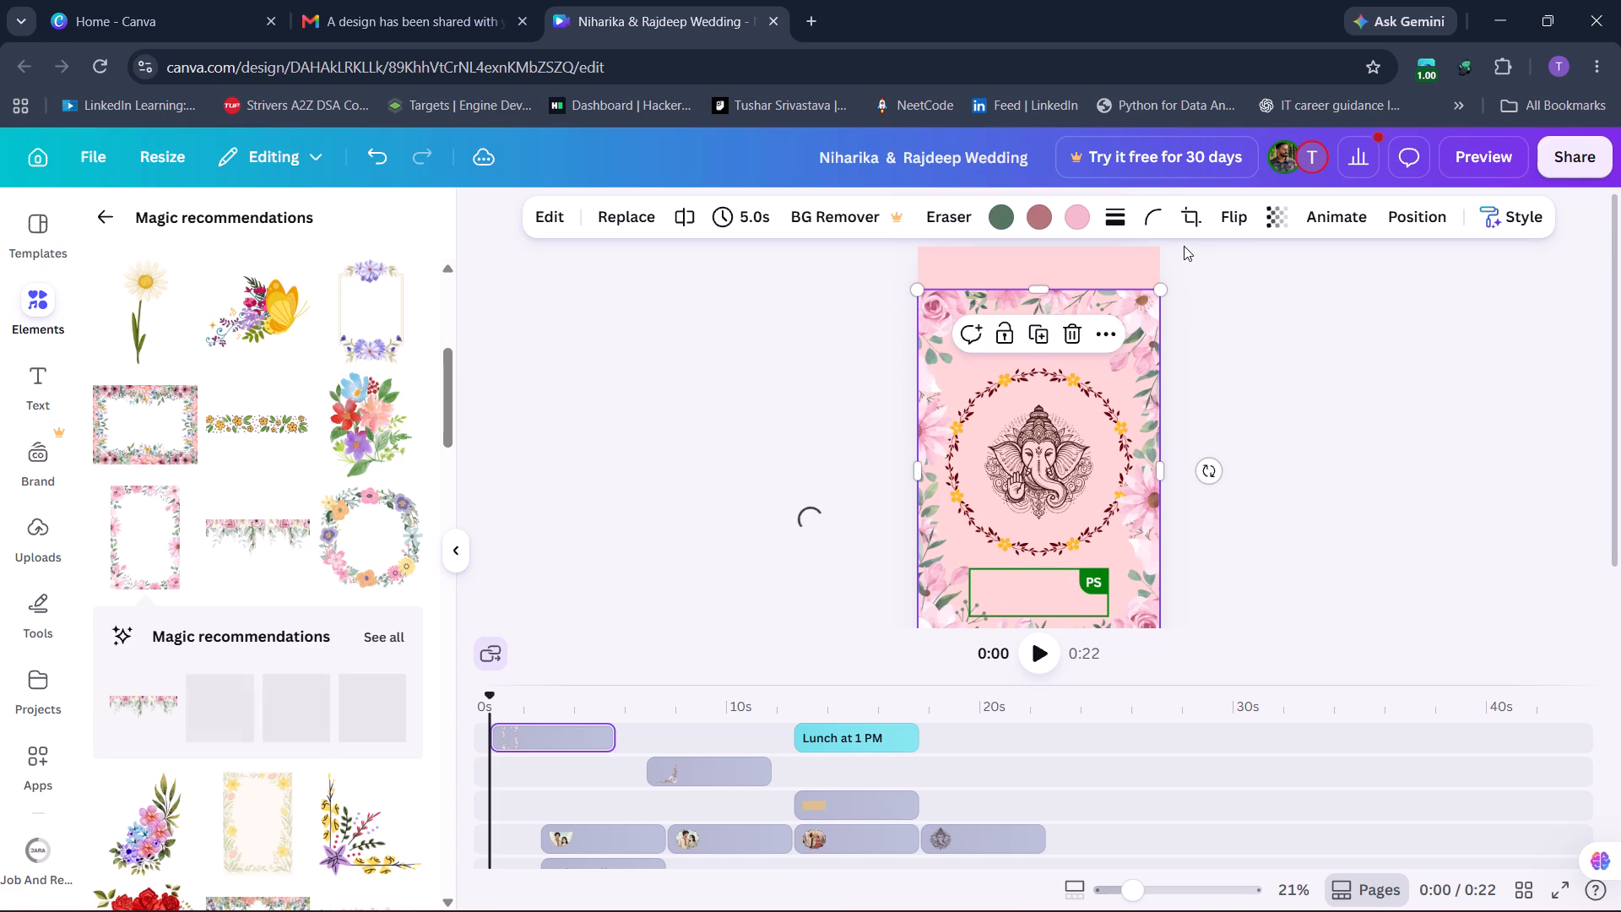
key(Delete)
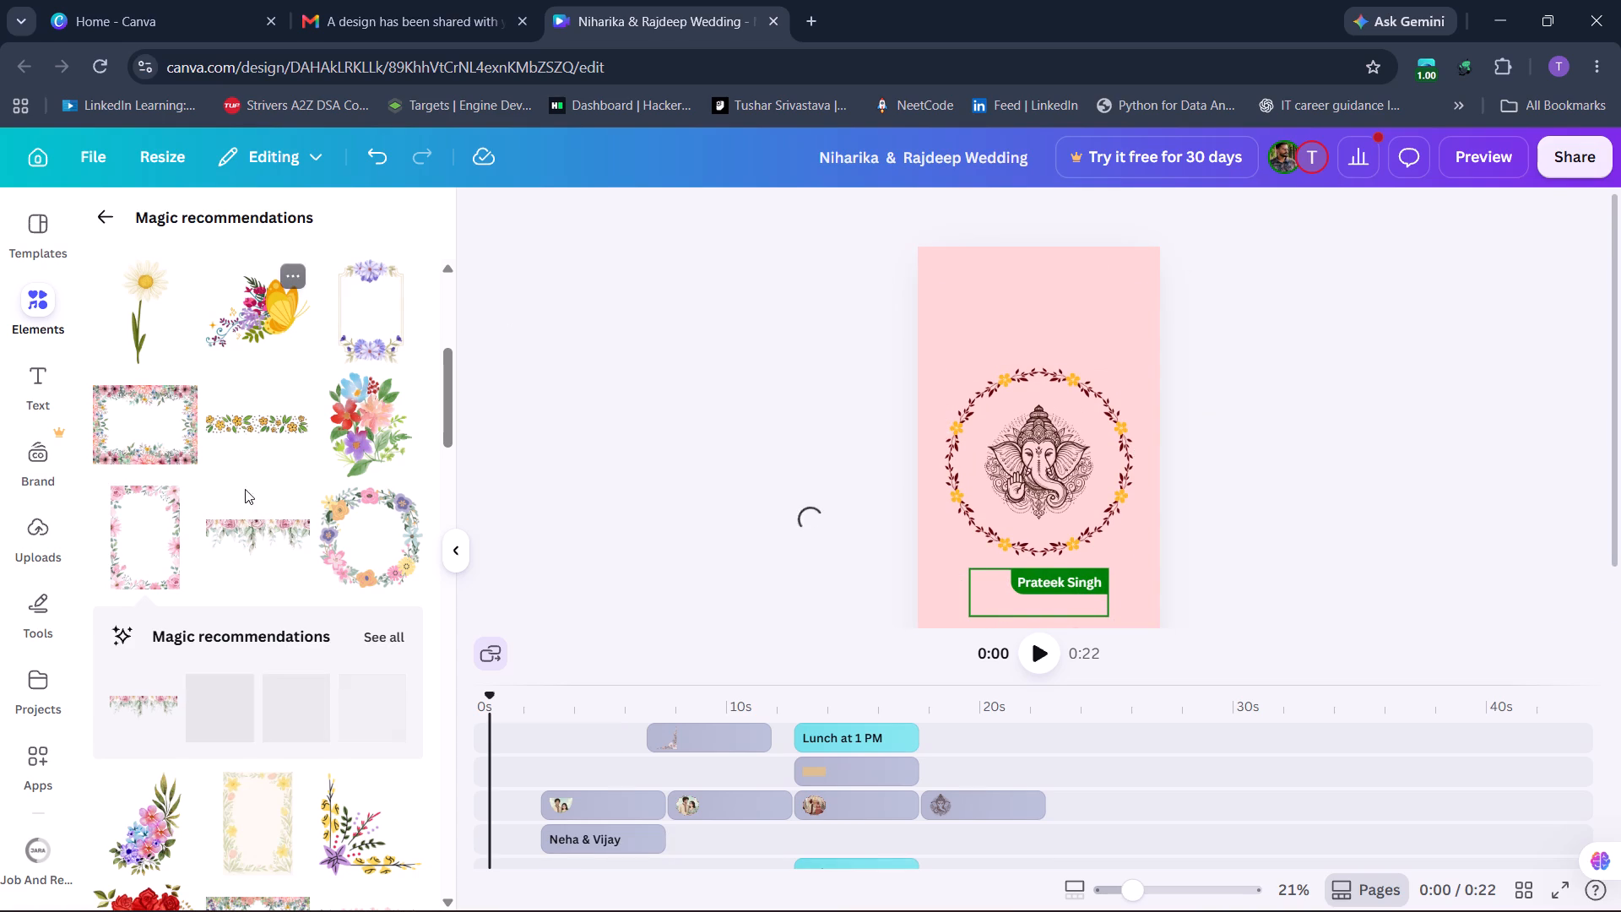
Browse the Magic recommendations for another floral frame for the opening Ganesha page.
scroll(253, 523, down, 5)
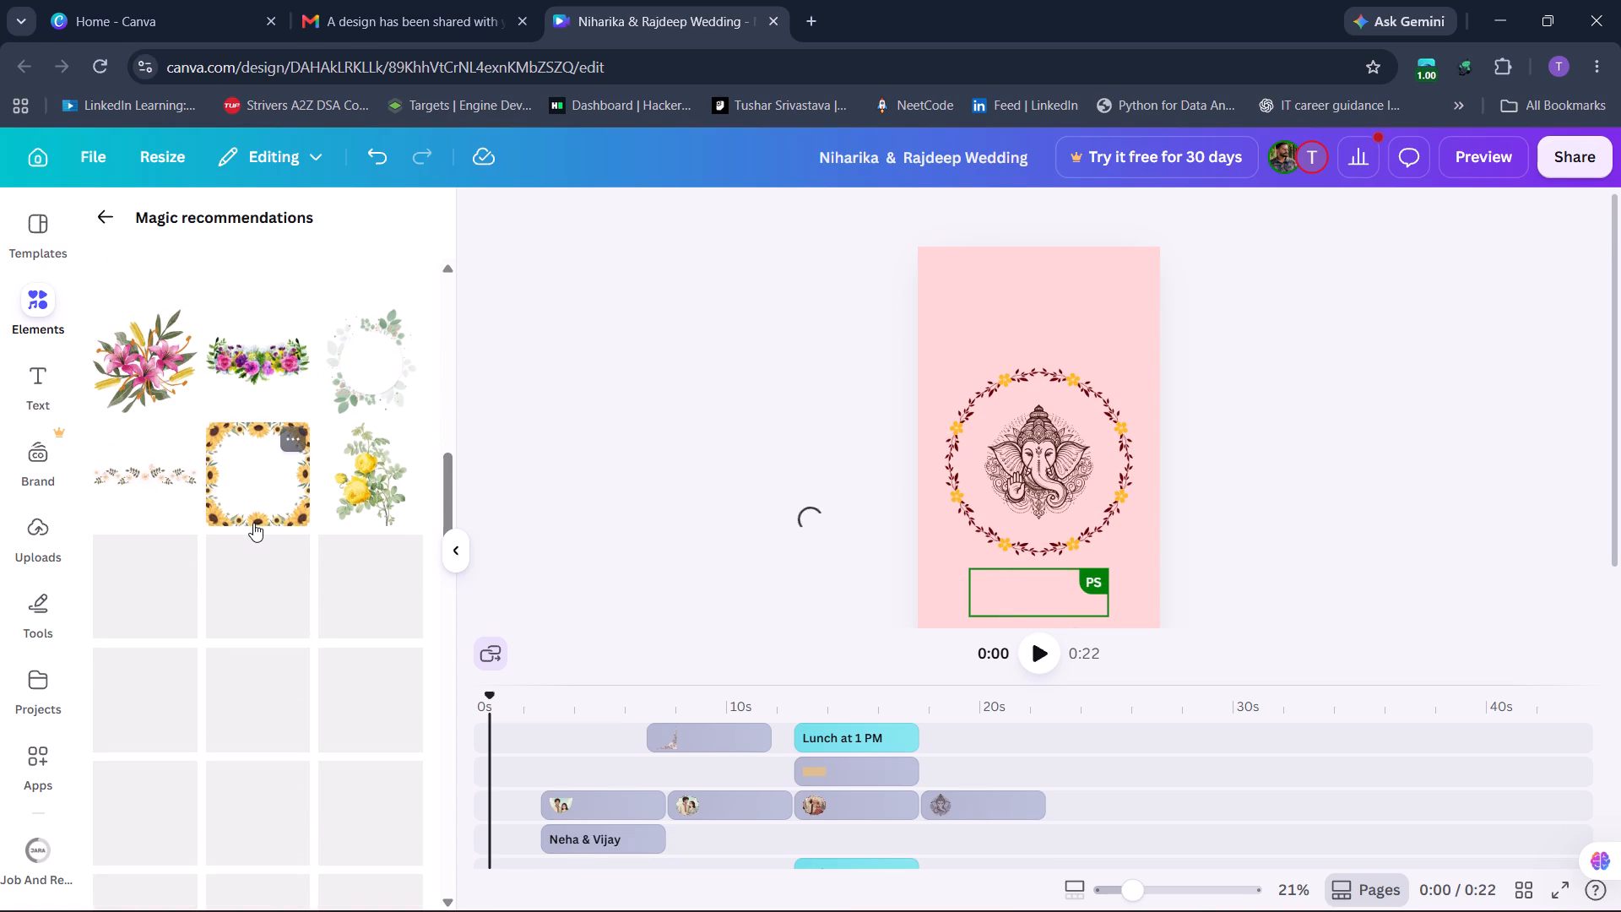
click(870, 399)
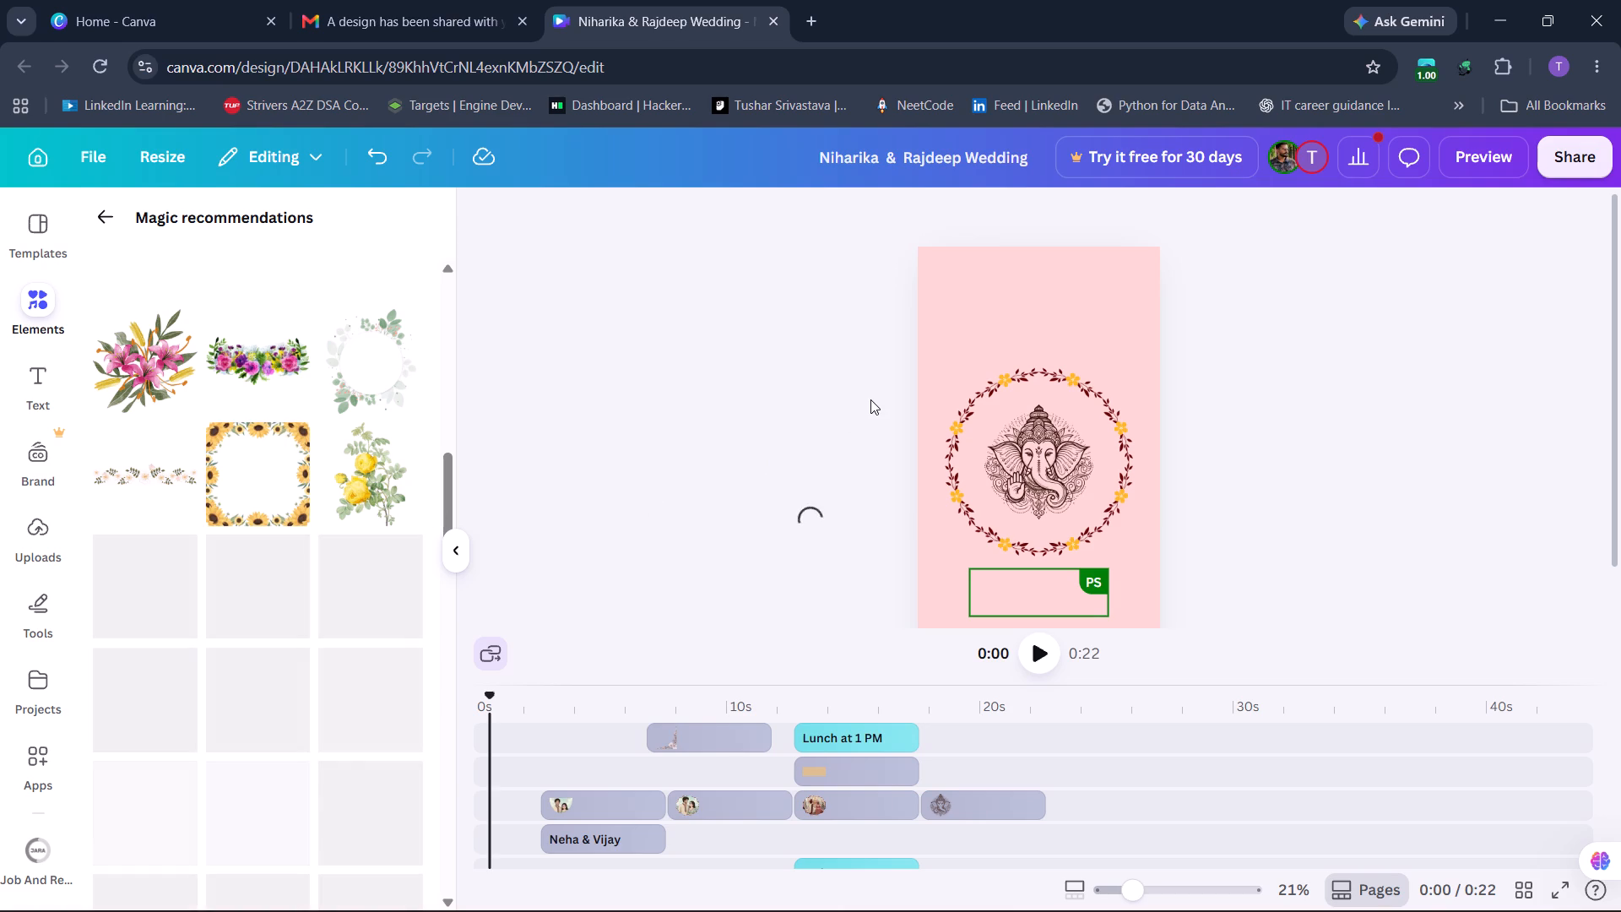
scroll(455, 436, down, 2)
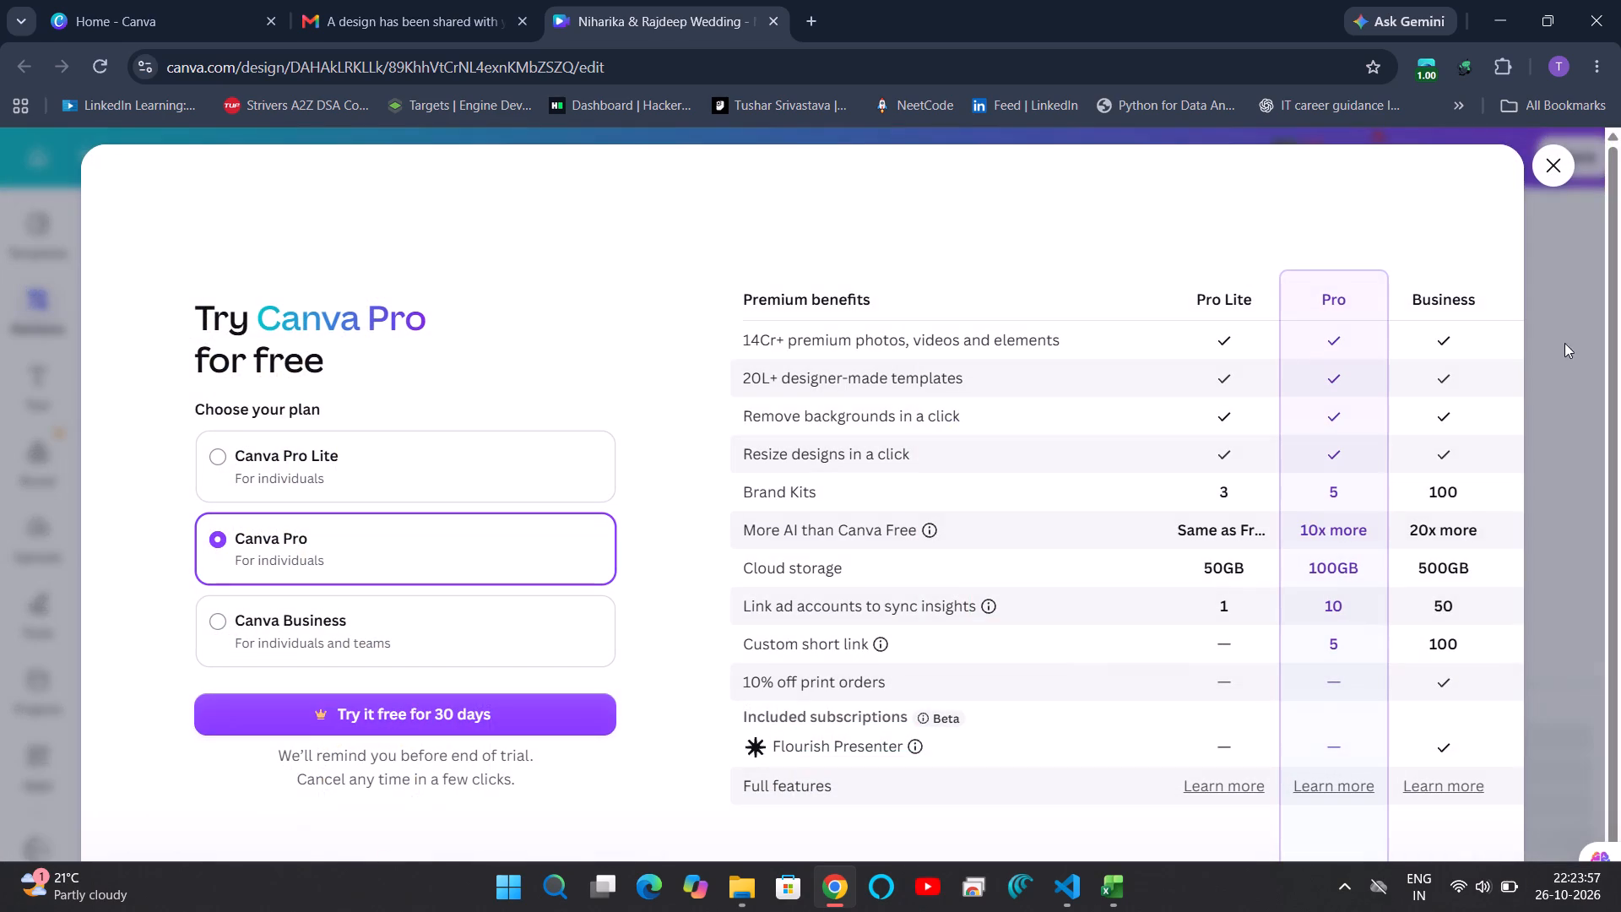
click(1553, 171)
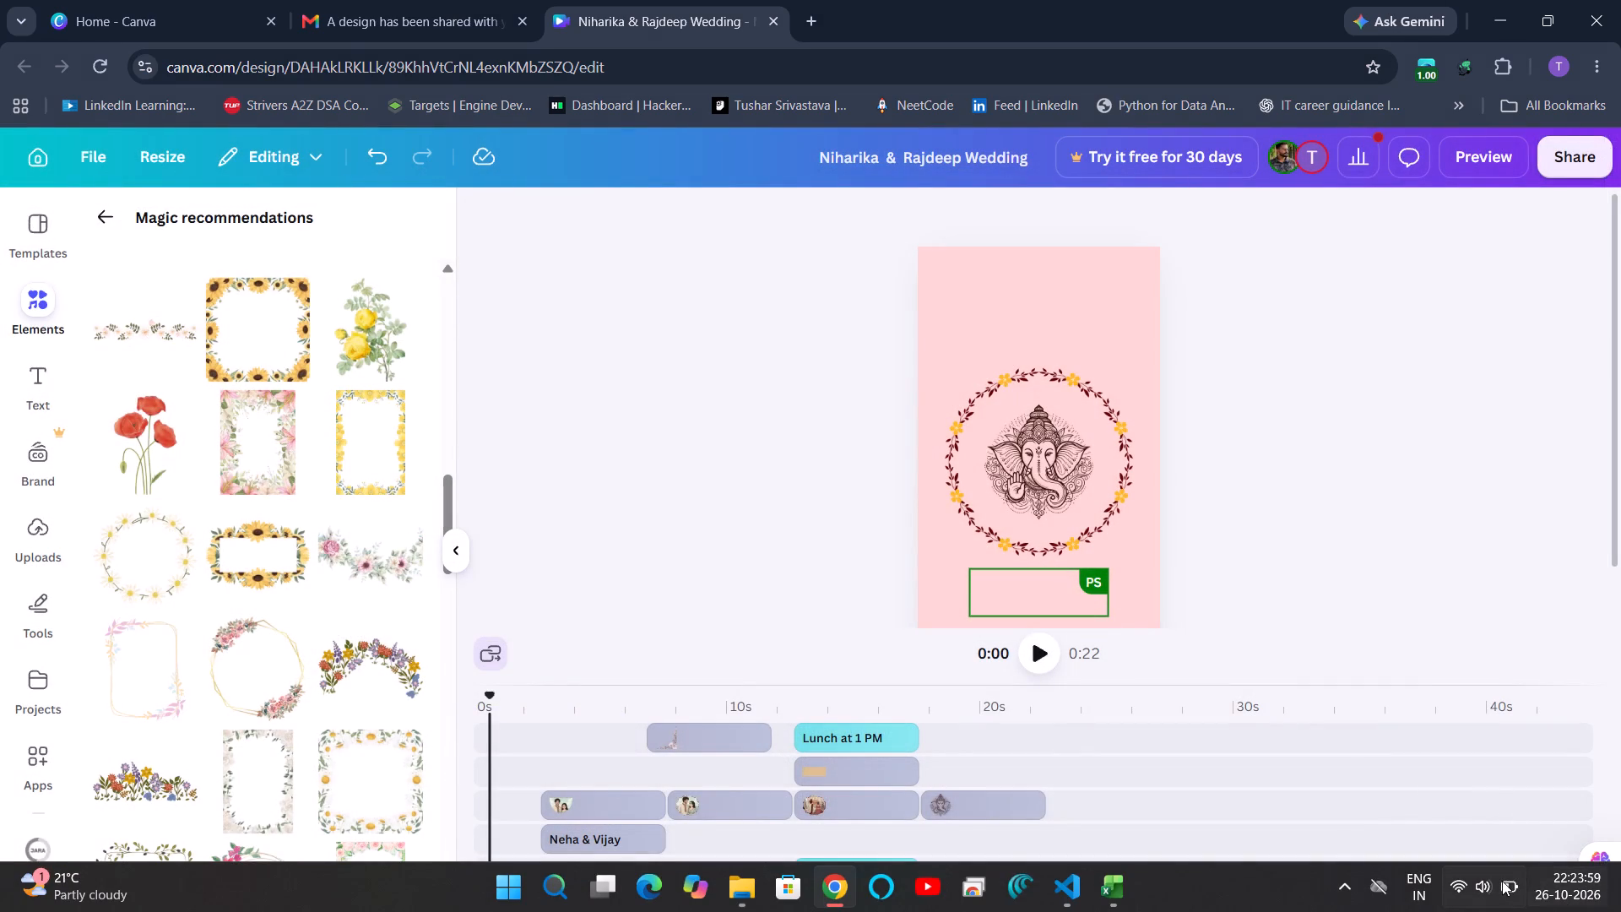
Refresh the available Wi-Fi networks and connect the computer to OnePlus Nord CE6 Lite j7wr.
click(1502, 881)
click(1335, 484)
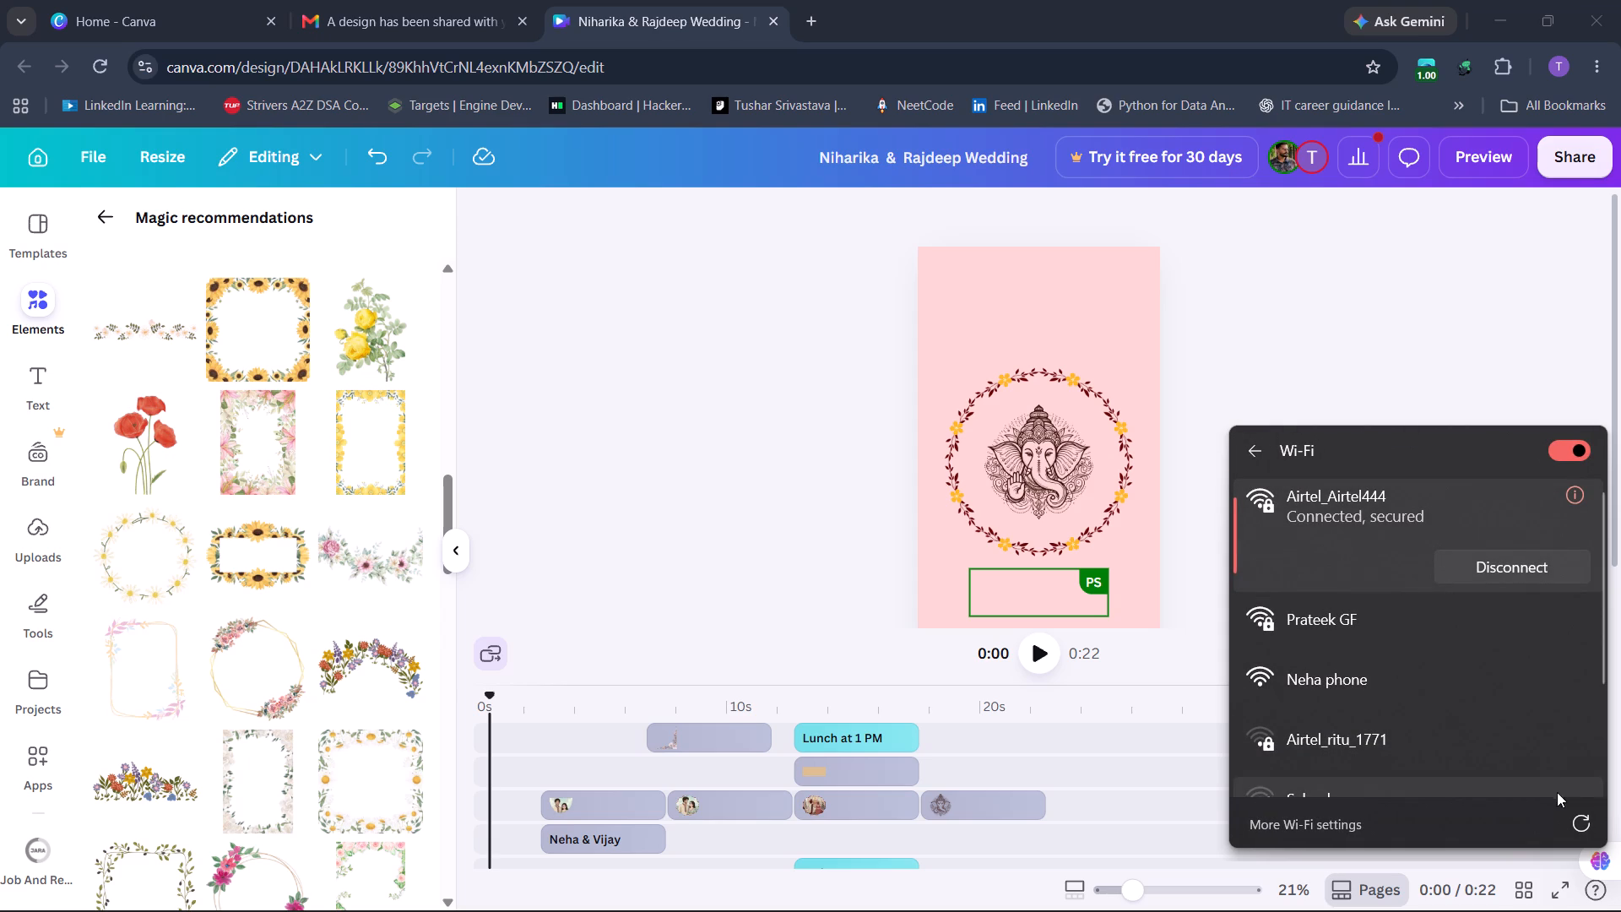
click(1596, 826)
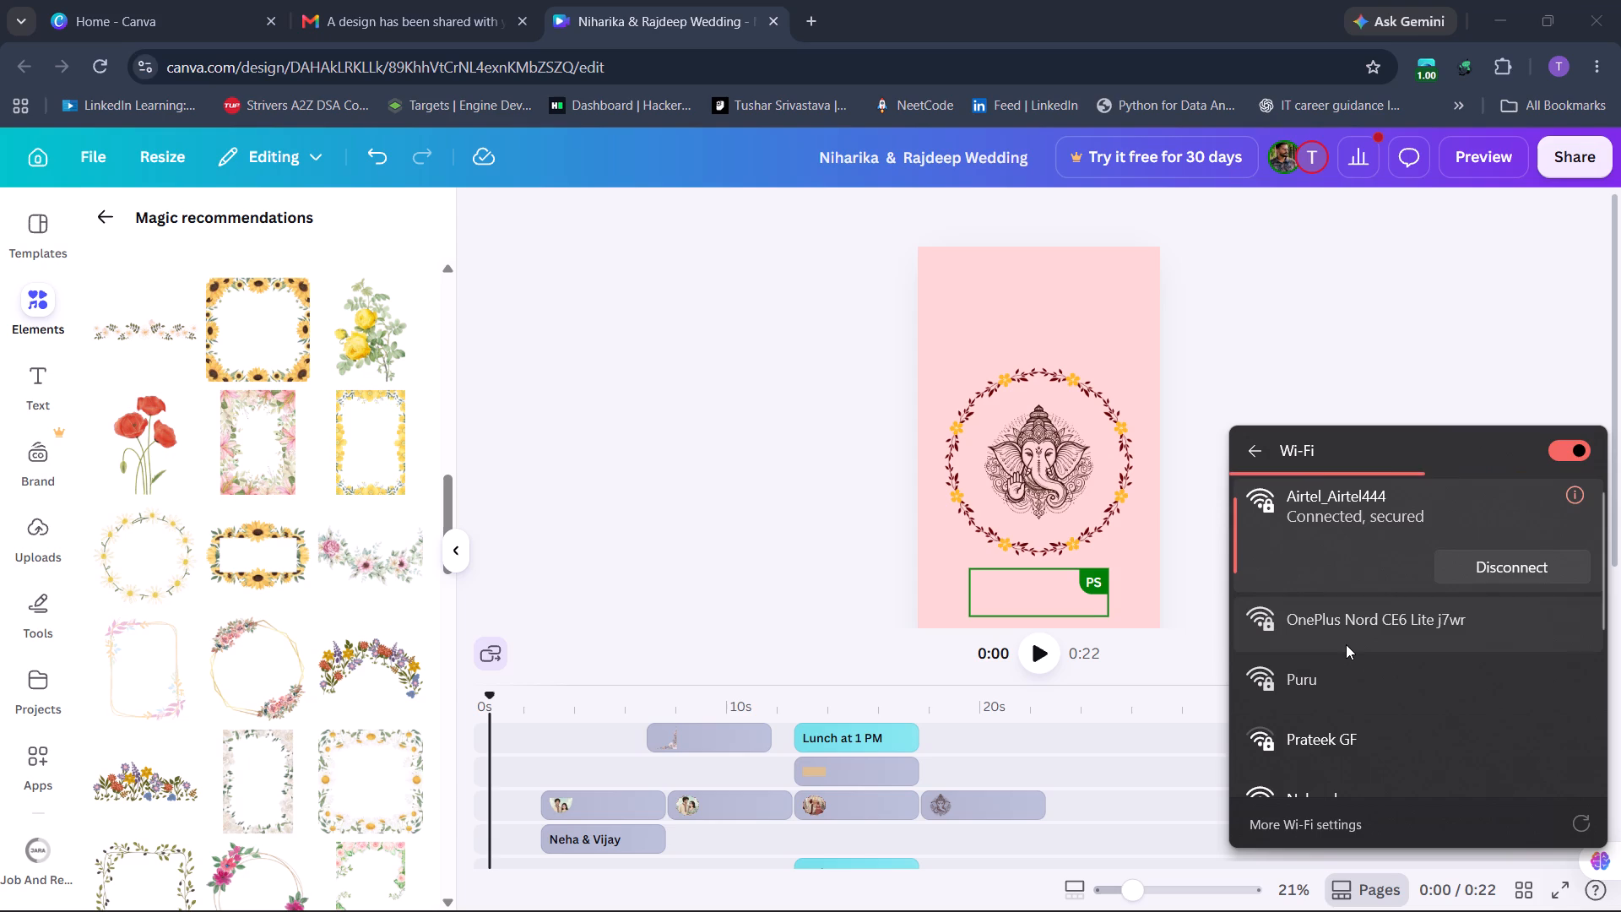
click(1345, 645)
click(1516, 670)
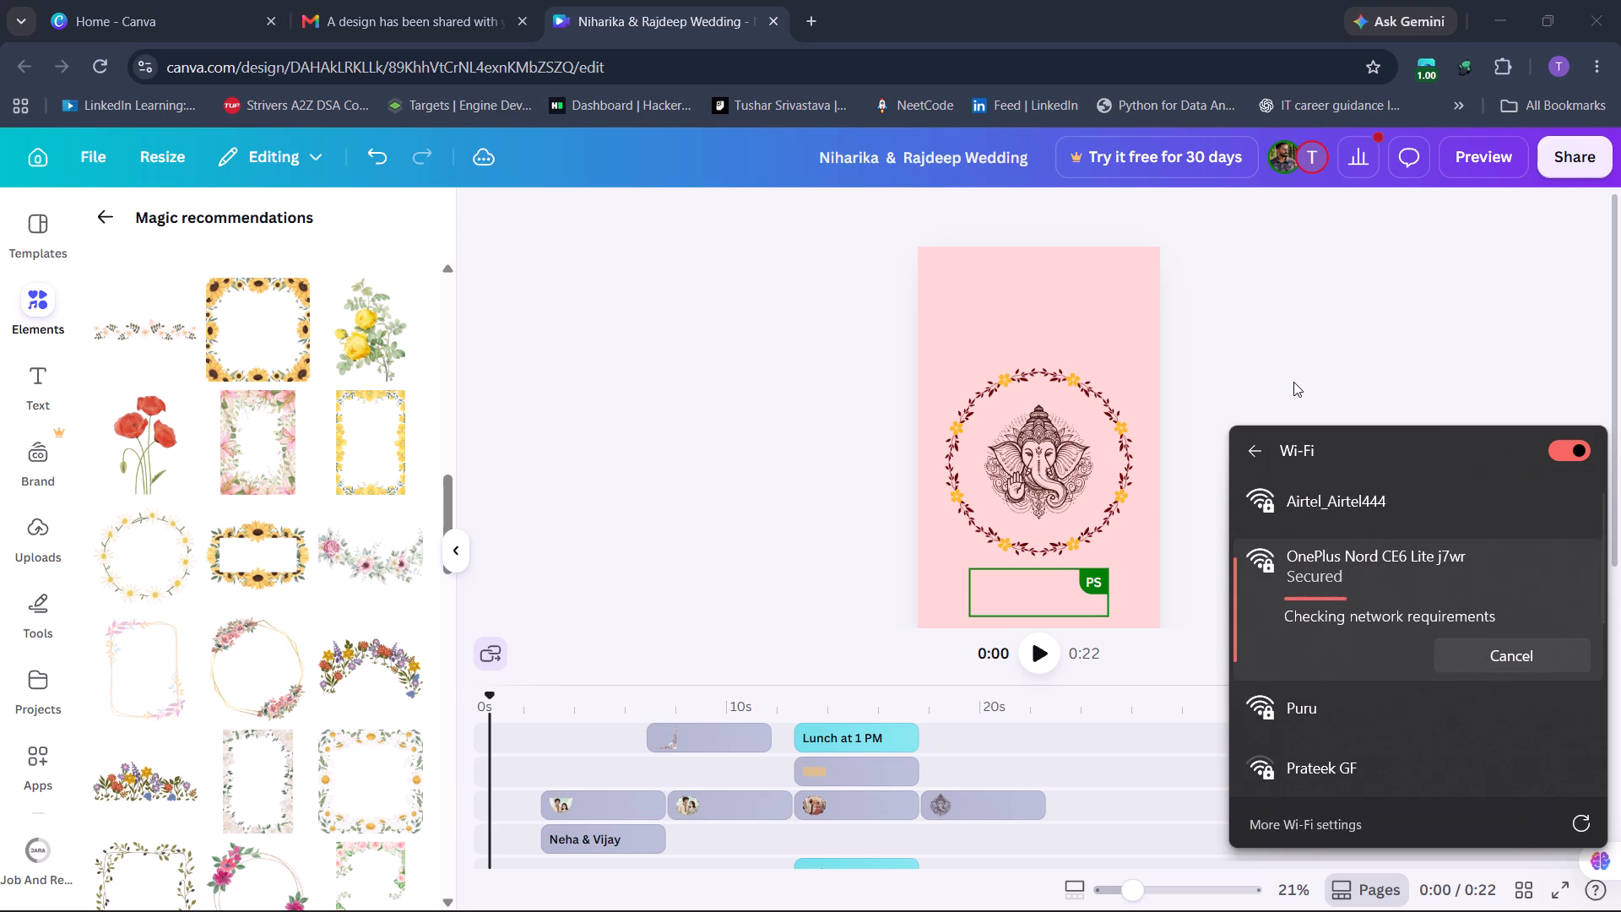
click(1242, 355)
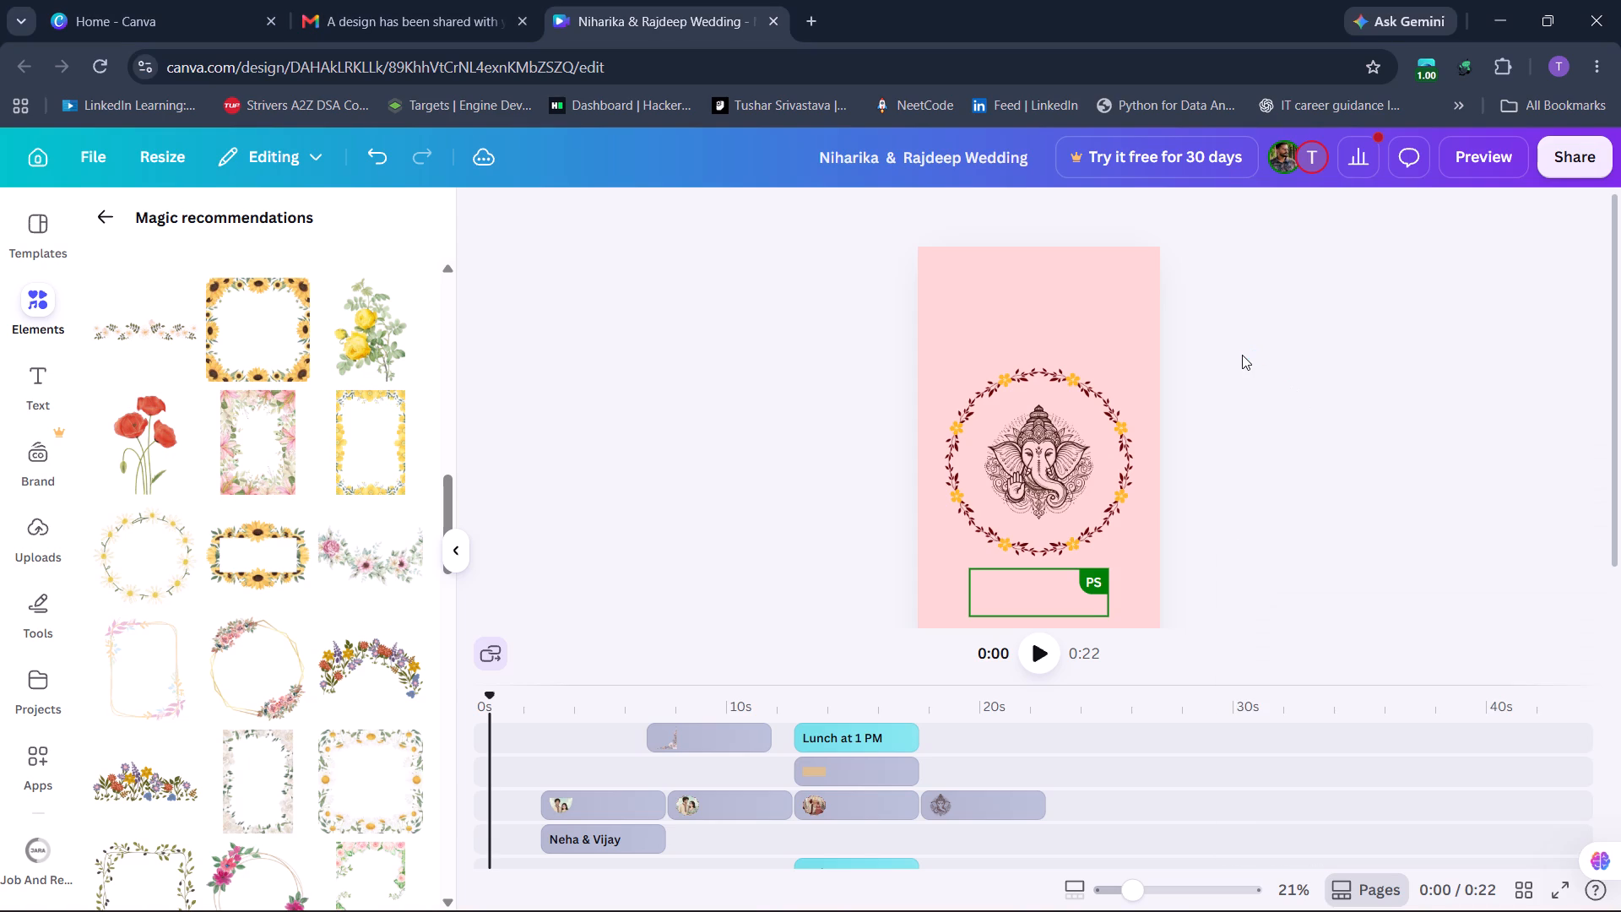
Add the pink rose border with green leaves from the recommendations and lower it around the Ganesha garland to the page's bottom edge.
scroll(171, 567, down, 2)
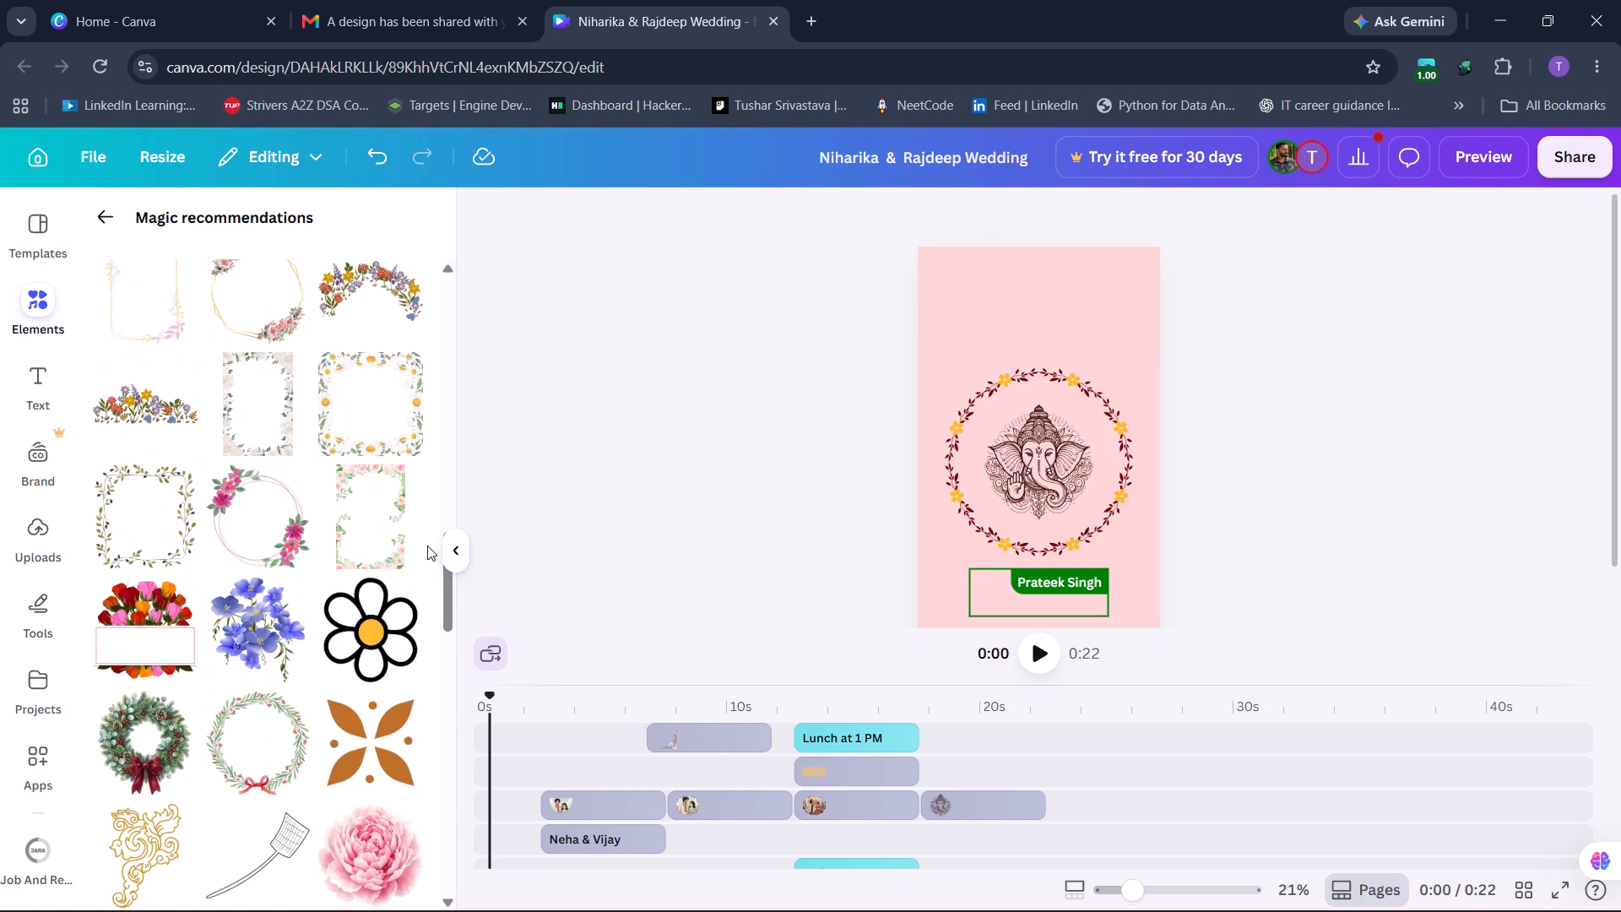
click(376, 540)
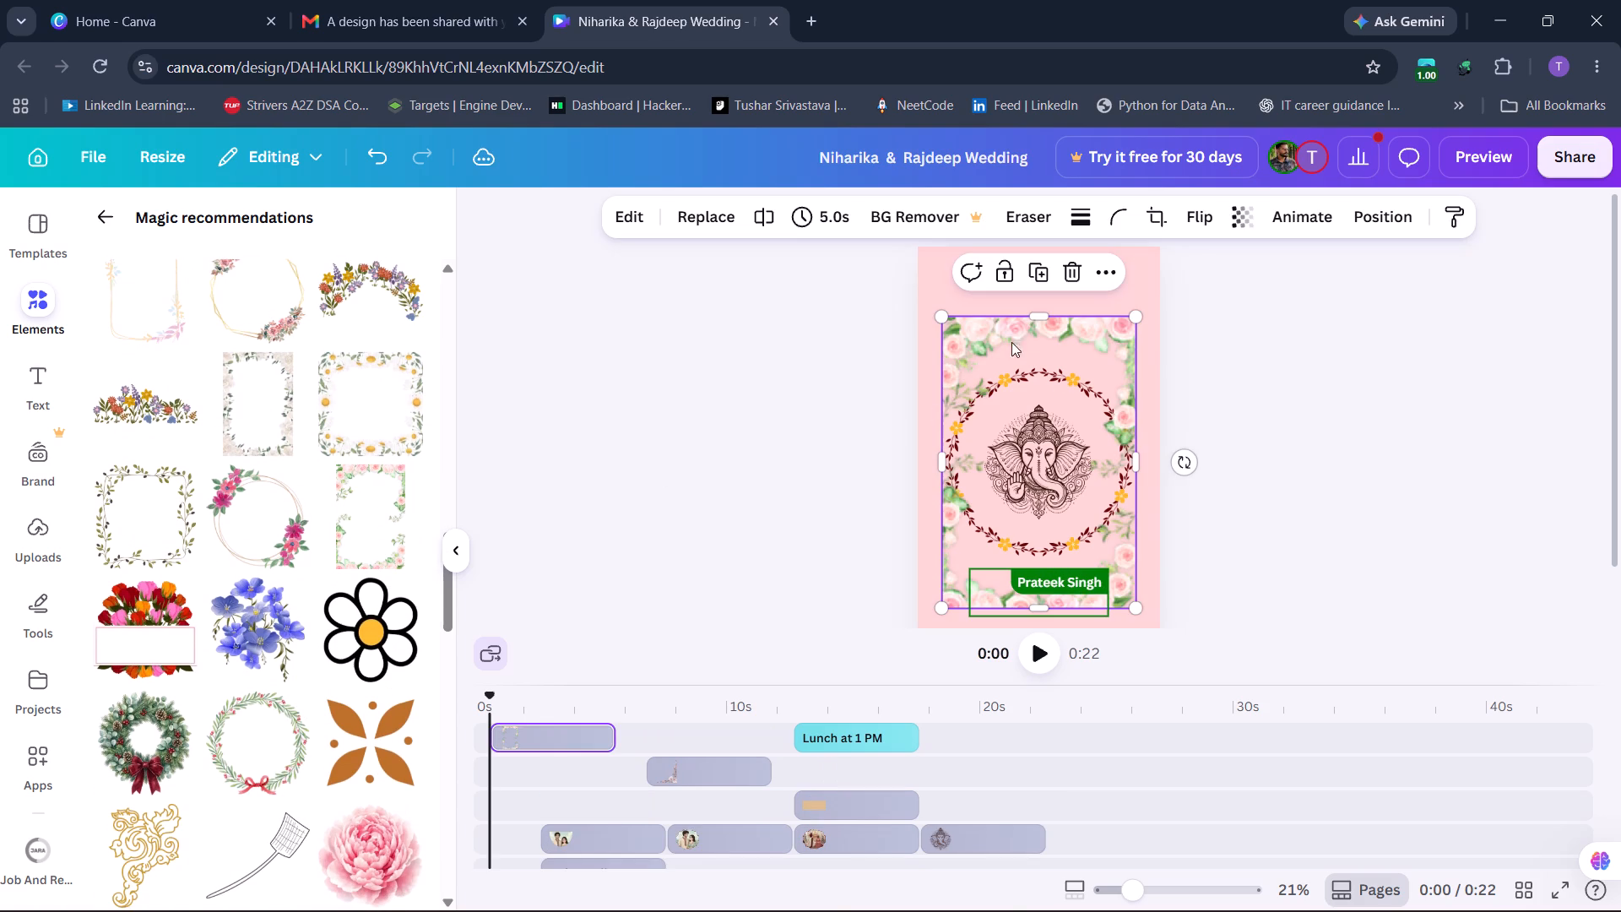
scroll(1242, 431, up, 1)
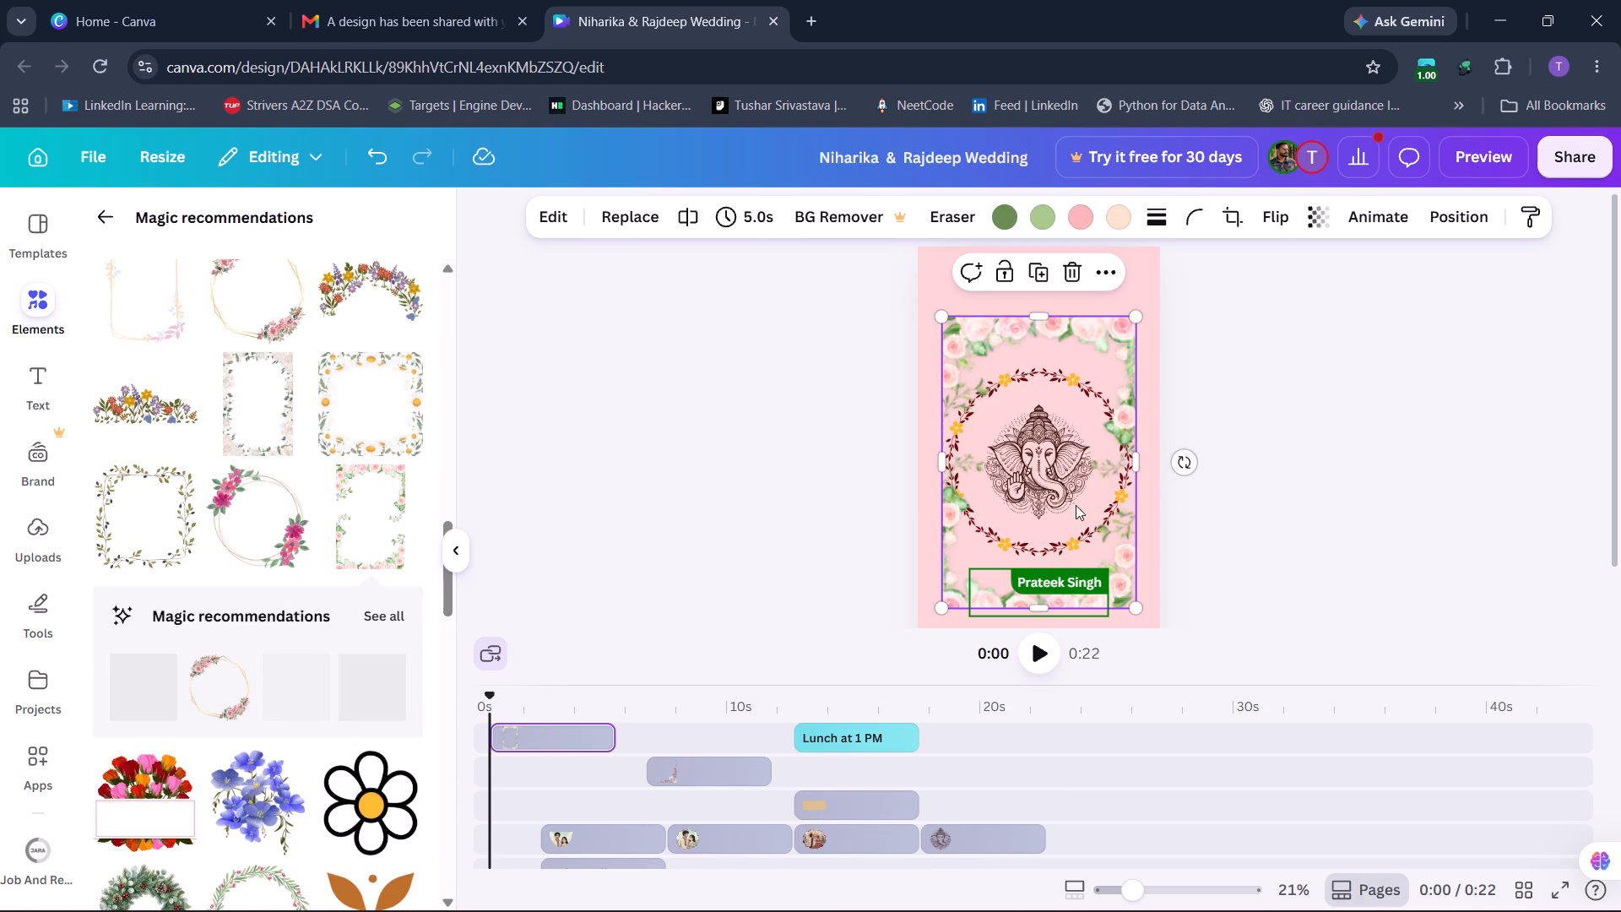
drag(1087, 336, 1087, 349)
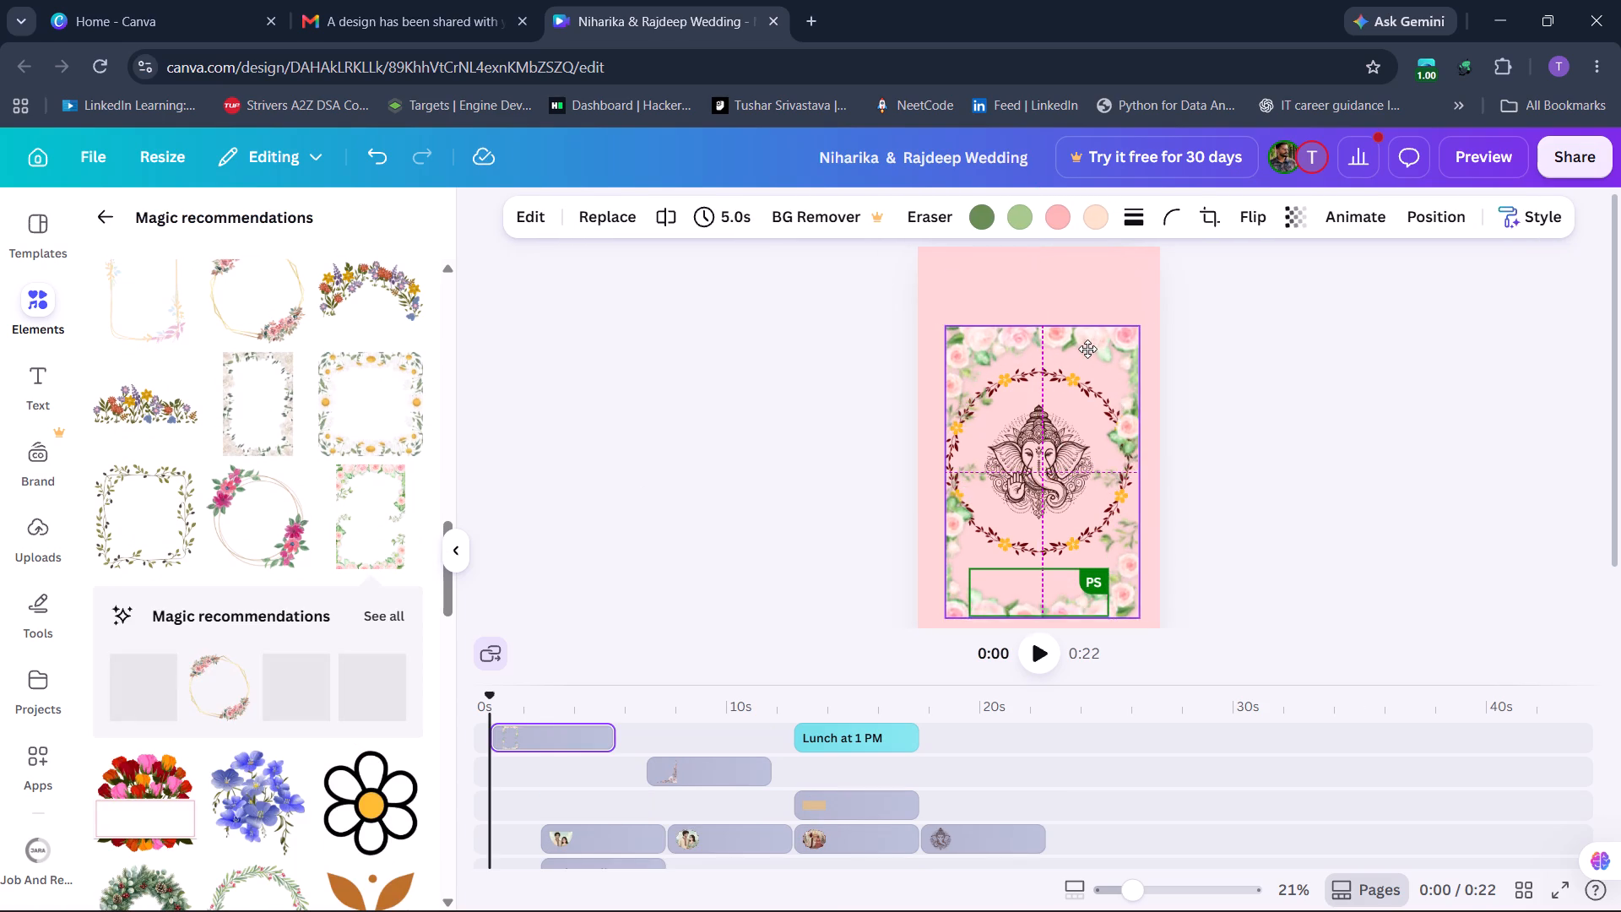
drag(1087, 349, 1087, 356)
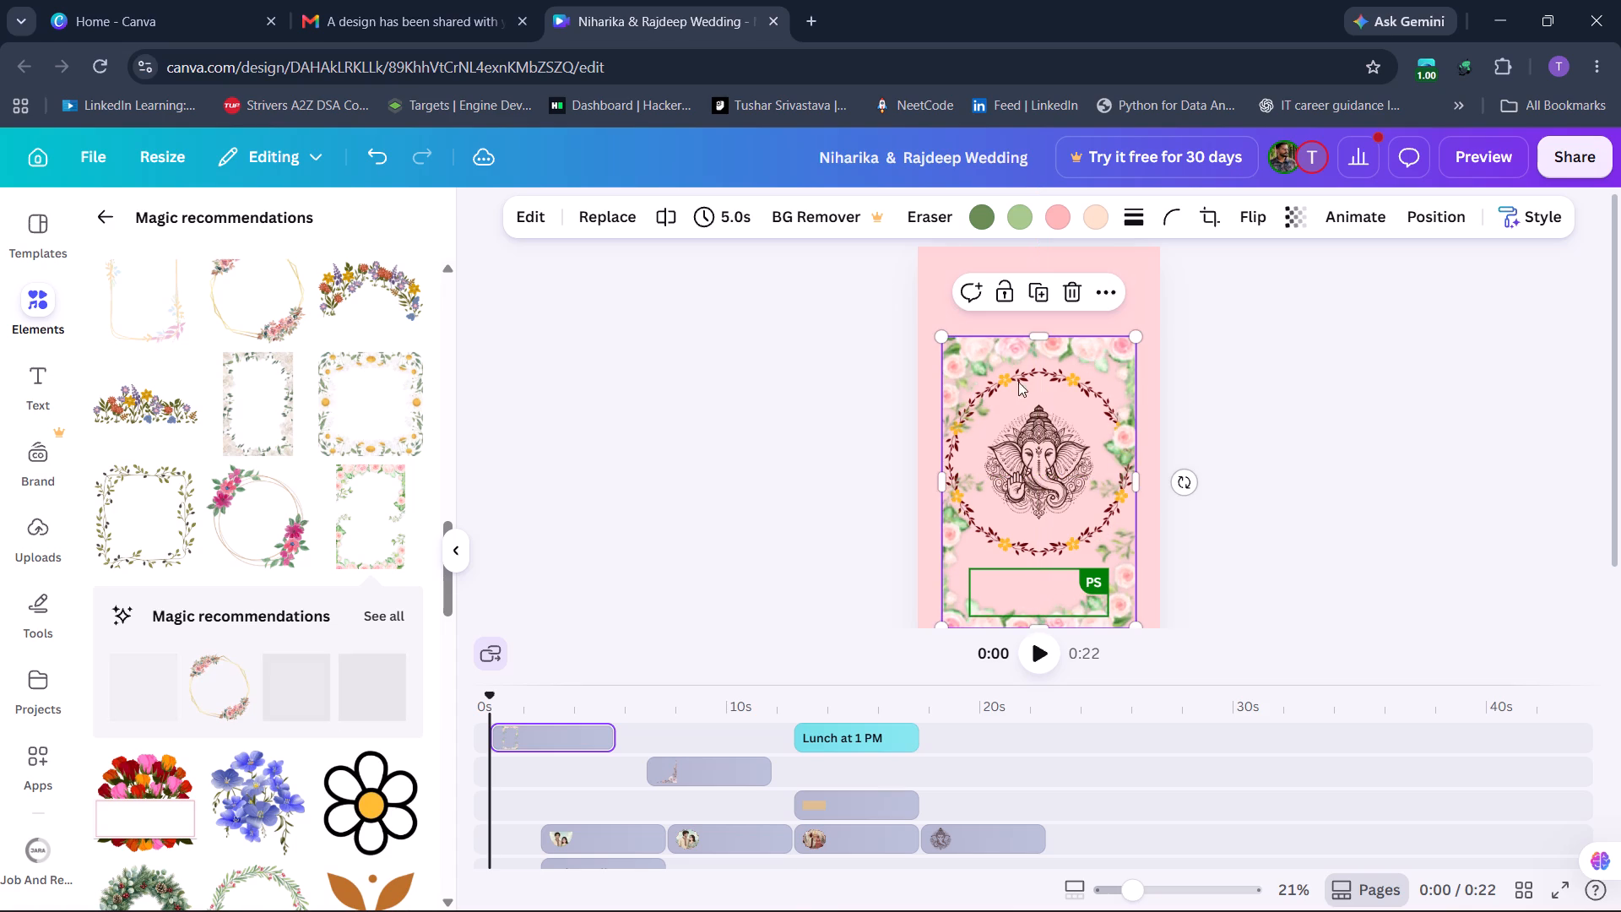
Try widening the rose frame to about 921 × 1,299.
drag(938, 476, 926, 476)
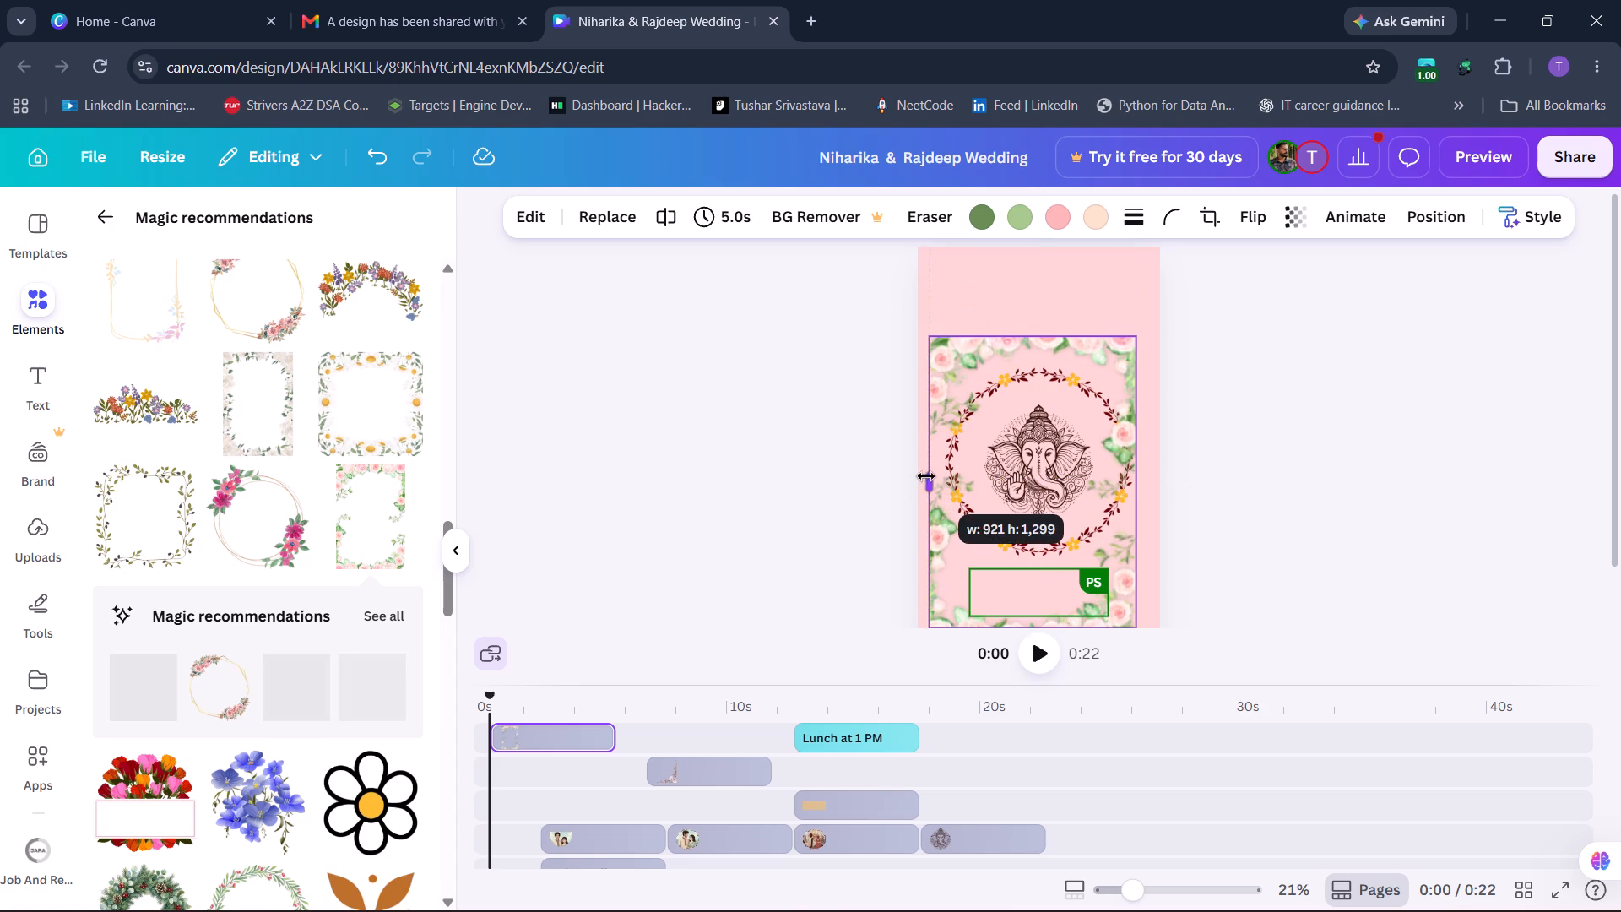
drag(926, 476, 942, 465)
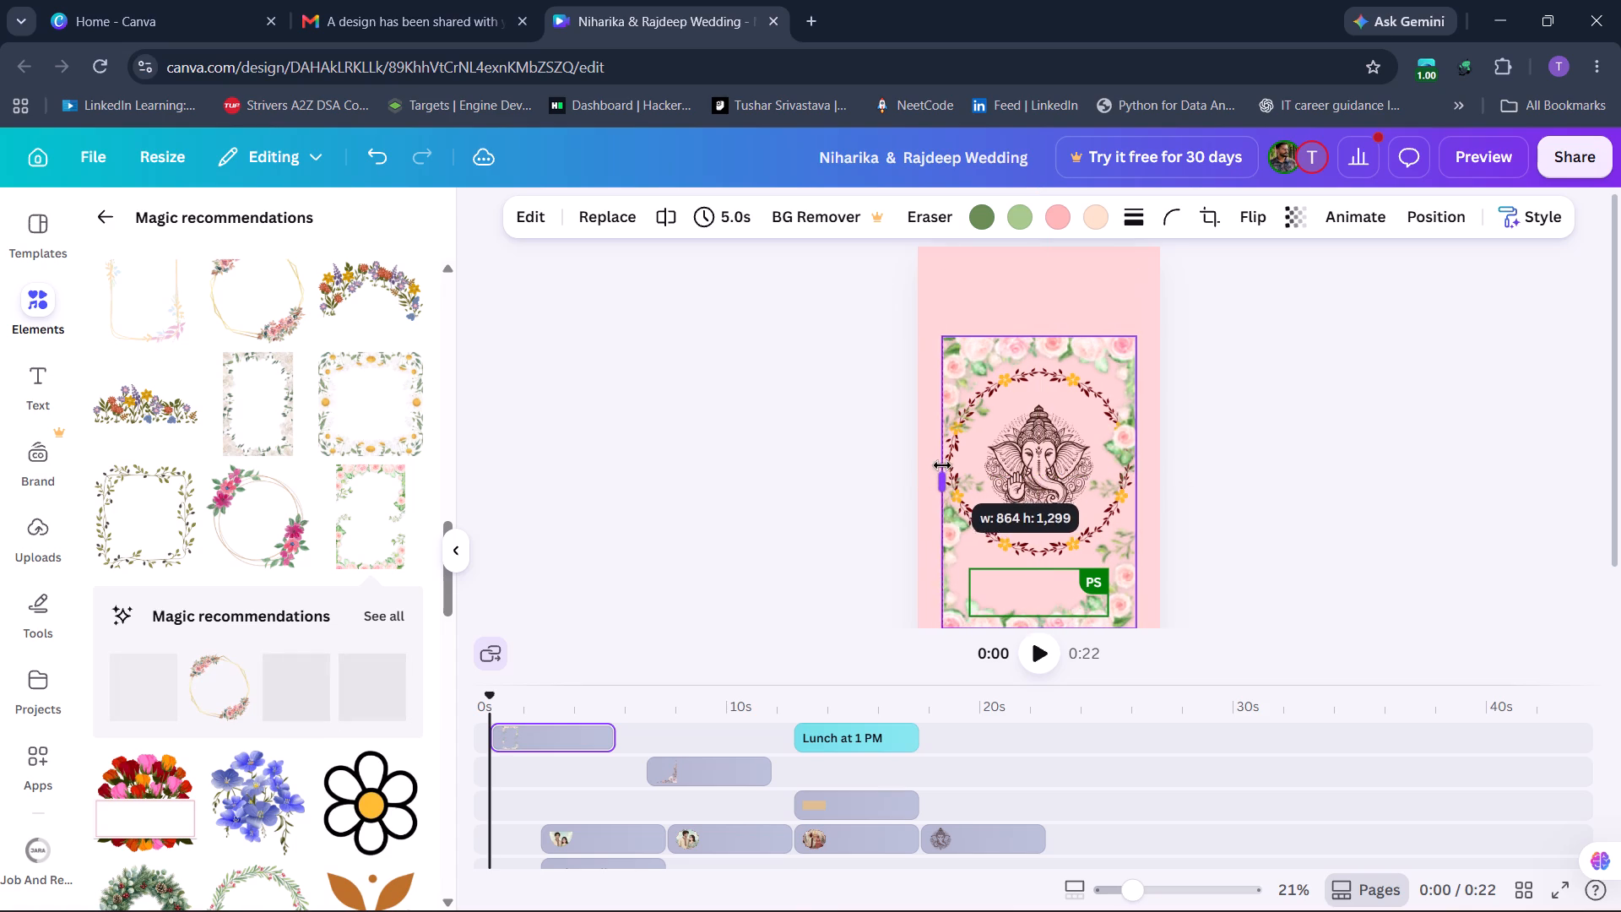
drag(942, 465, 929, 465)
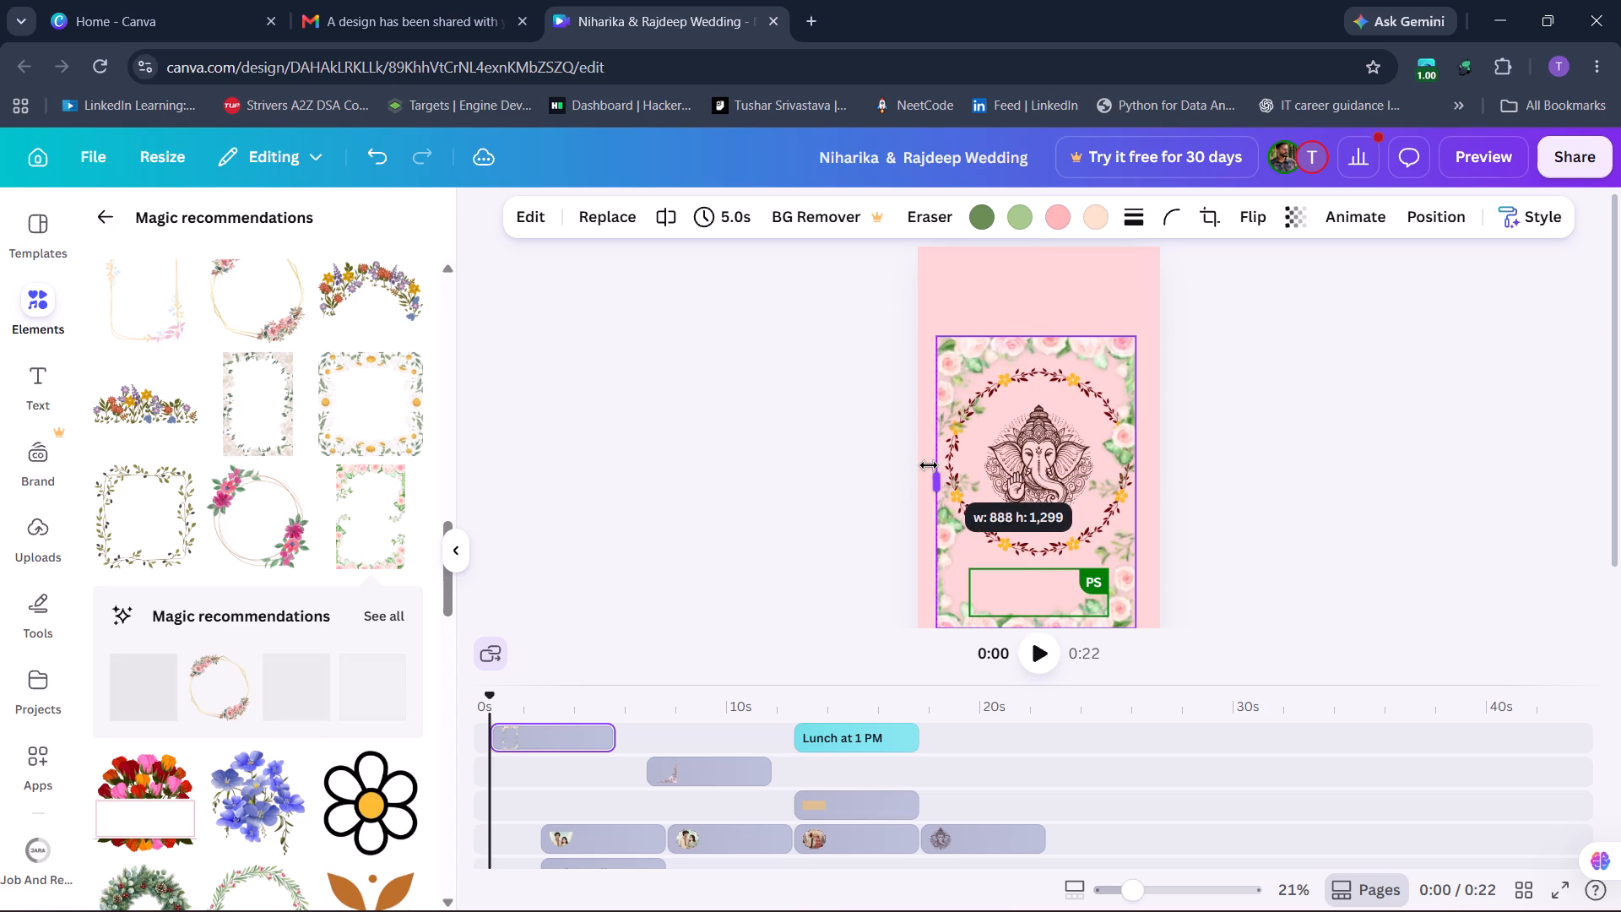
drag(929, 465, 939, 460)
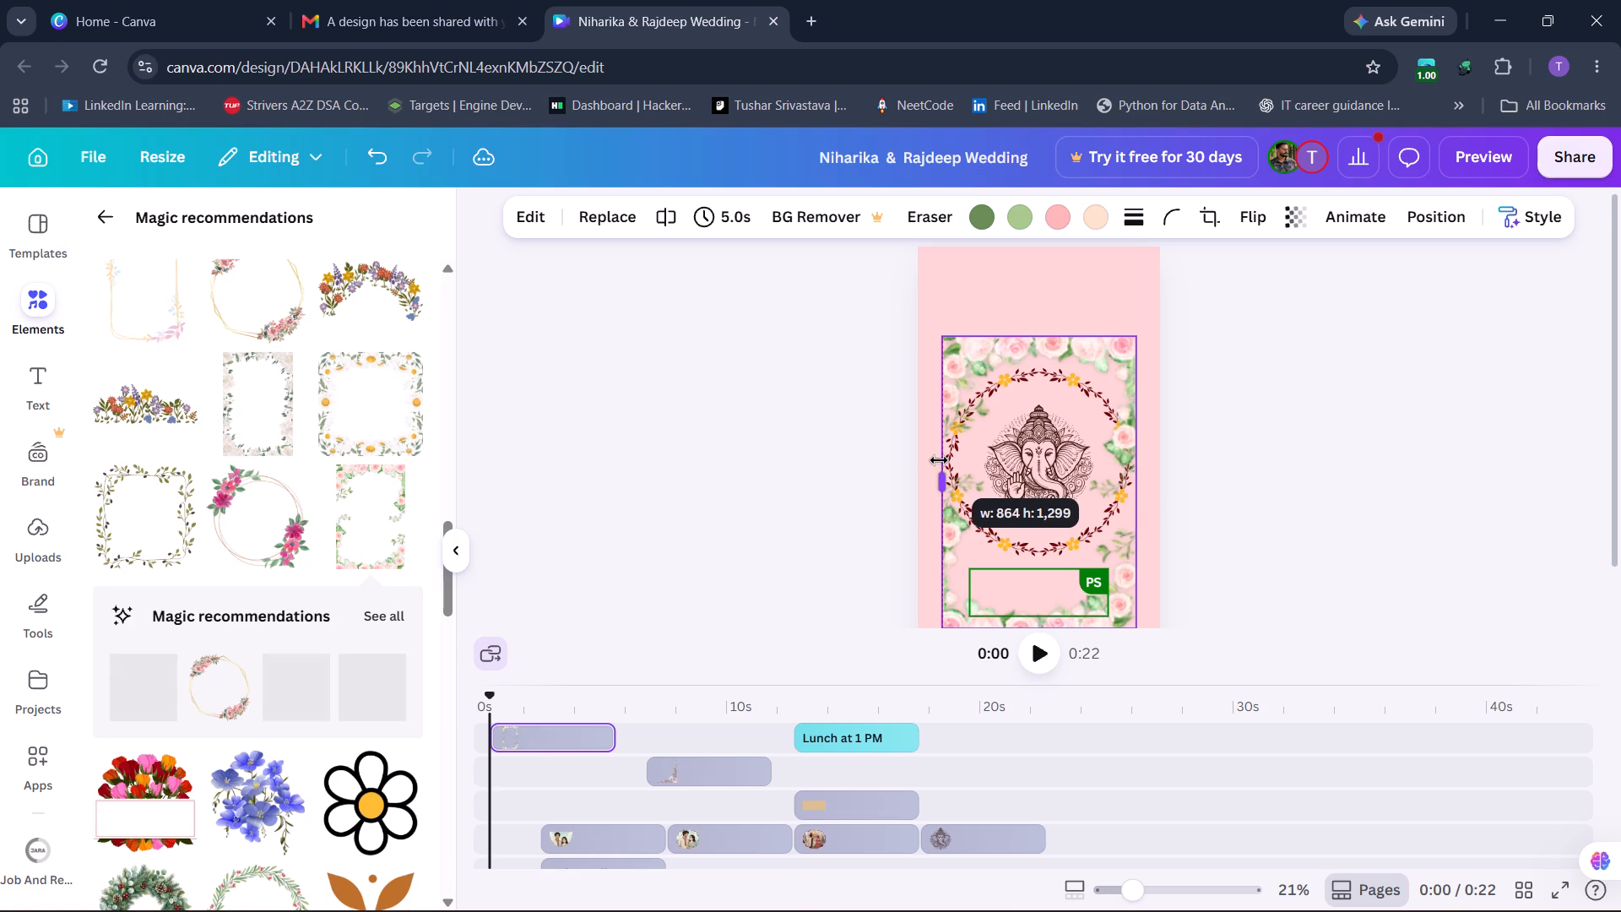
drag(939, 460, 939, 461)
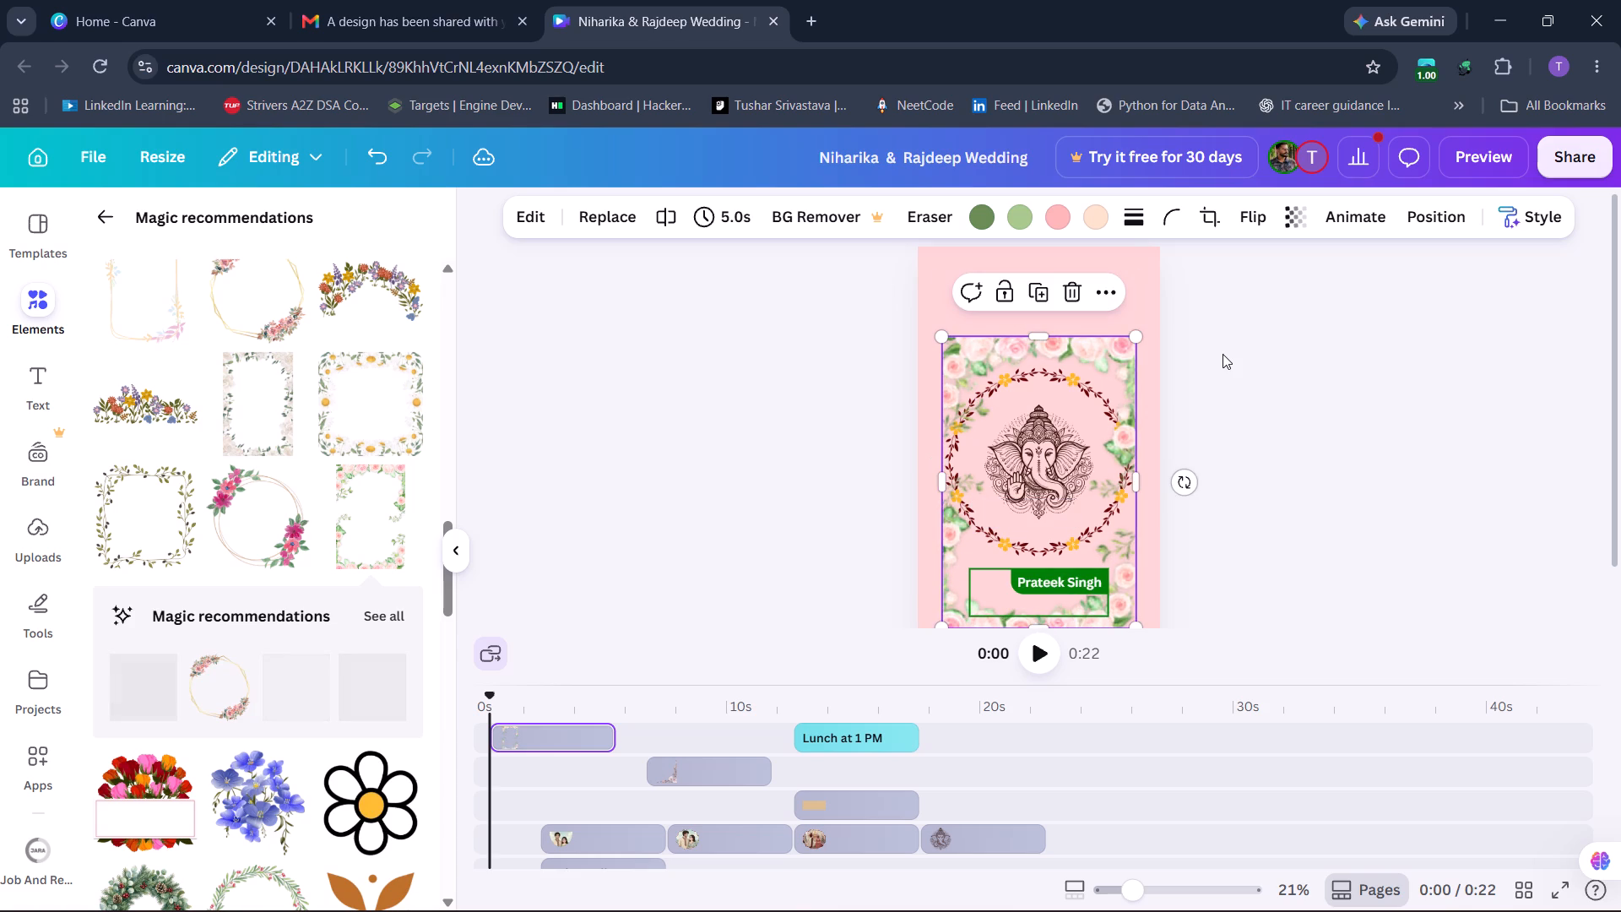
Stretch the rose frame to 1,080 × 1,695 so that it reaches the page's top edge and both sides.
scroll(1223, 354, up, 2)
drag(1034, 336, 1041, 260)
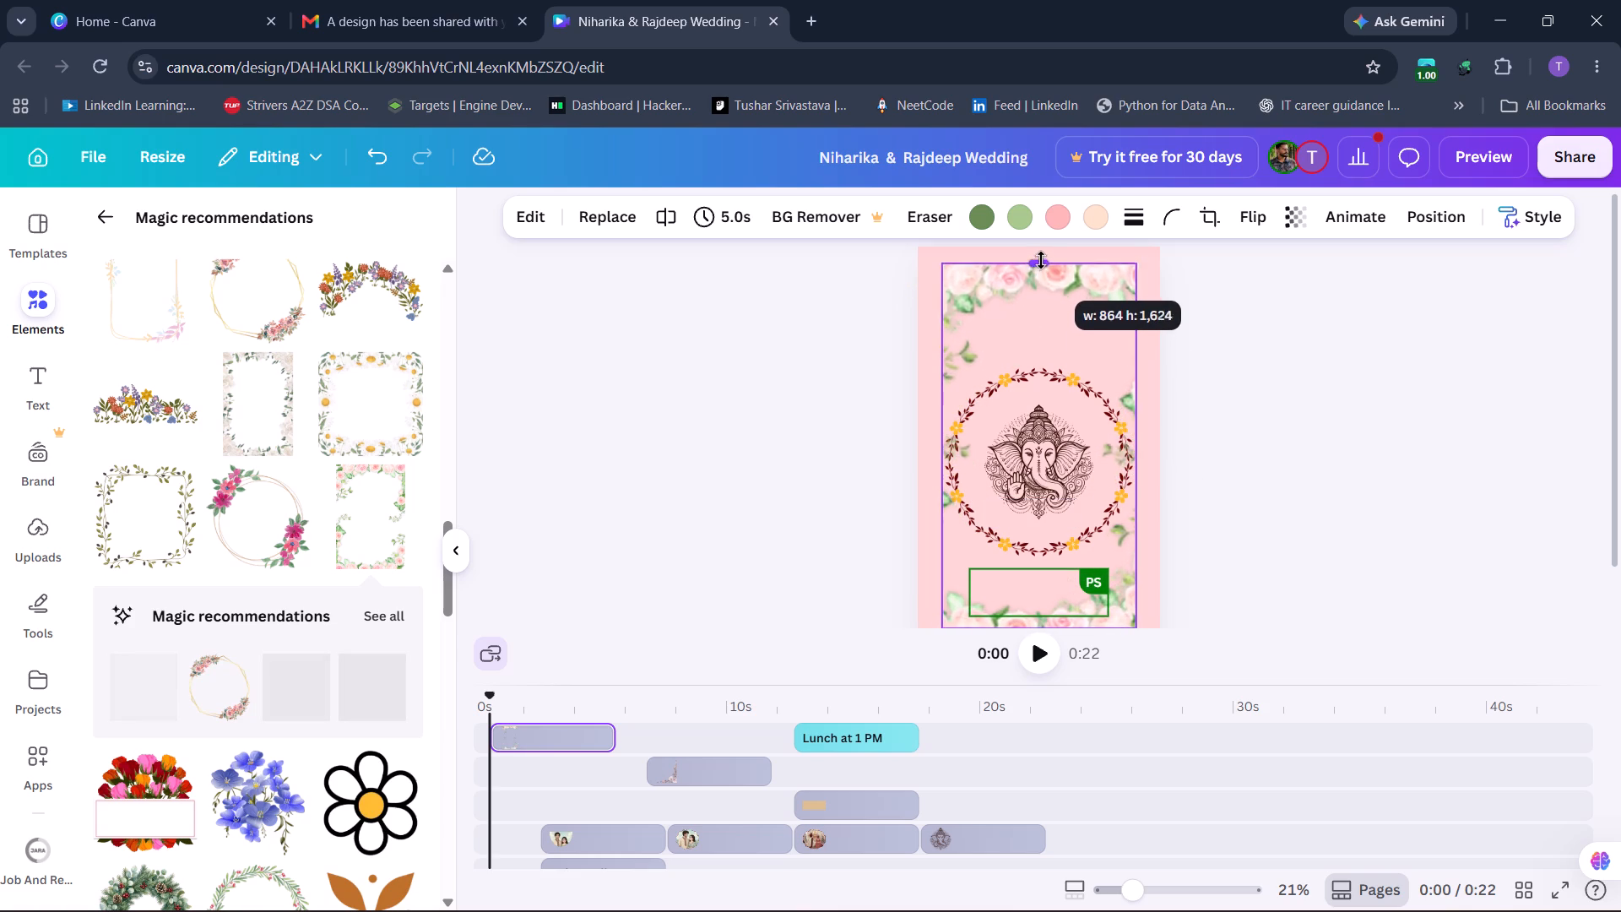
drag(1041, 260, 1041, 248)
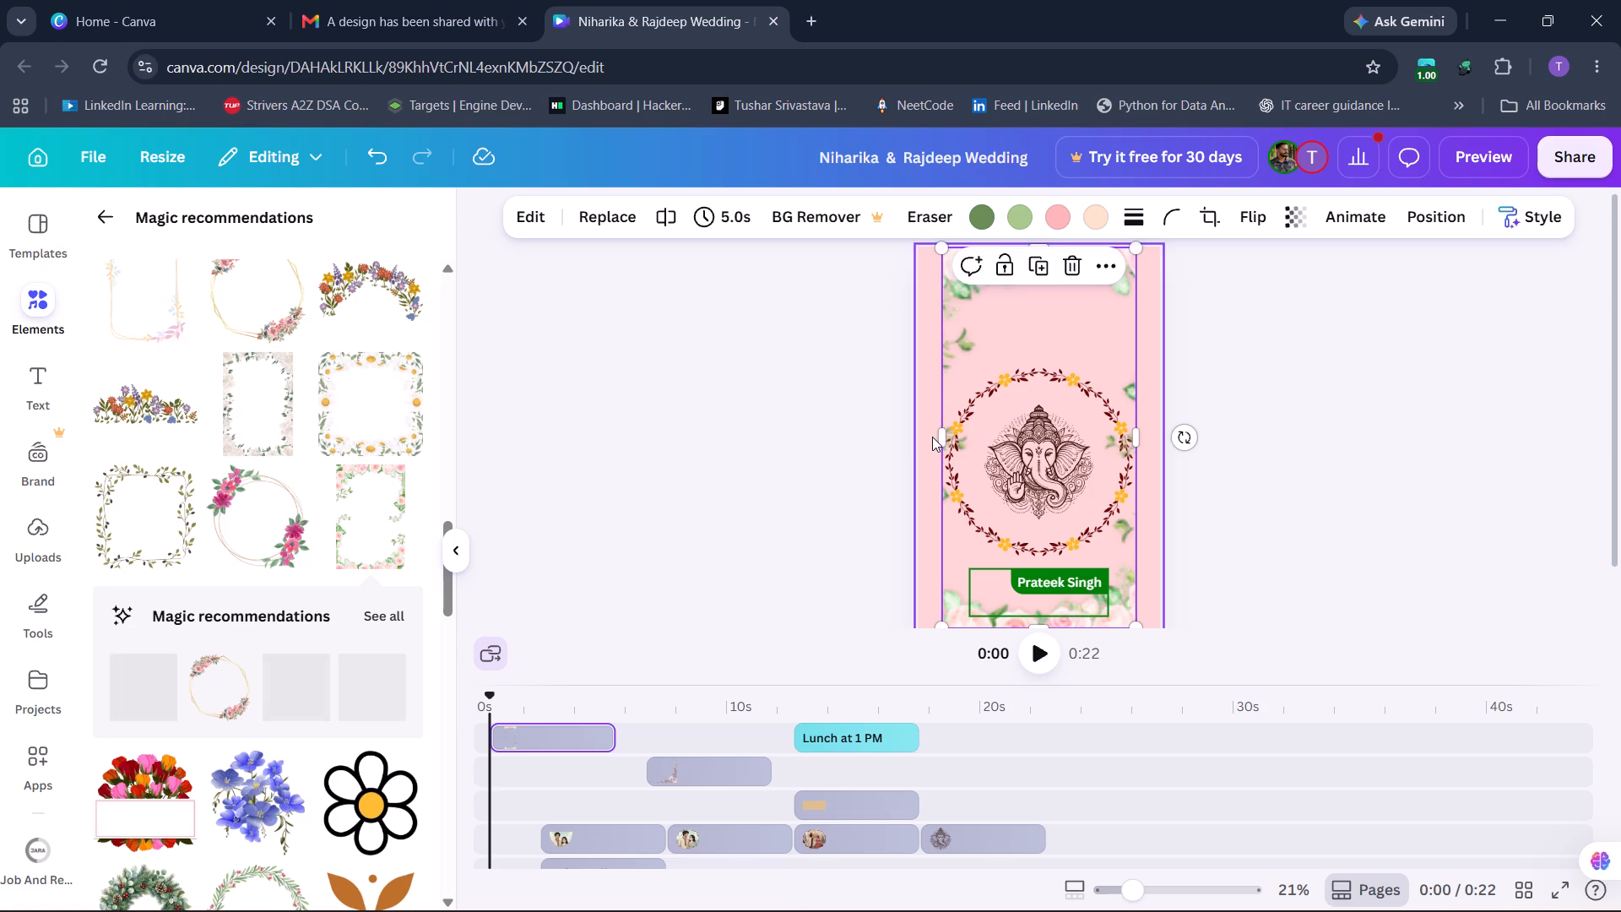
drag(942, 435, 919, 435)
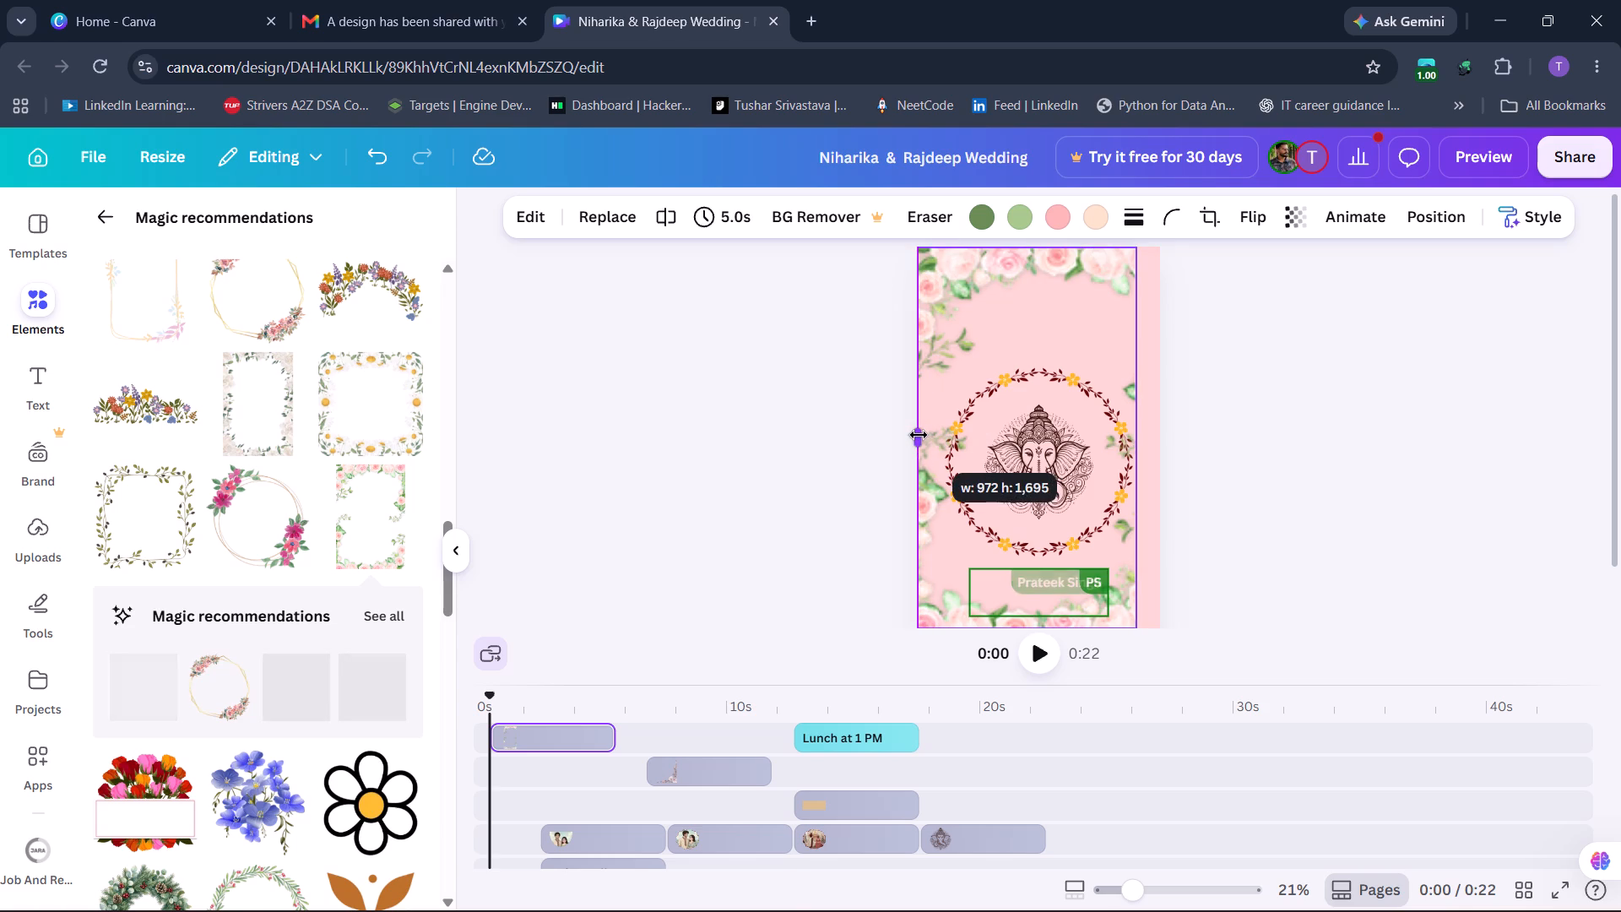
drag(919, 435, 919, 435)
drag(1138, 436, 1140, 436)
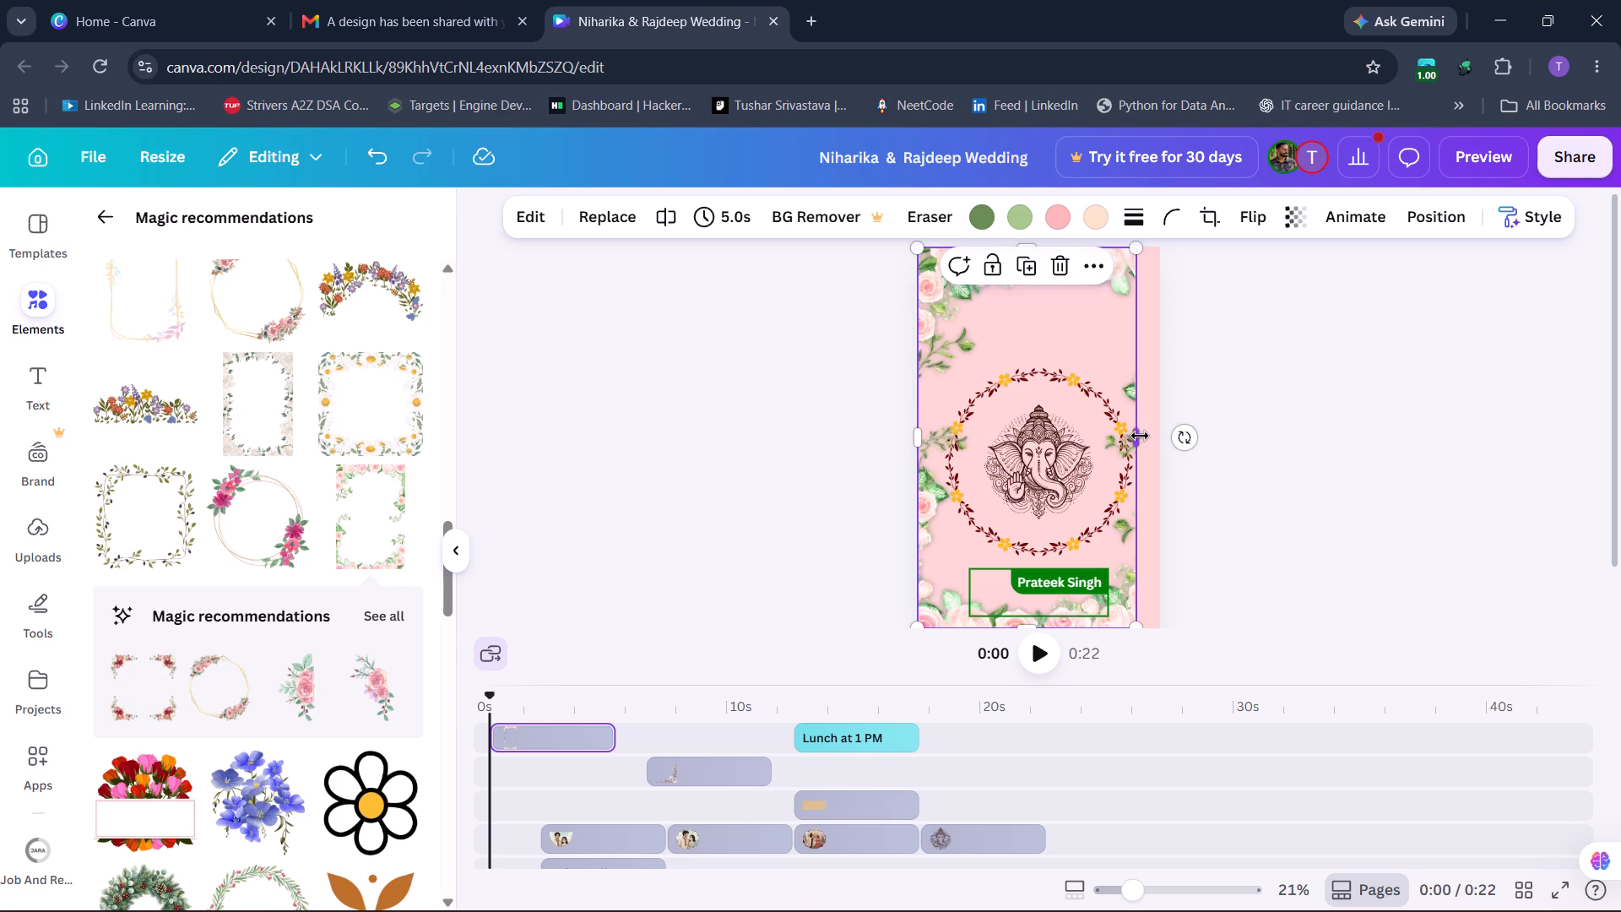
drag(1140, 436, 1168, 436)
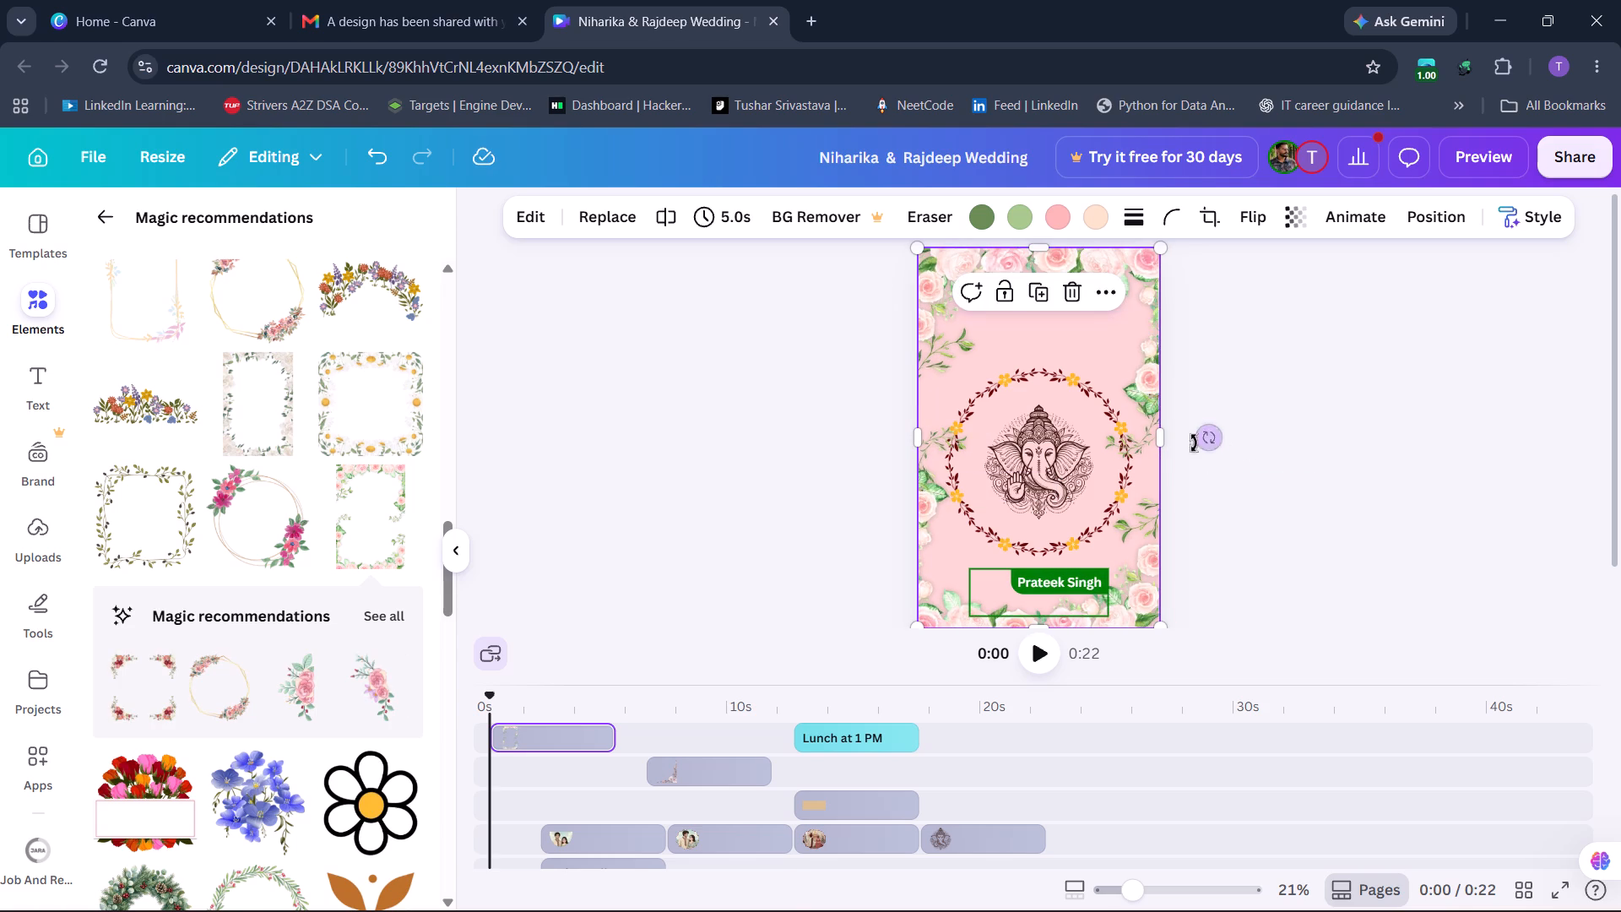
click(1161, 438)
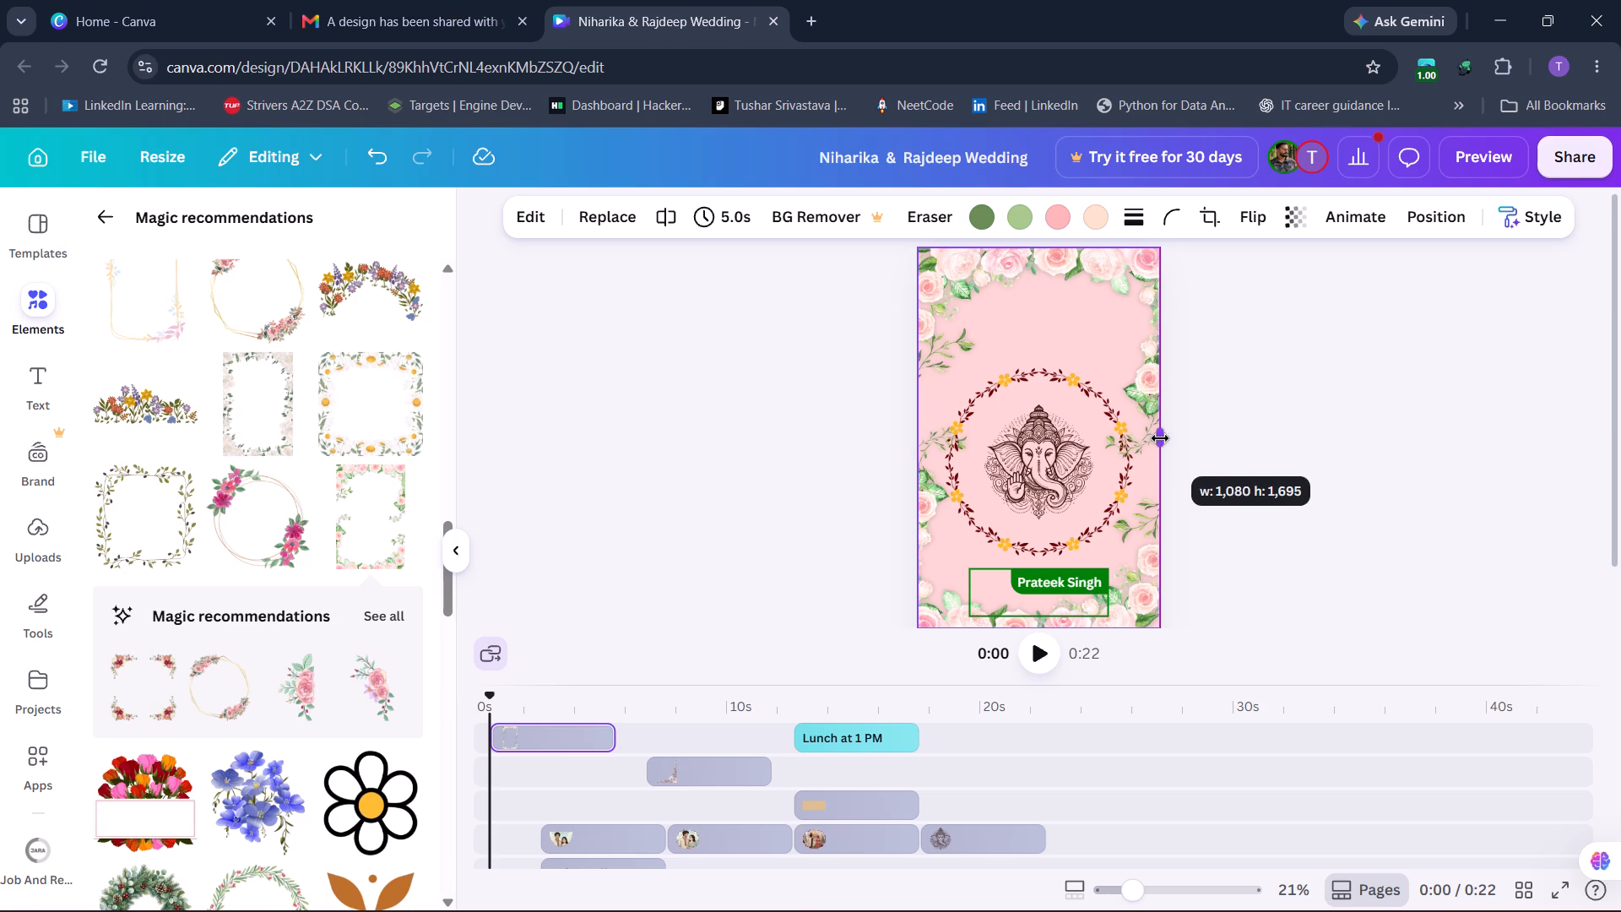
click(1306, 391)
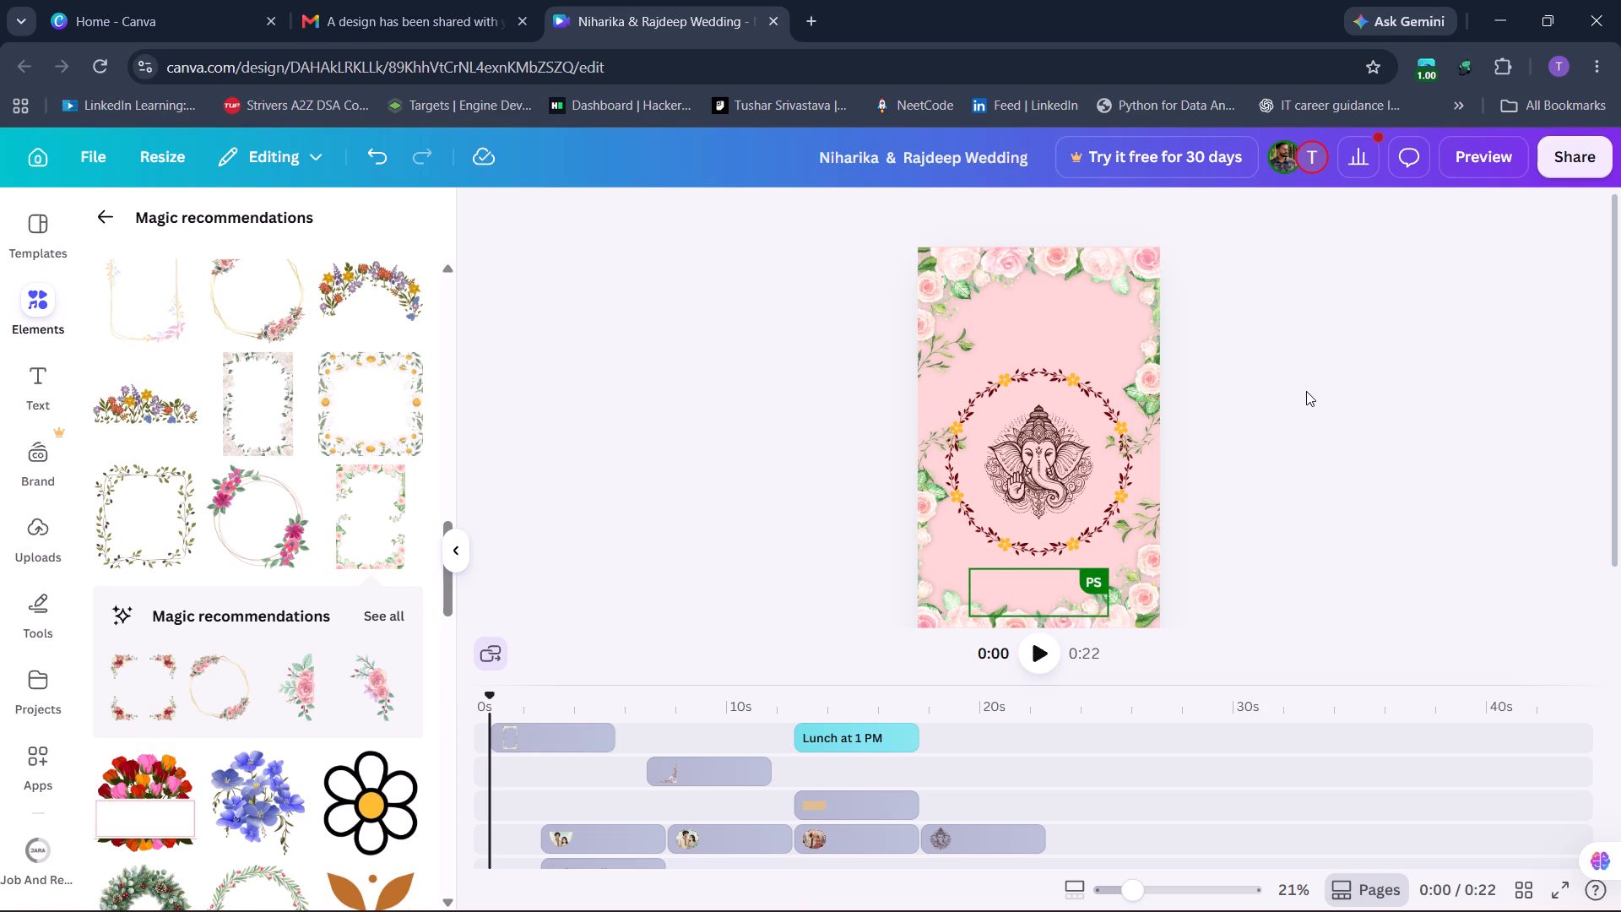
click(1044, 263)
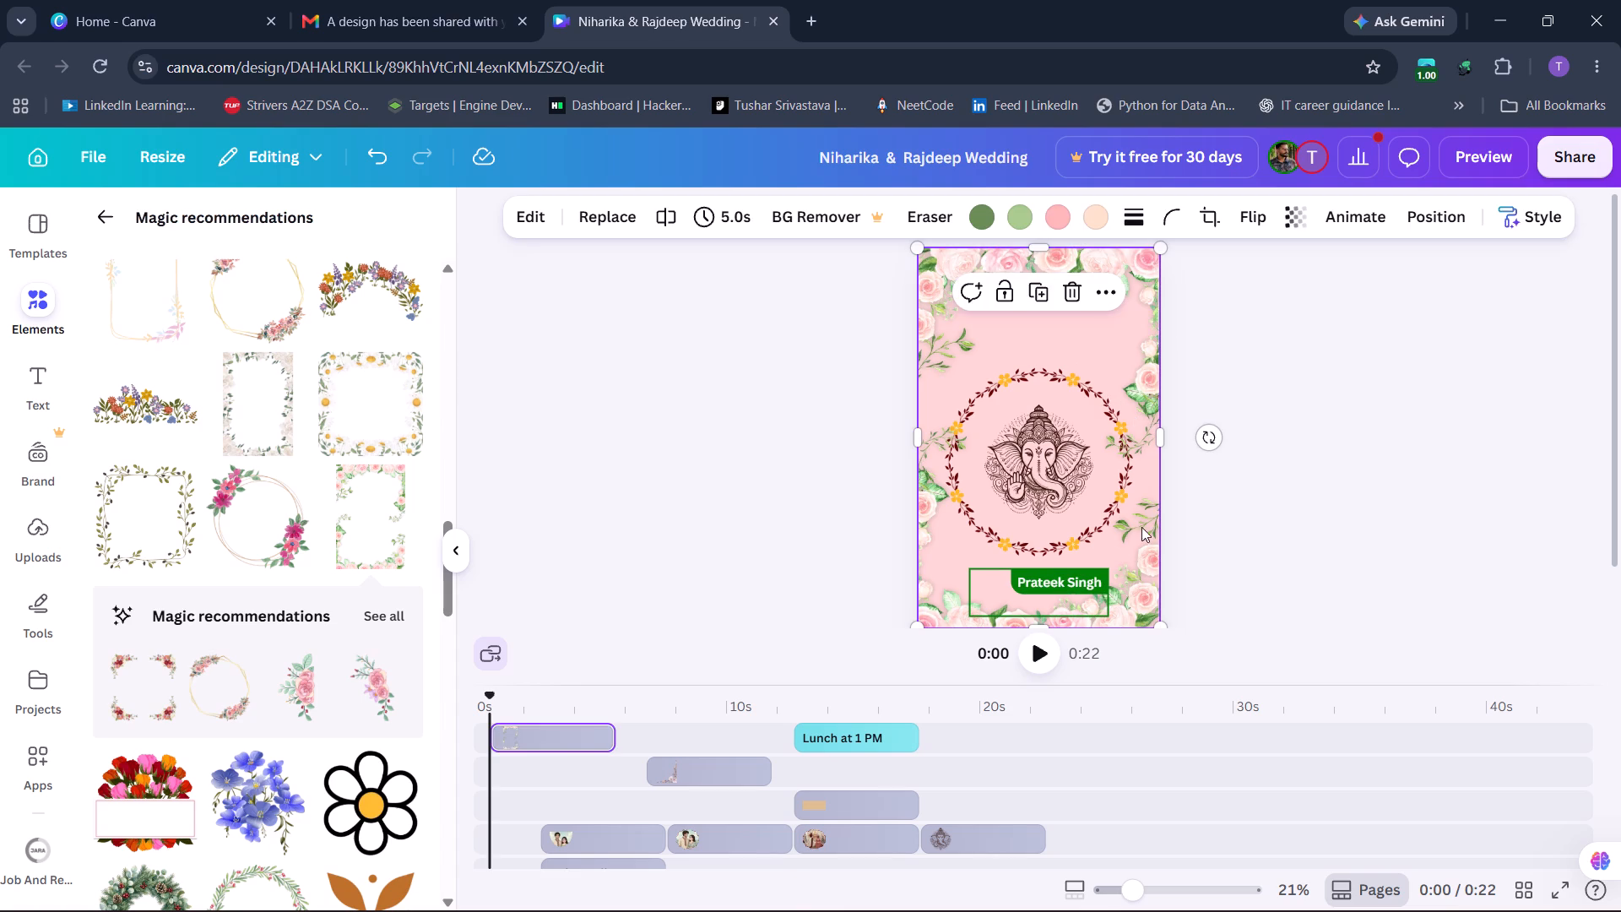
click(1297, 459)
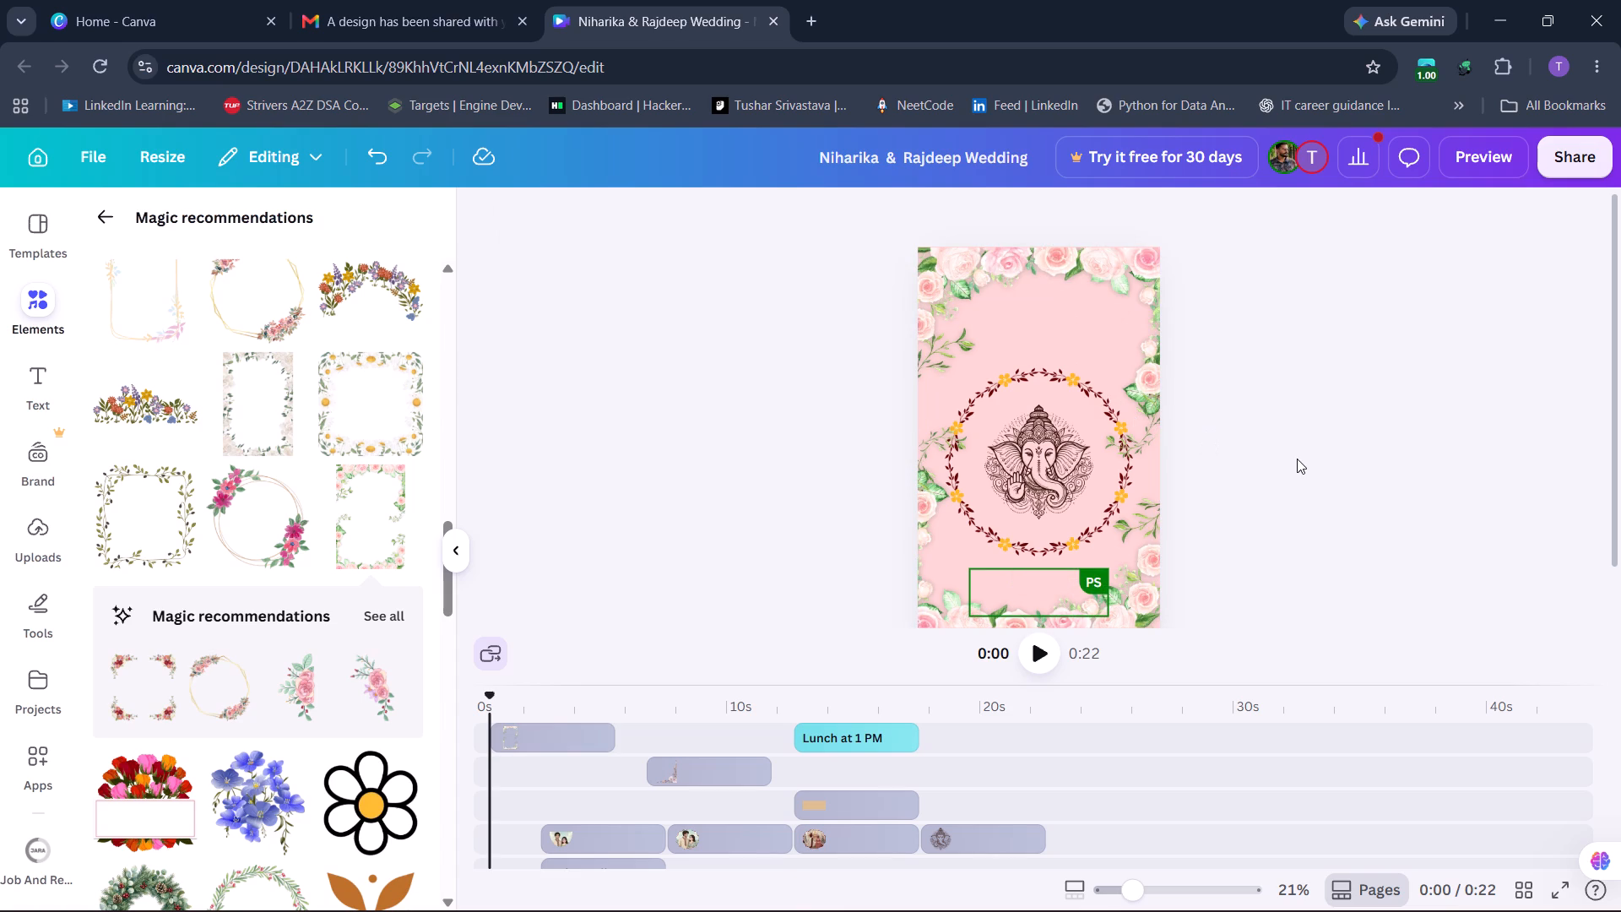
Look through the timeline tracks for the layers that make up the opening Ganesha page.
click(1022, 377)
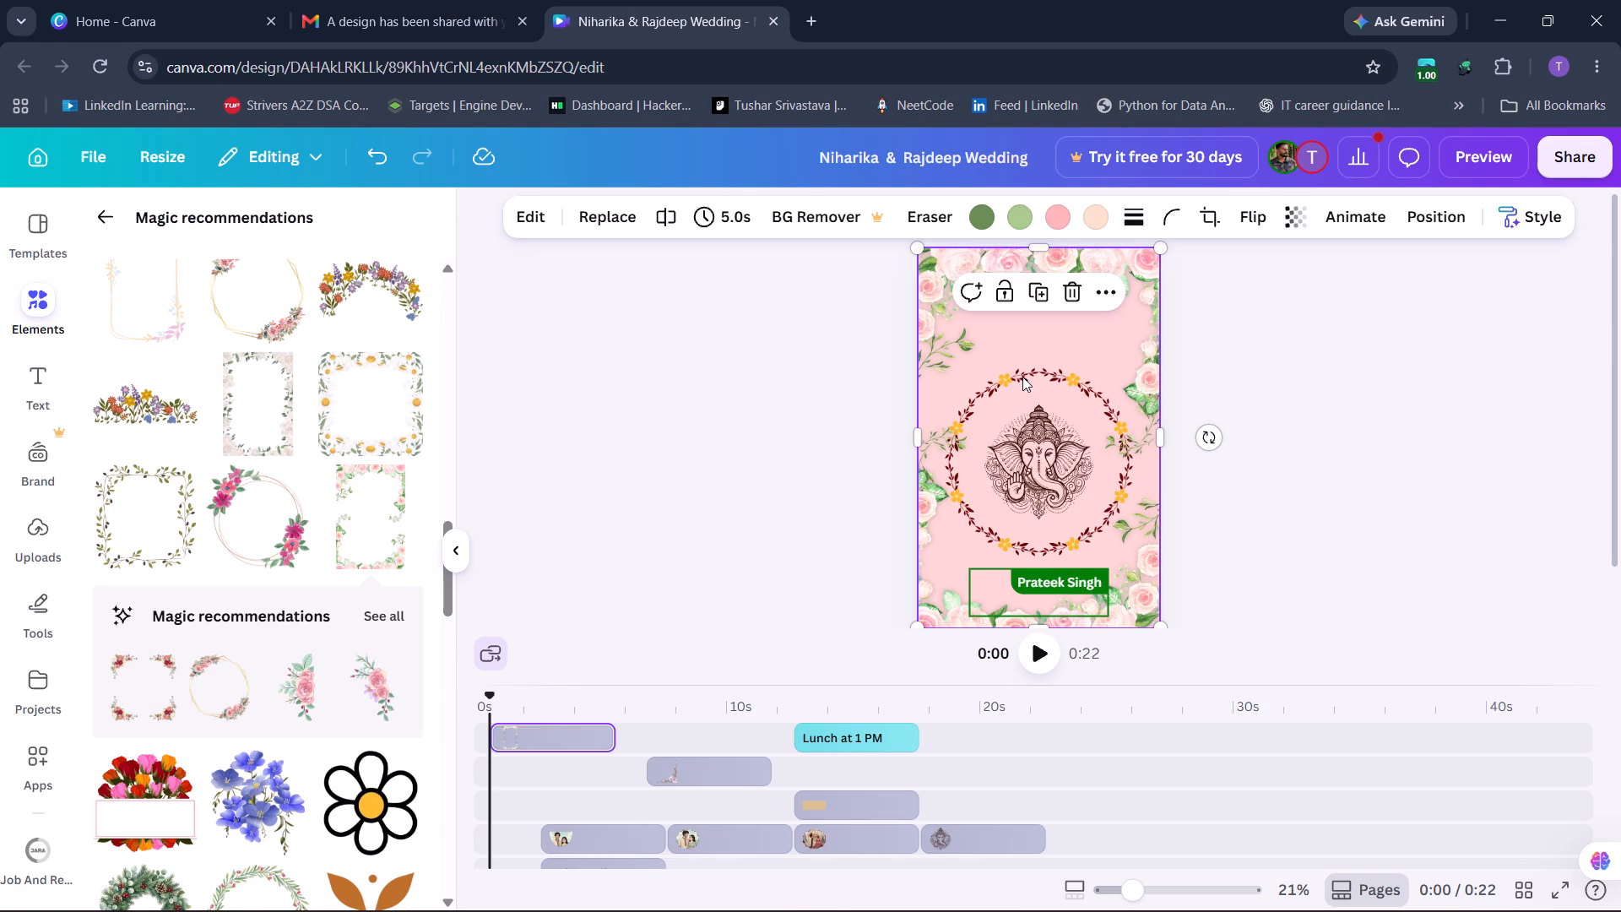
click(1288, 504)
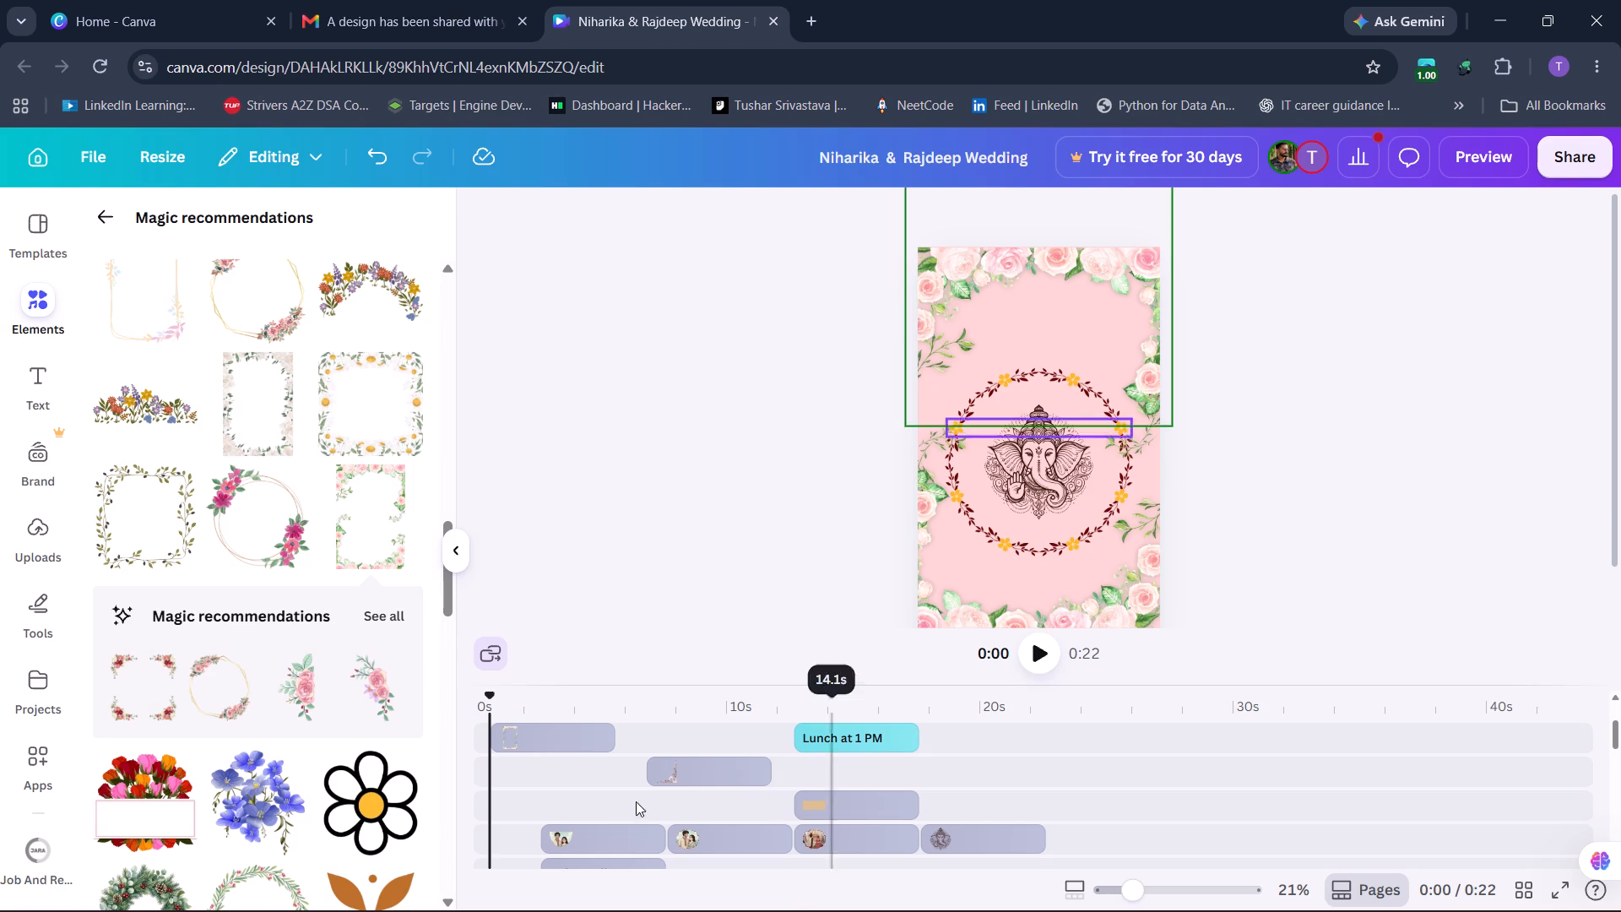
scroll(555, 811, up, 2)
scroll(555, 811, right, 2)
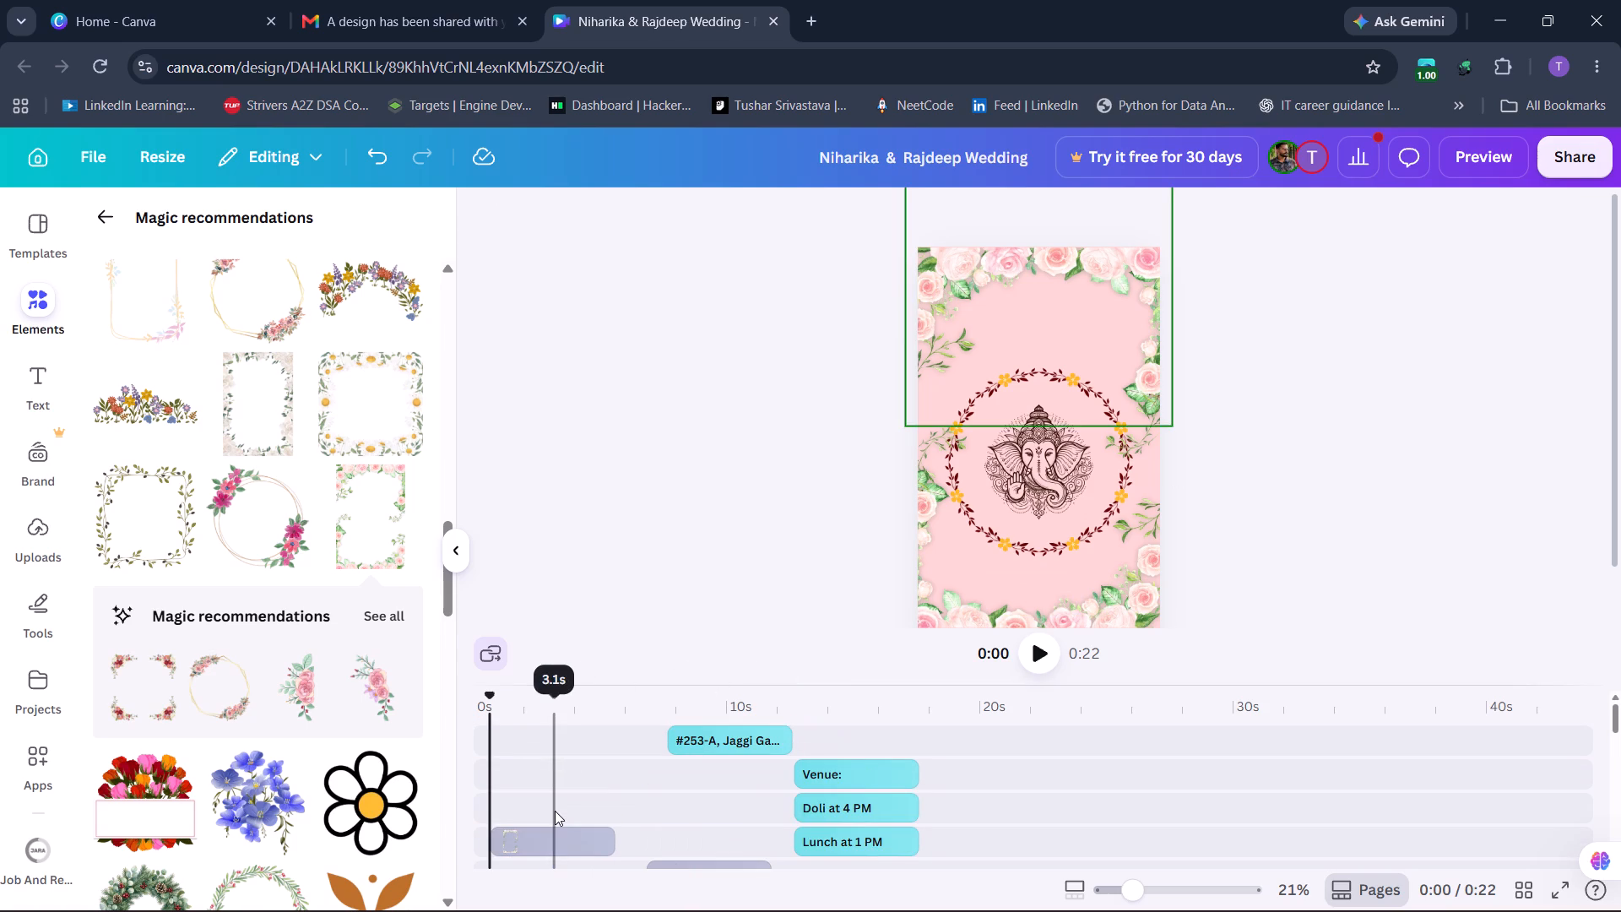
scroll(555, 811, down, 2)
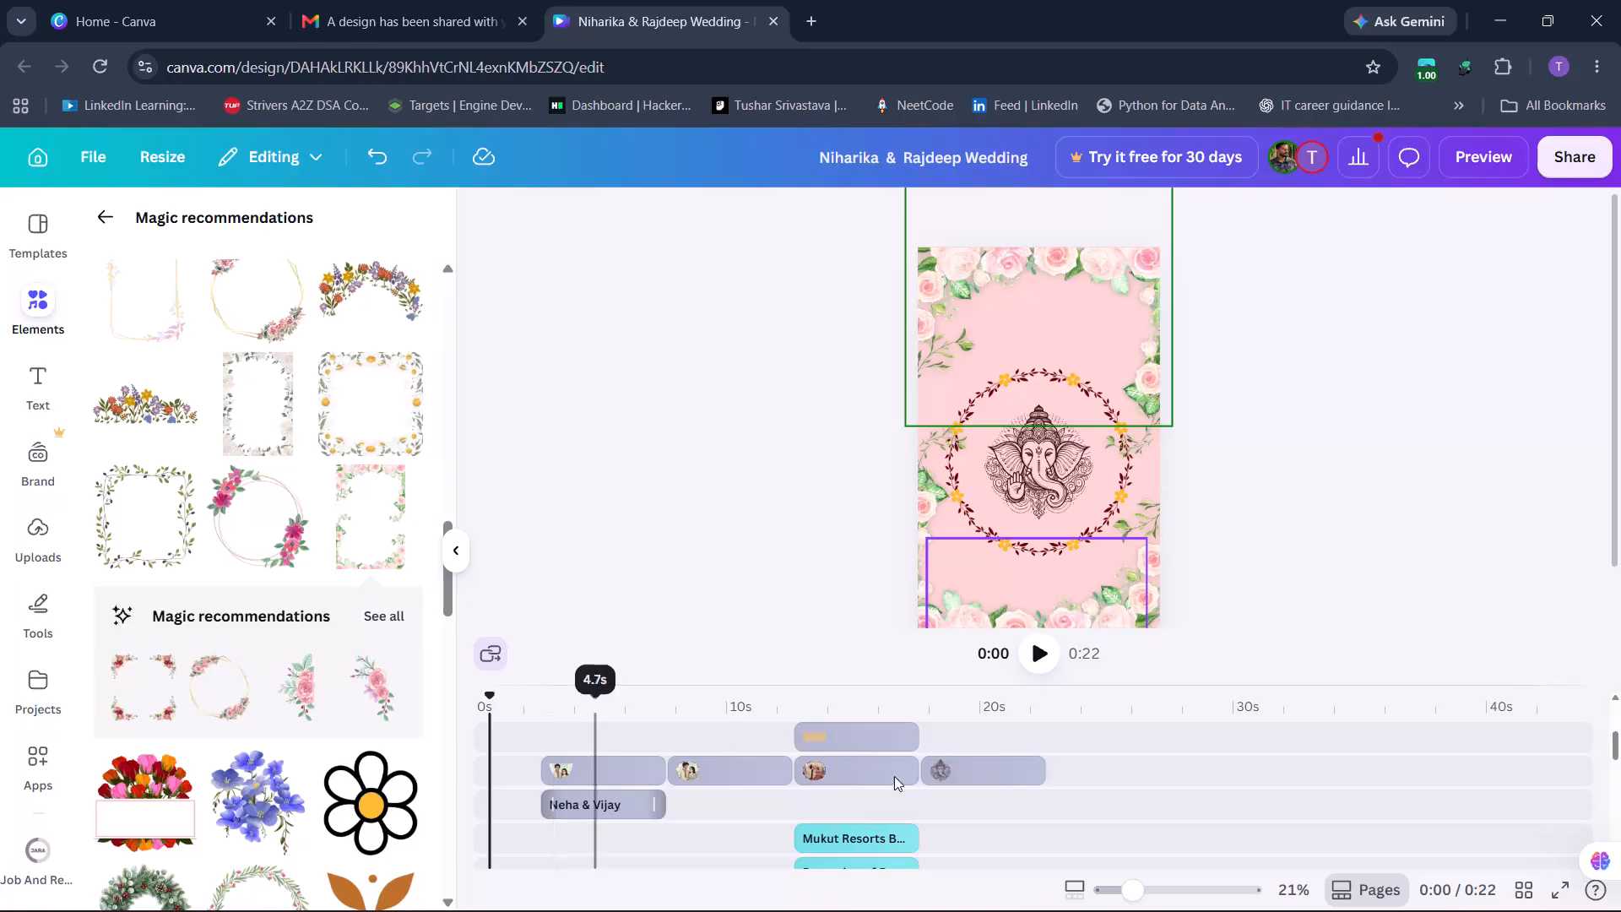
scroll(769, 797, down, 2)
scroll(769, 797, up, 1)
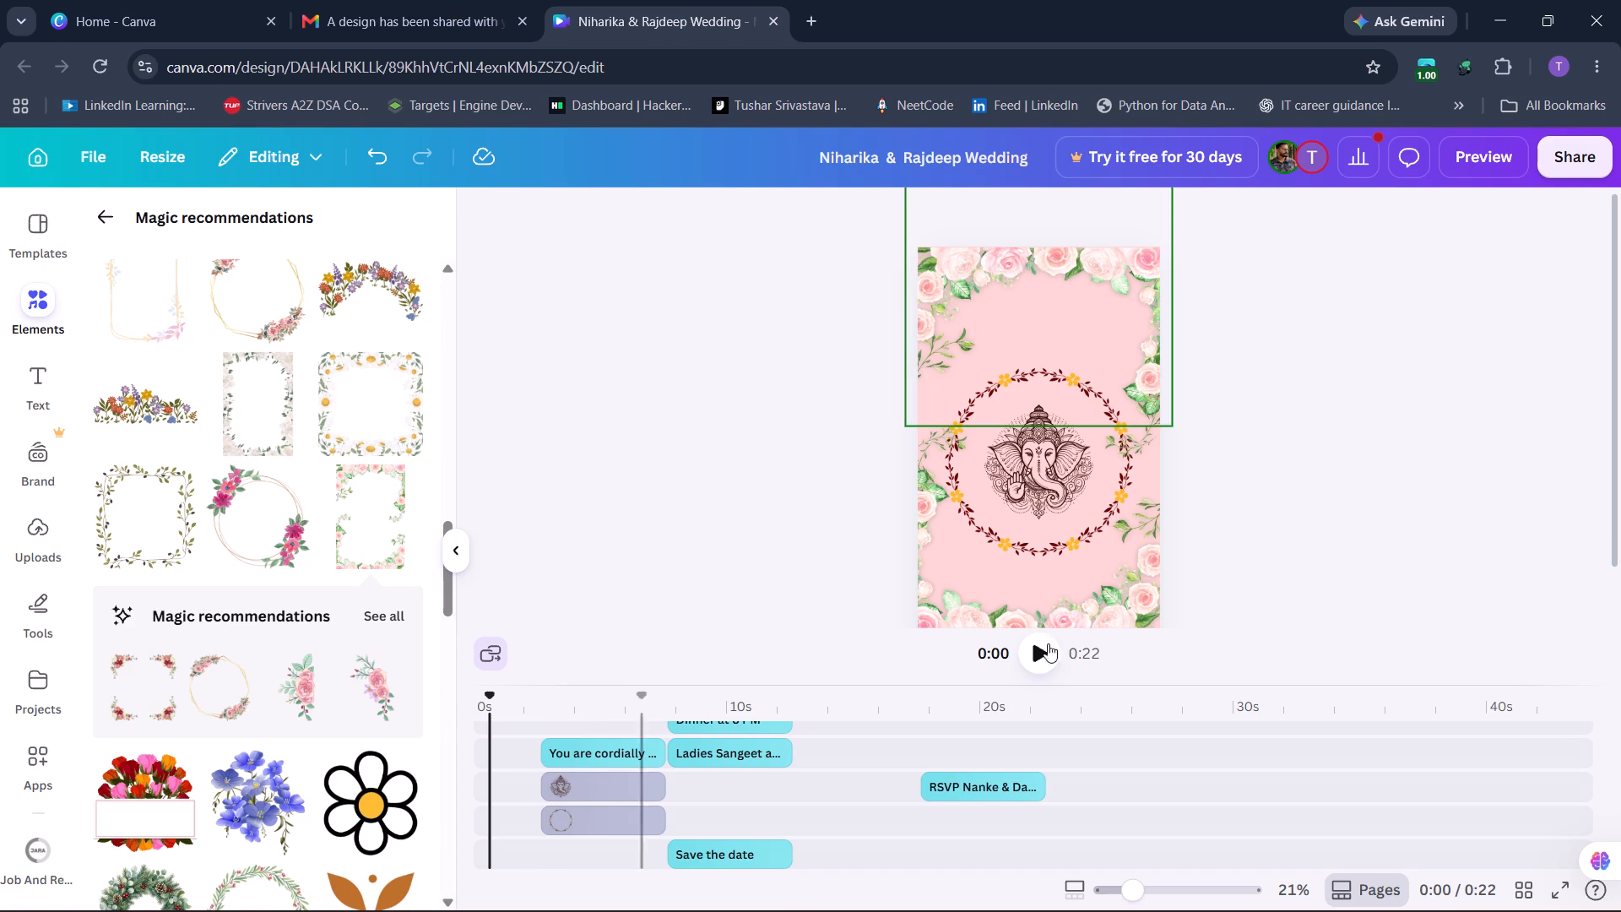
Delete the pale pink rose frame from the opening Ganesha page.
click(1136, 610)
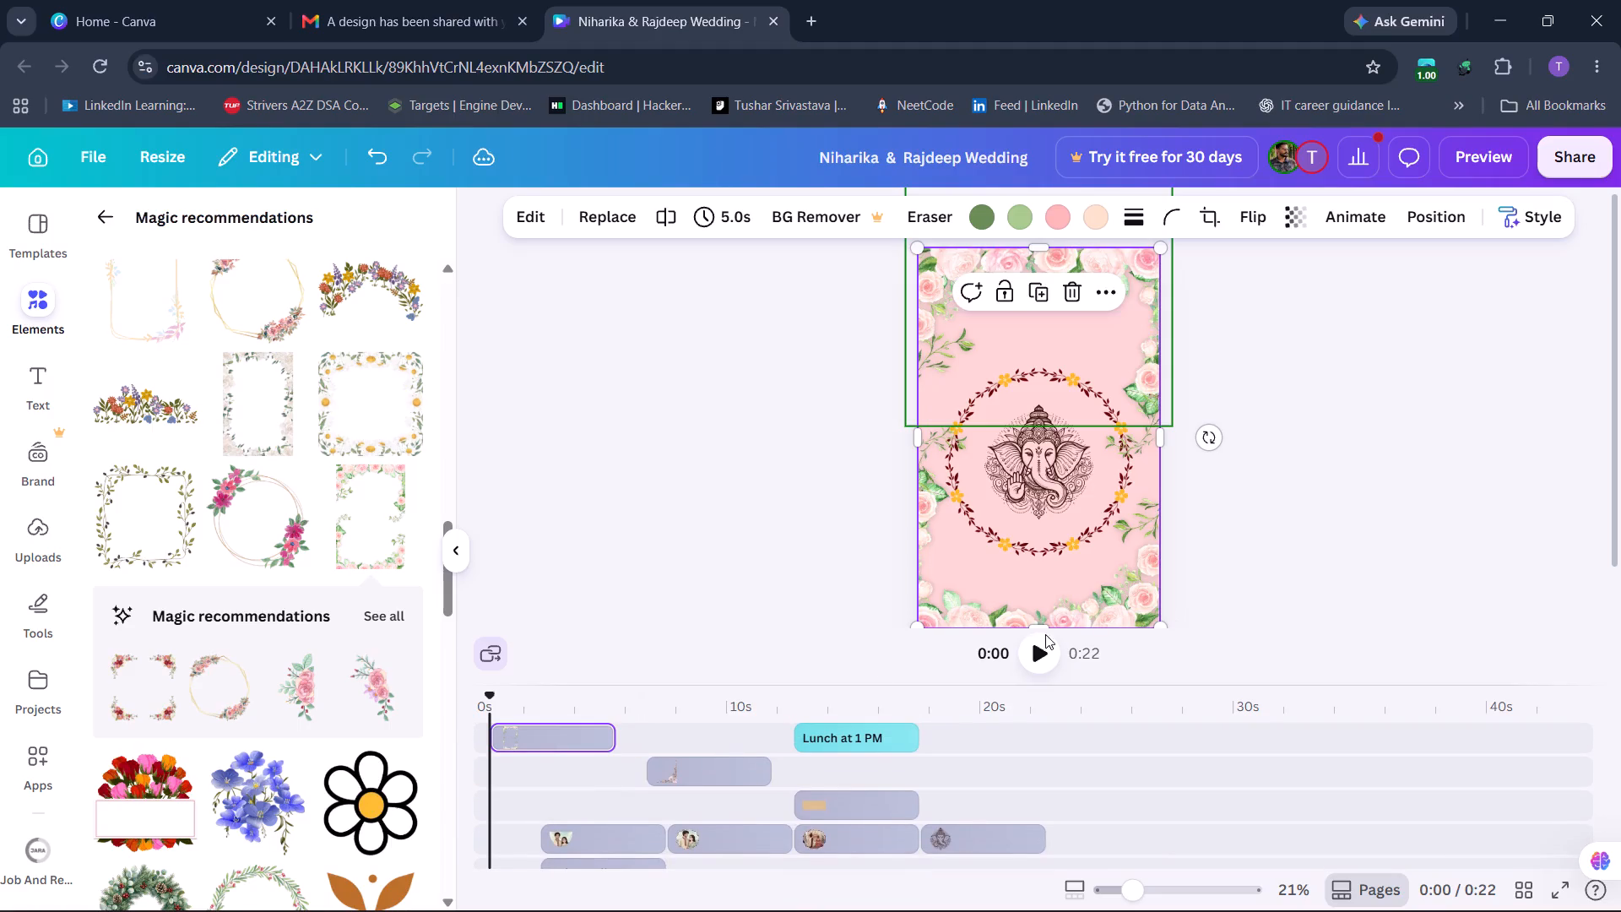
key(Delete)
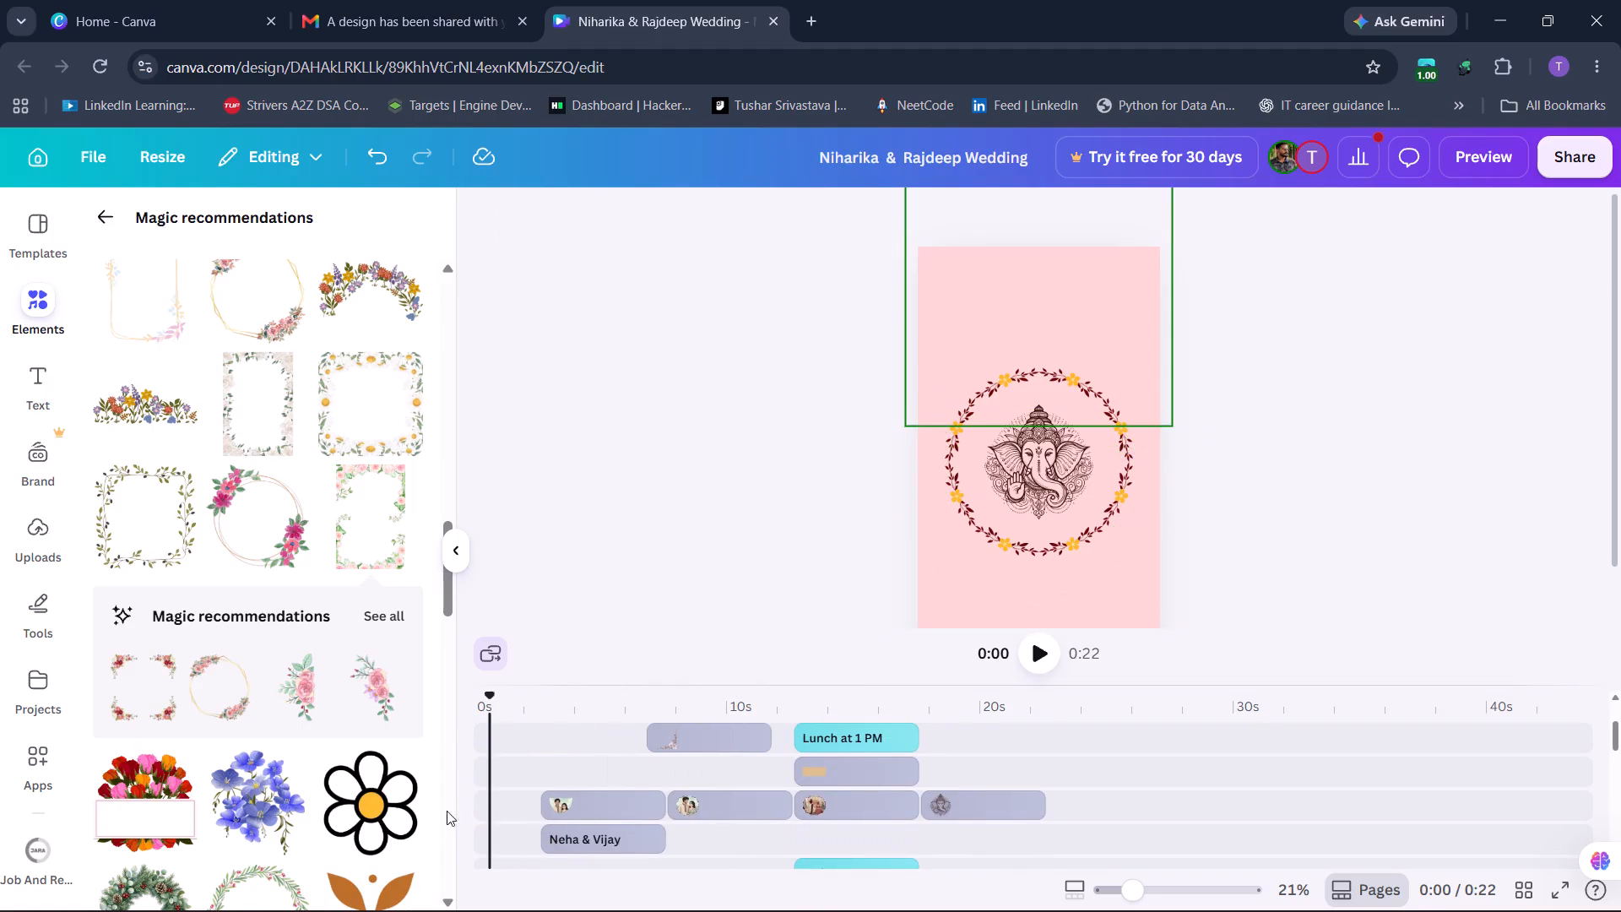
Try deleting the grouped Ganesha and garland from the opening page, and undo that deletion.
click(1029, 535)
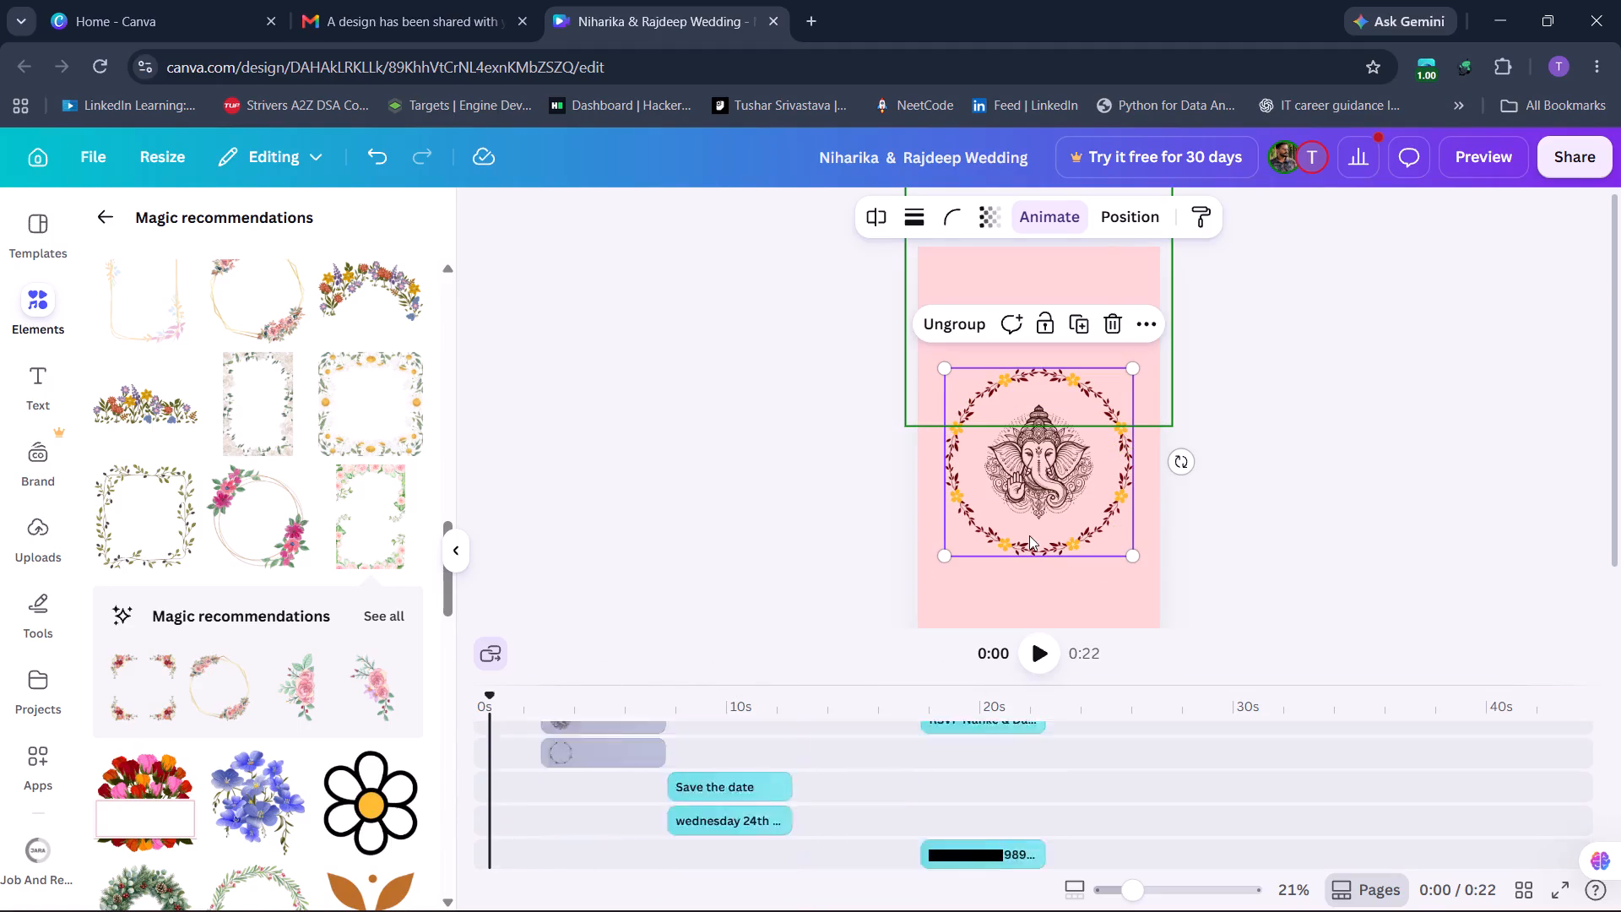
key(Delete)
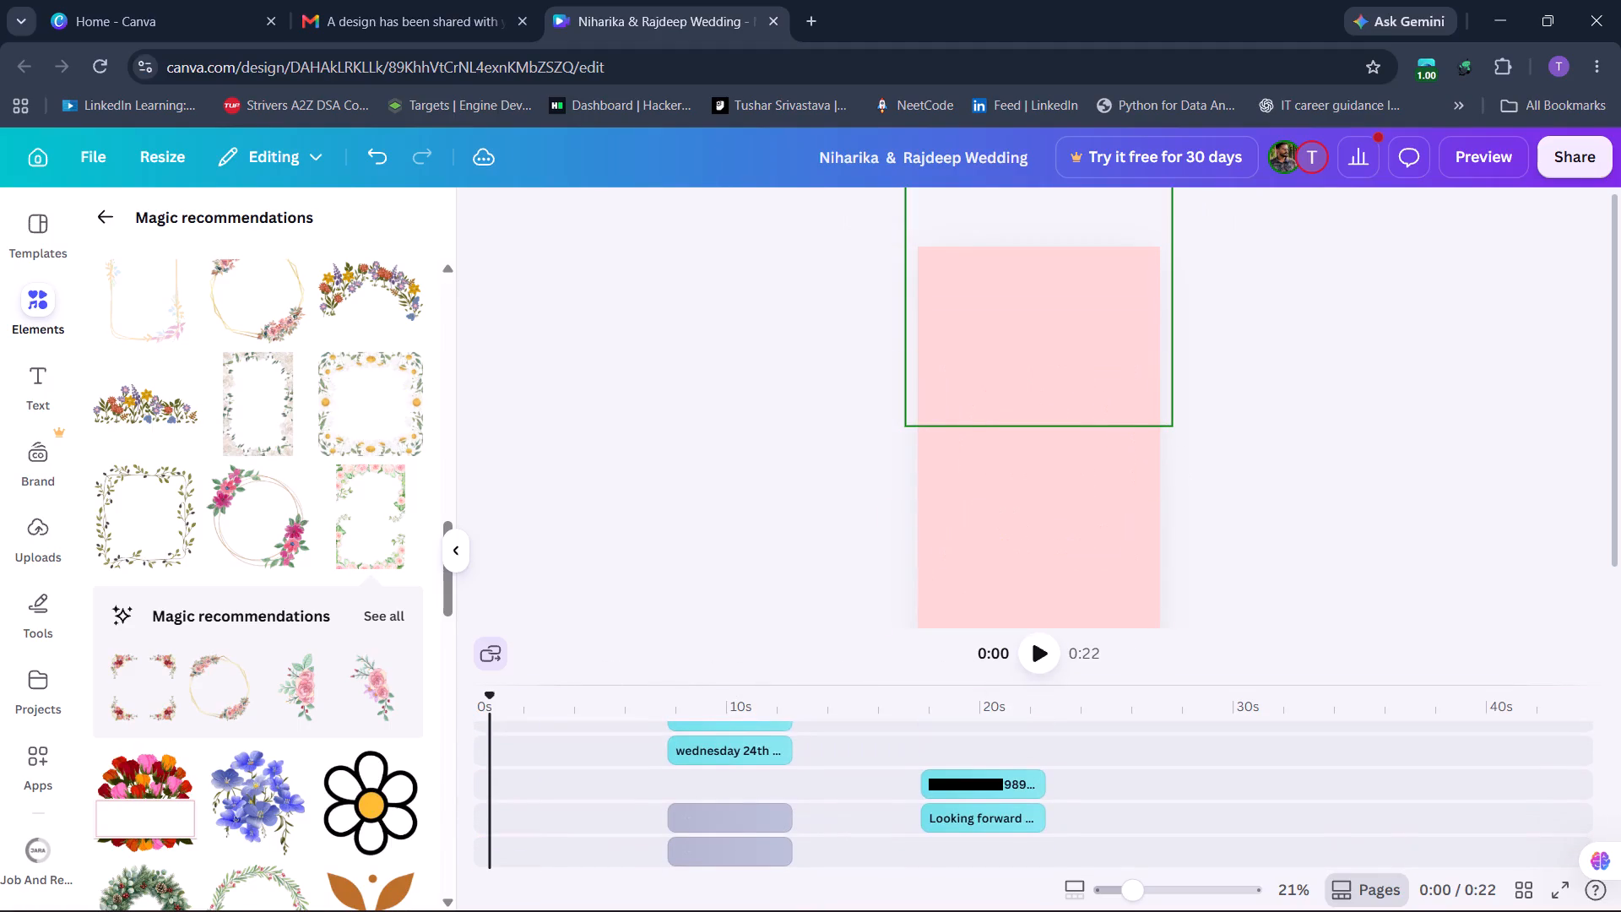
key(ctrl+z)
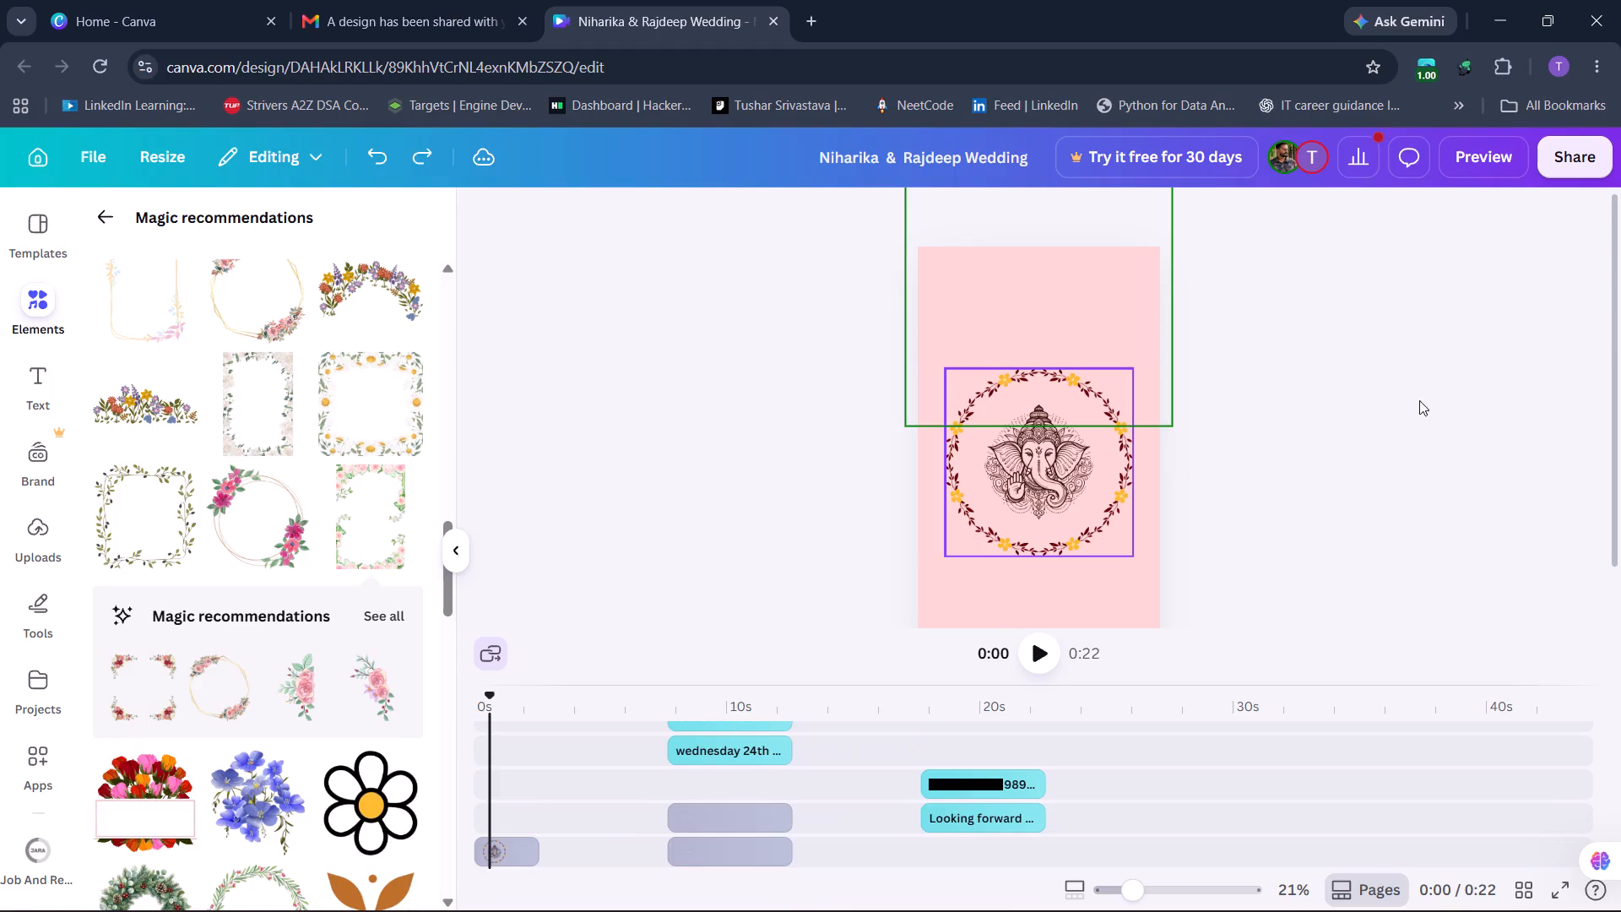
Locate the separate Ganesha and garland layers of the opening page's group in the timeline.
click(1071, 530)
scroll(583, 796, up, 1)
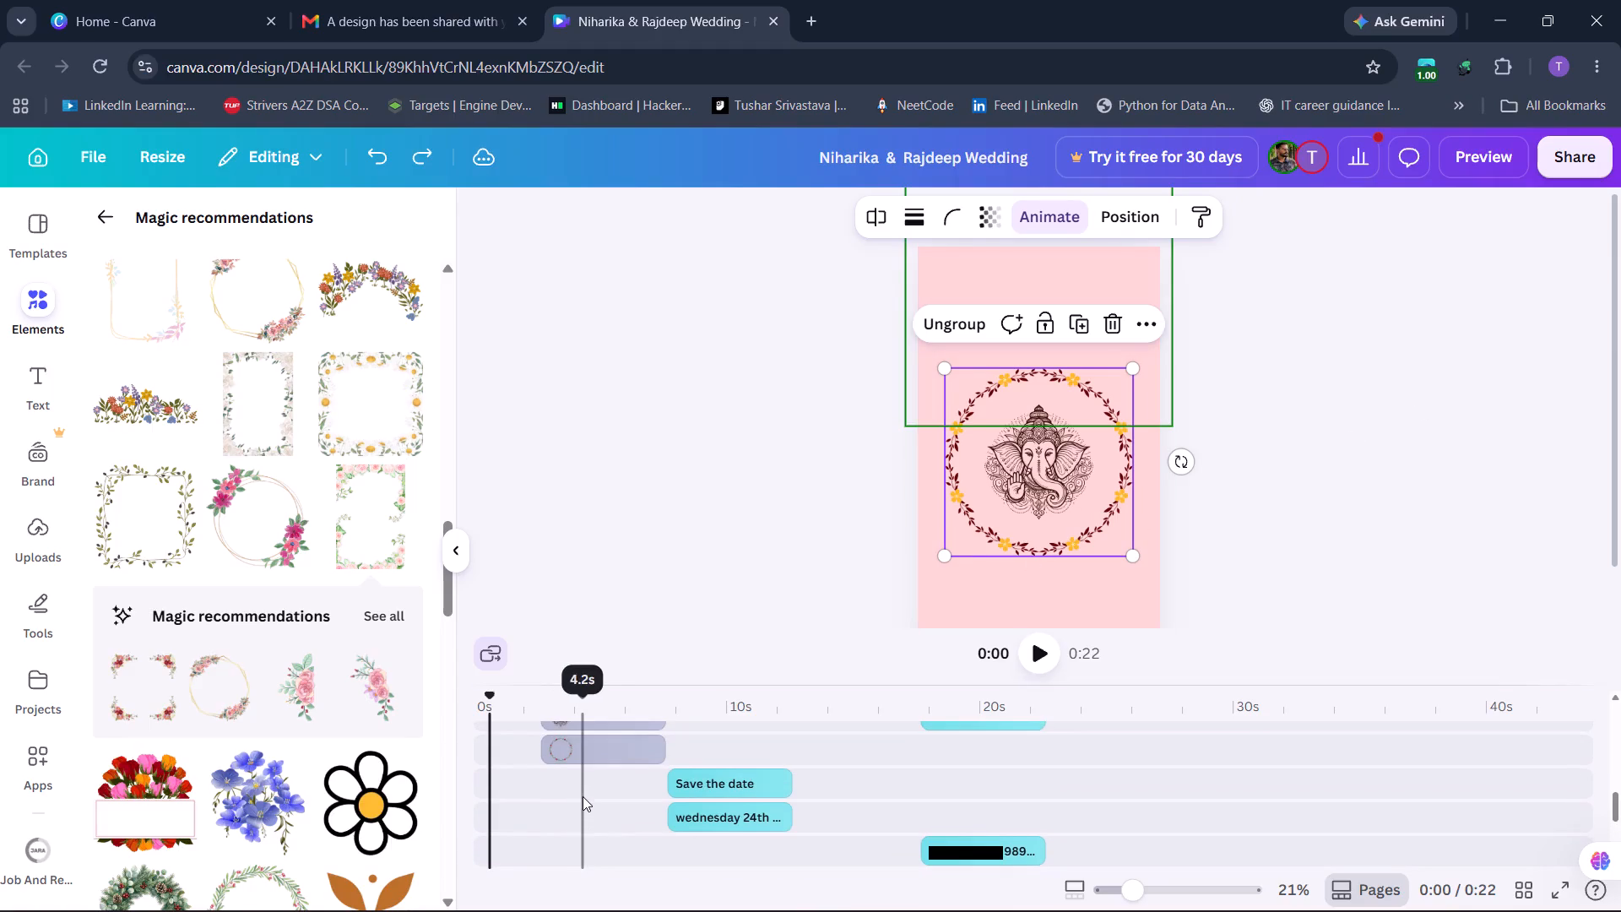
click(606, 738)
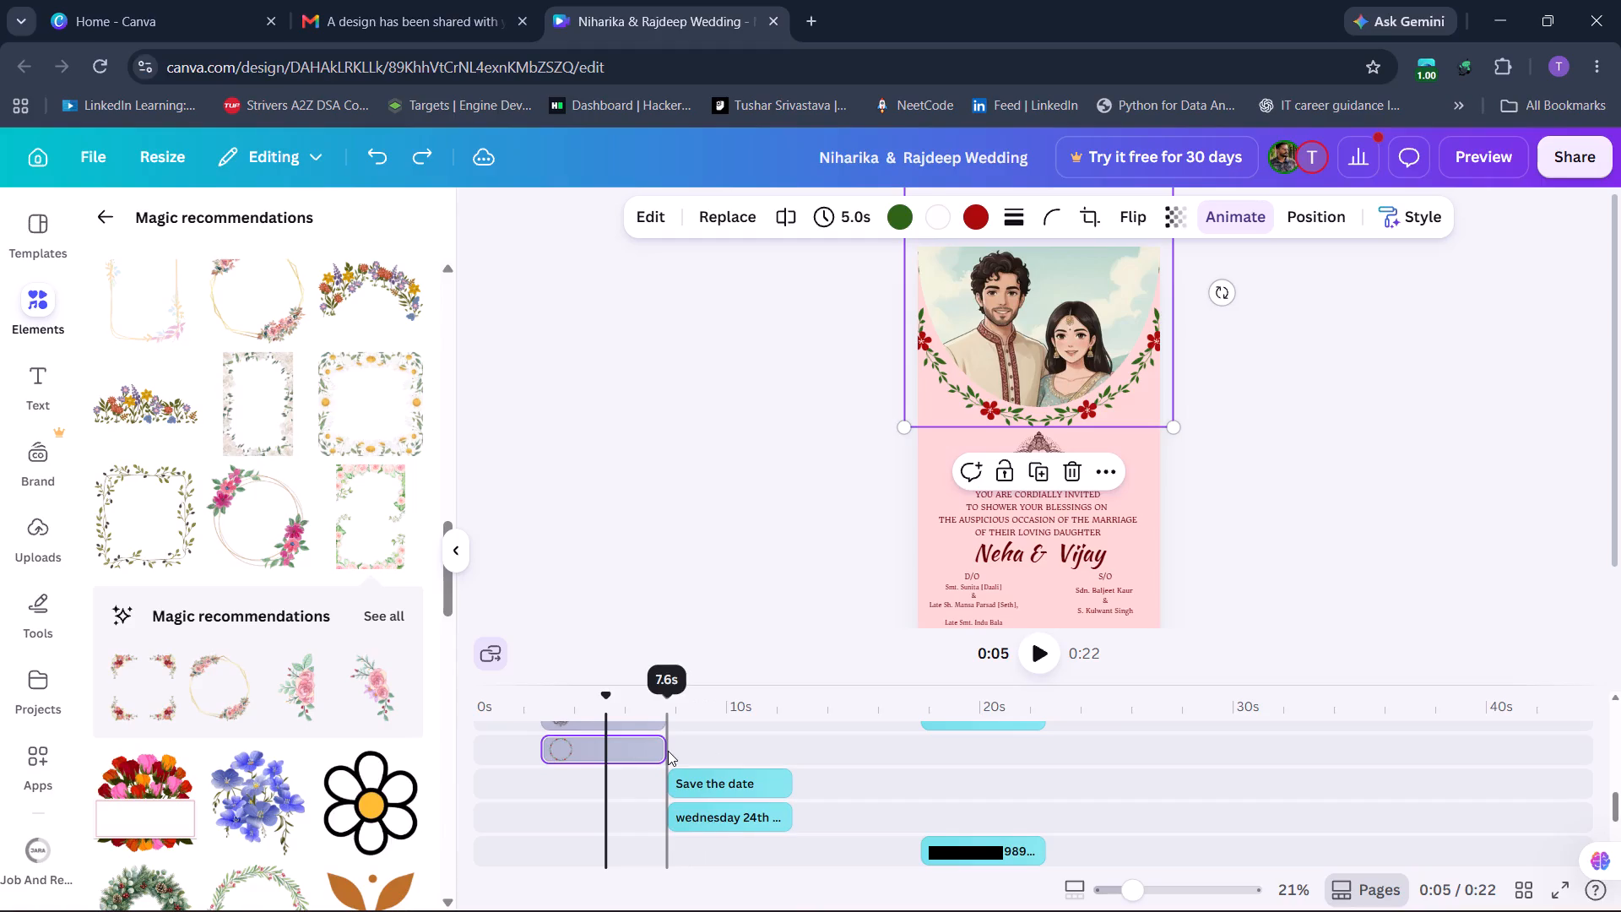
scroll(668, 751, up, 1)
scroll(668, 751, down, 2)
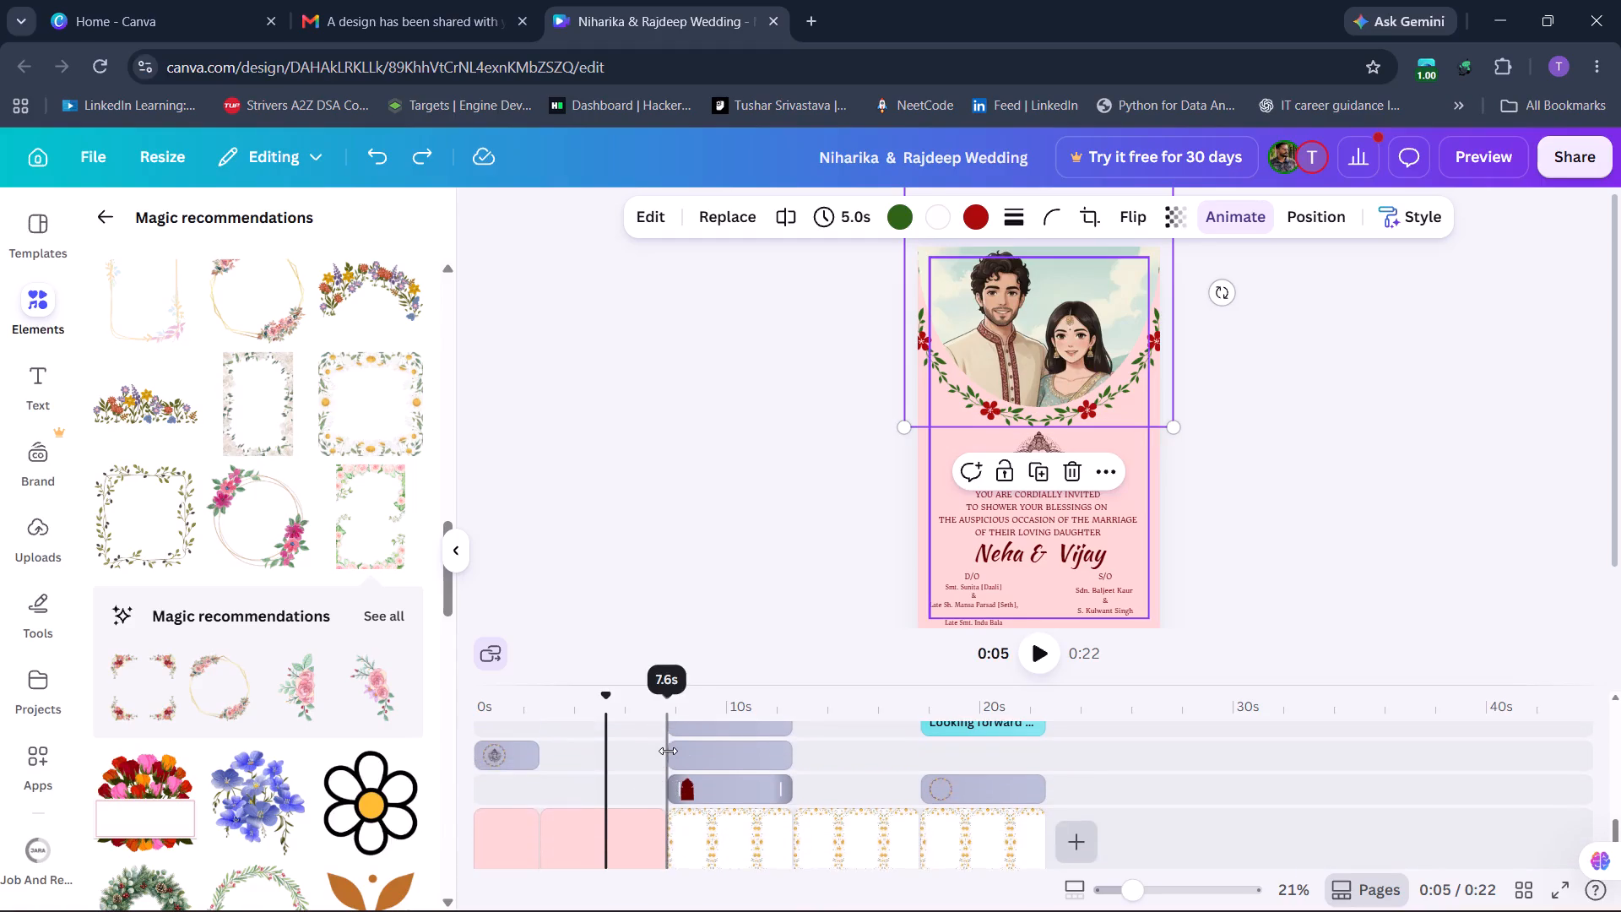
click(514, 761)
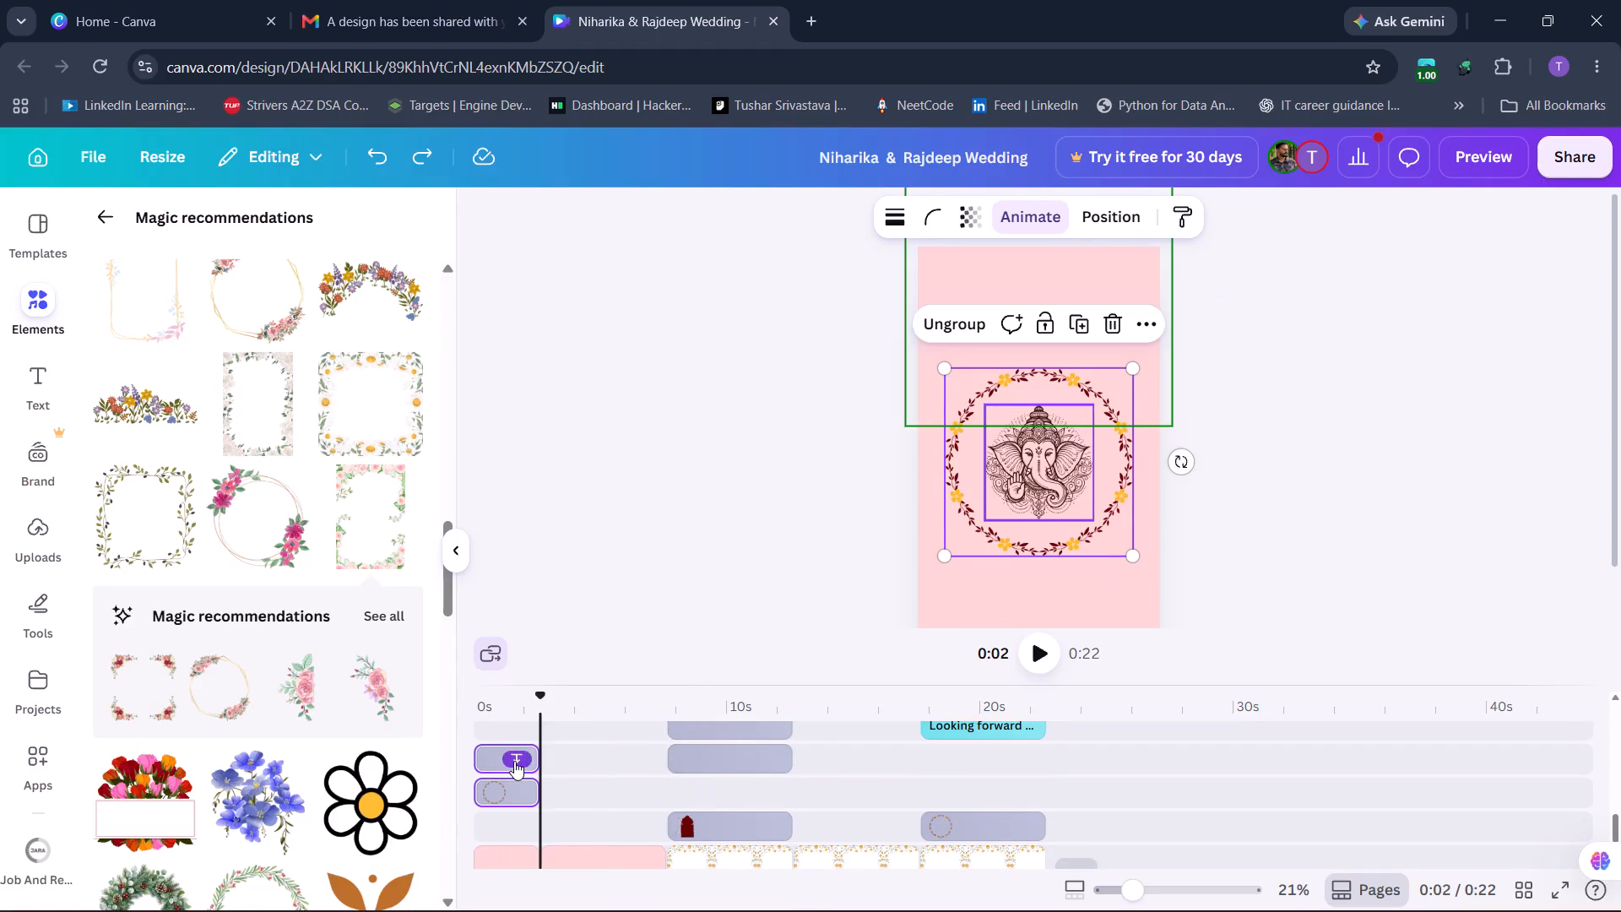
click(513, 794)
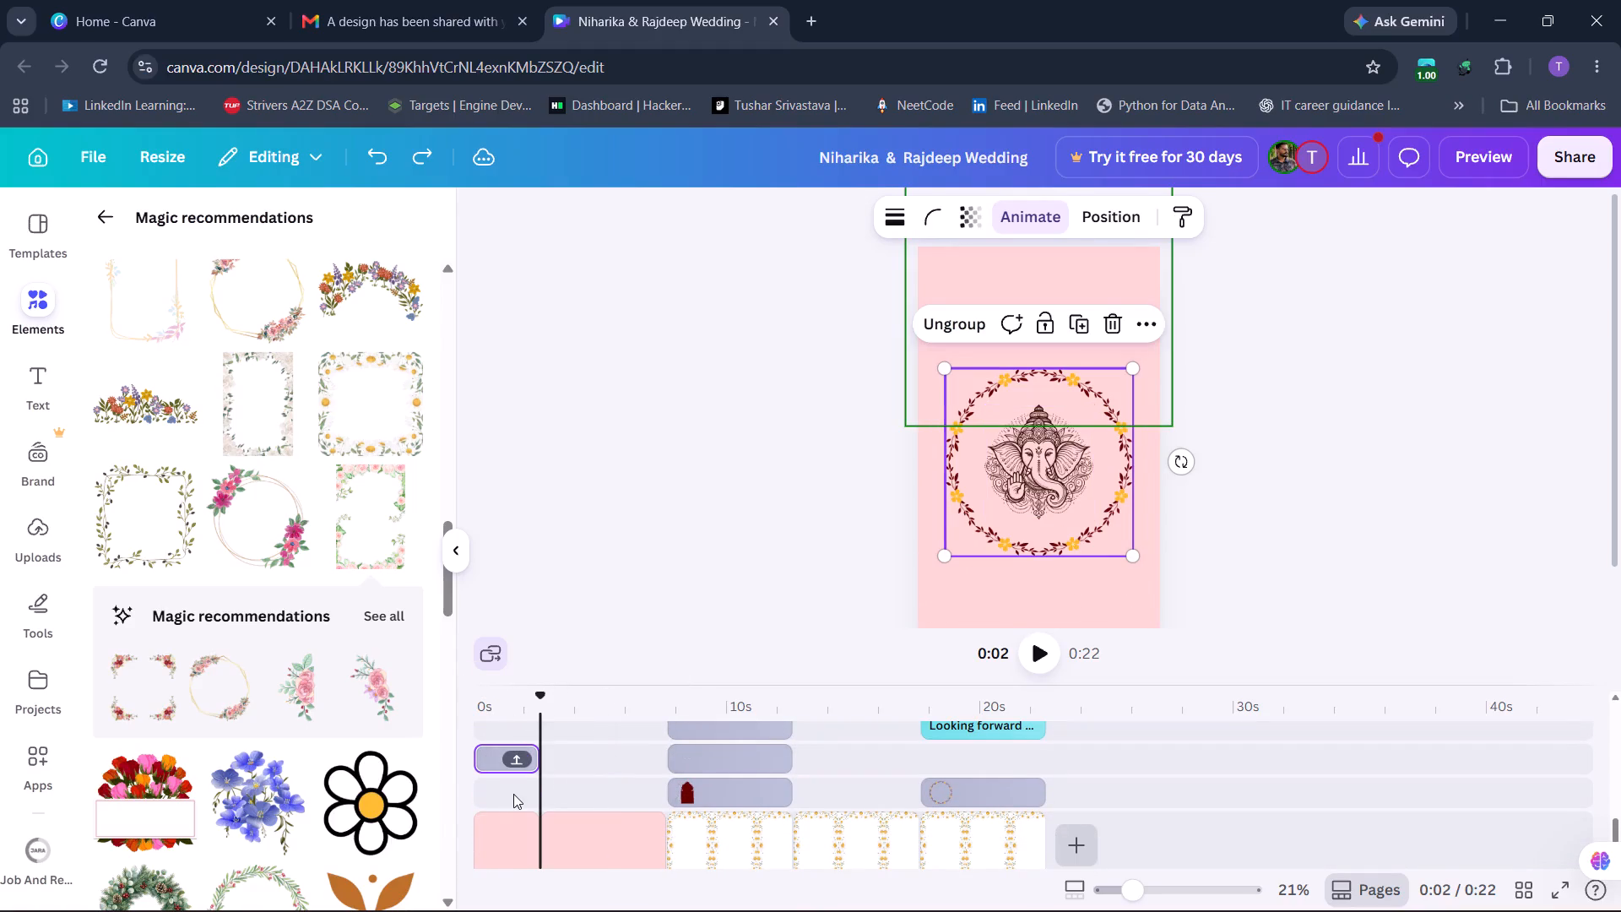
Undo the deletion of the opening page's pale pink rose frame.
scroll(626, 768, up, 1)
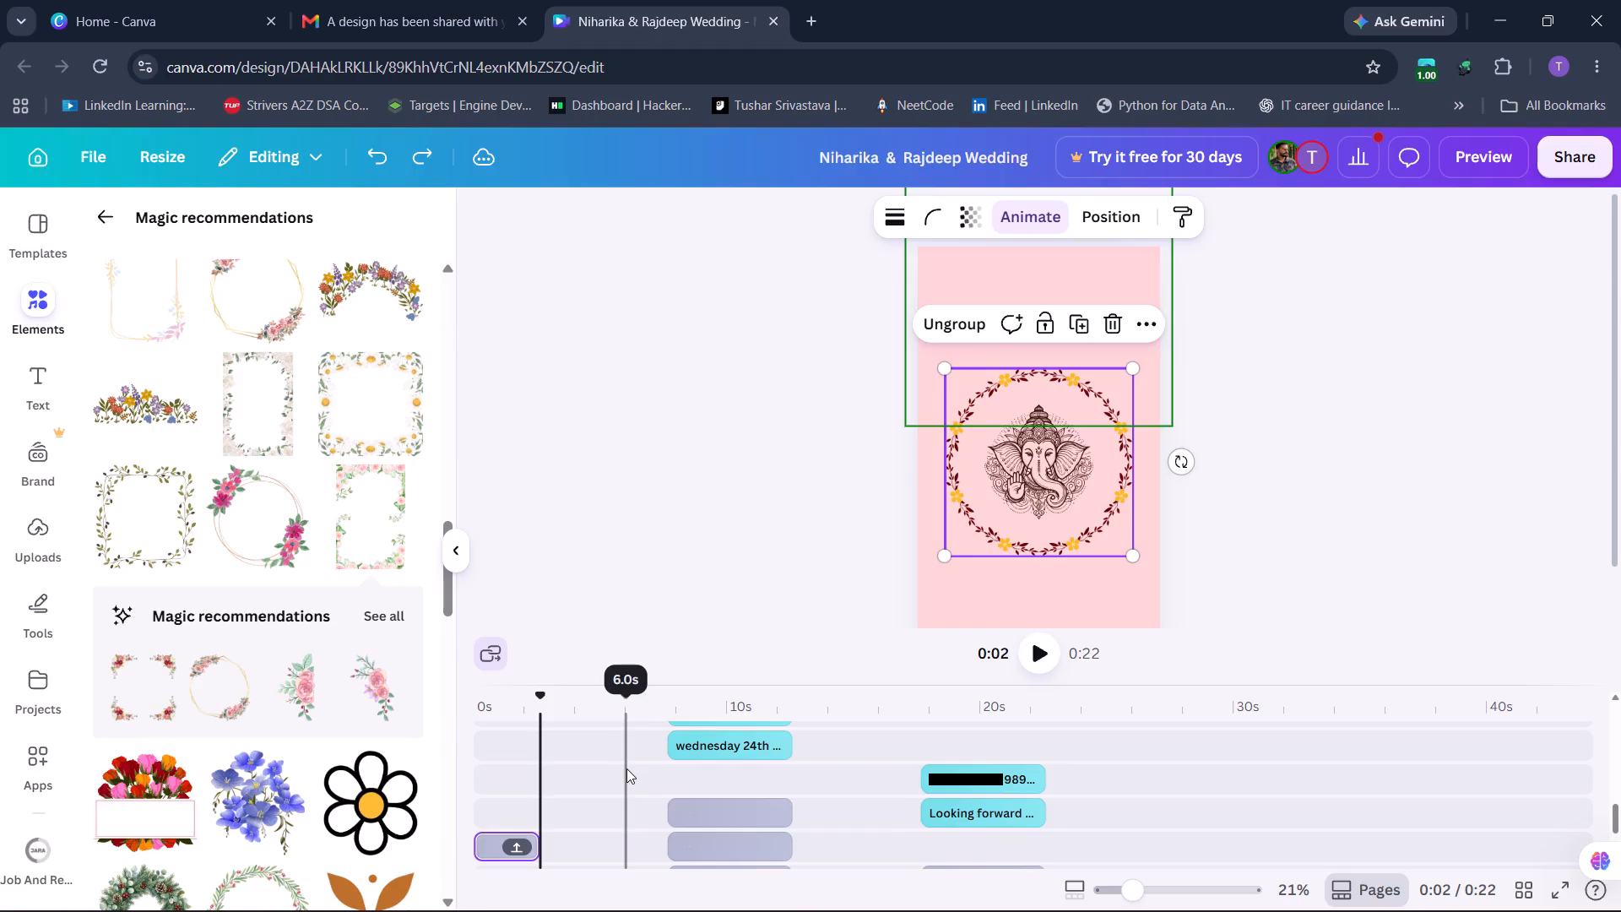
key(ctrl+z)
Delete the pale pink rose frame from the opening Ganesha page.
scroll(683, 872, down, 1)
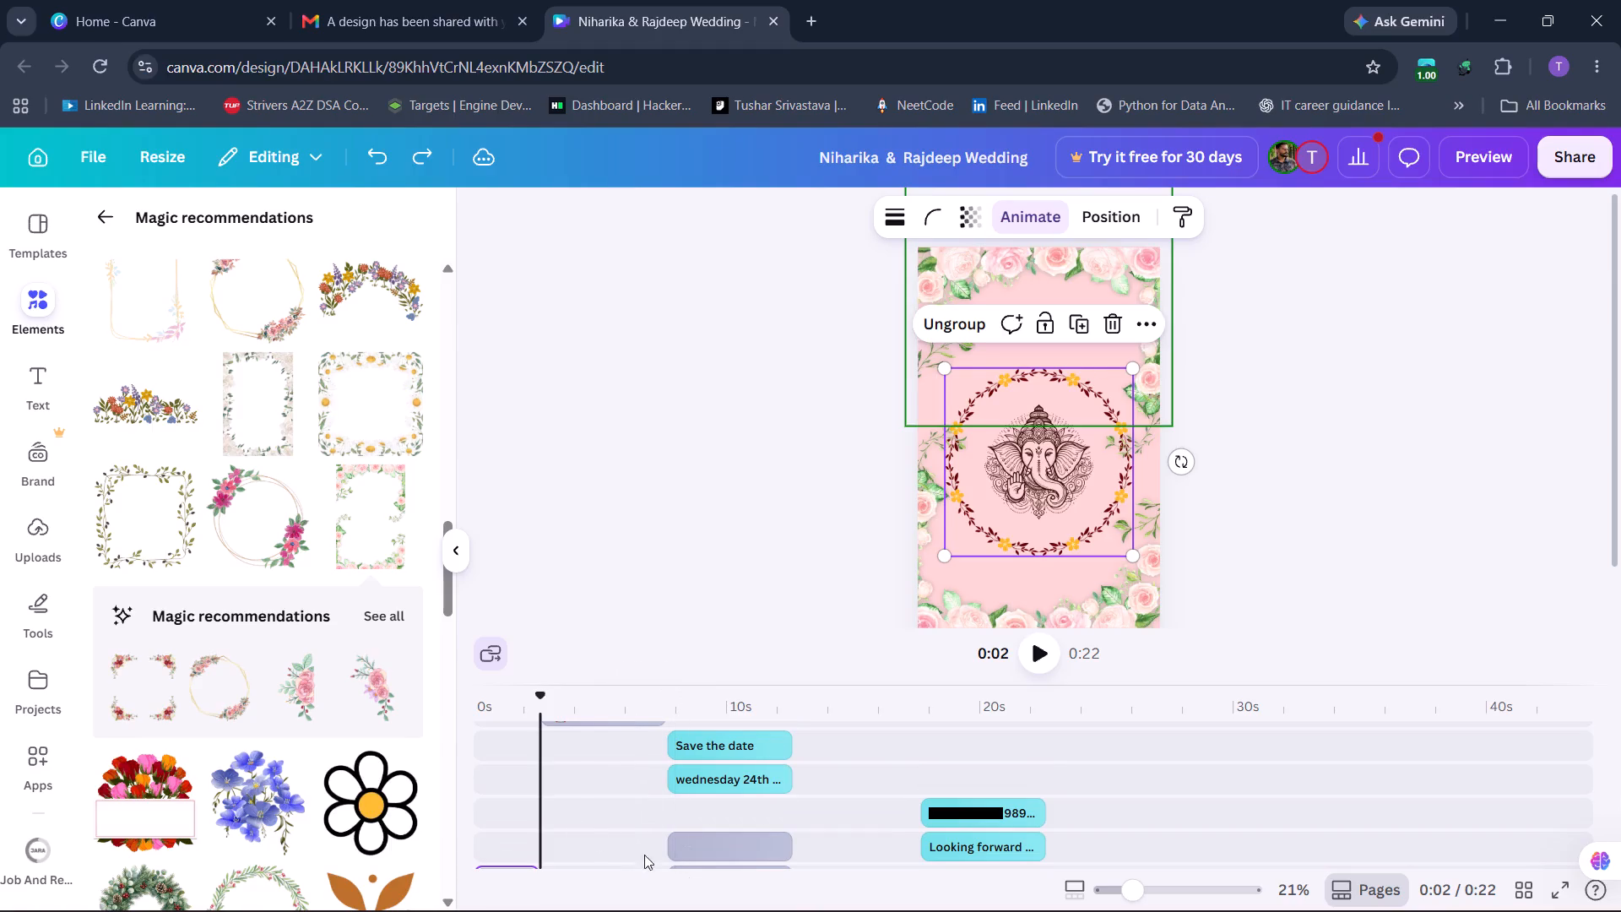
scroll(579, 823, down, 1)
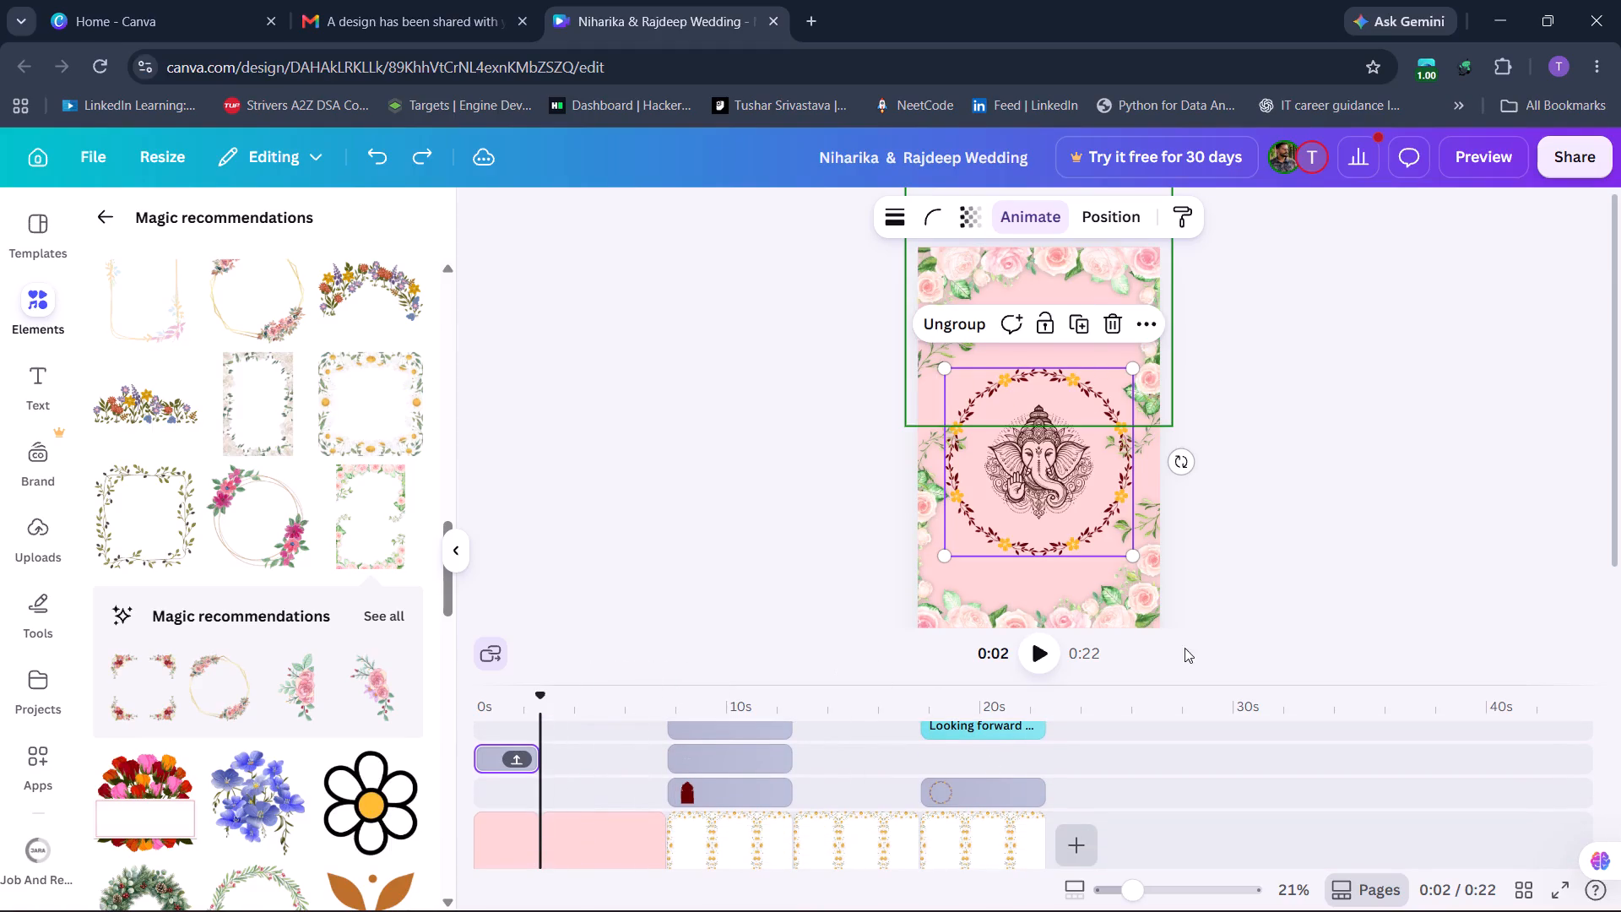
click(1109, 607)
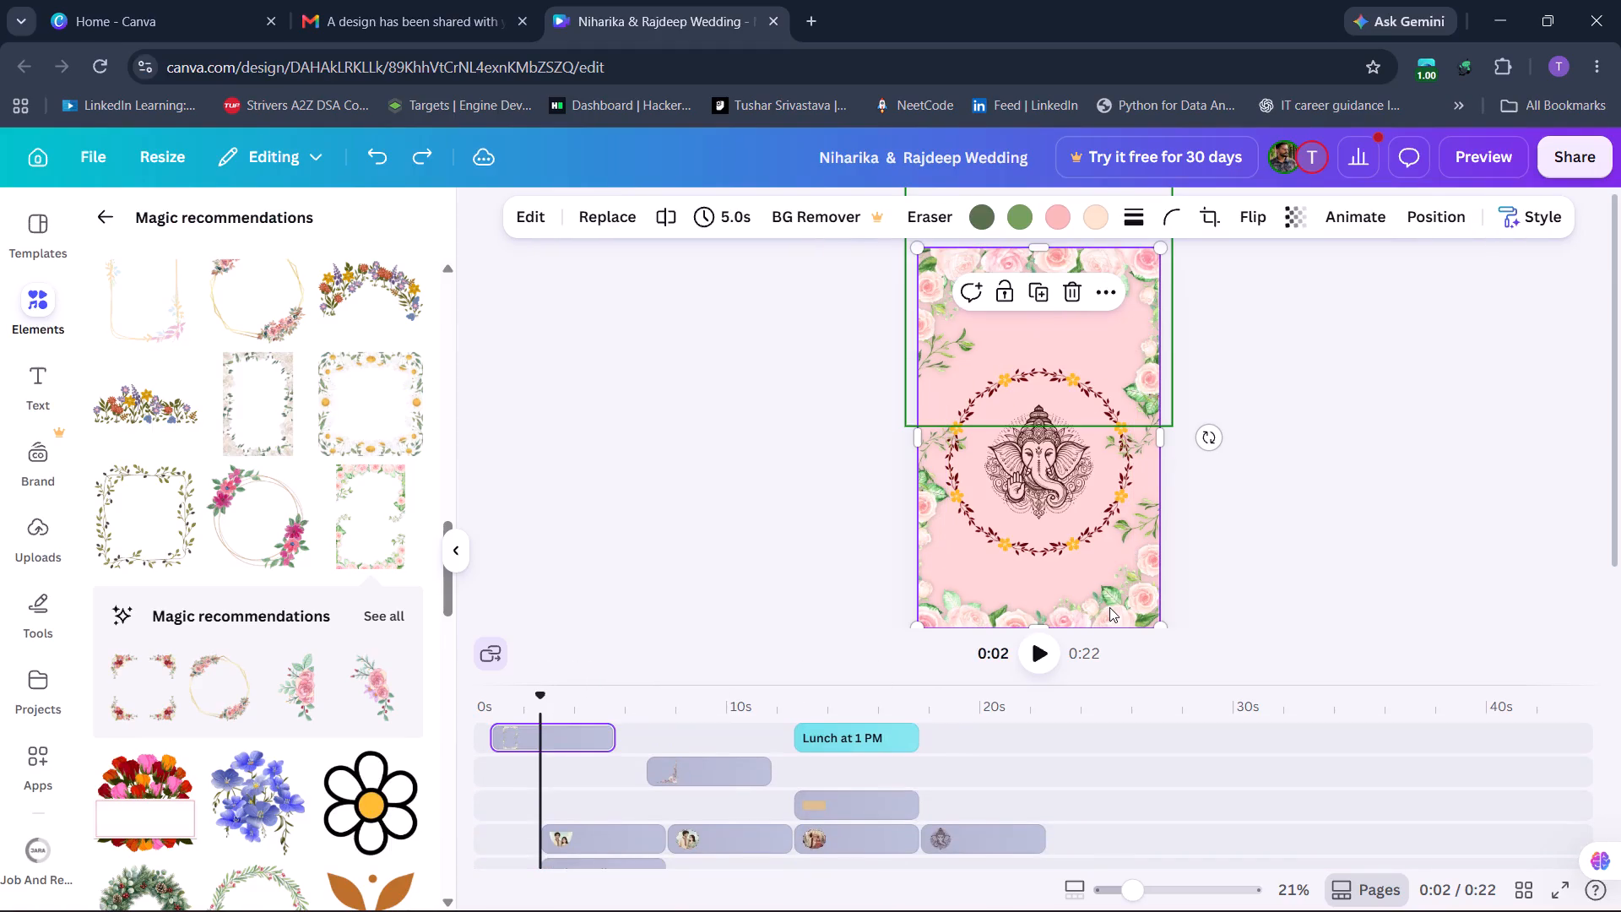
key(Delete)
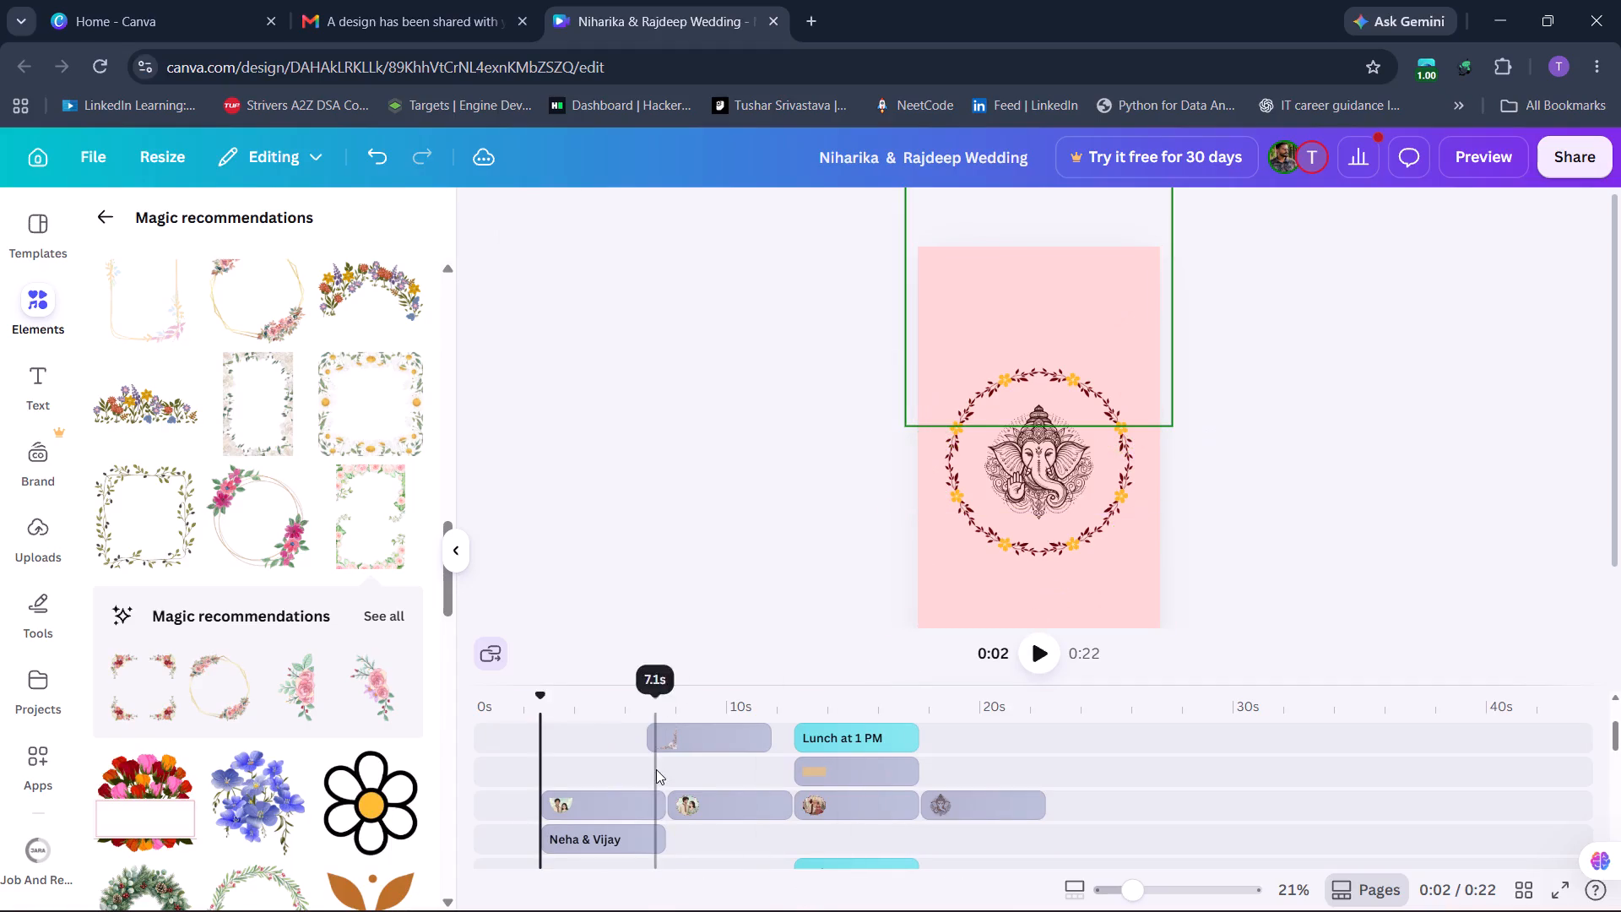
Delete only the circular red-and-yellow floral garland around Ganesha on the opening page, keeping the Ganesha figure.
click(984, 796)
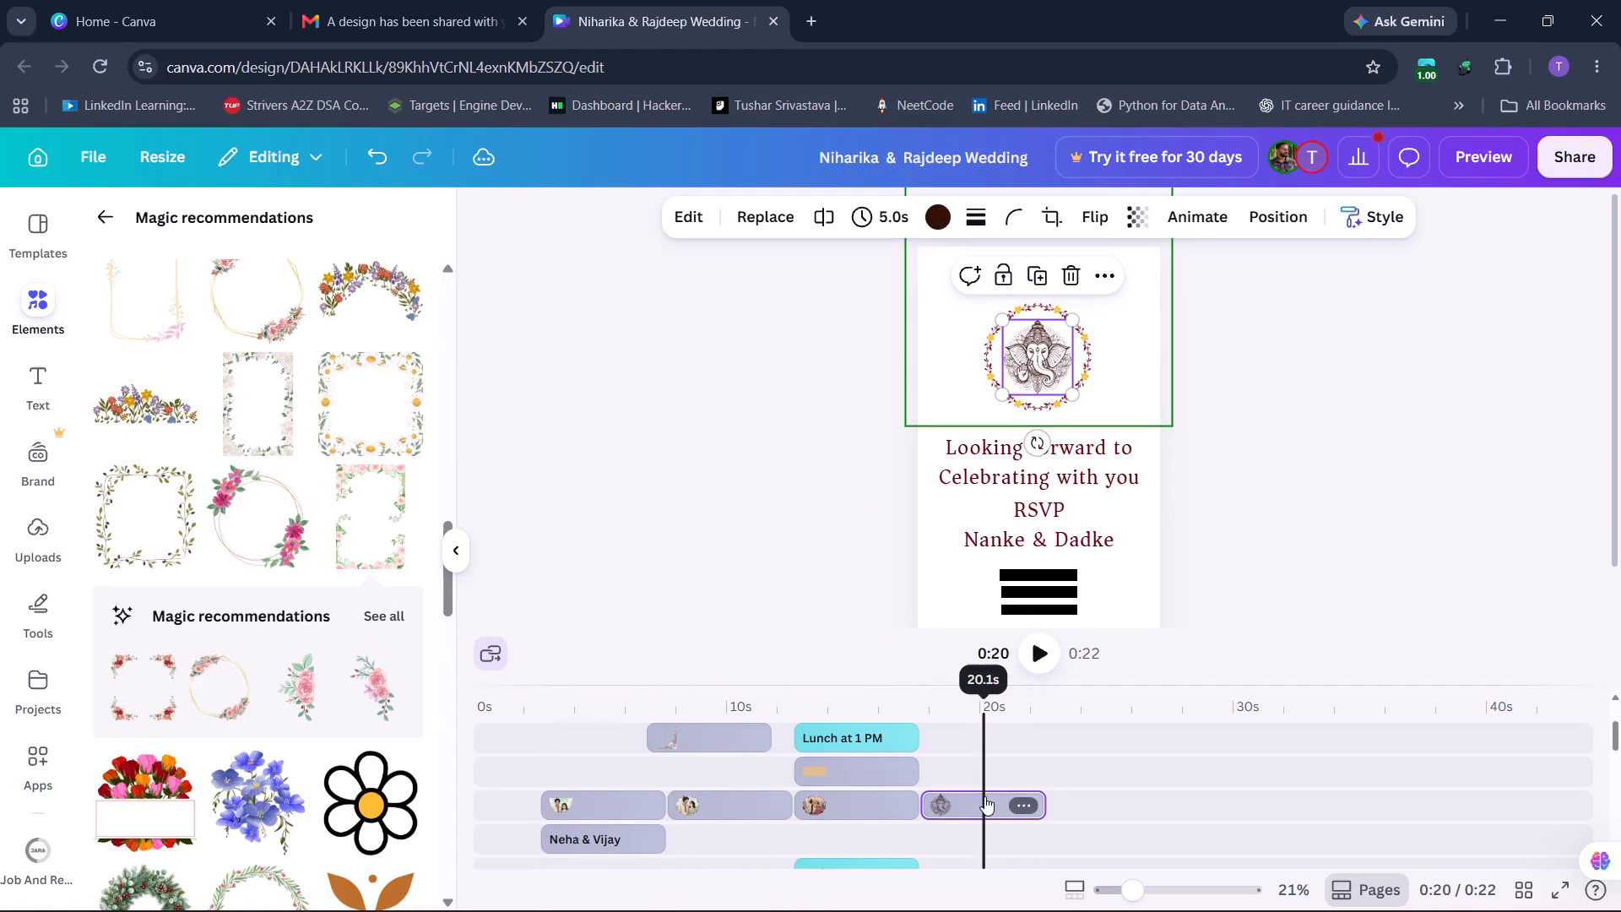
scroll(561, 786, down, 1)
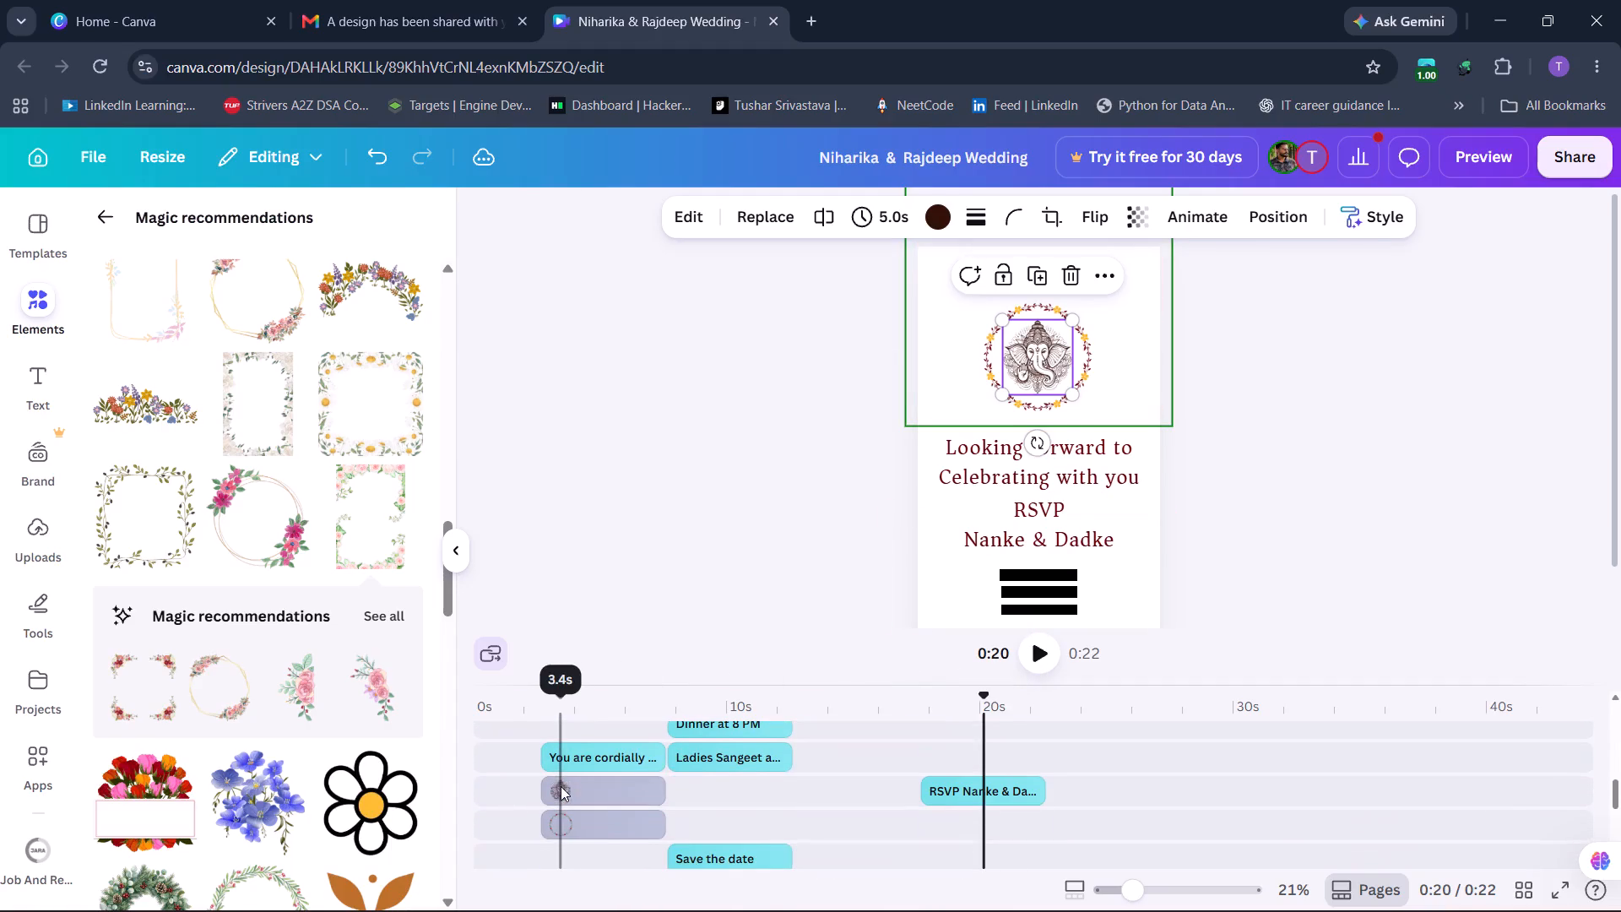
scroll(561, 786, down, 1)
scroll(620, 819, down, 1)
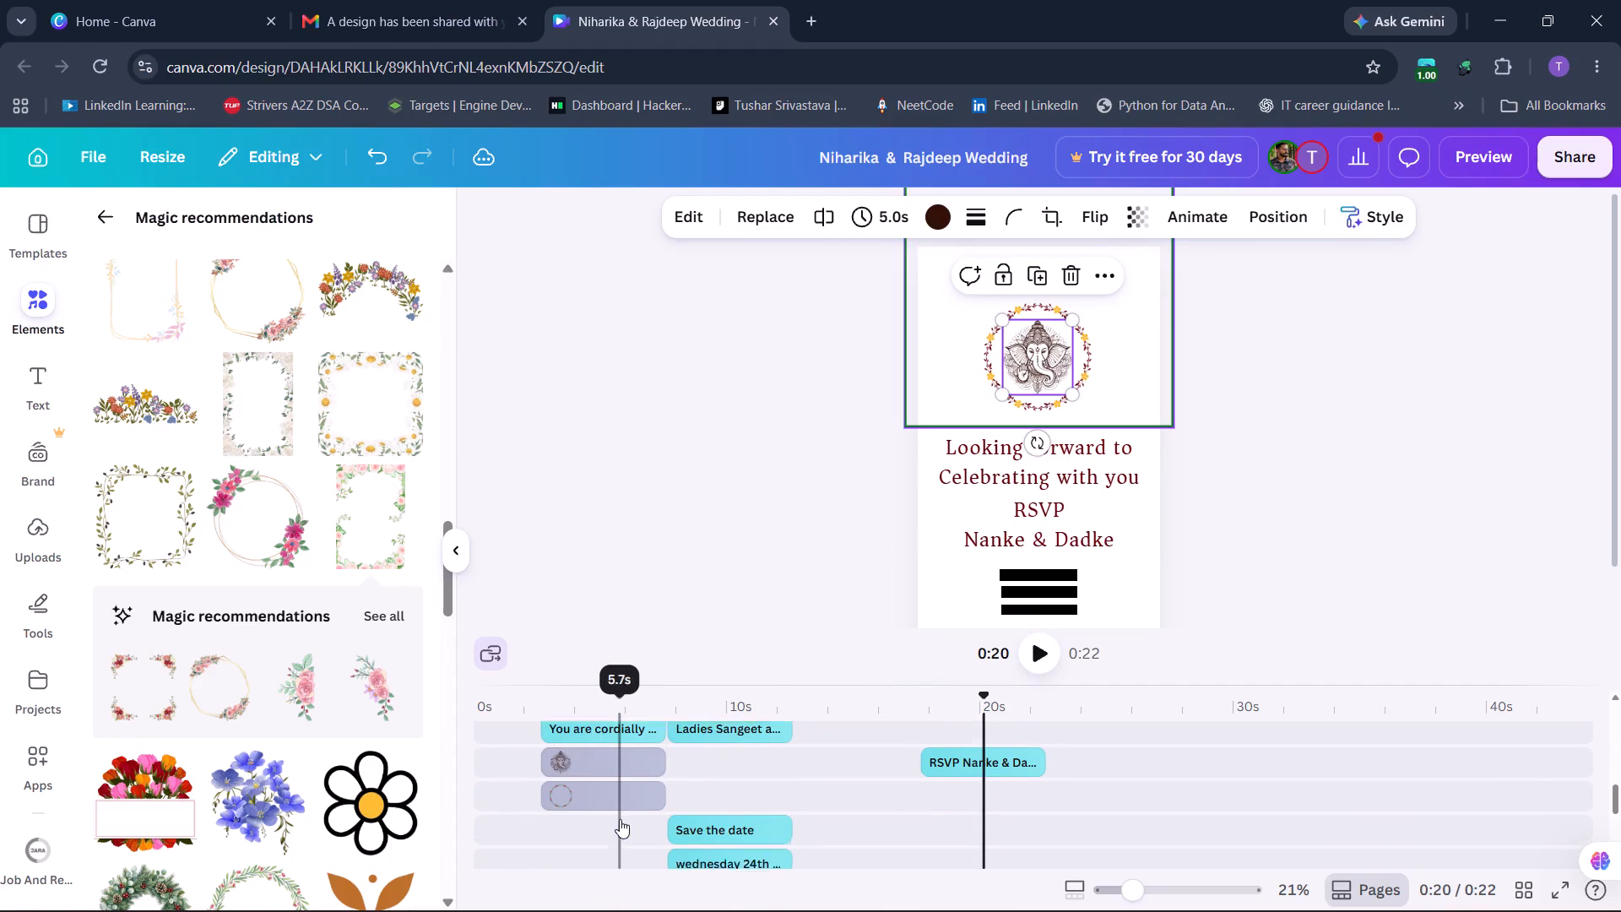
scroll(620, 819, down, 3)
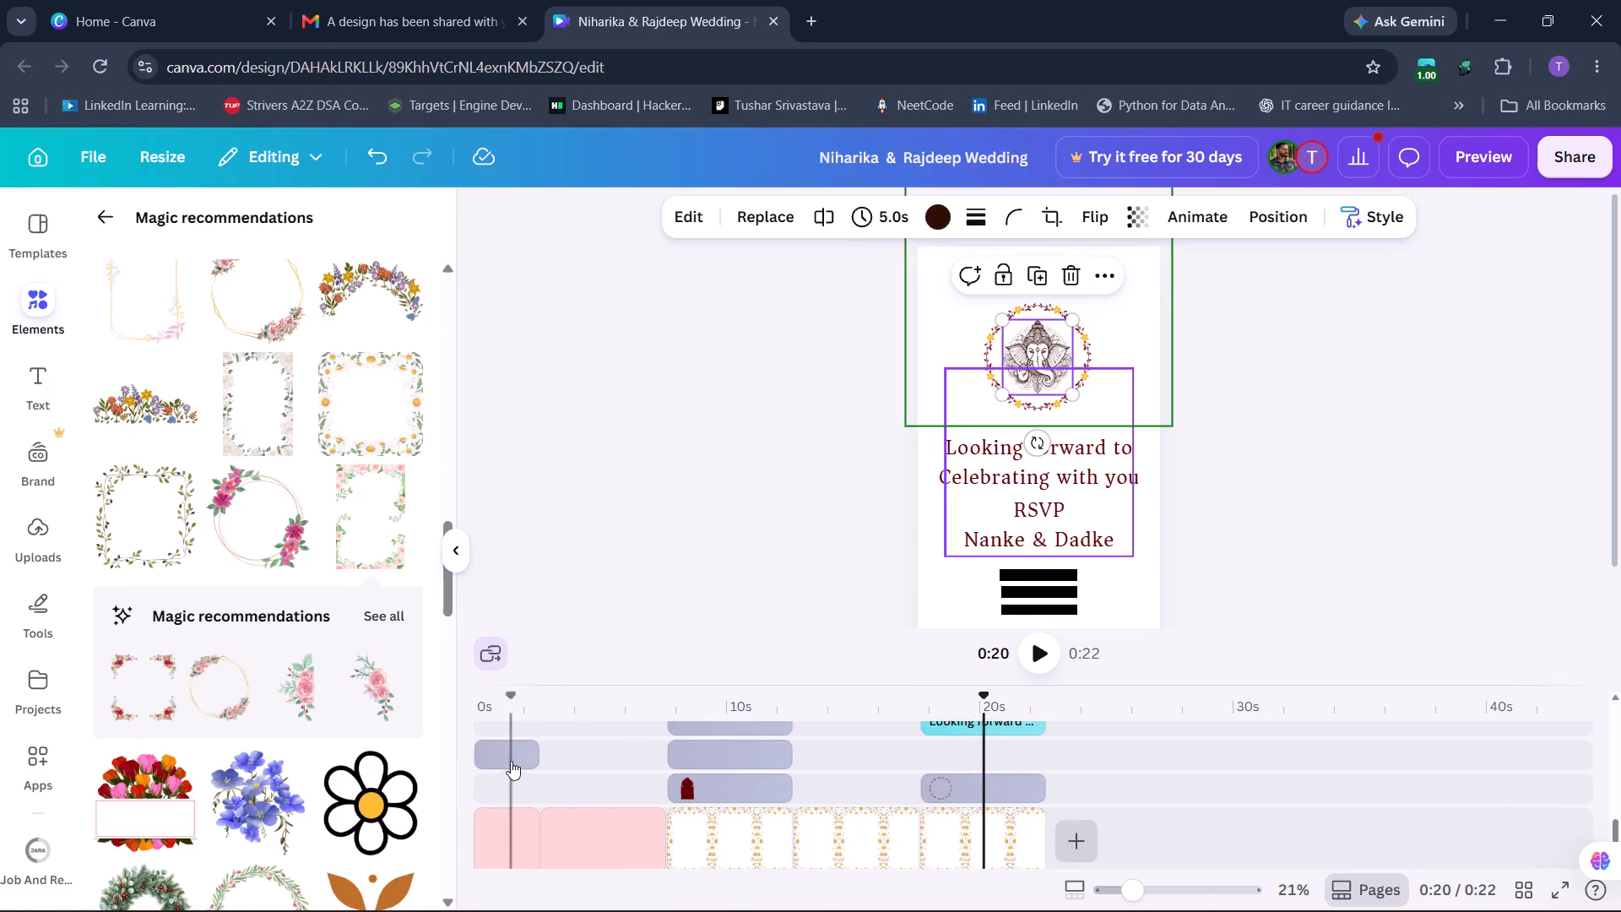
click(521, 752)
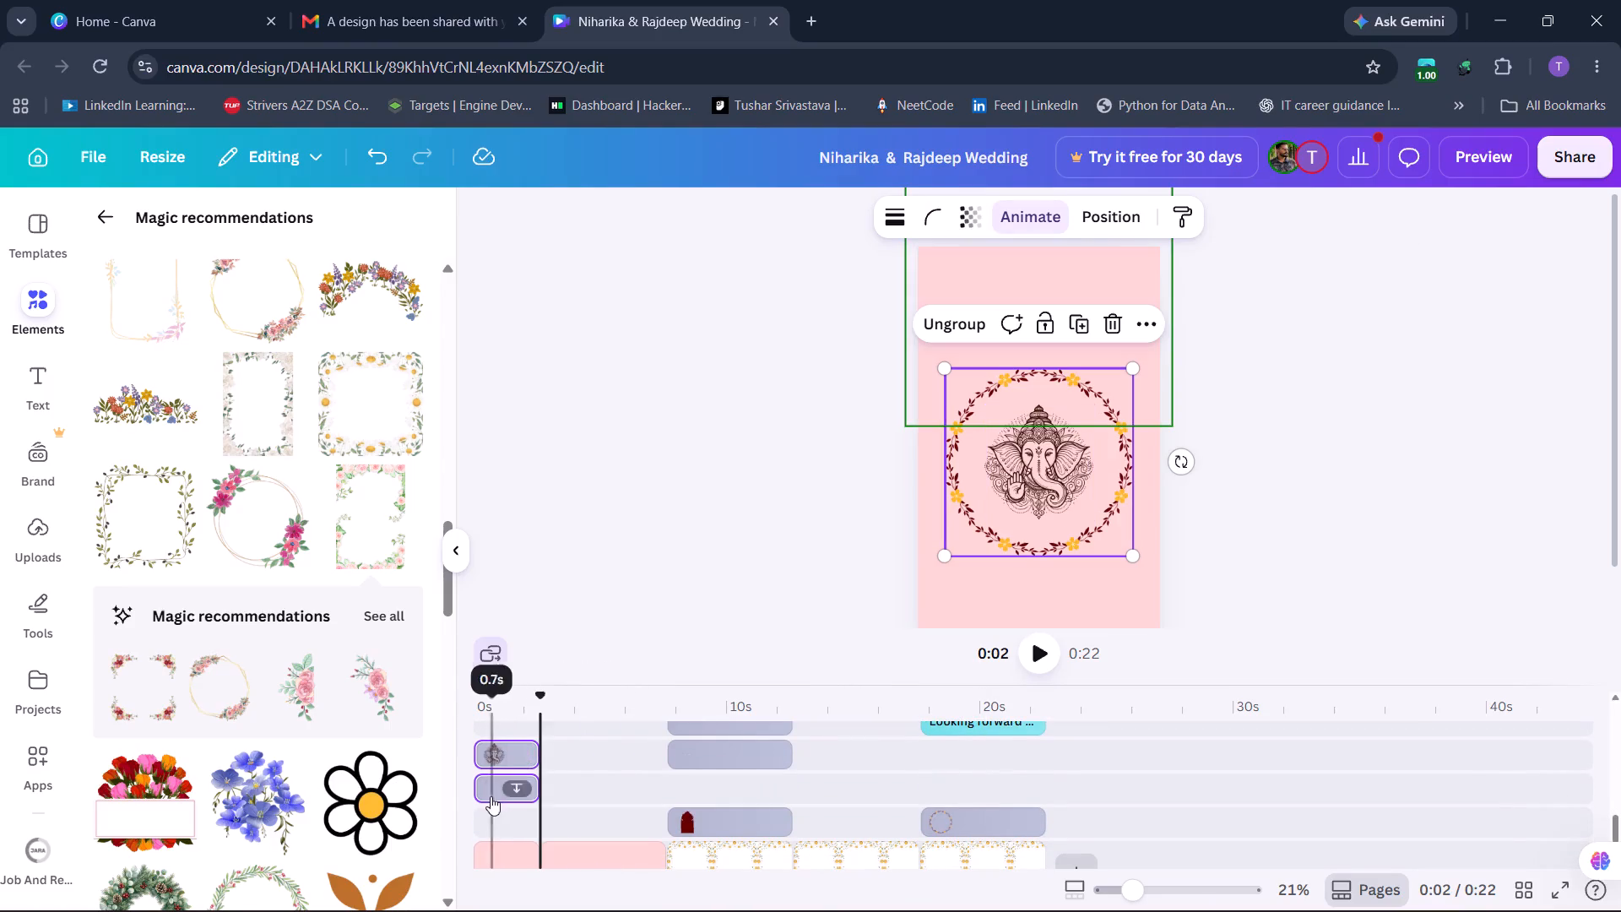
click(496, 790)
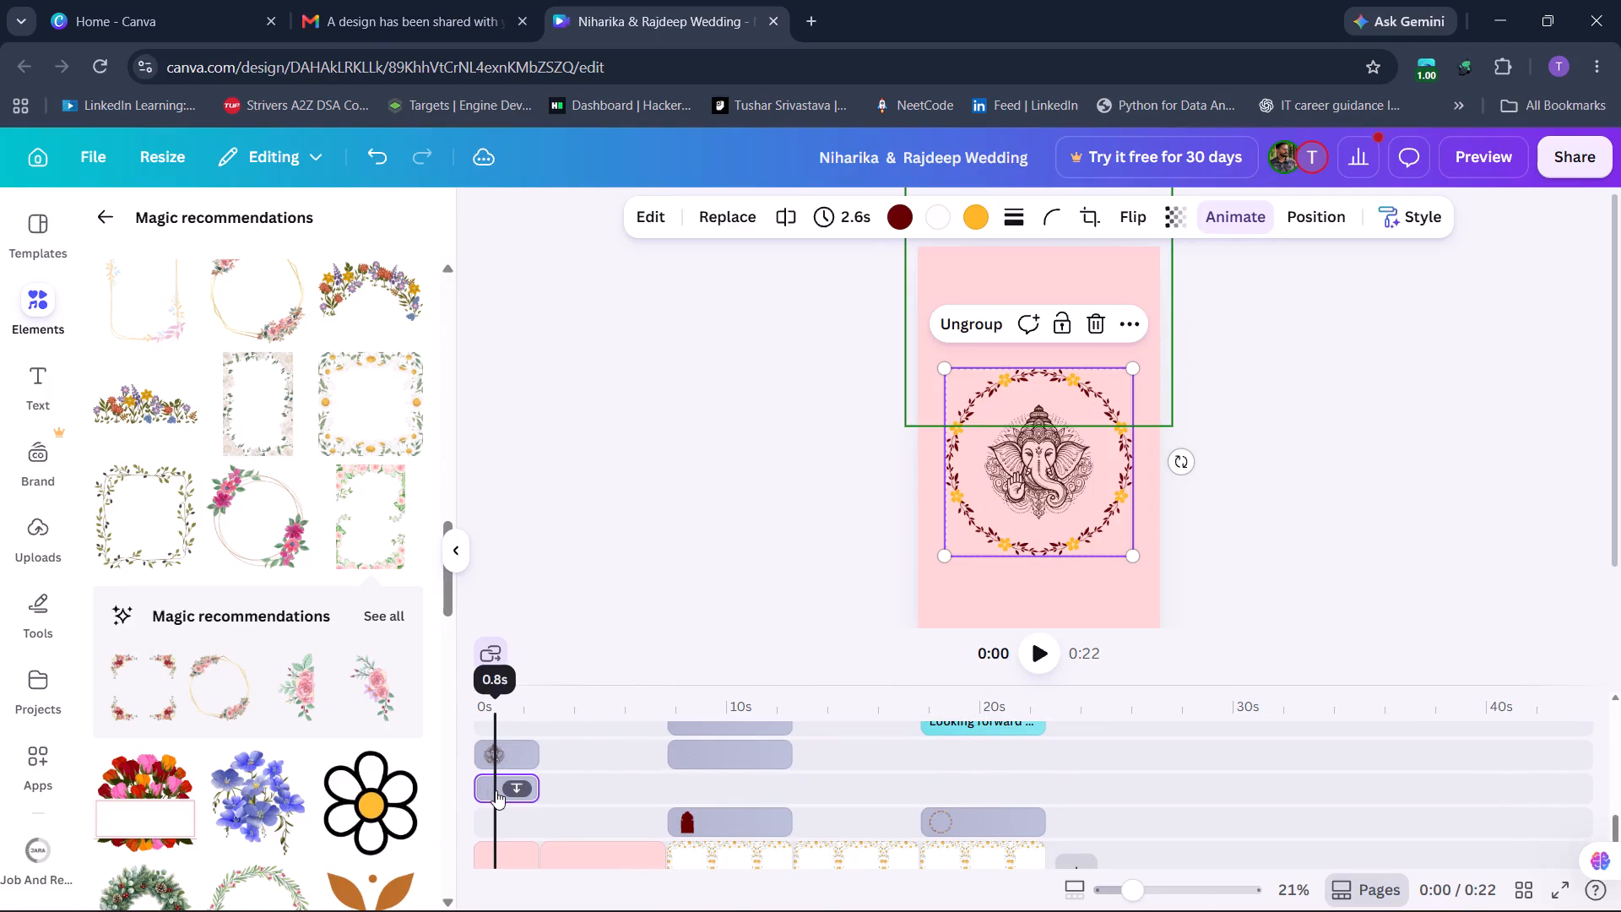
key(Delete)
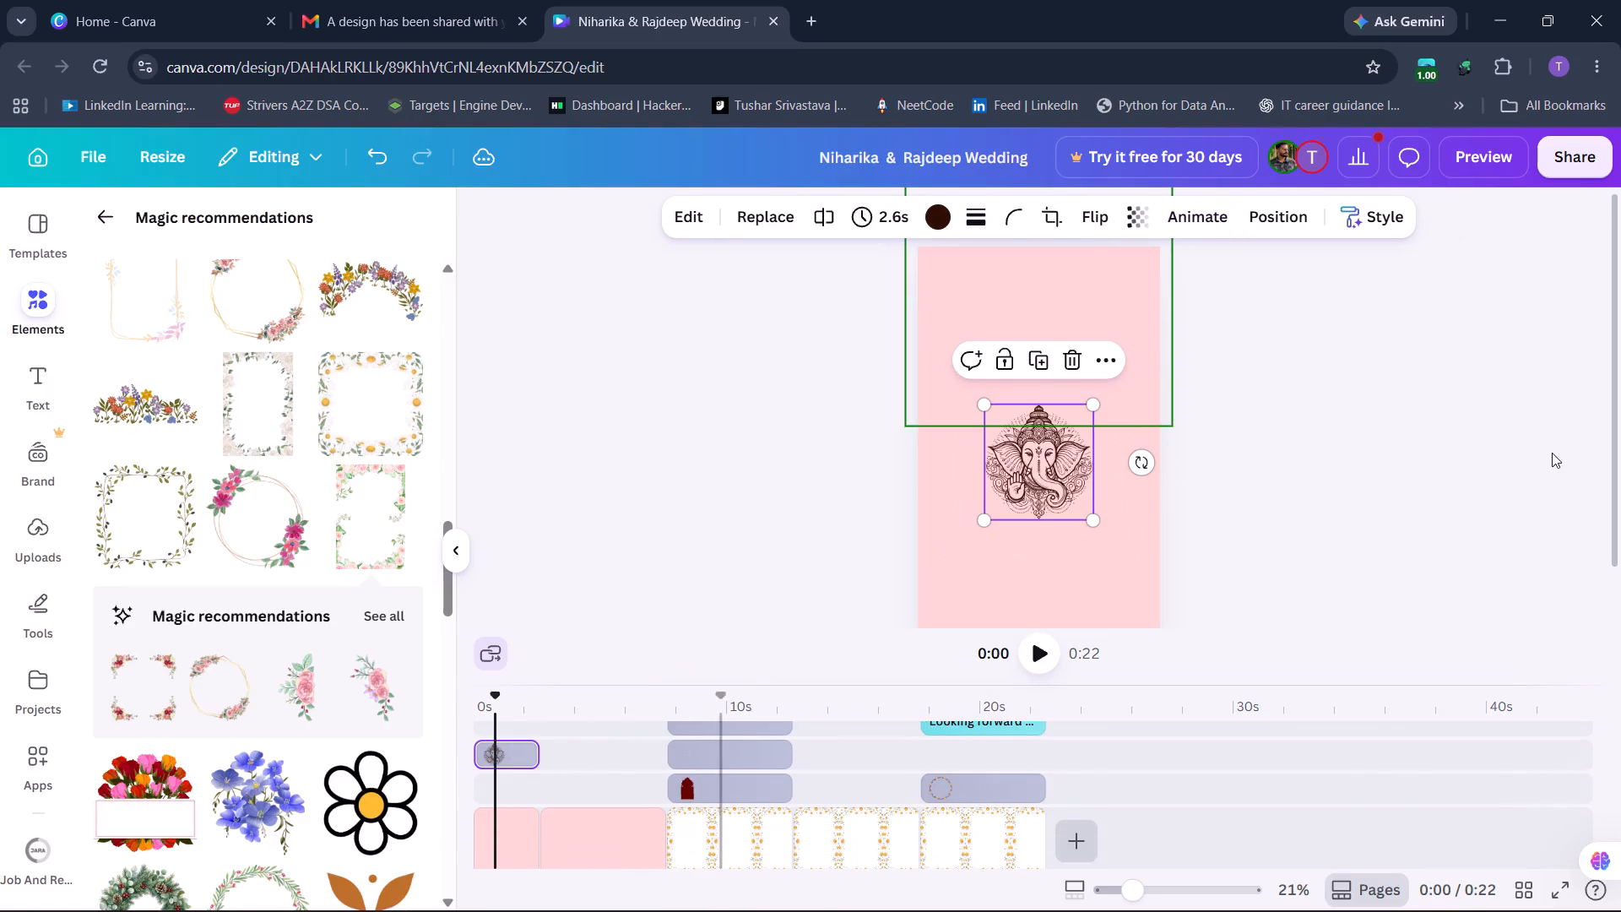
Add the portrait white rose frame with green leaves from the Magic recommendations around Ganesha on the opening page.
click(1569, 458)
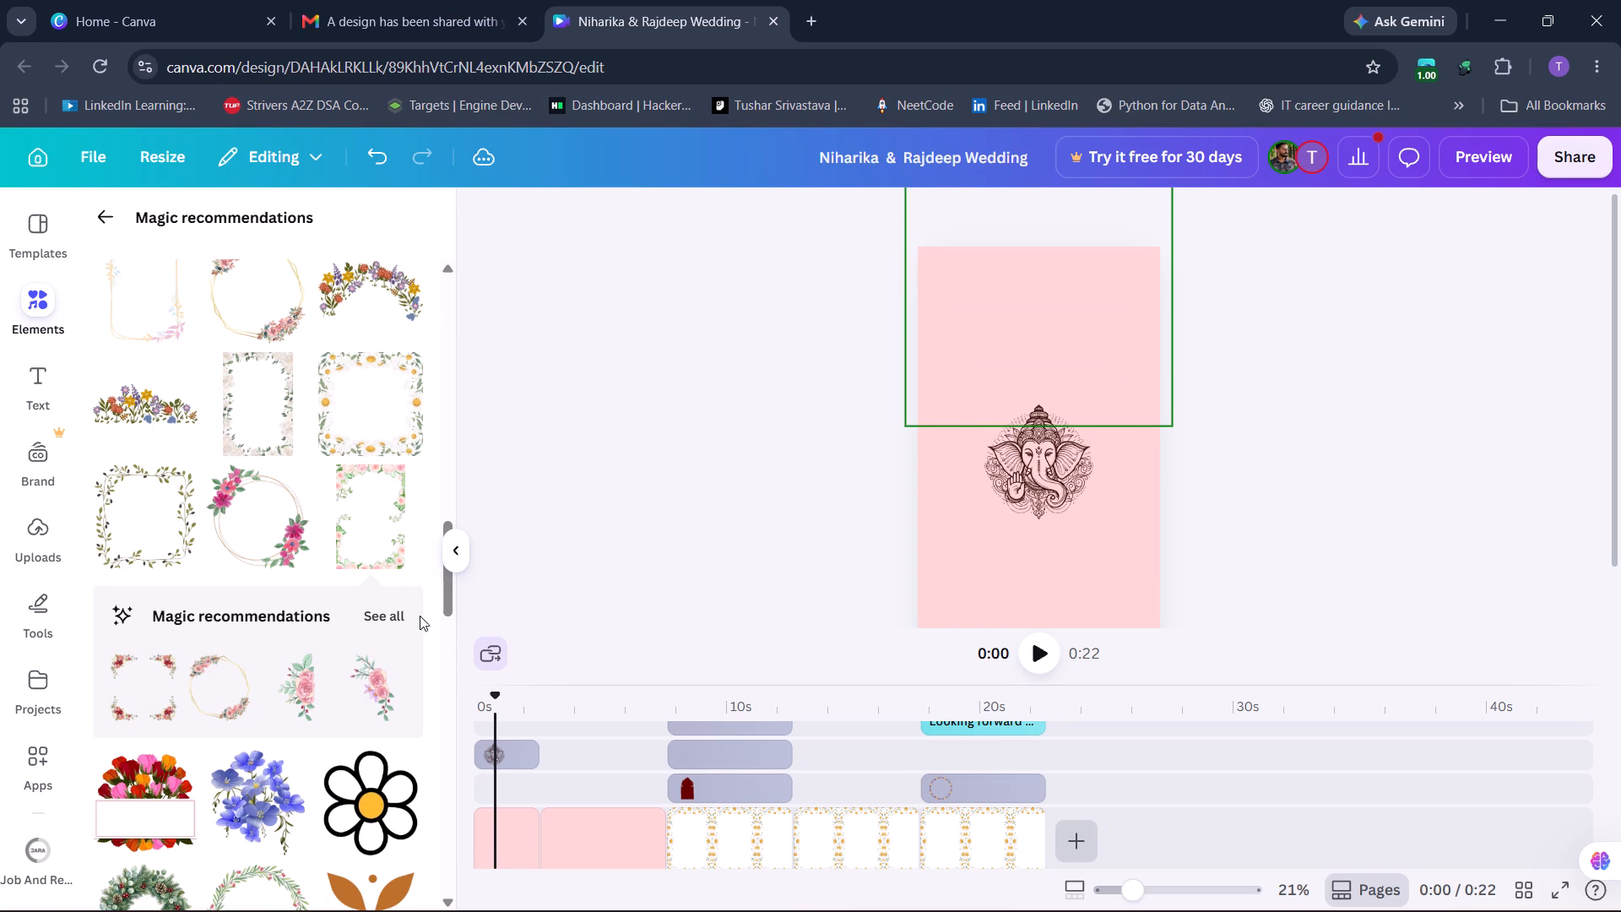
scroll(342, 595, down, 3)
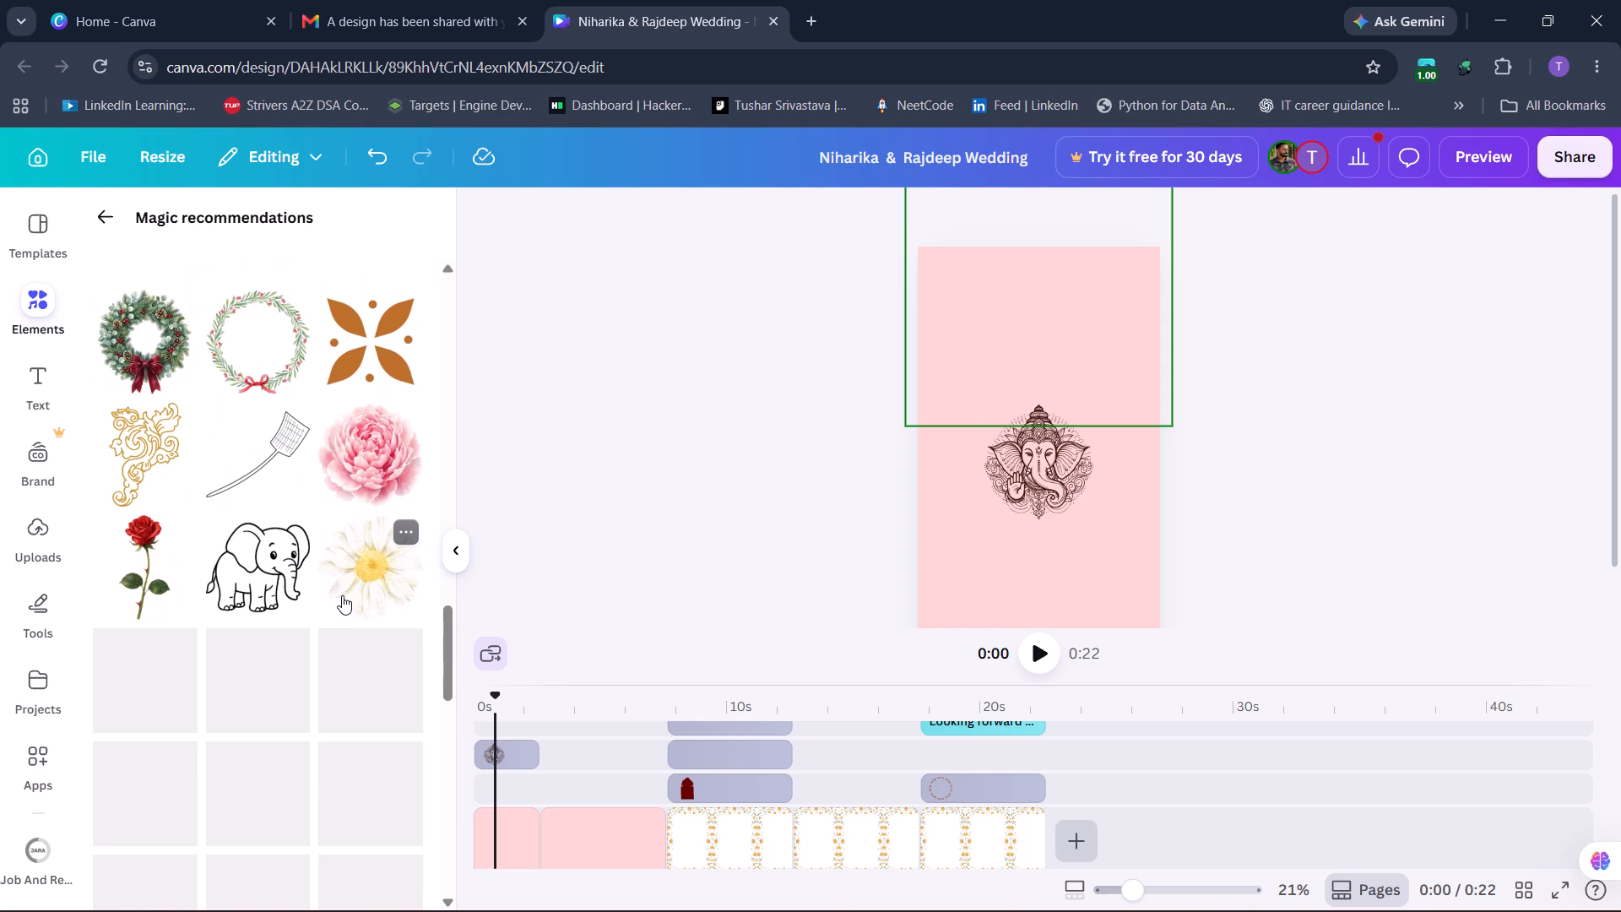
scroll(342, 595, down, 2)
scroll(342, 595, up, 5)
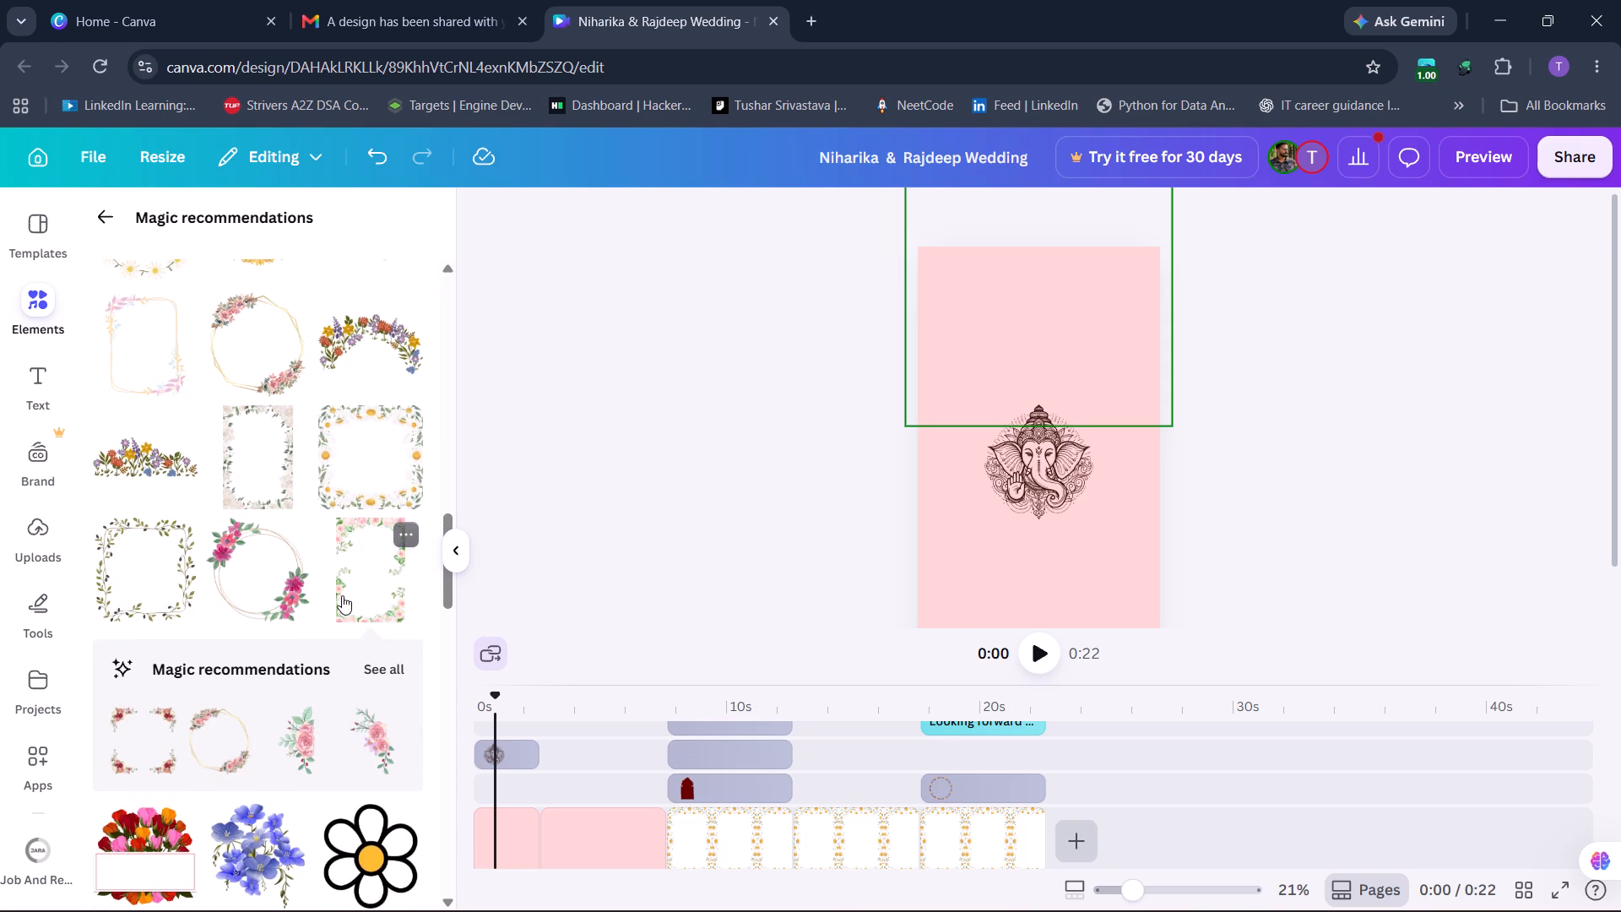
click(257, 494)
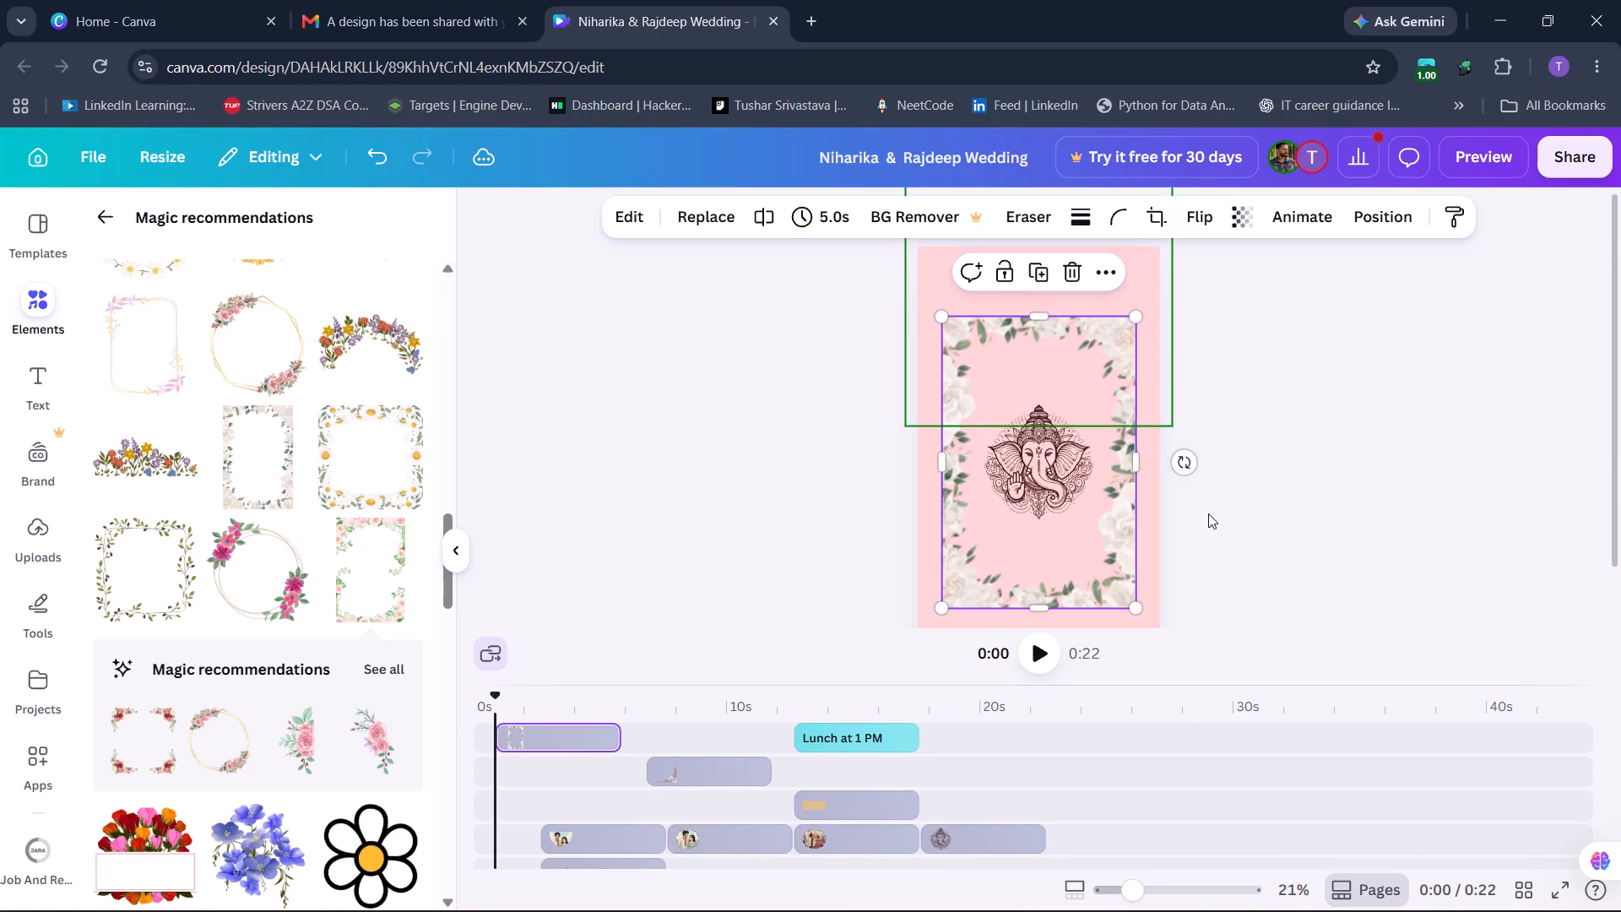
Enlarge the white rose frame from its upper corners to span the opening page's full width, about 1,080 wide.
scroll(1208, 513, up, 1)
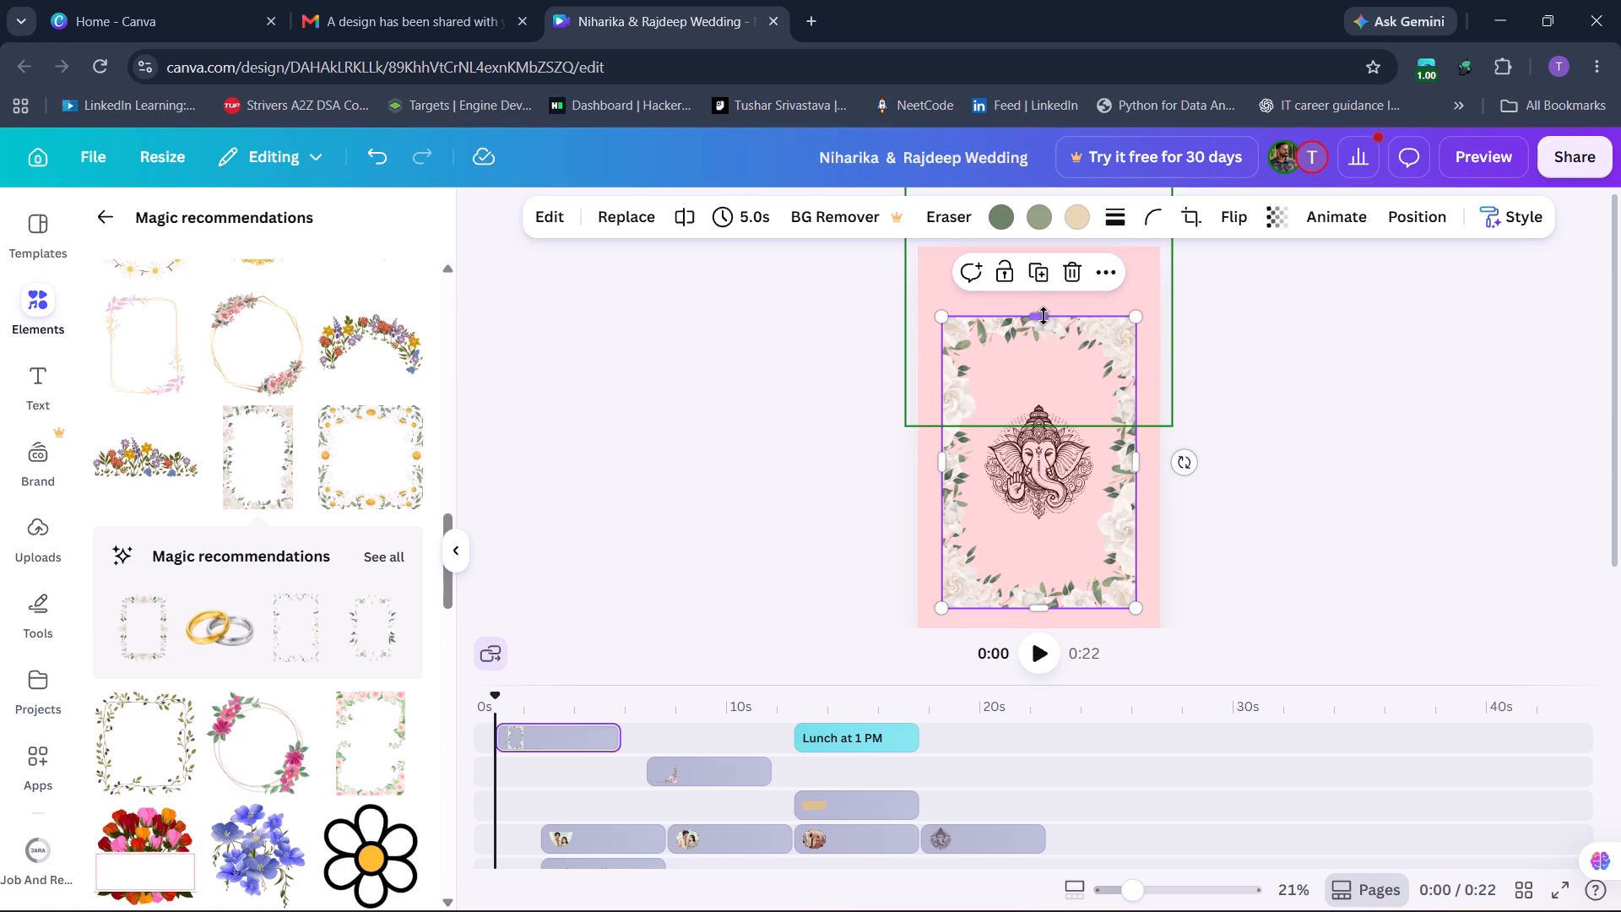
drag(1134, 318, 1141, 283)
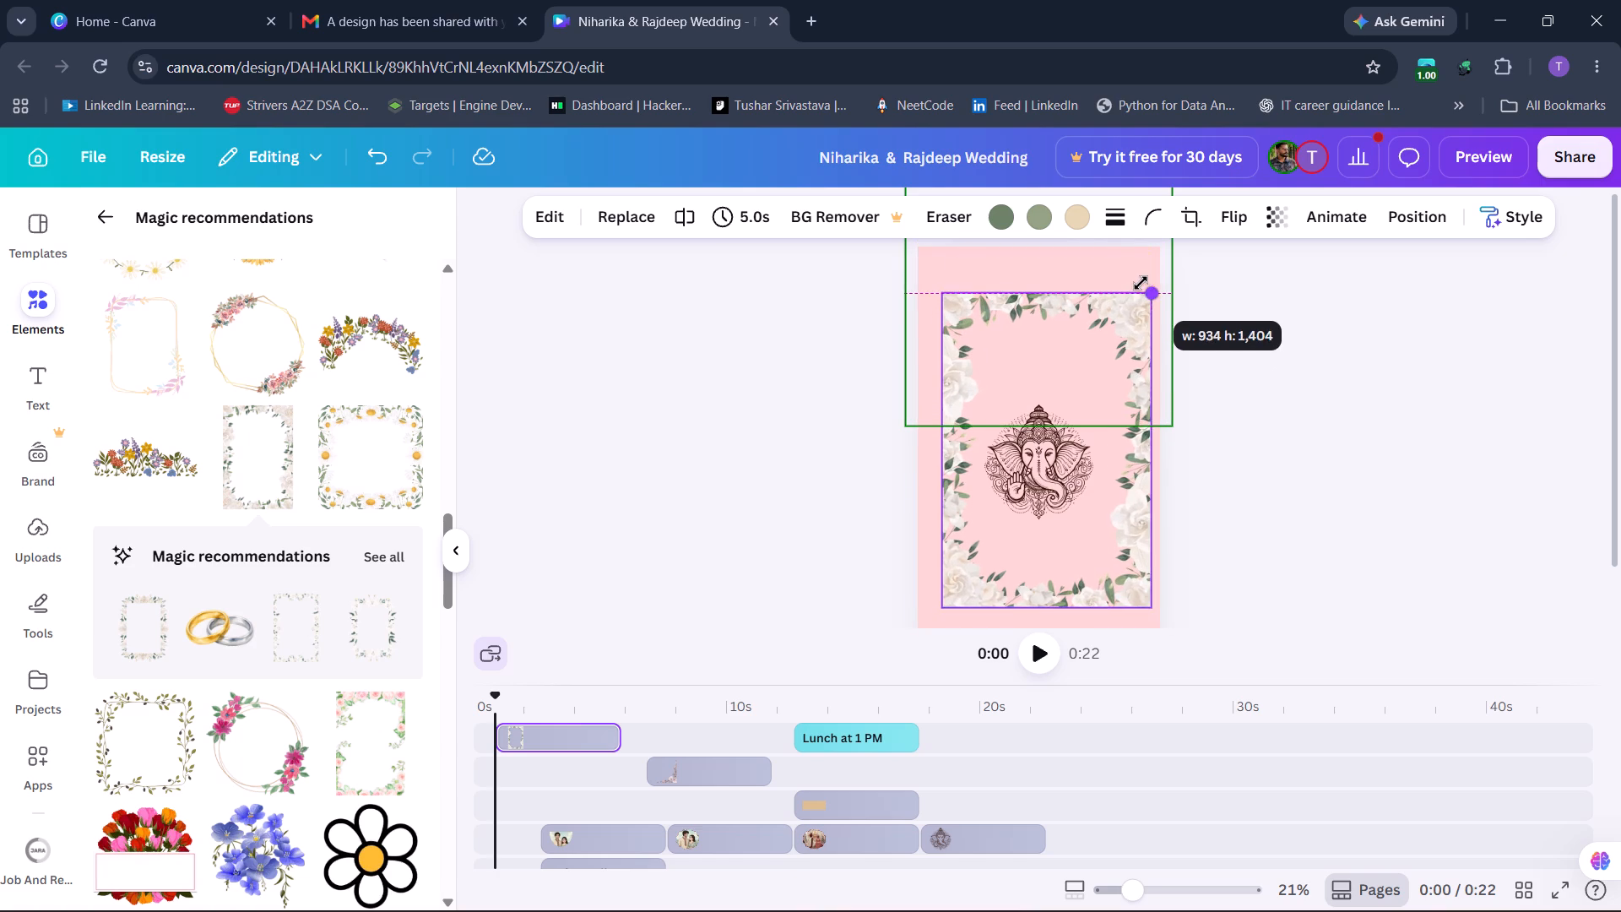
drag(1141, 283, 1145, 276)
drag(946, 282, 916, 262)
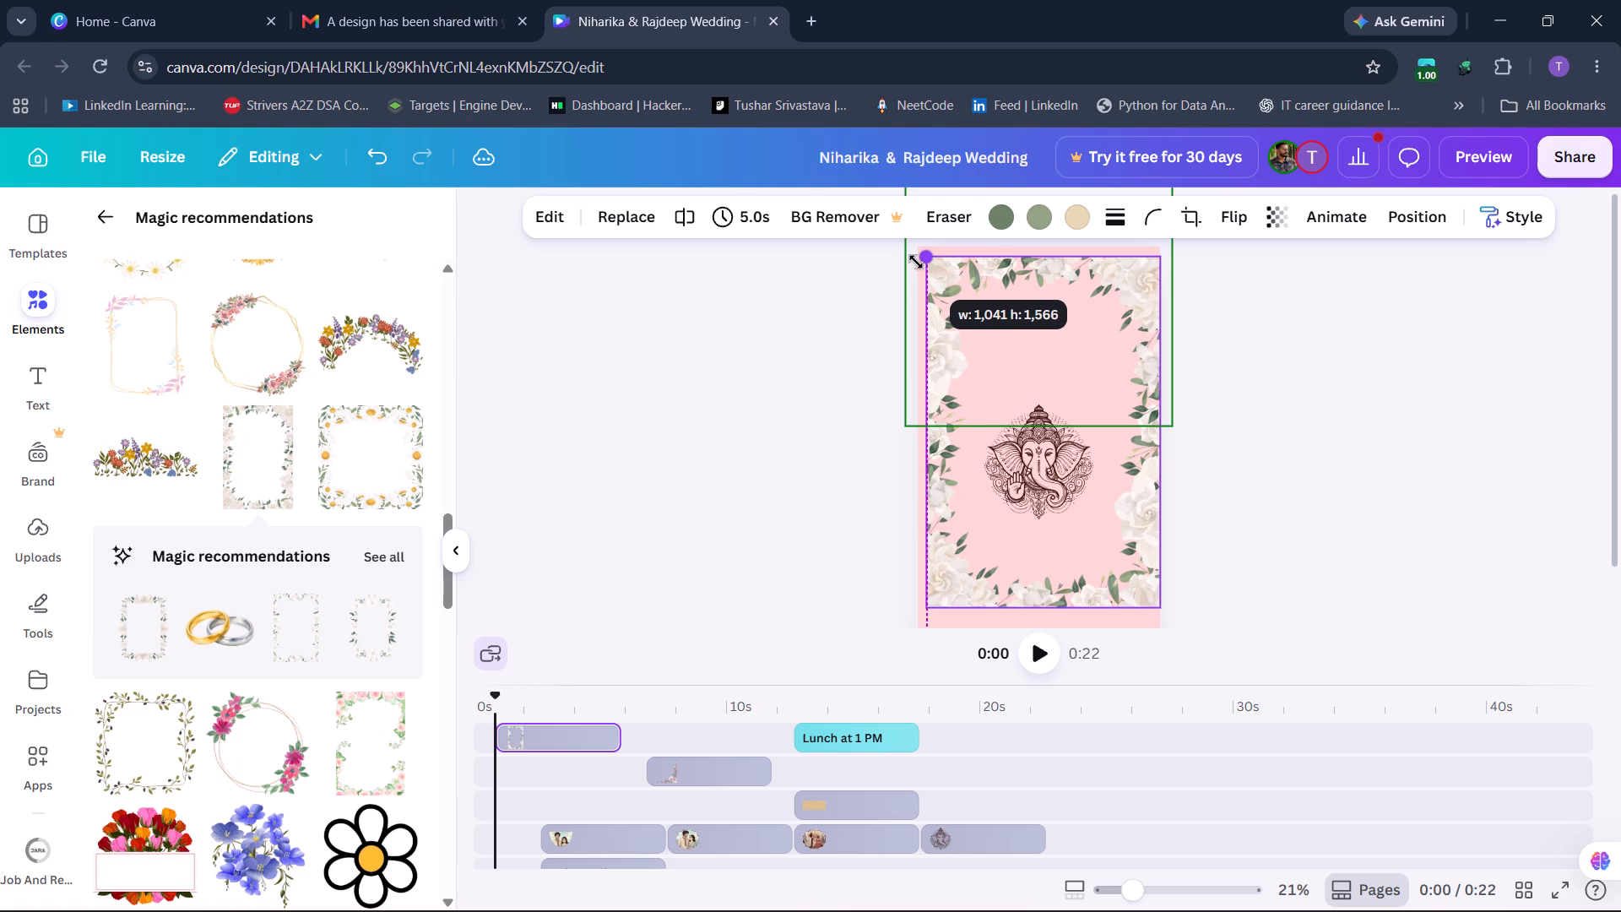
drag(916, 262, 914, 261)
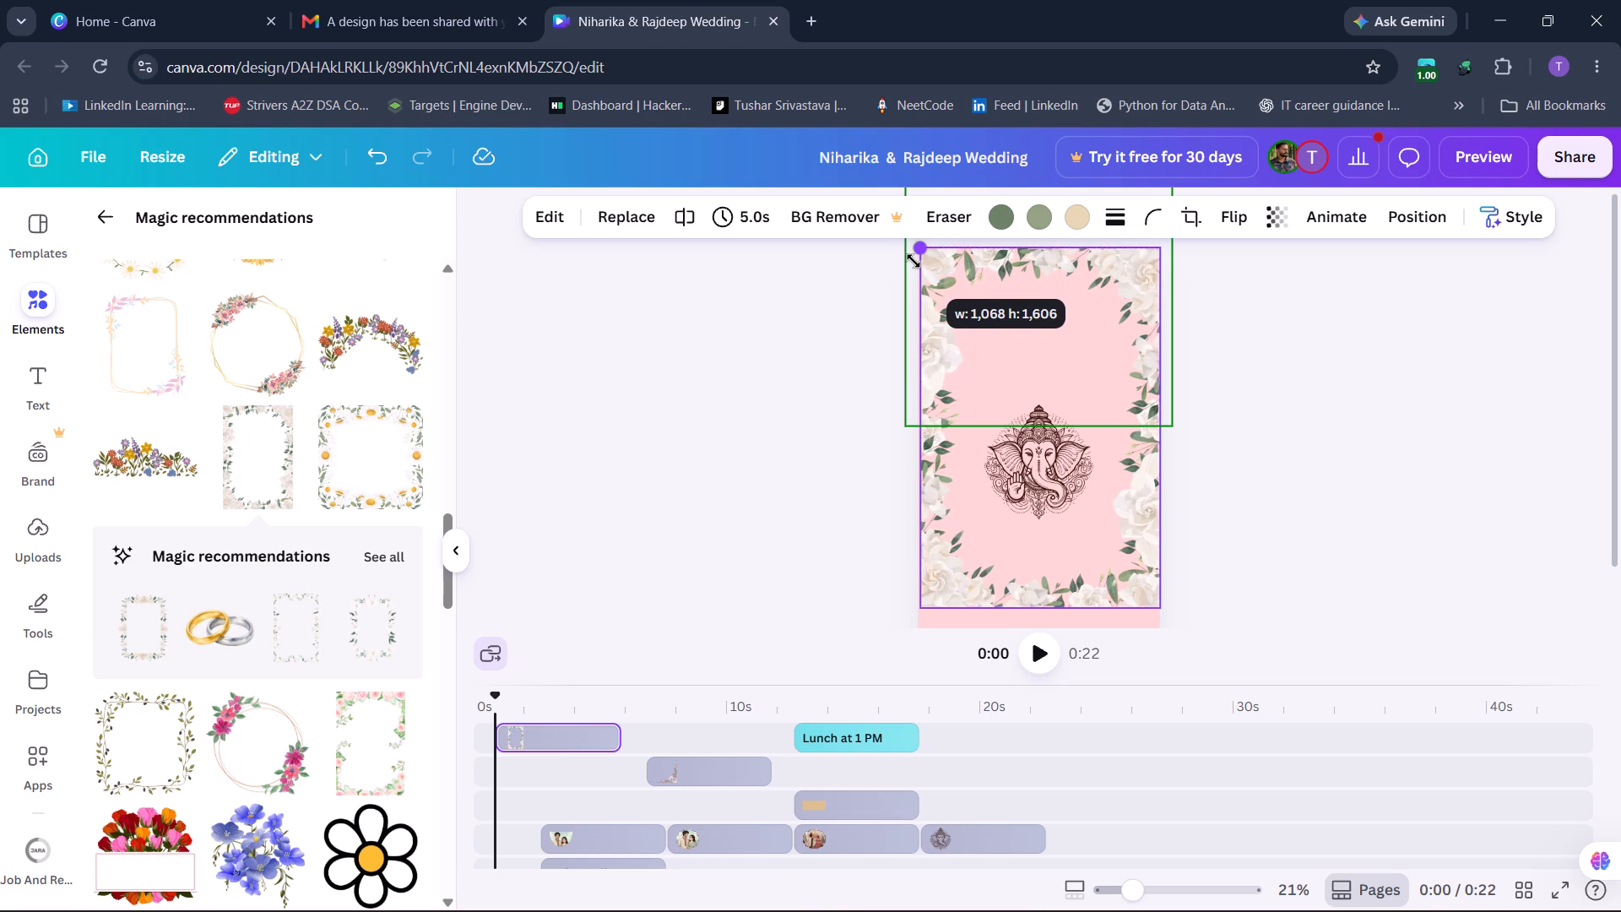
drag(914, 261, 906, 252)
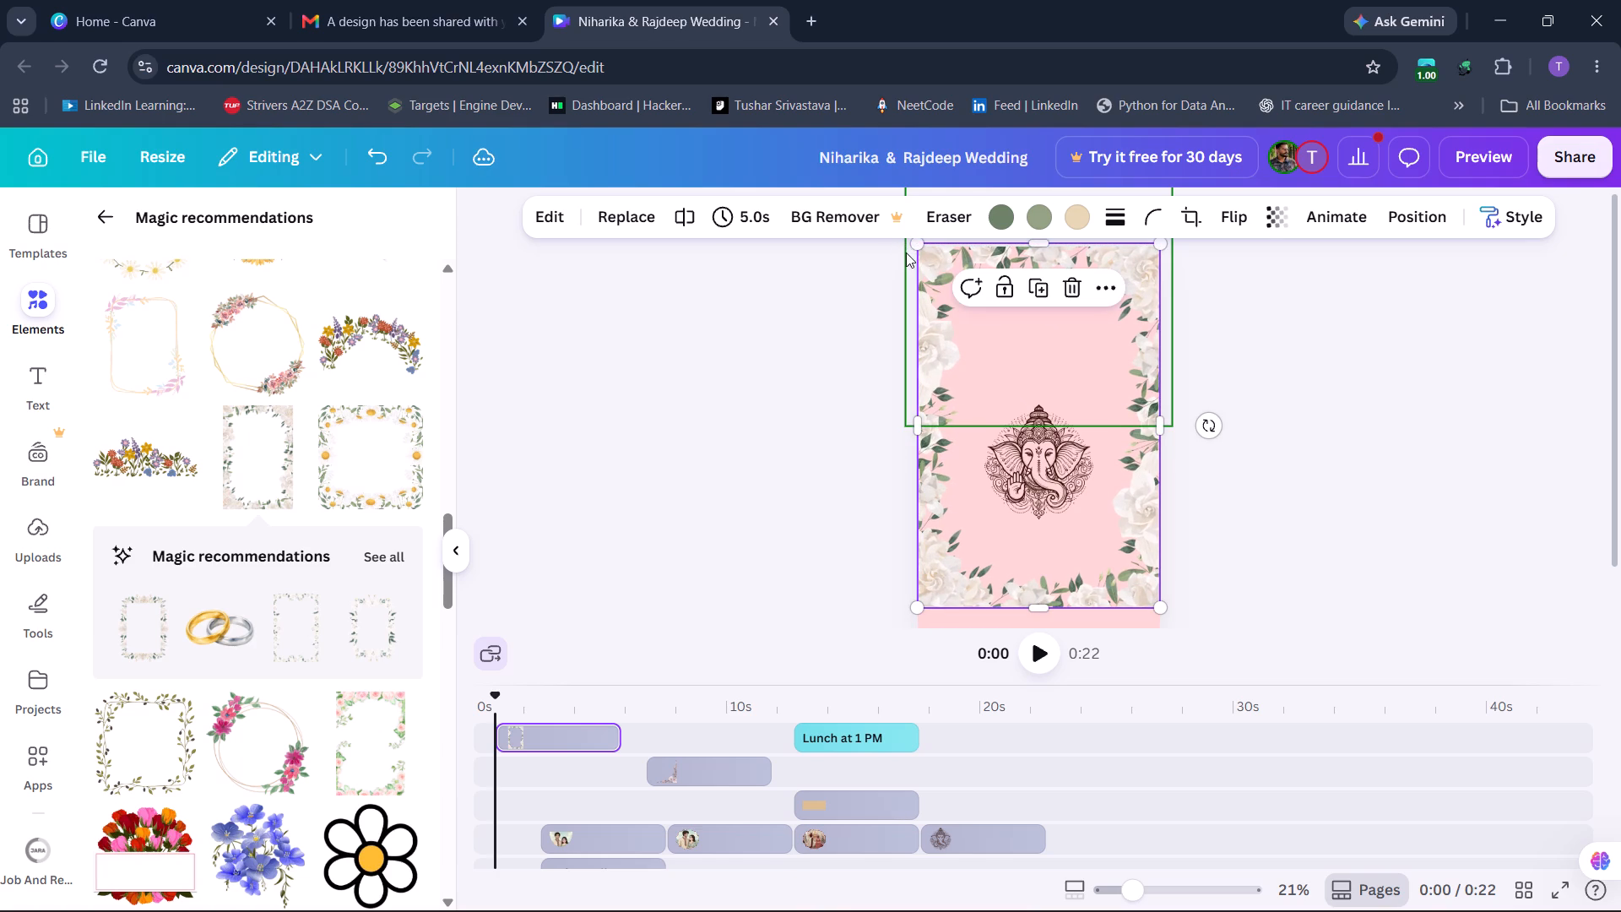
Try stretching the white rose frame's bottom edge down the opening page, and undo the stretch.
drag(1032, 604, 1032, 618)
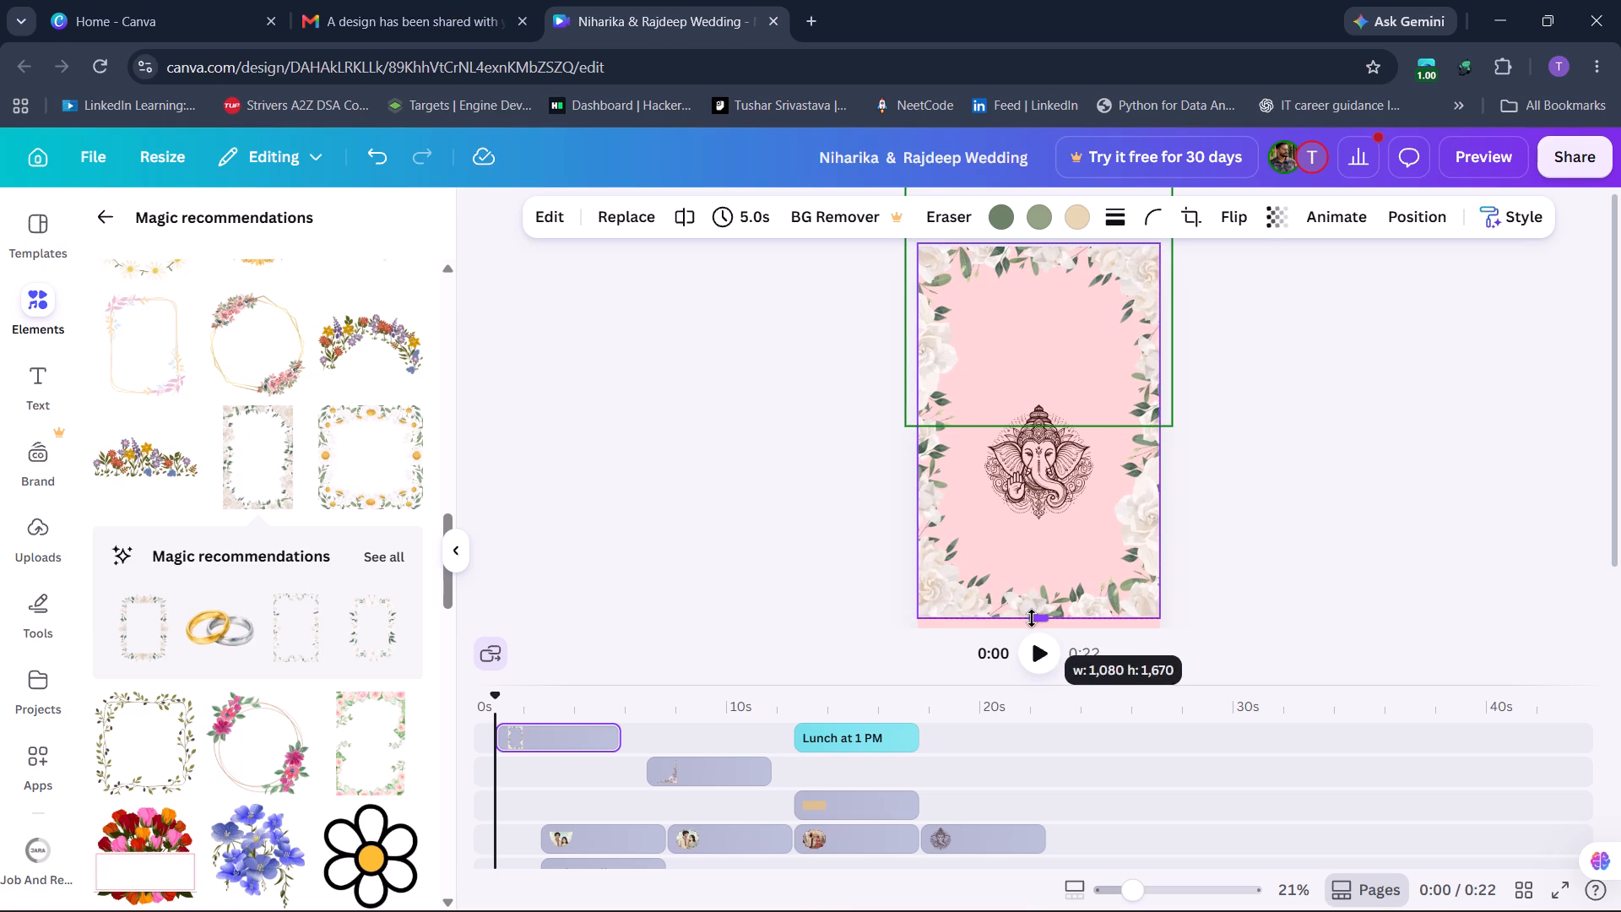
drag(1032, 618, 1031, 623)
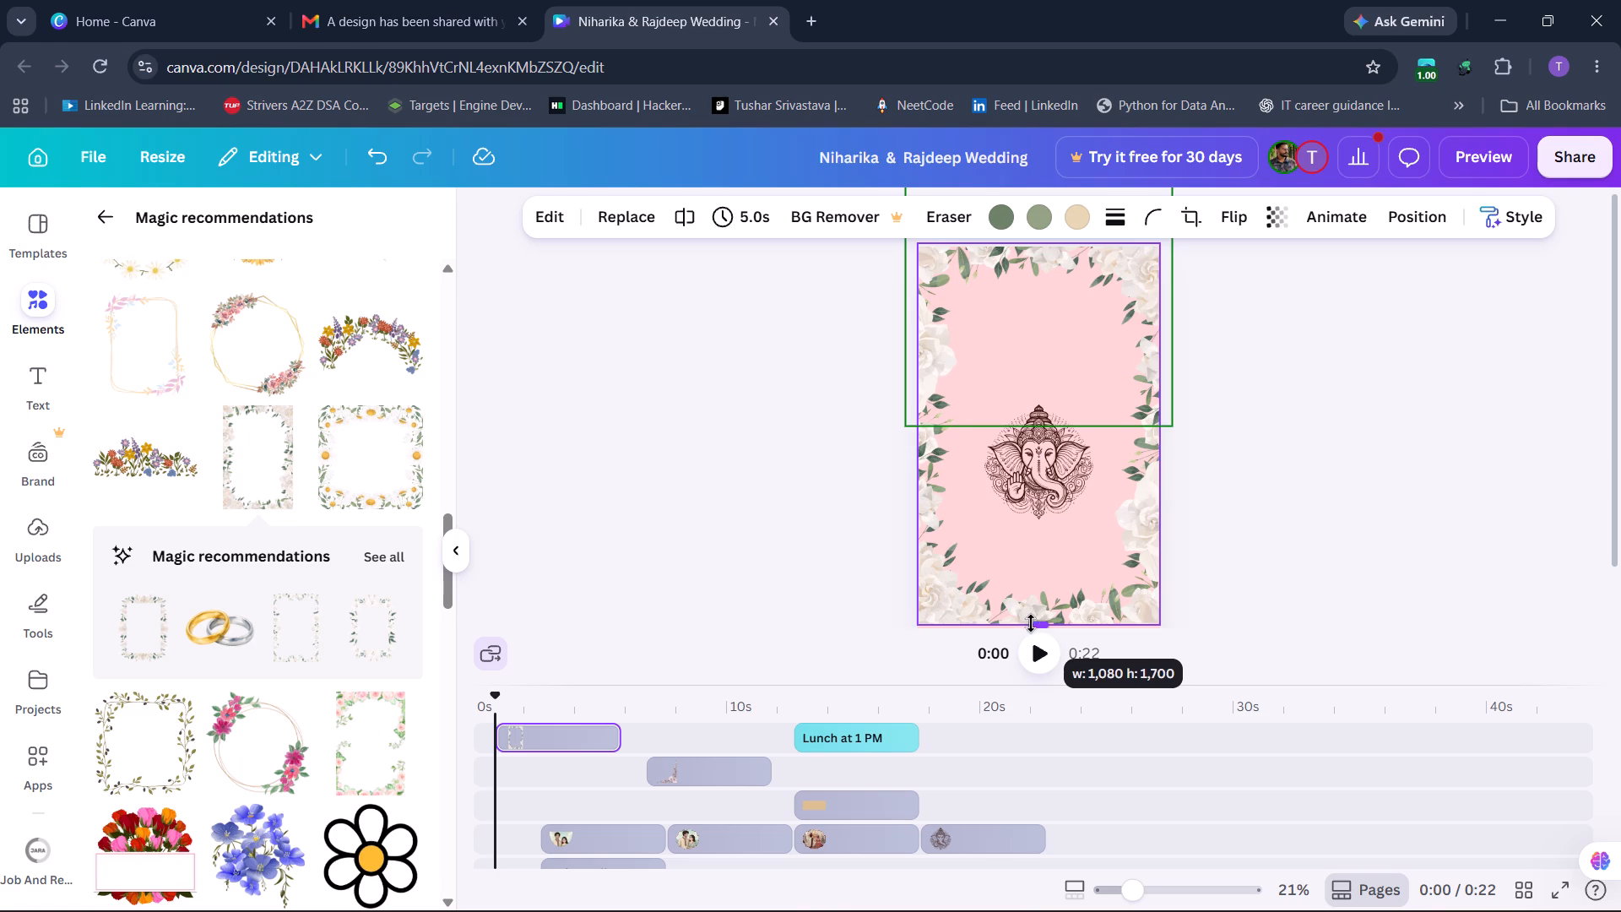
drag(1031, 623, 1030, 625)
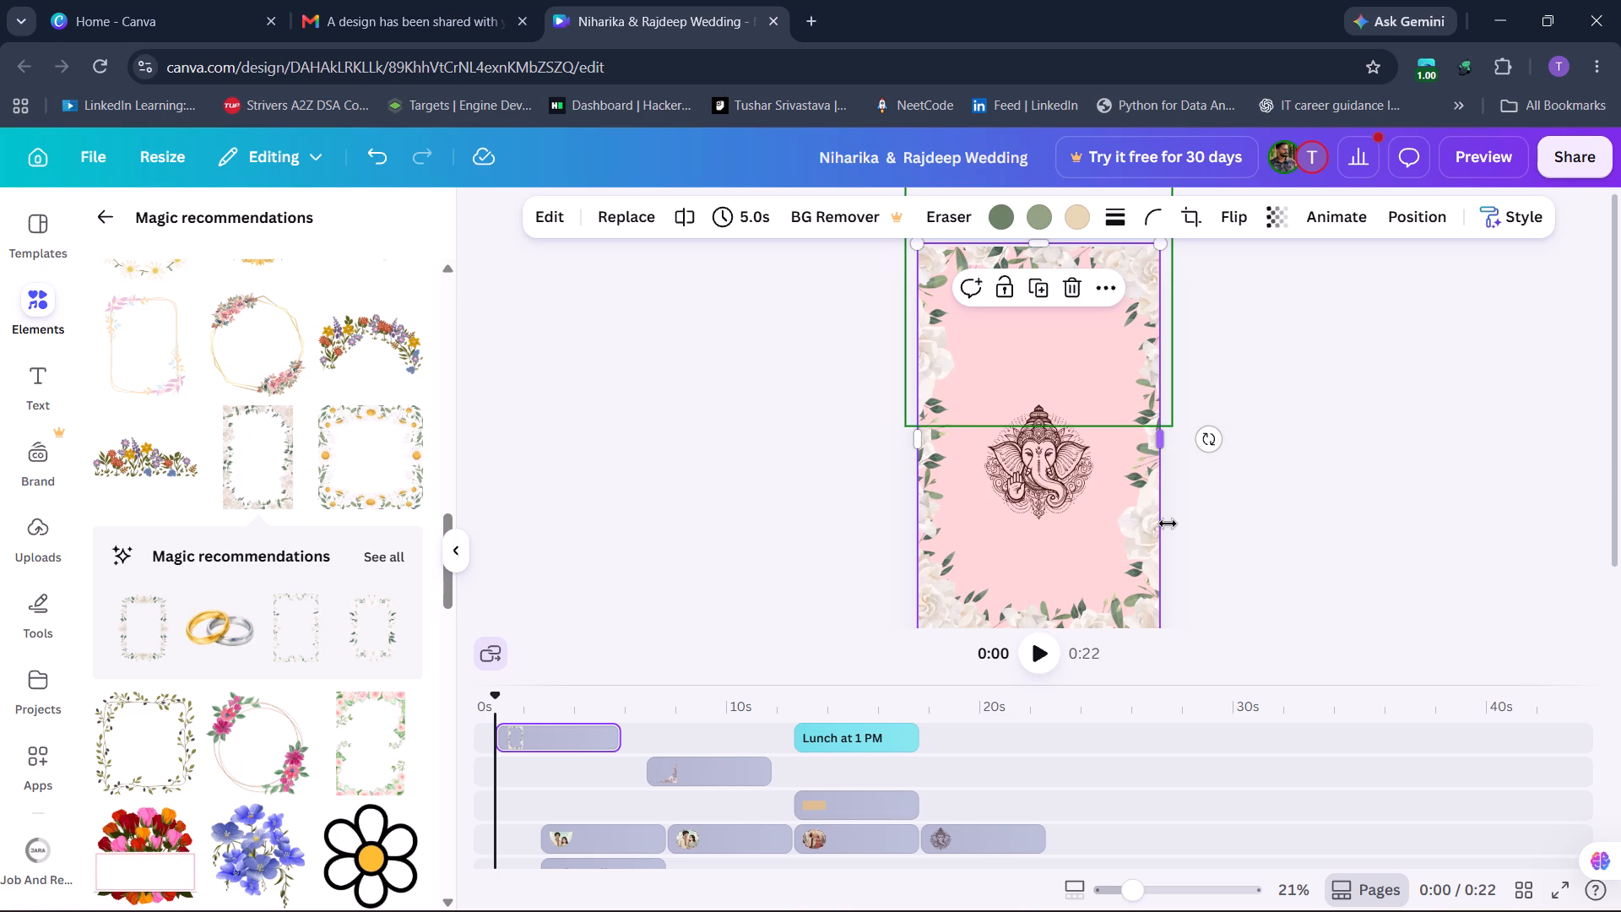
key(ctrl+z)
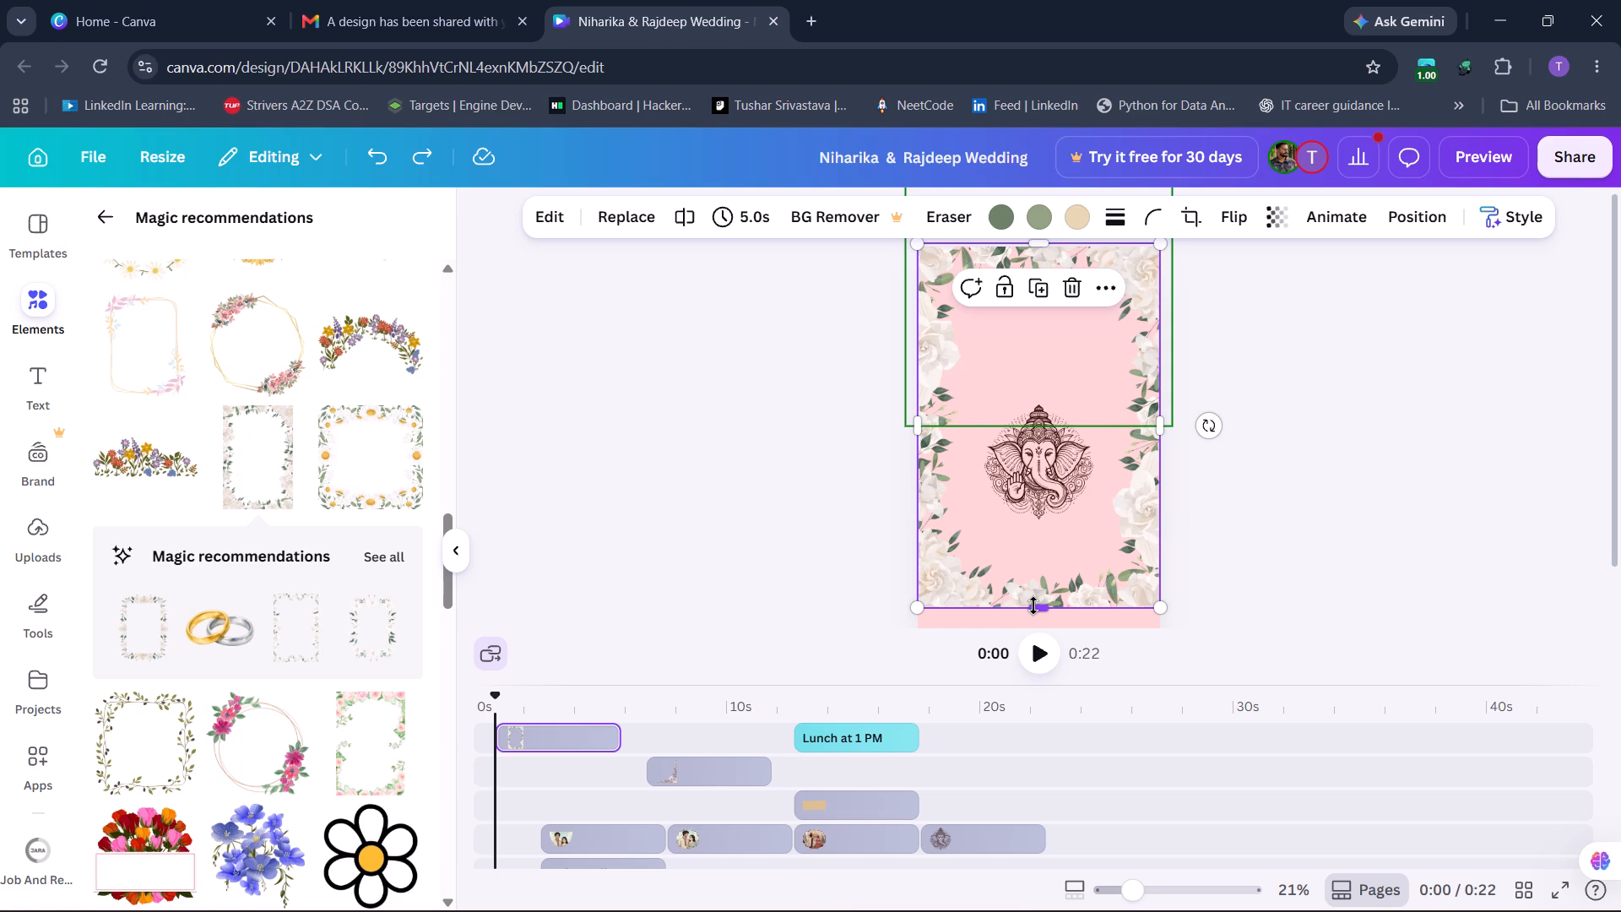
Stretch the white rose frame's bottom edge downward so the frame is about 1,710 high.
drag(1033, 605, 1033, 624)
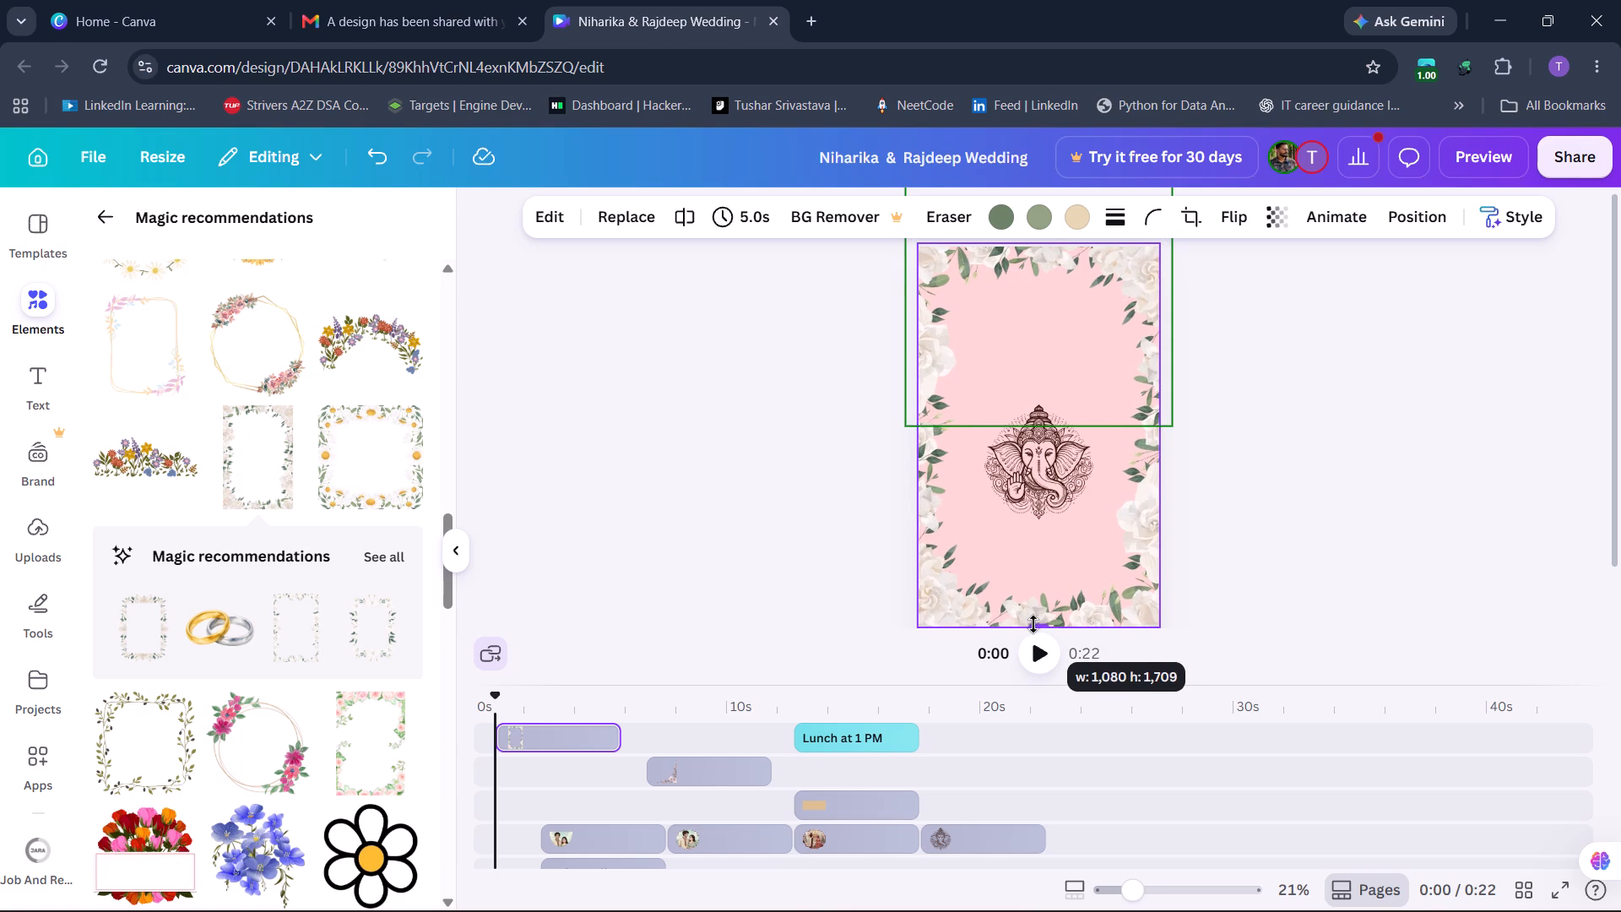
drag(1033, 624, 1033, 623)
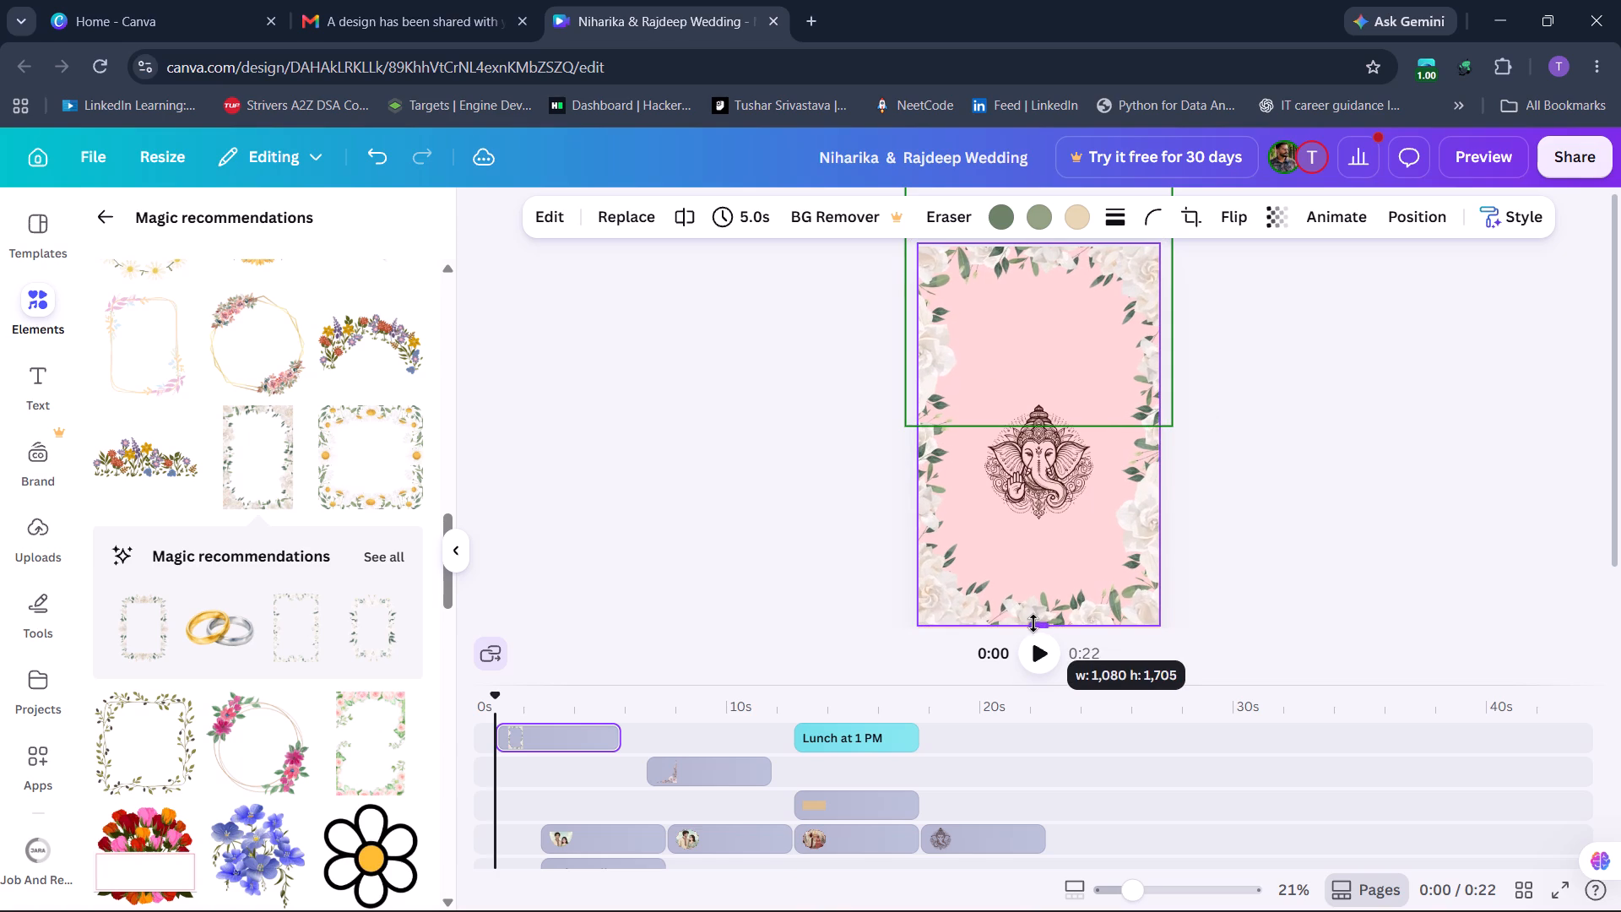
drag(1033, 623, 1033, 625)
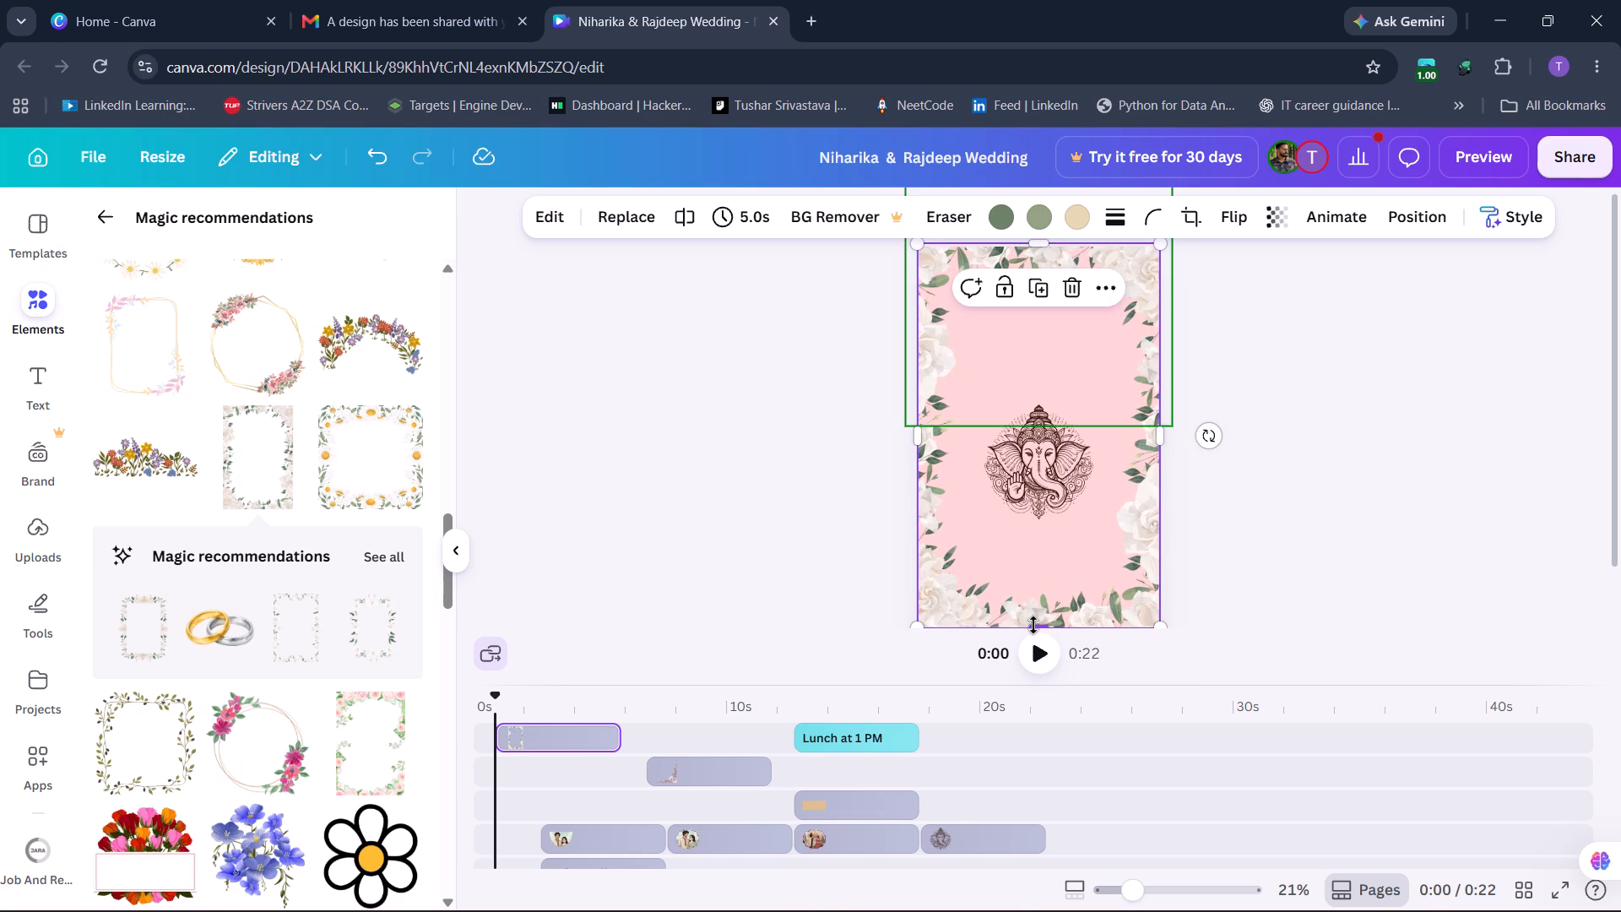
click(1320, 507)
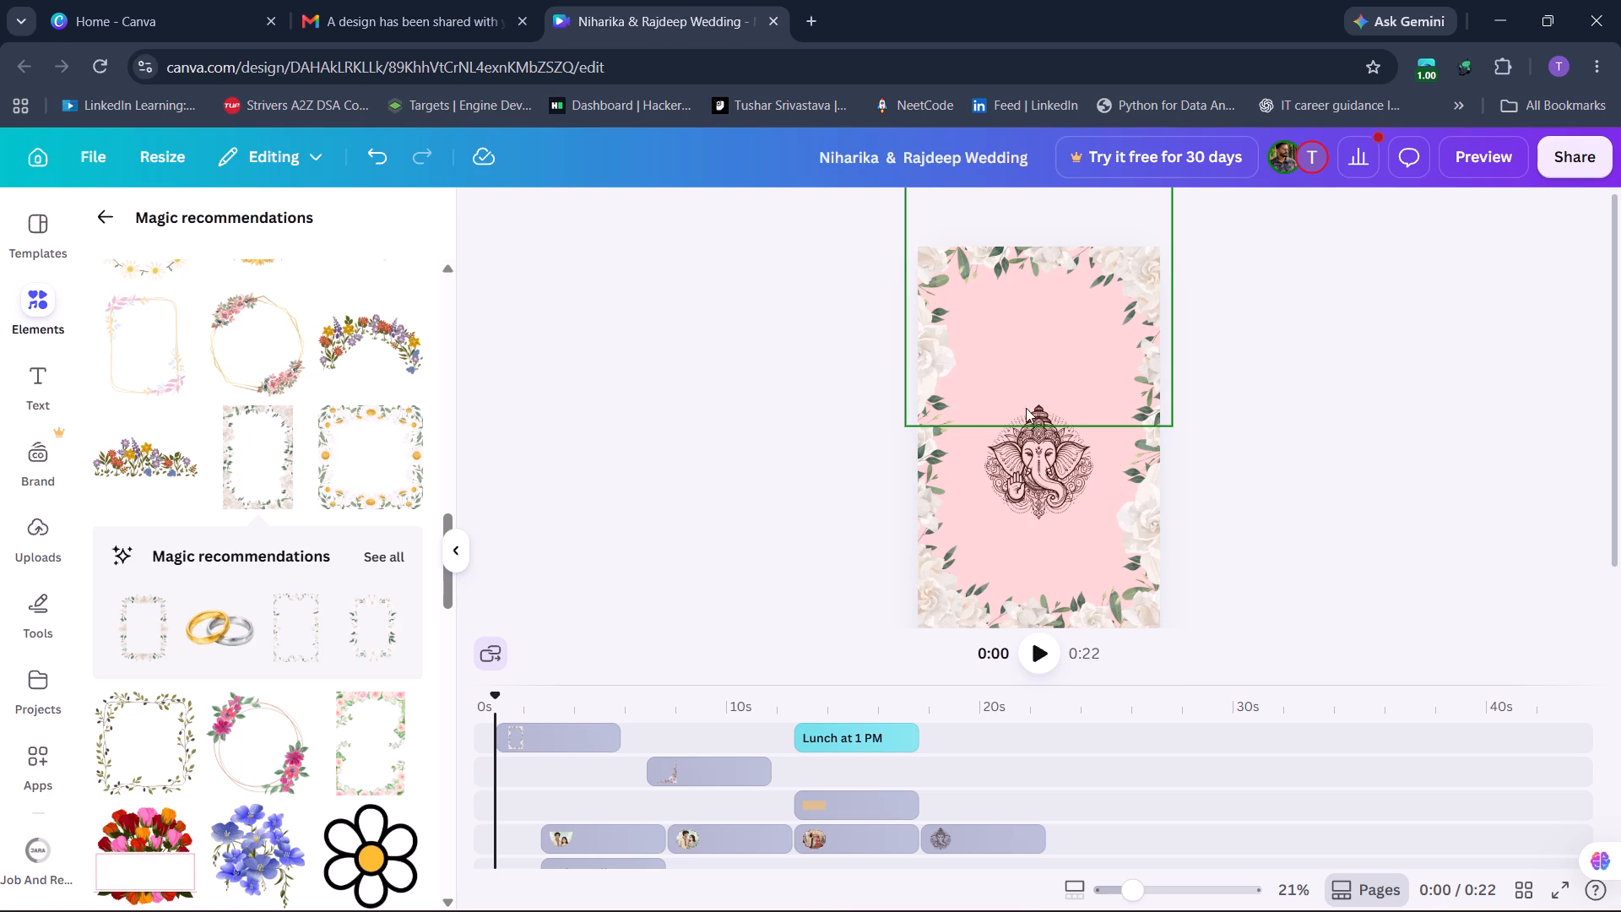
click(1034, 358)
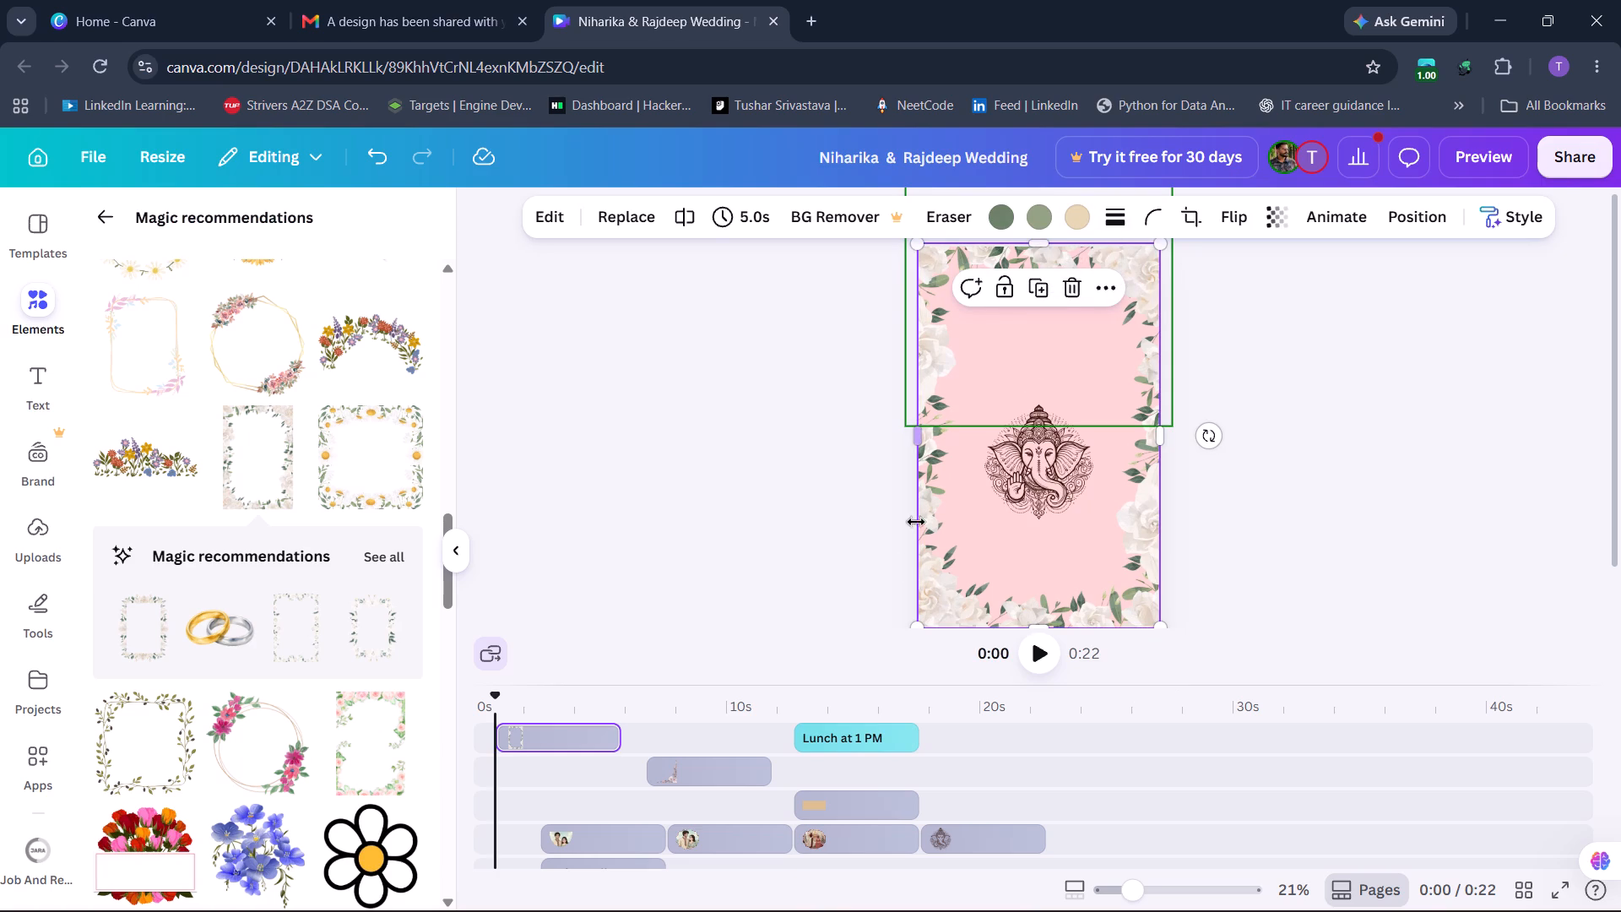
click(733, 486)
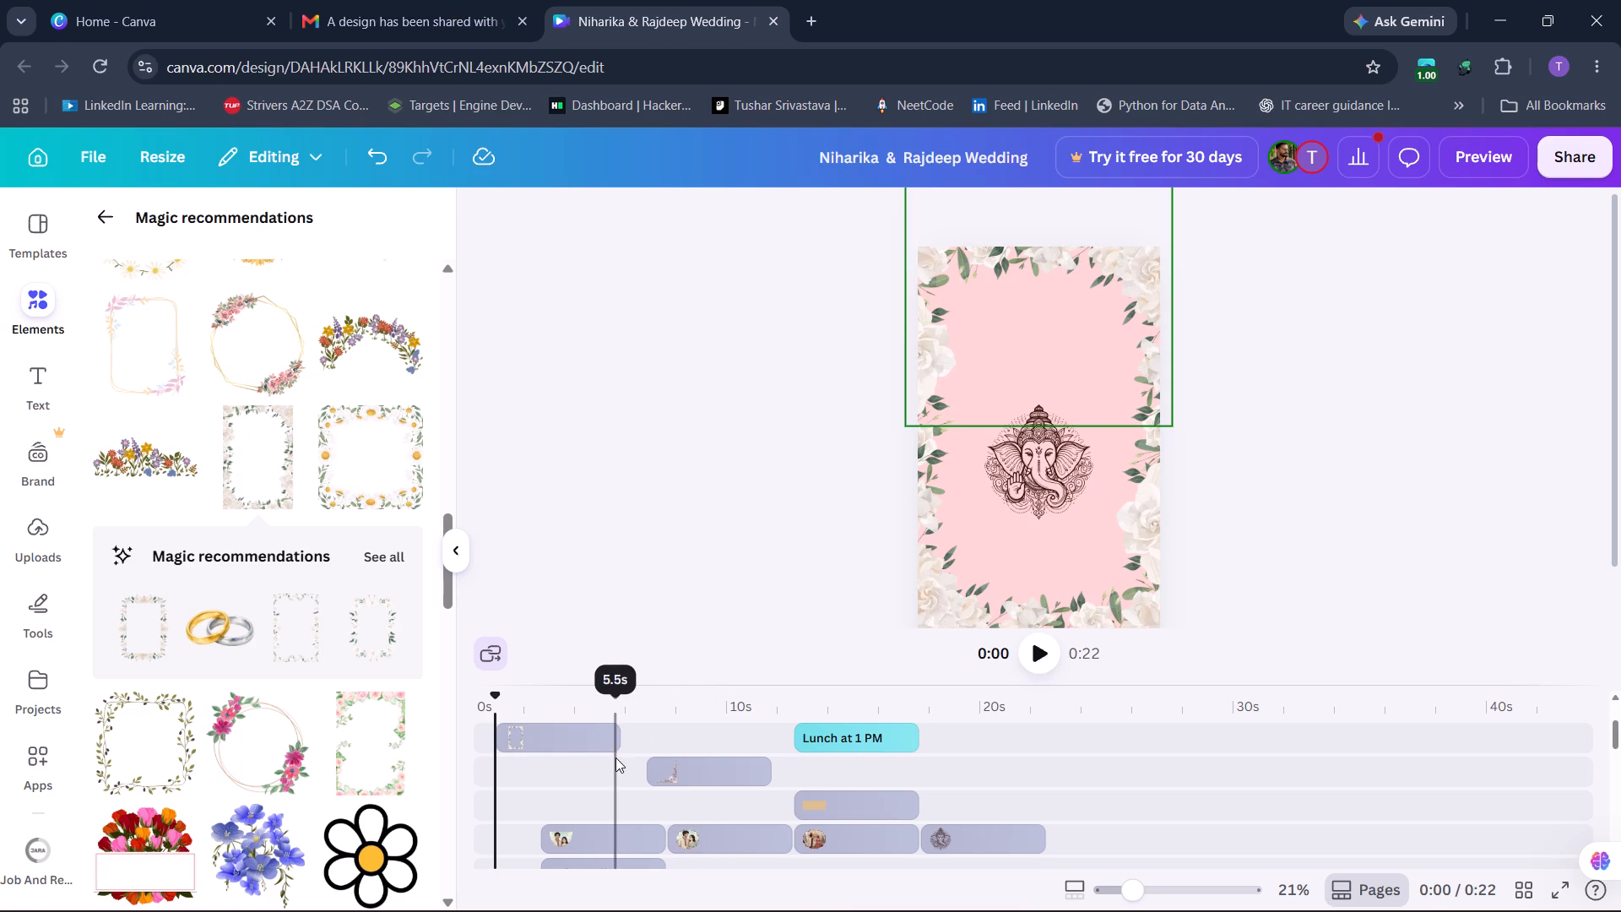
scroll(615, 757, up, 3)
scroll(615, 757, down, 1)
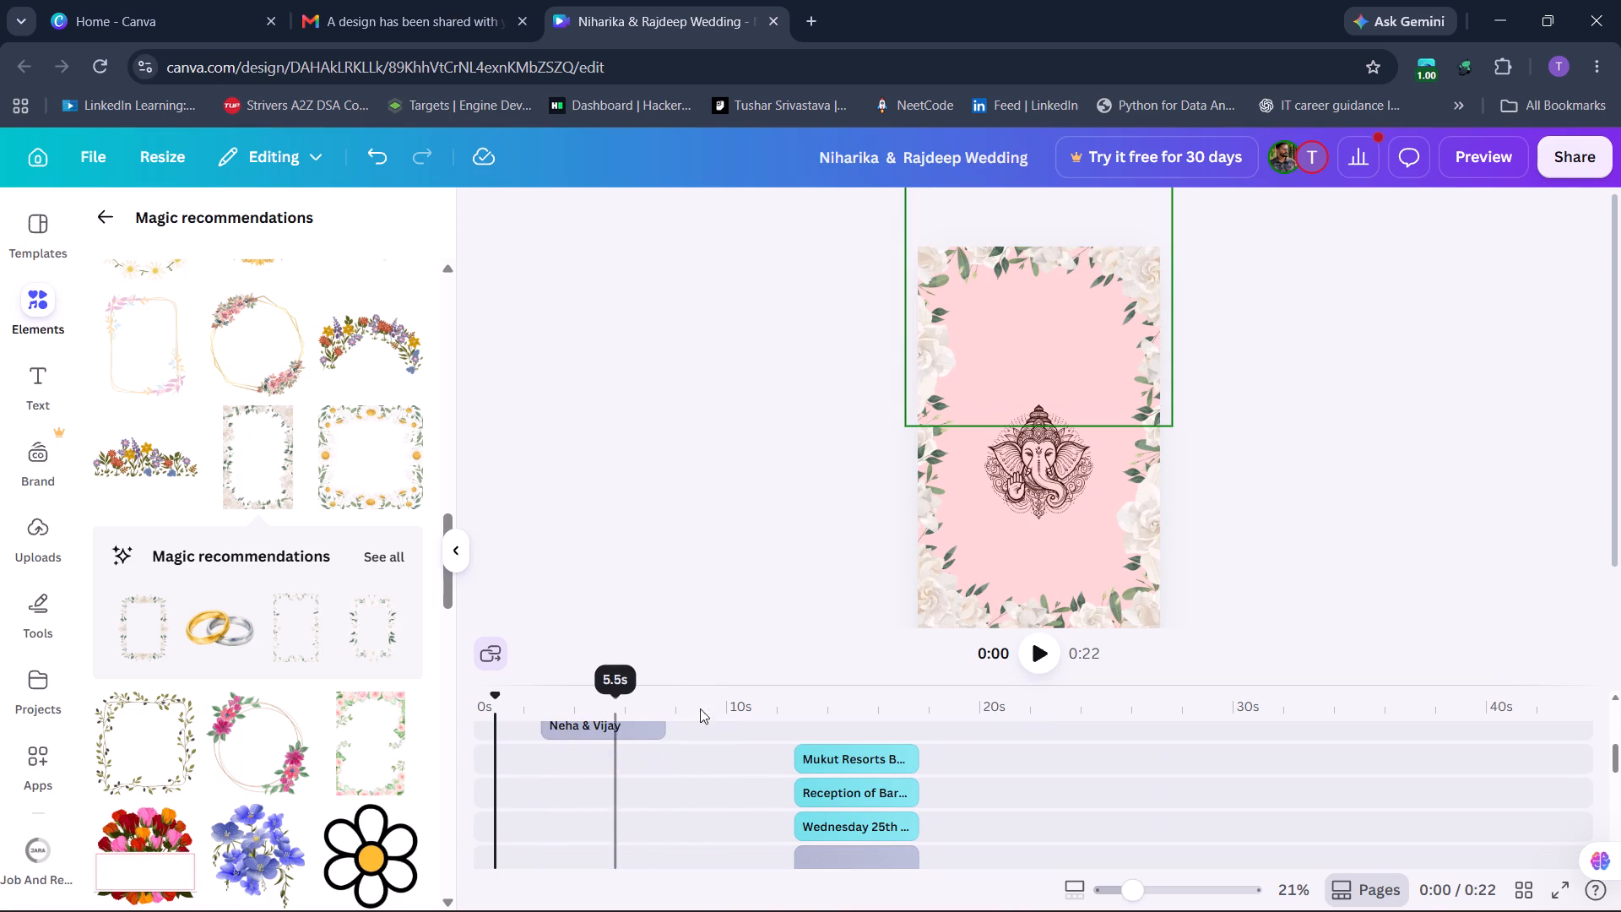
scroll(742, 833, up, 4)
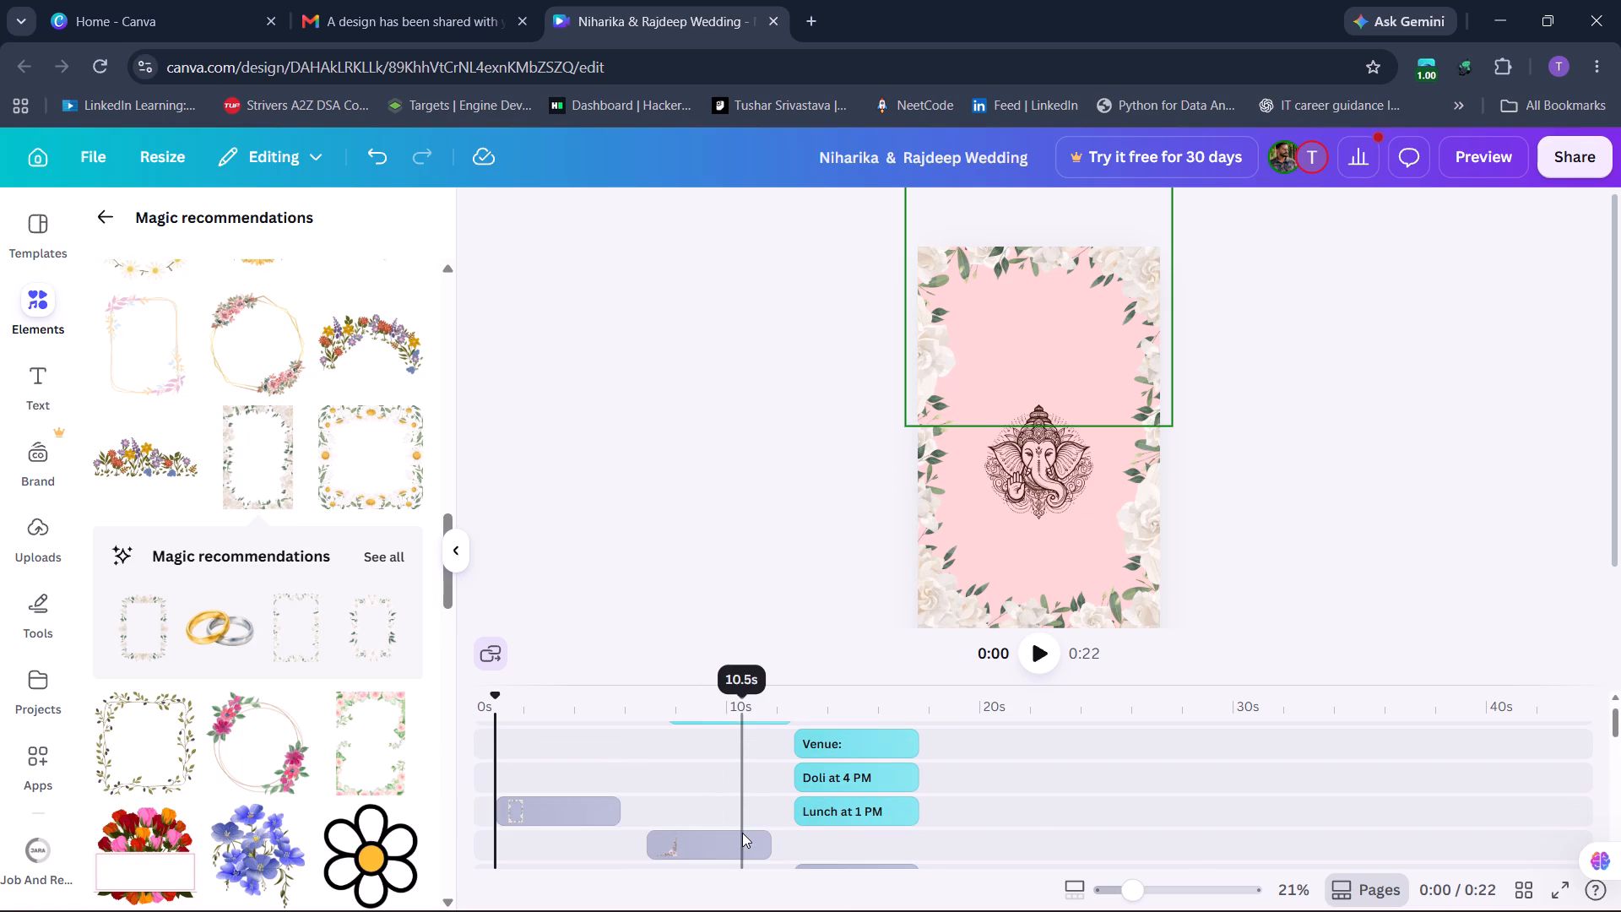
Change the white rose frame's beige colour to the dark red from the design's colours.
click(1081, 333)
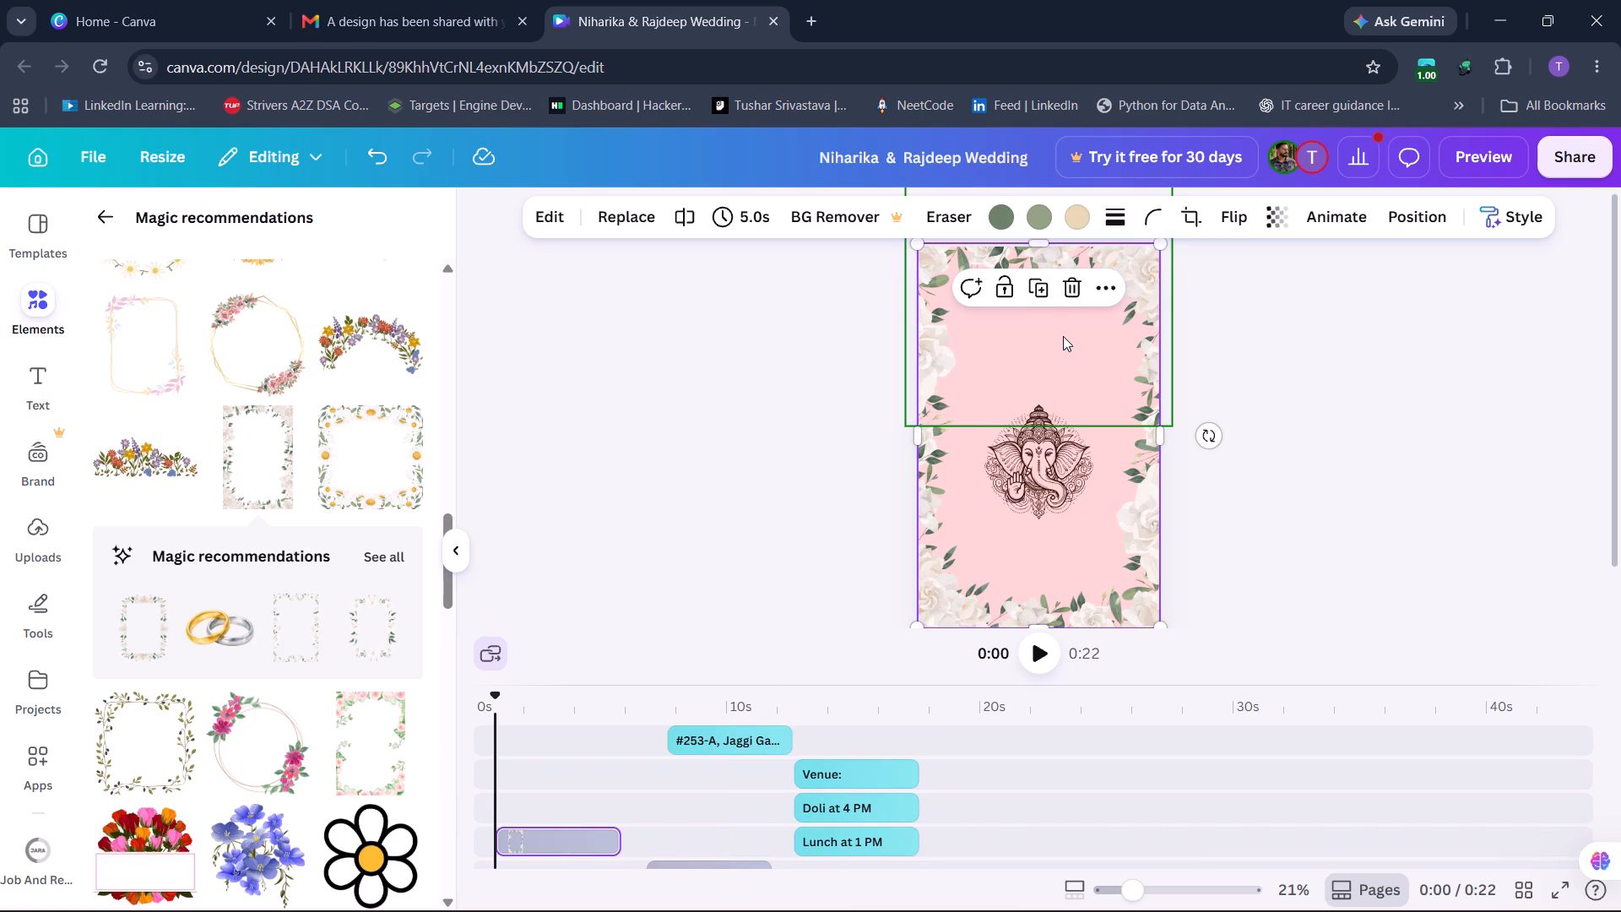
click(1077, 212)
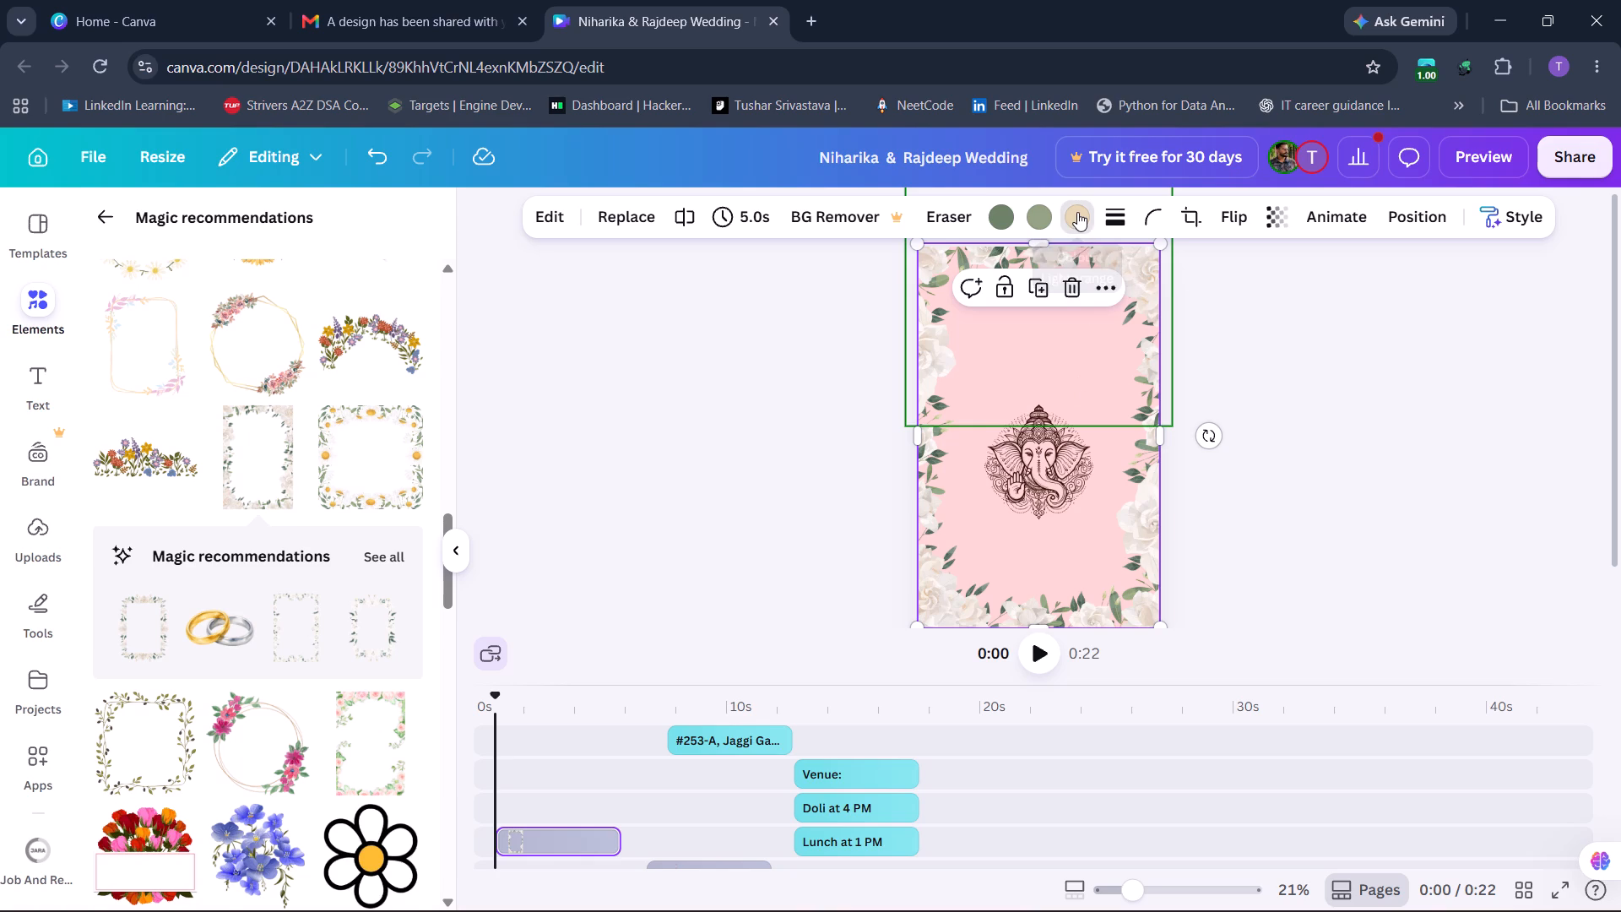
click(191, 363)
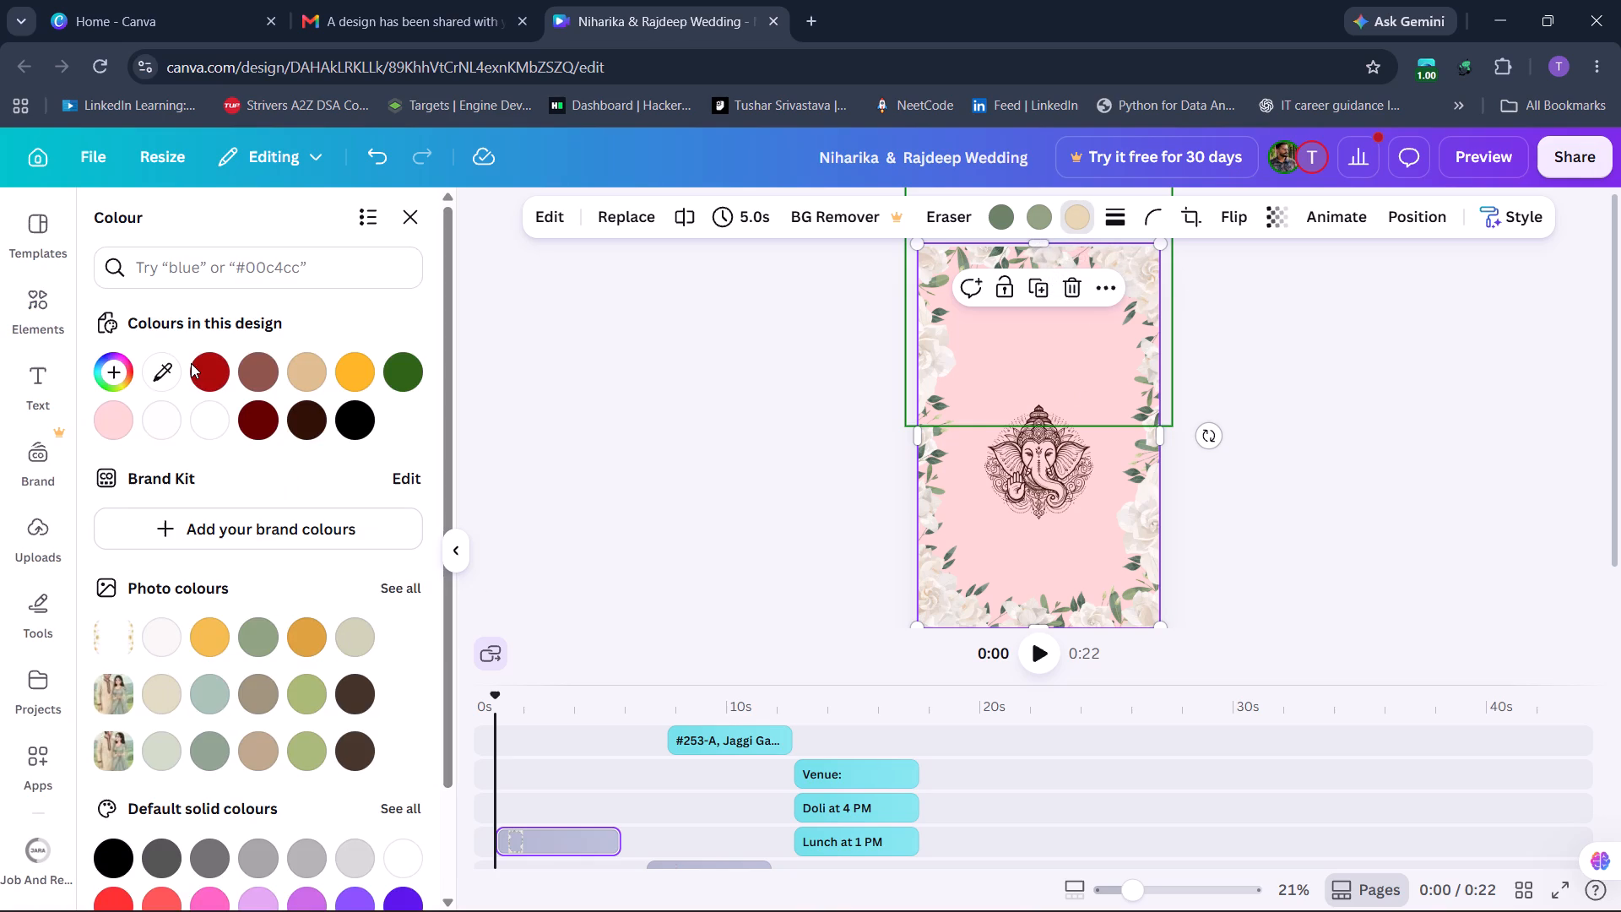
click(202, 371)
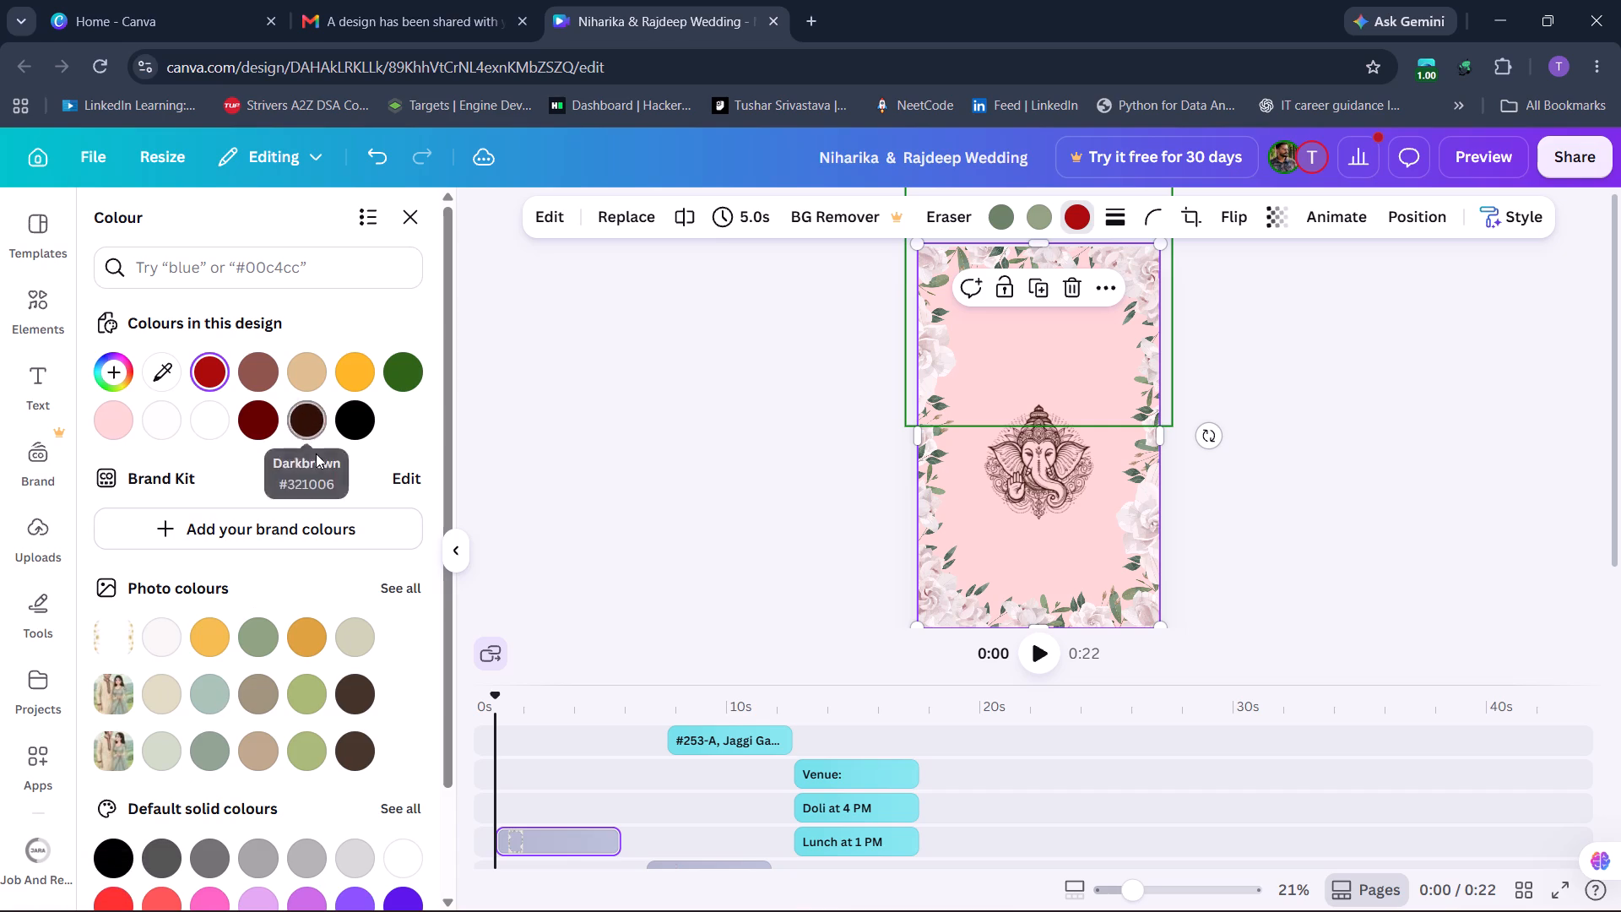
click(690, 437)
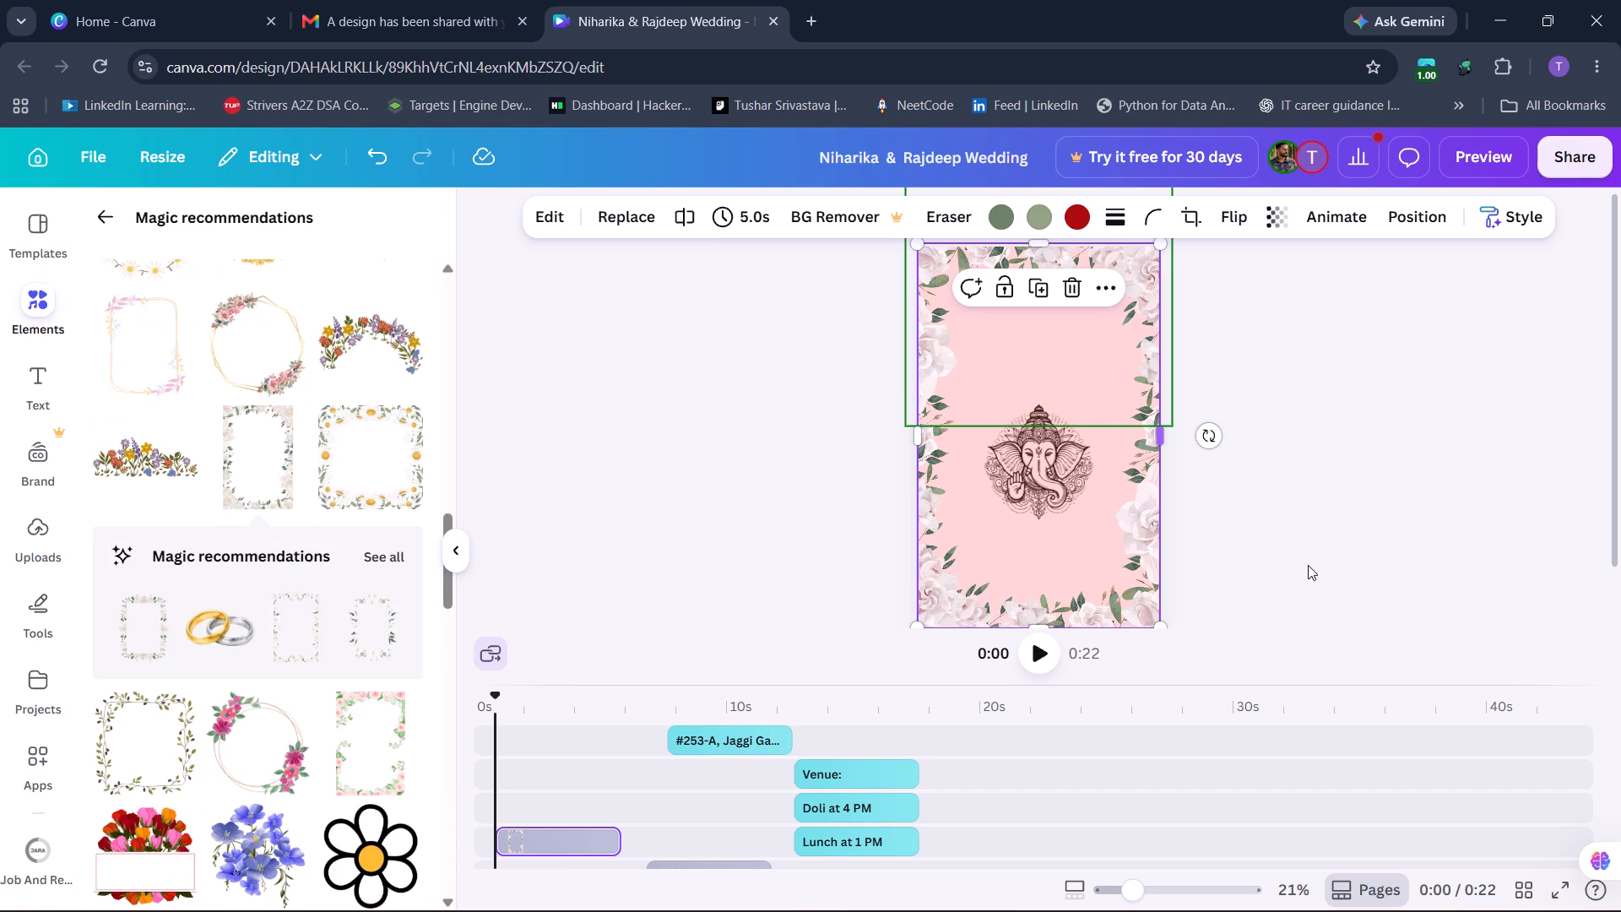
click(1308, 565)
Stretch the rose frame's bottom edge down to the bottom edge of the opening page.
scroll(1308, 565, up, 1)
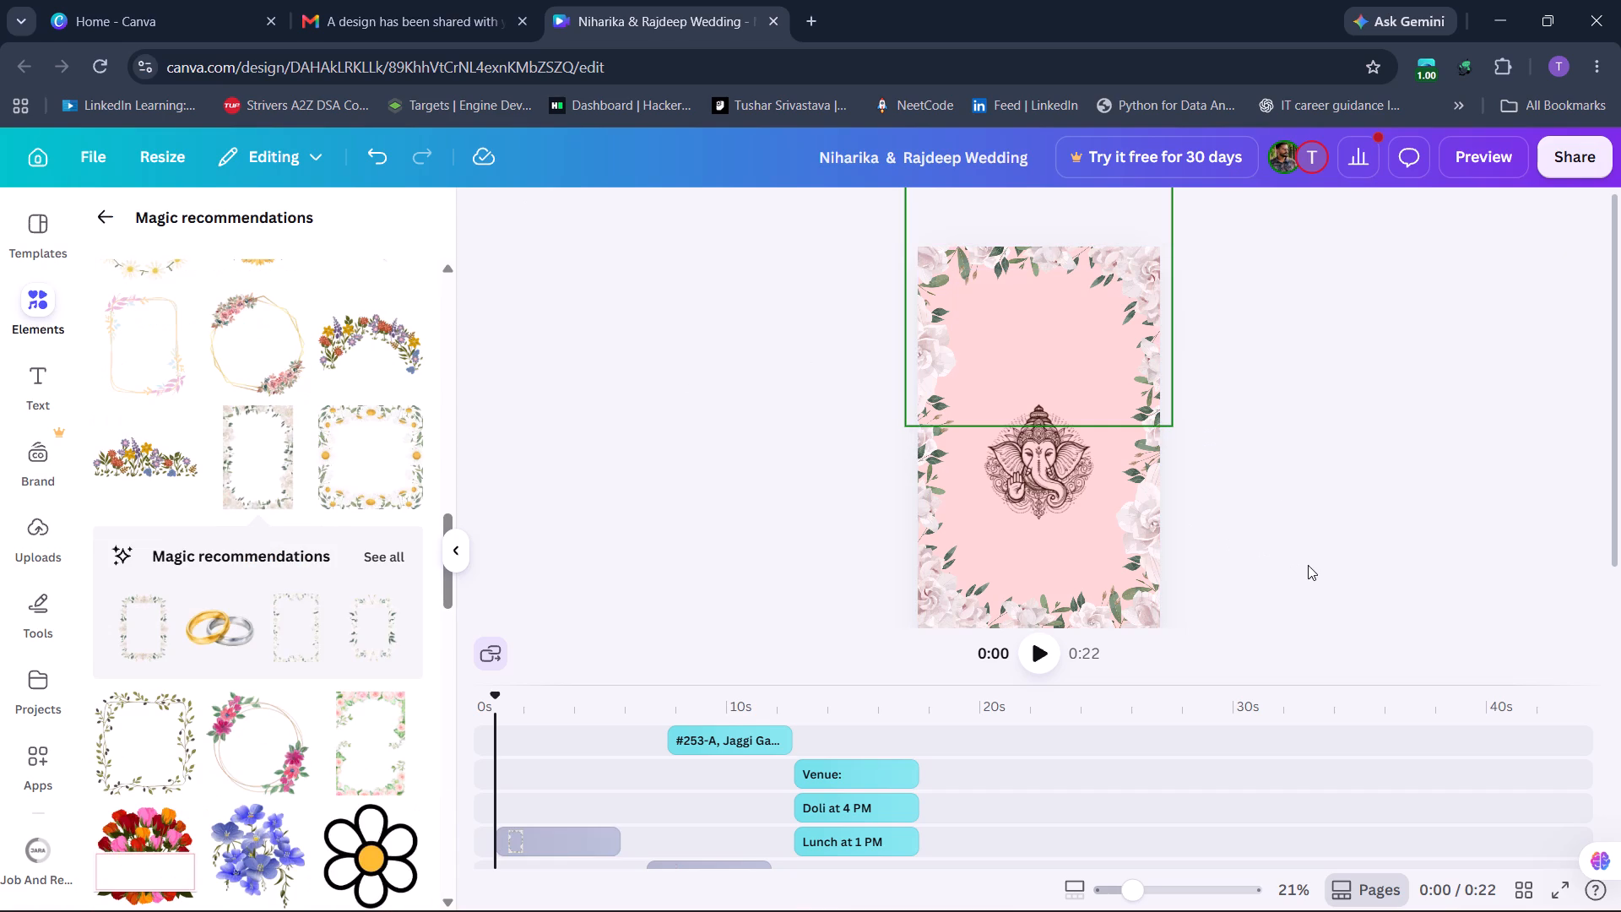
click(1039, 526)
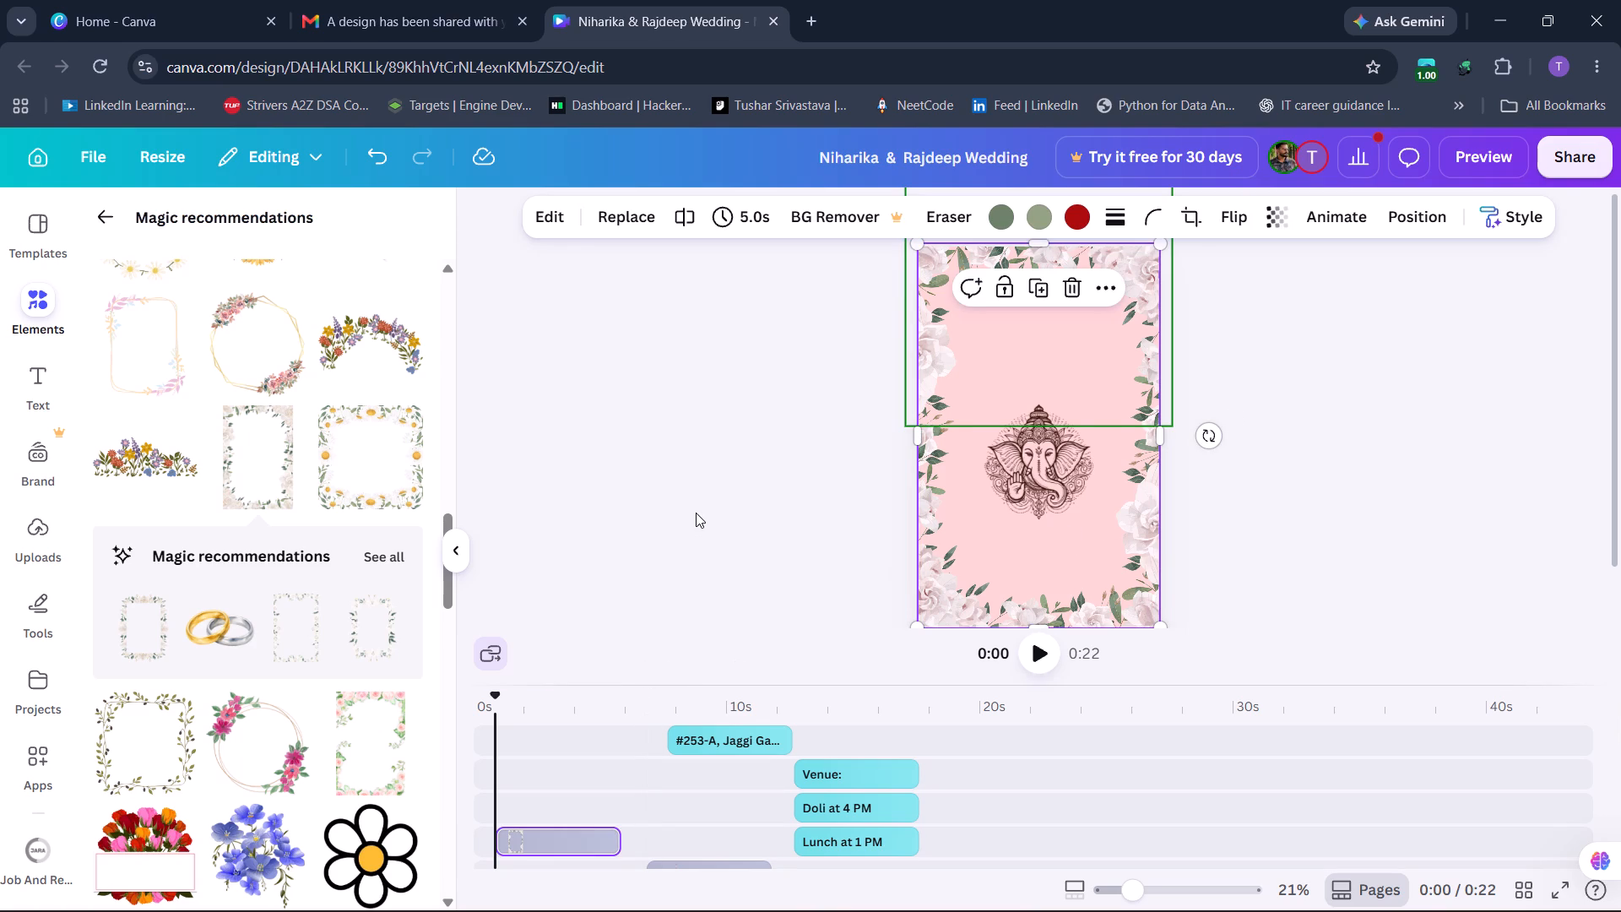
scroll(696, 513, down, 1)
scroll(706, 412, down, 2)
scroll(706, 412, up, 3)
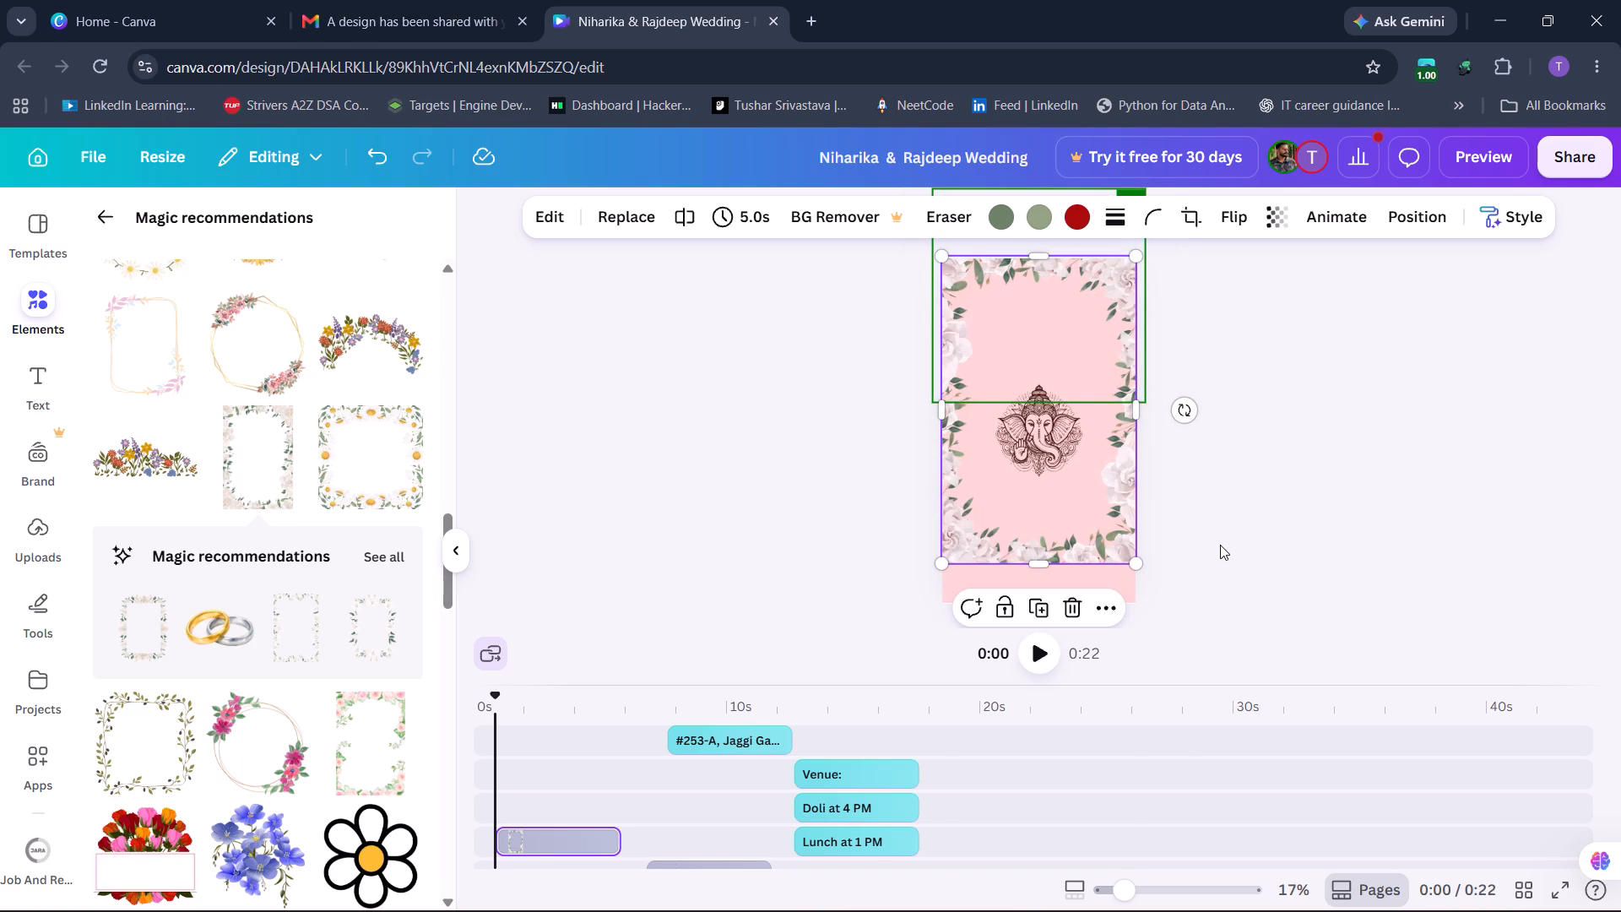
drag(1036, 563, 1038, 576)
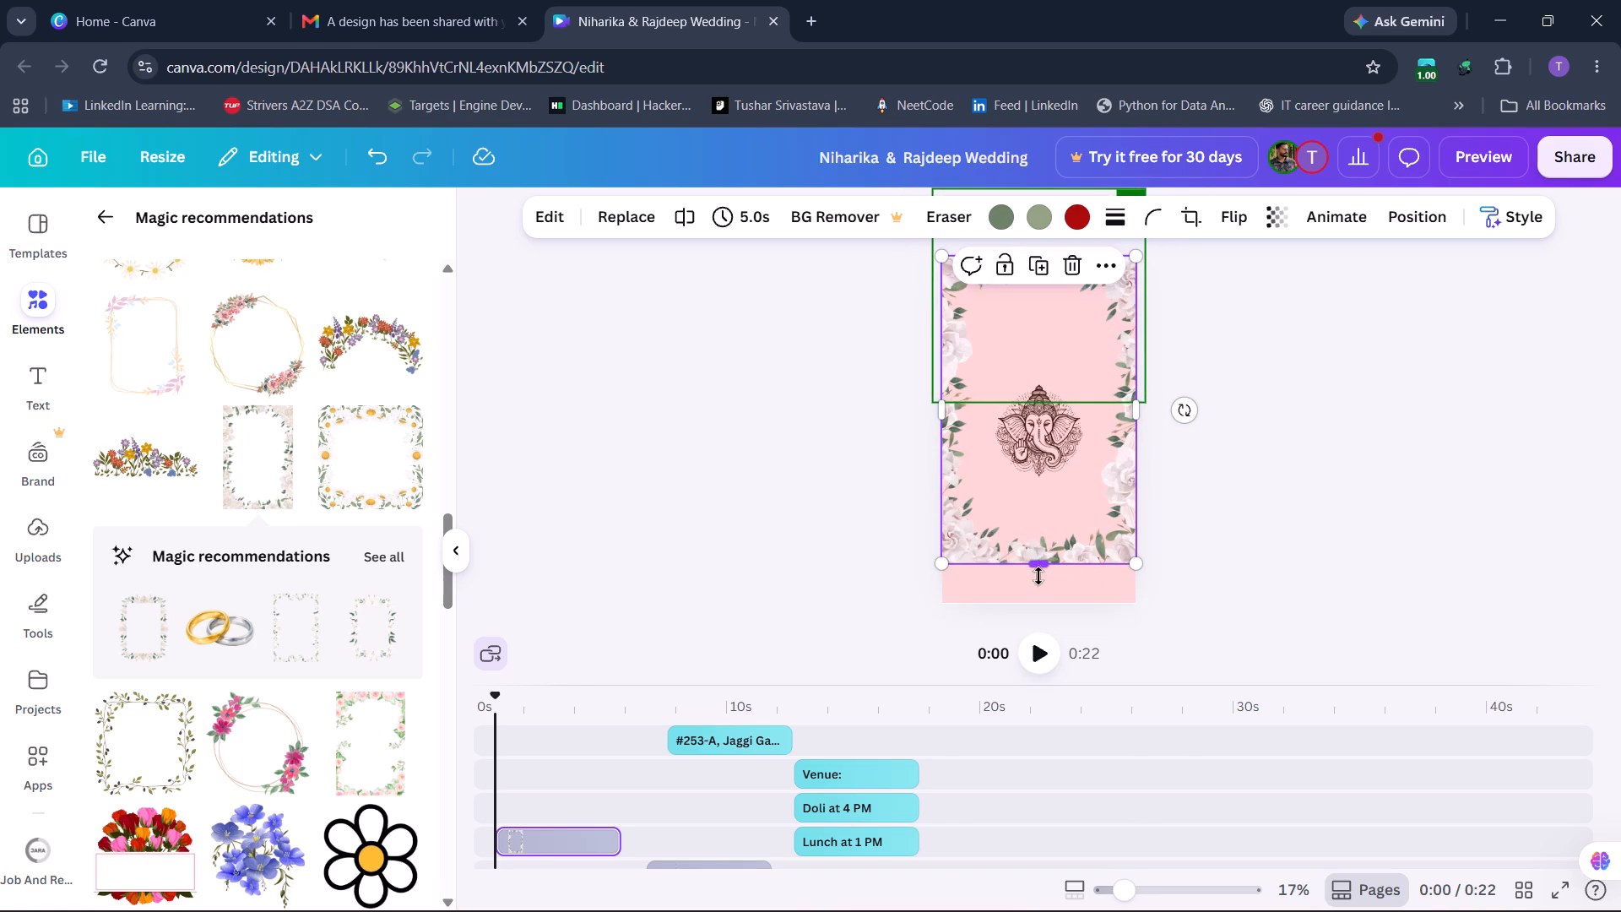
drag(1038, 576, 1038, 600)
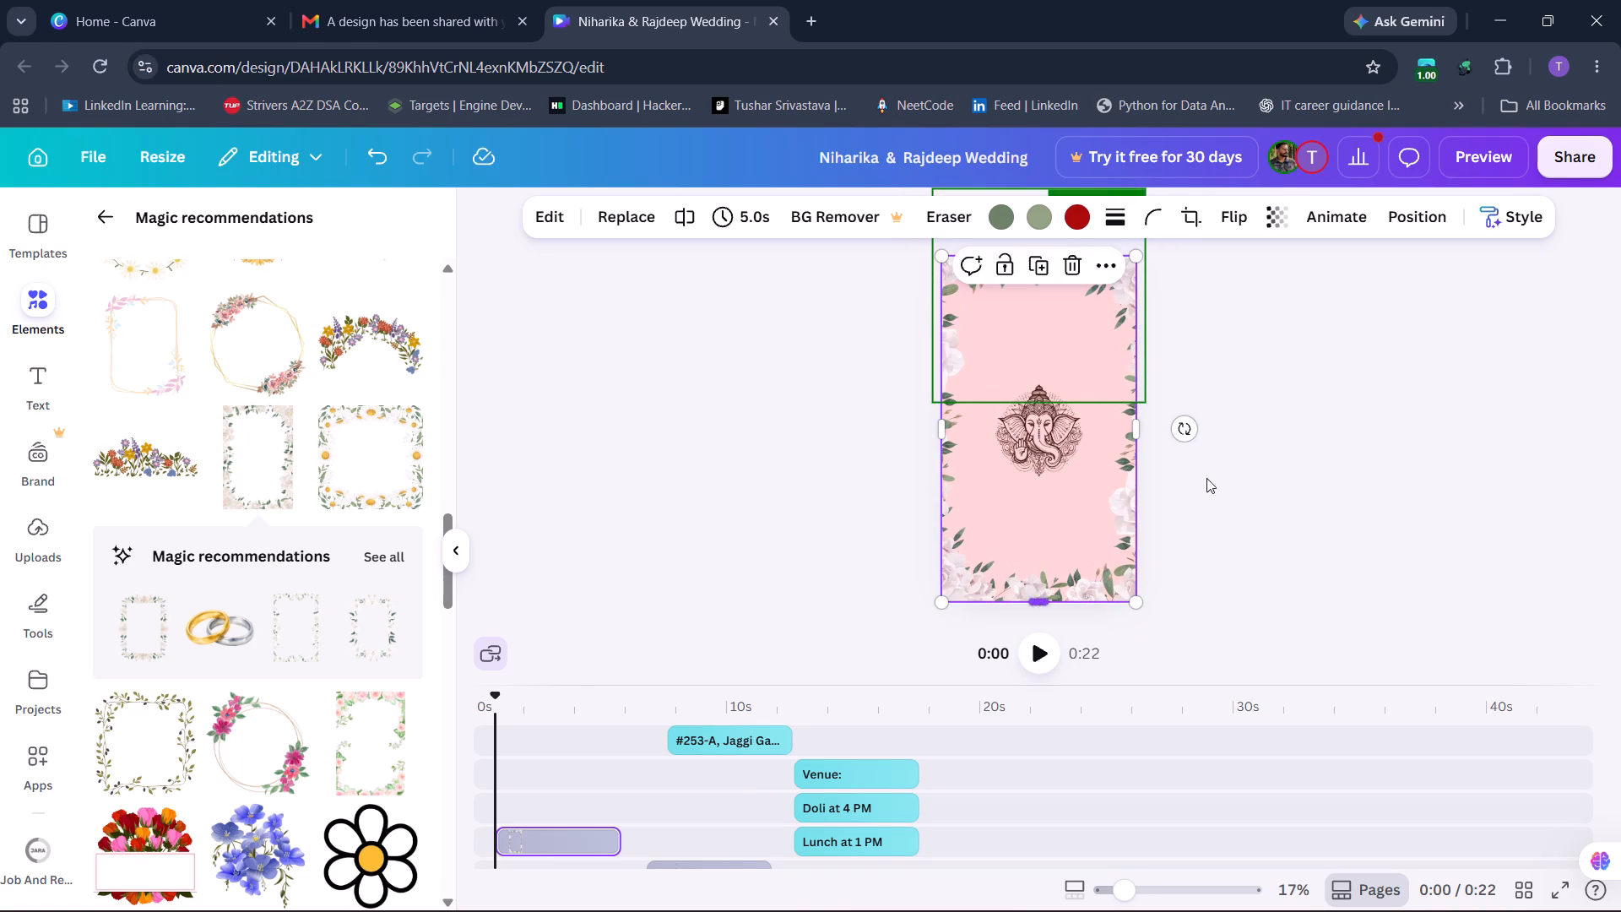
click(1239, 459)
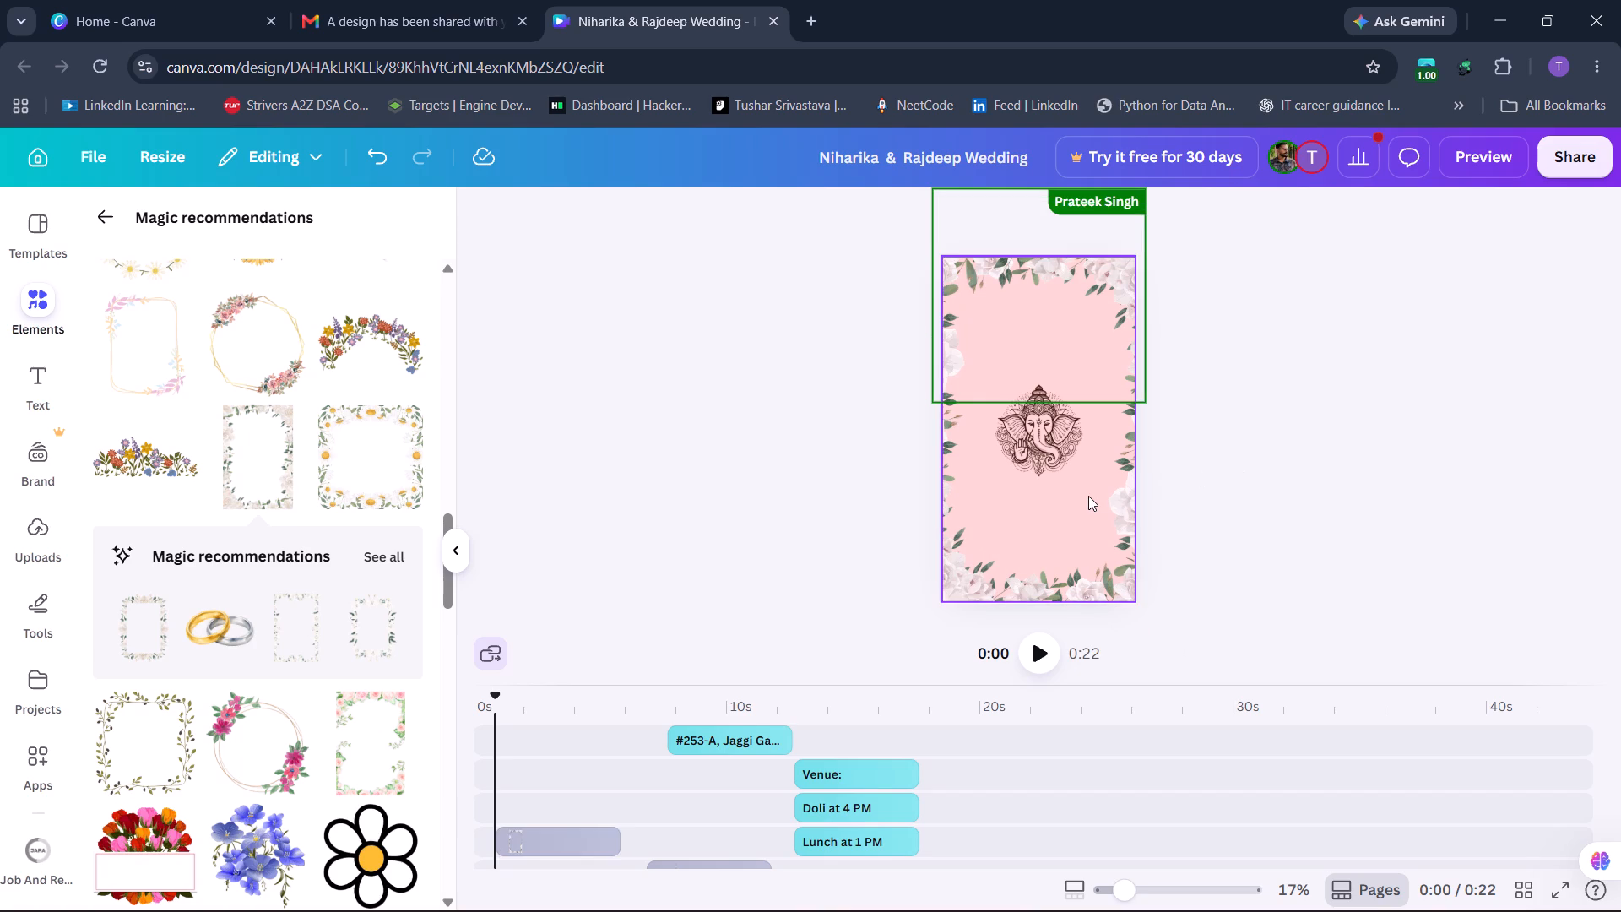
Delete the stretched rose frame from the opening page, keeping the Ganesha figure.
click(1088, 496)
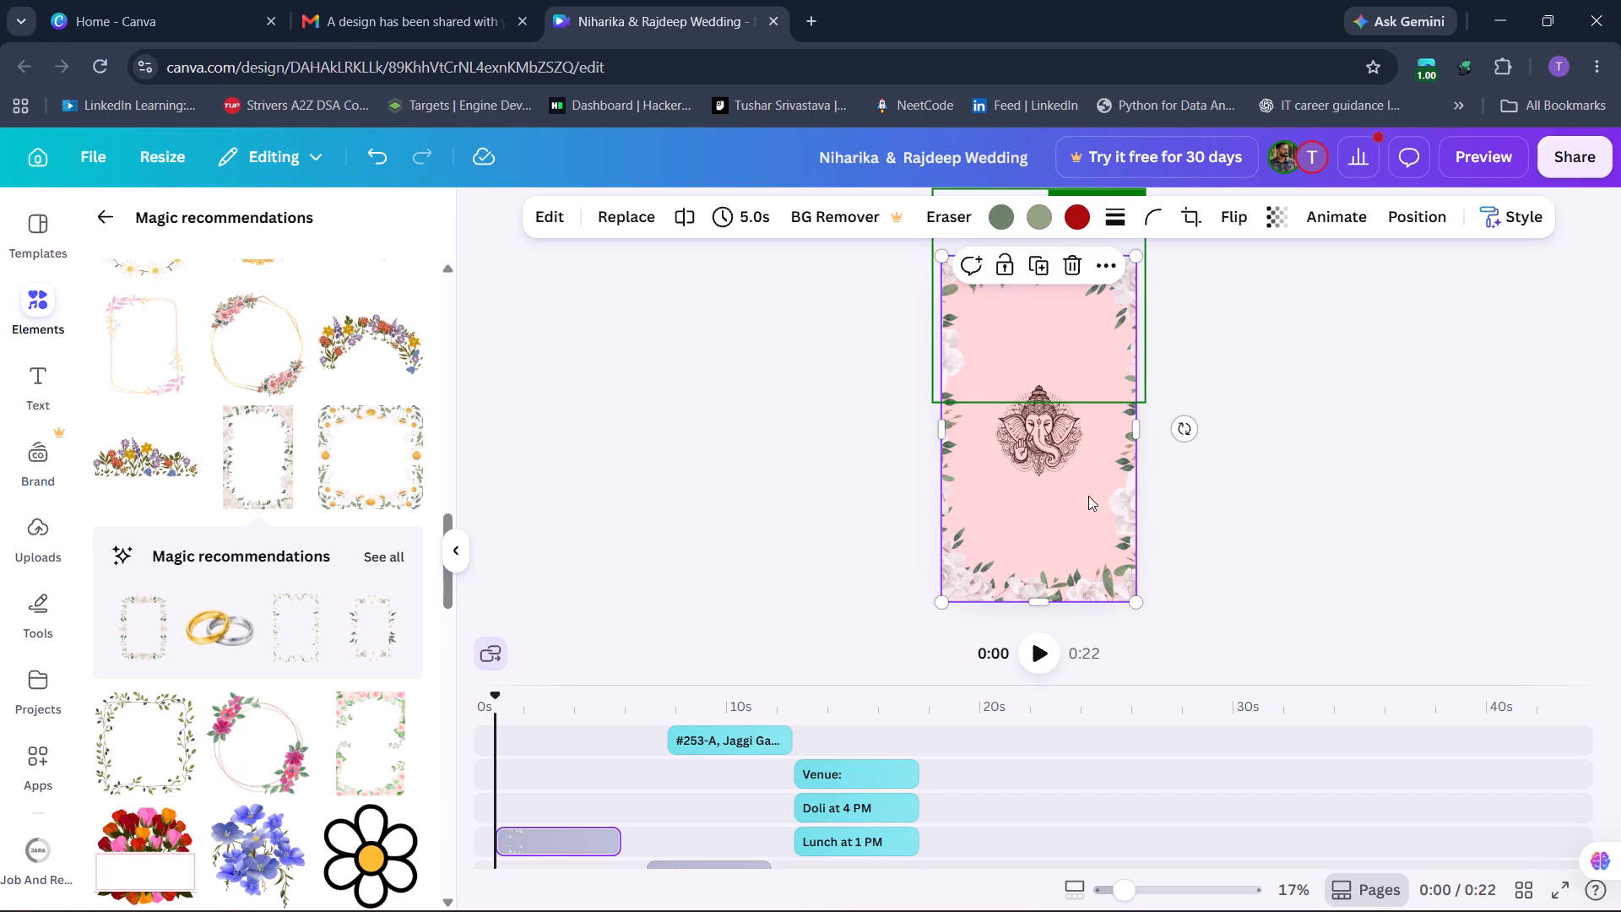
key(Delete)
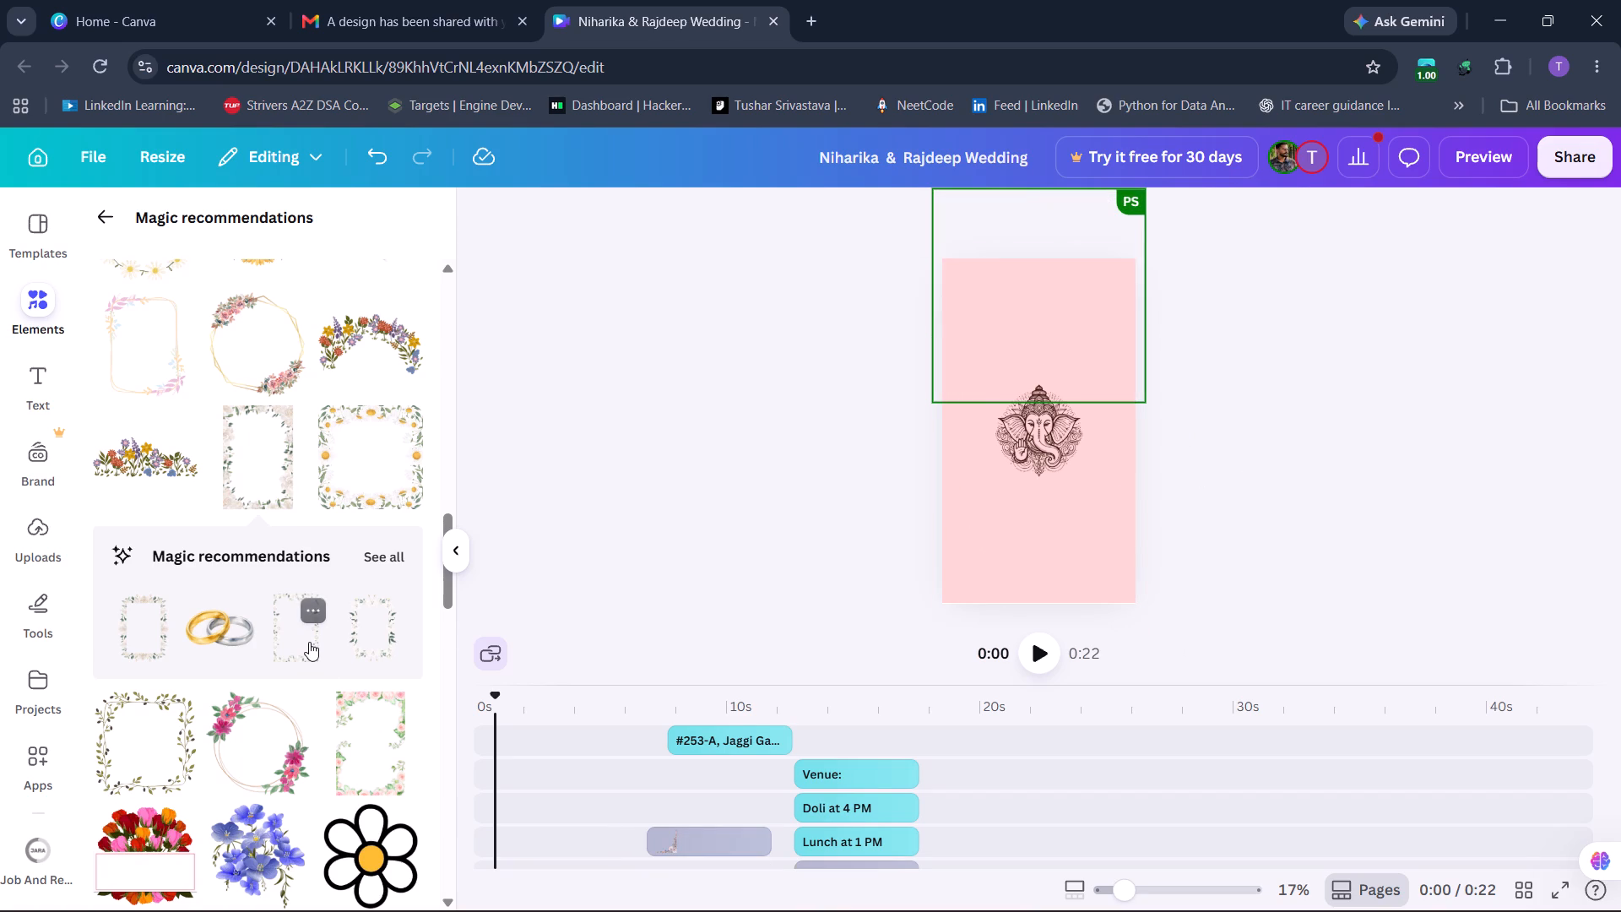
Browse the rest of the Magic recommendations graphics for a floral frame that suits the Ganesha opening page.
scroll(309, 642, down, 3)
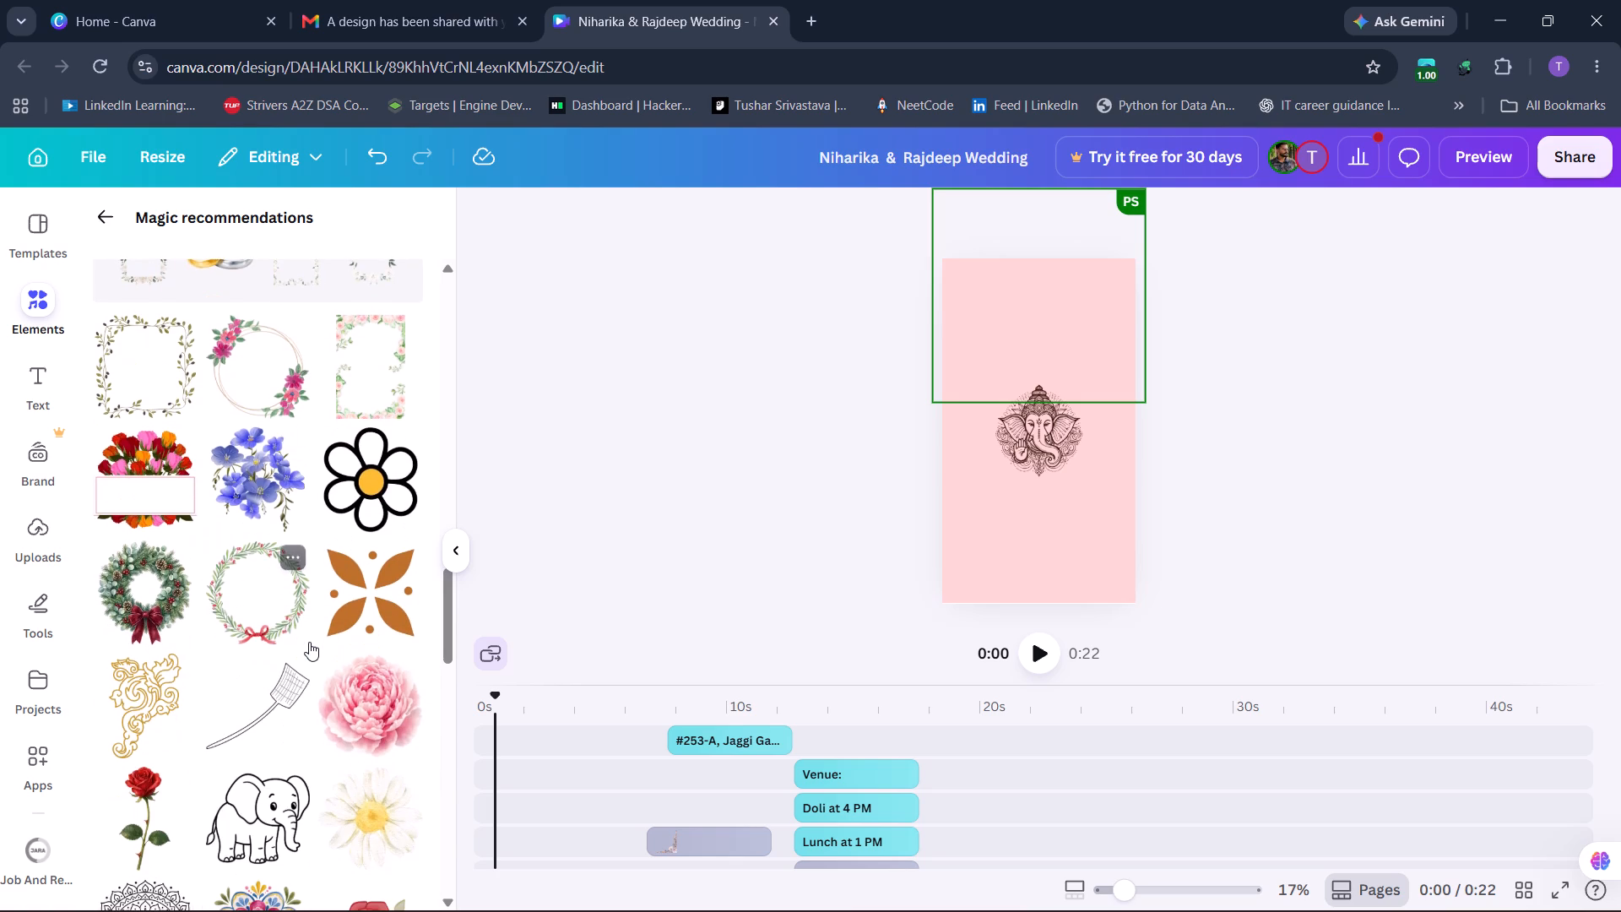
scroll(309, 642, down, 4)
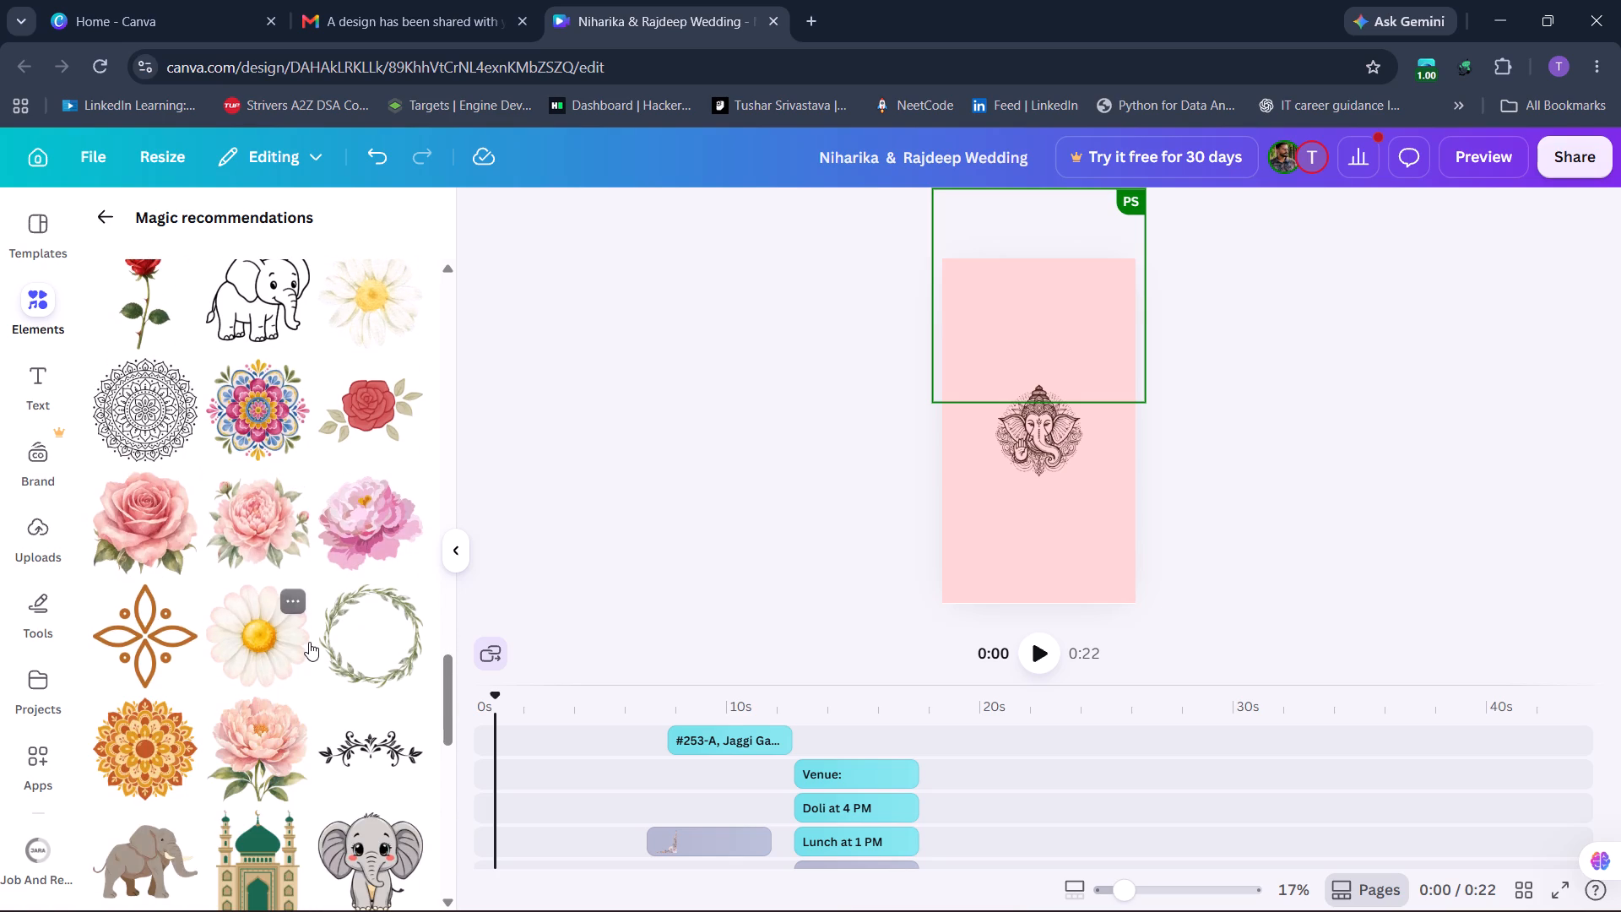
scroll(309, 642, up, 2)
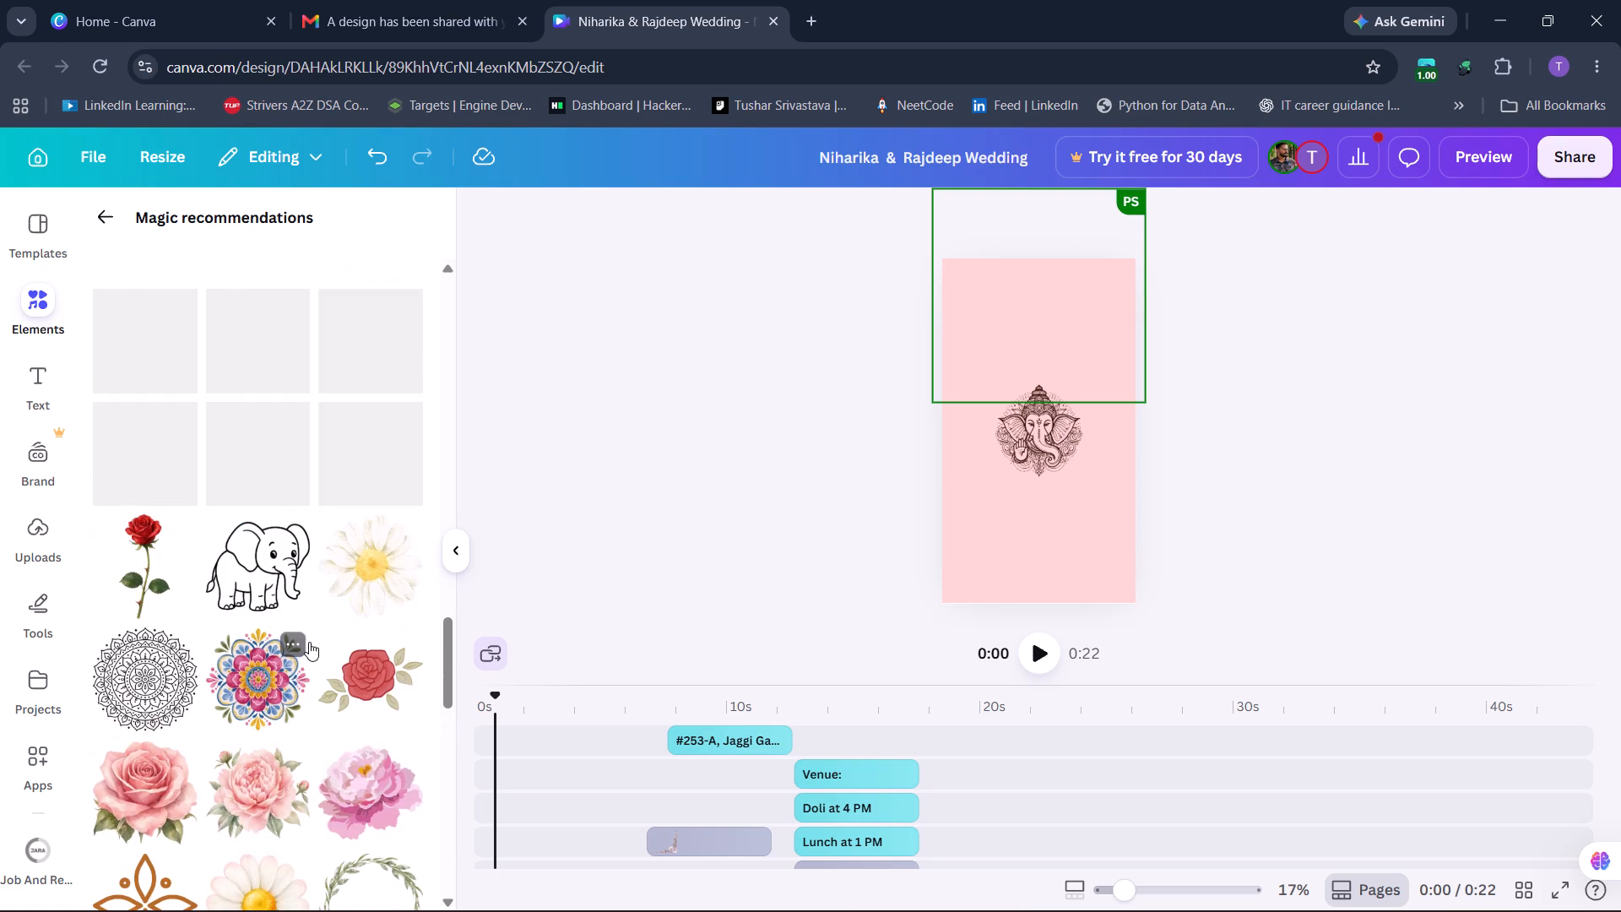
scroll(309, 642, down, 4)
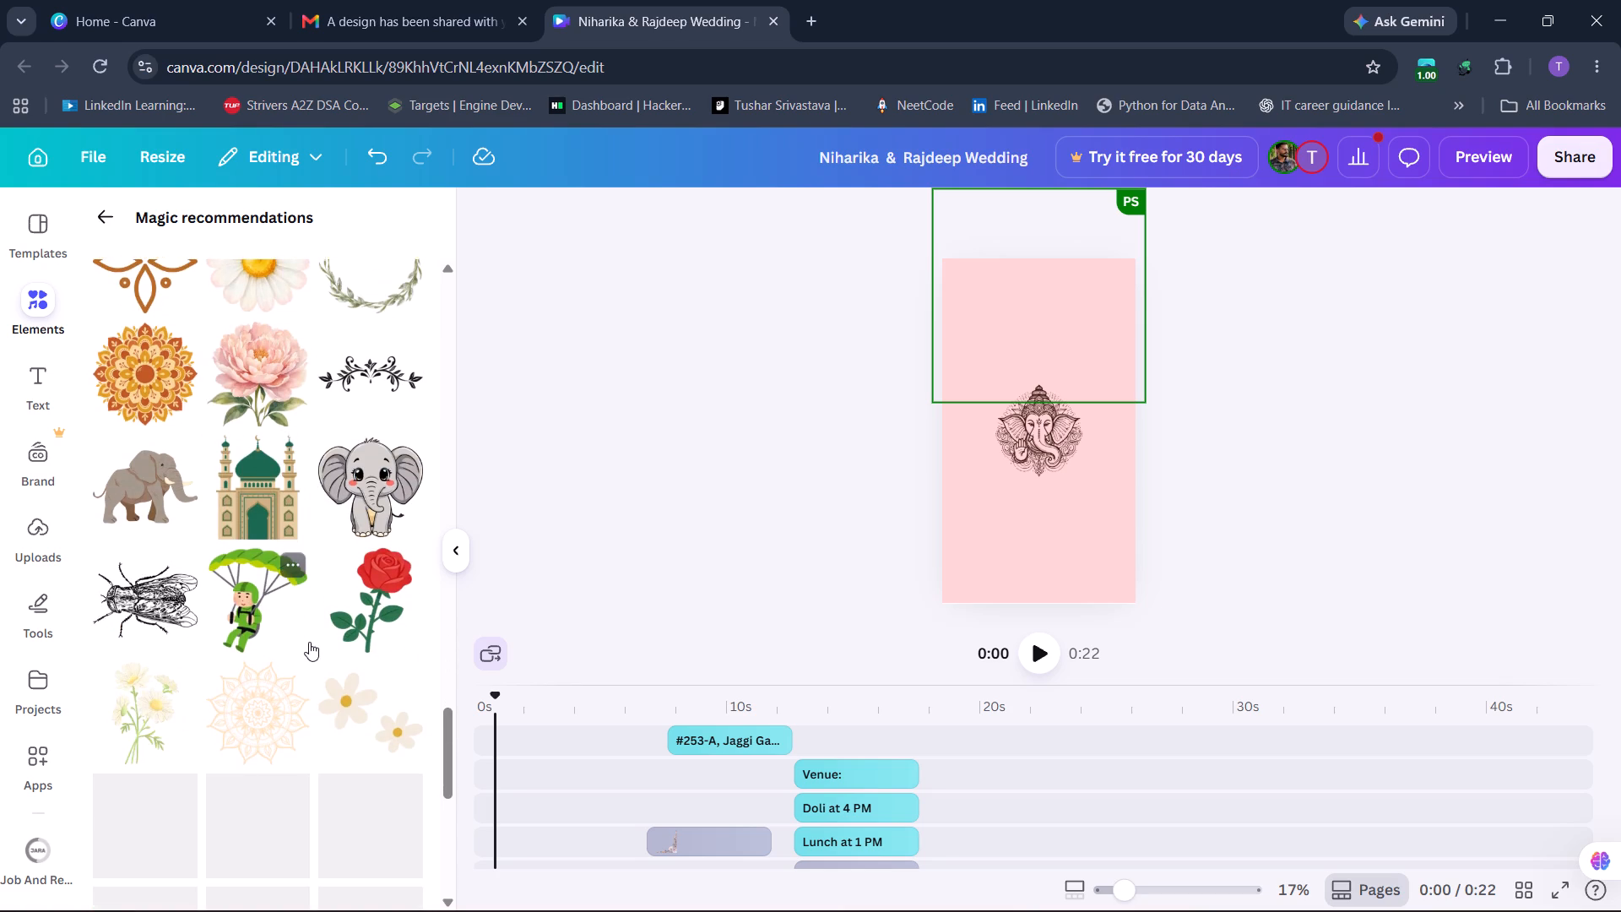
scroll(309, 642, down, 1)
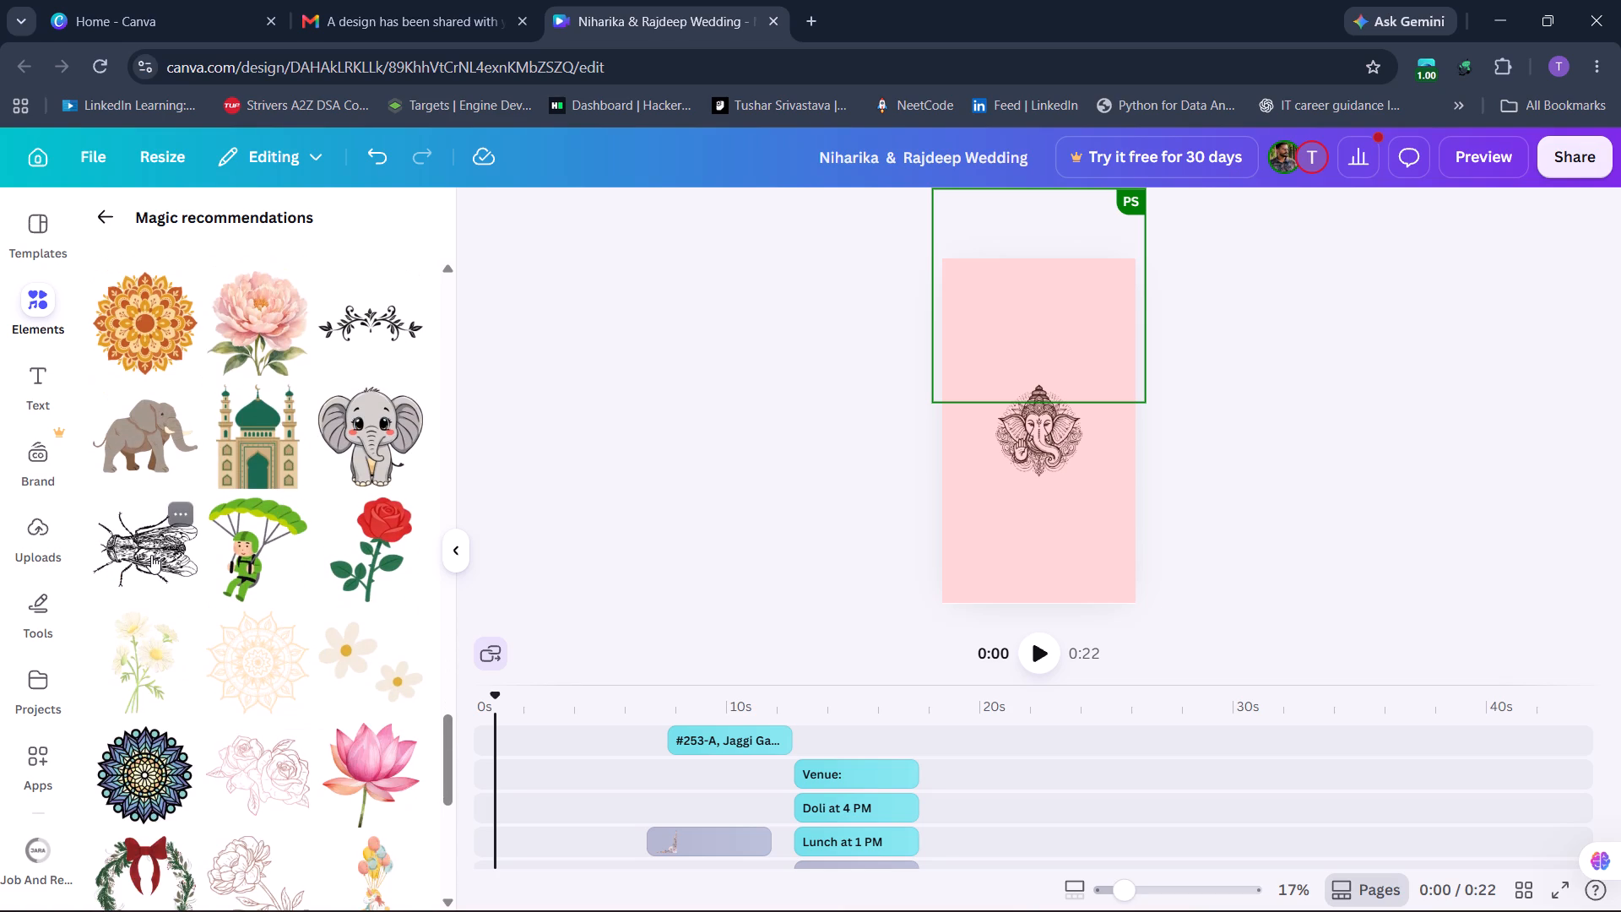
scroll(234, 486, down, 3)
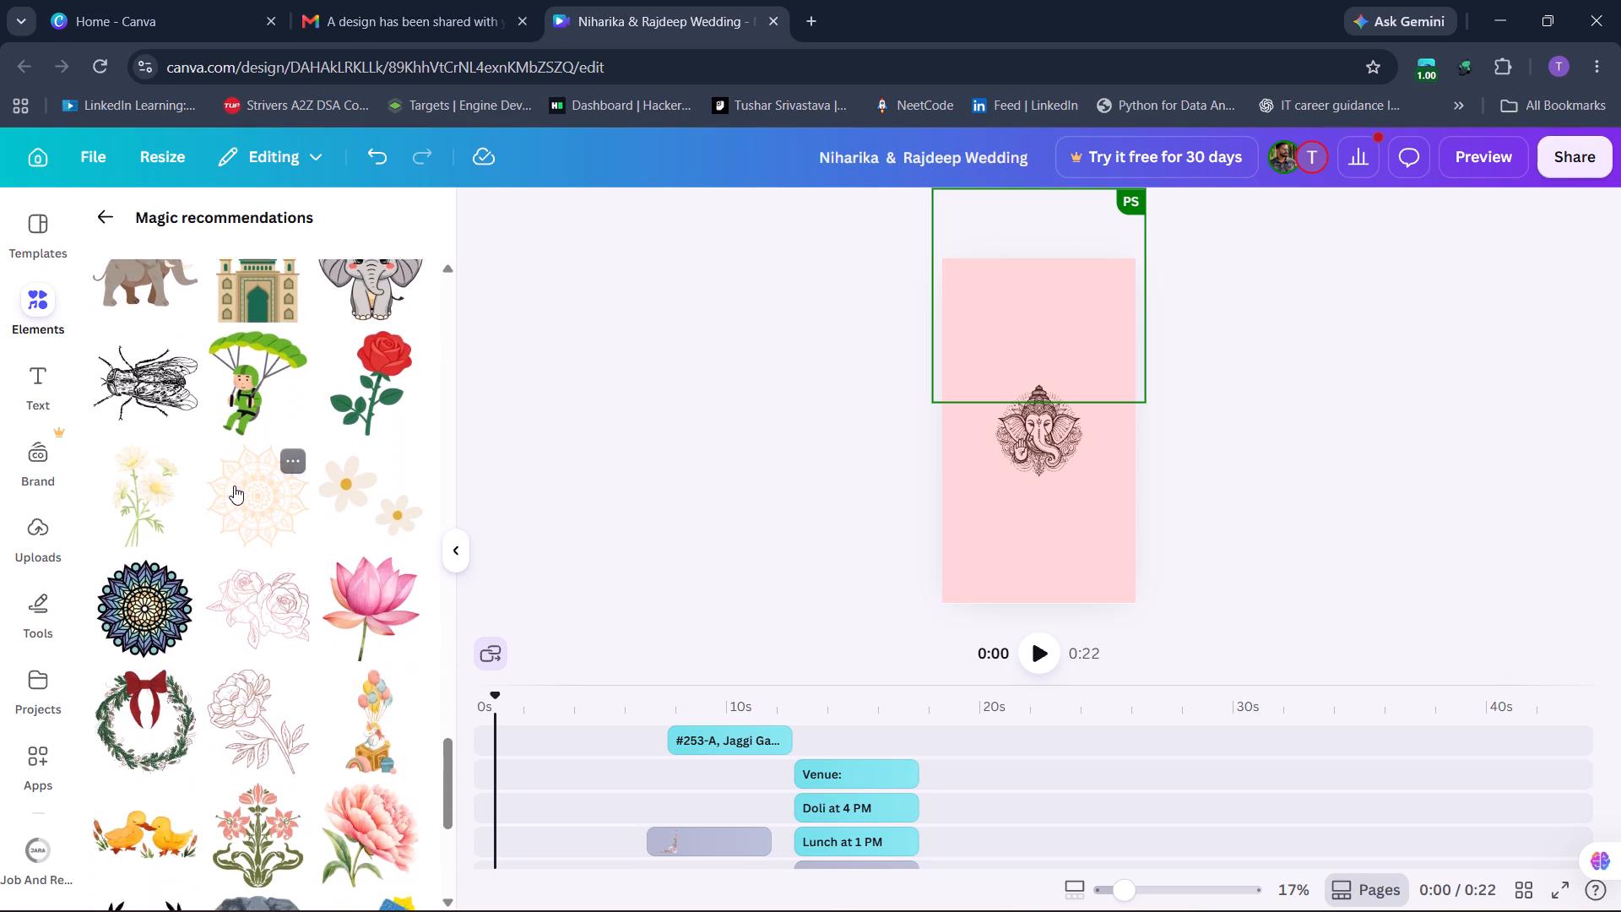
scroll(234, 486, down, 1)
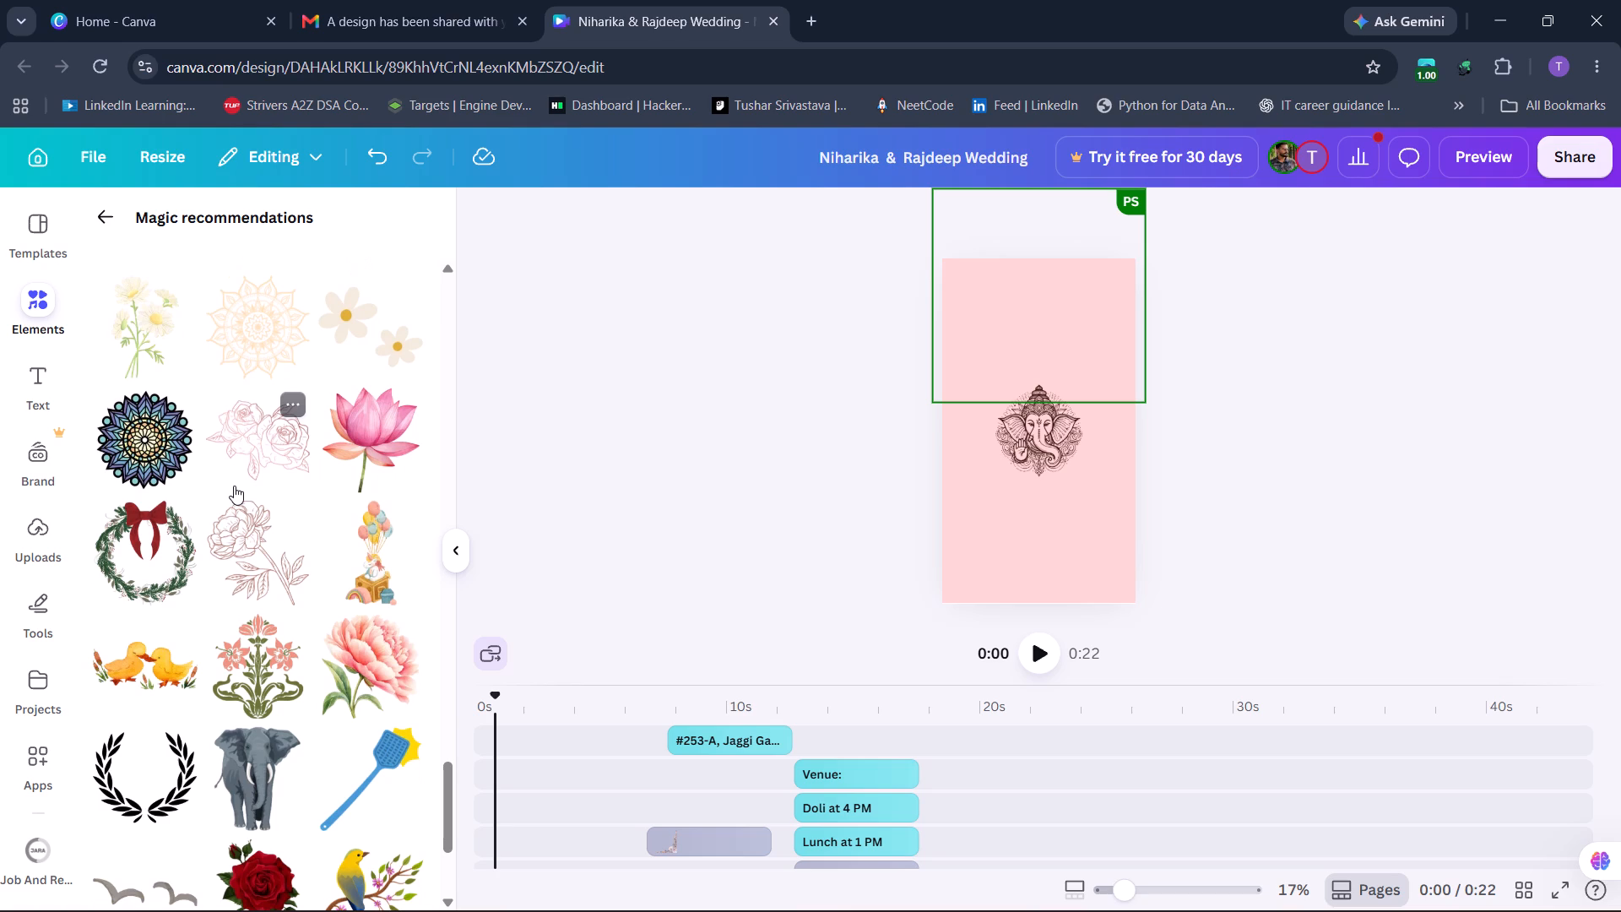
scroll(234, 486, down, 2)
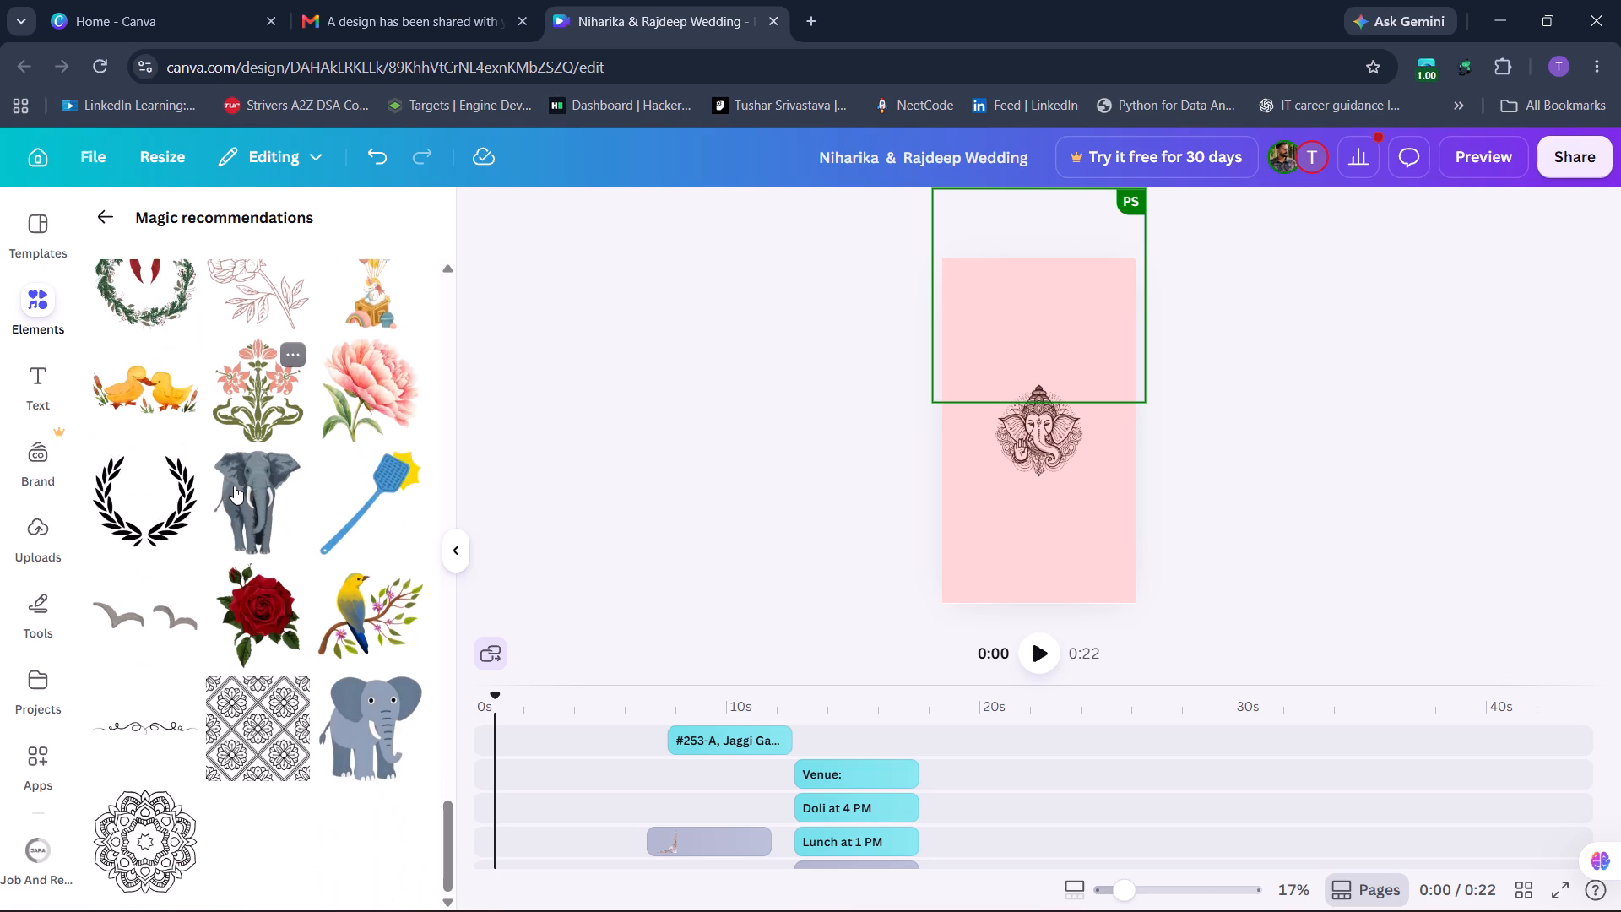
scroll(234, 486, down, 1)
scroll(234, 486, up, 9)
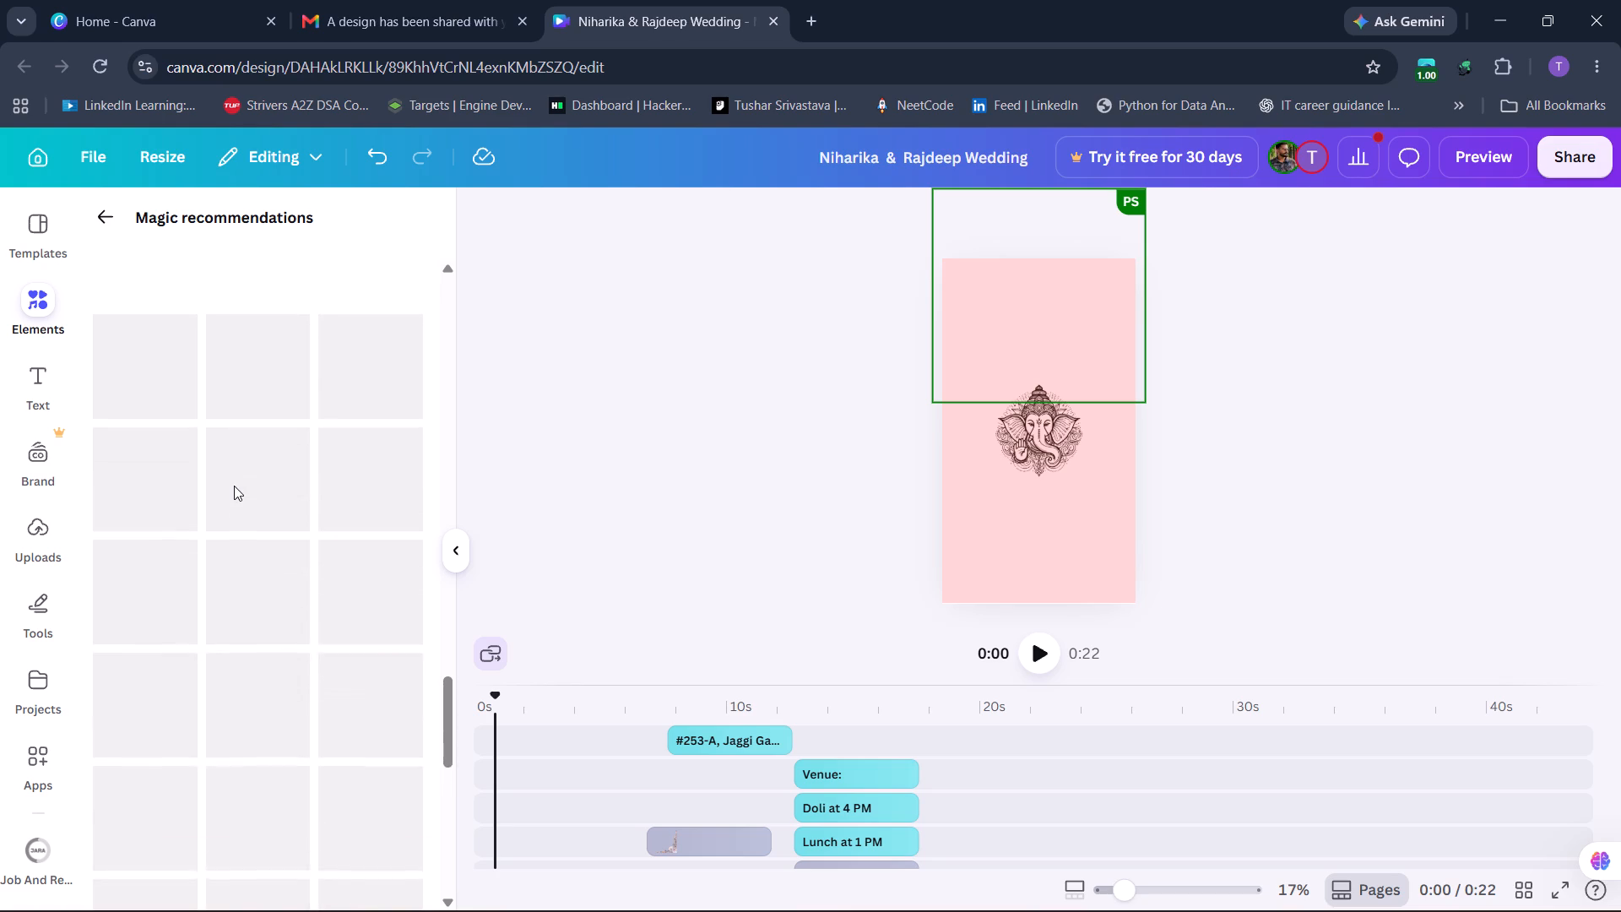
scroll(234, 486, up, 4)
click(106, 217)
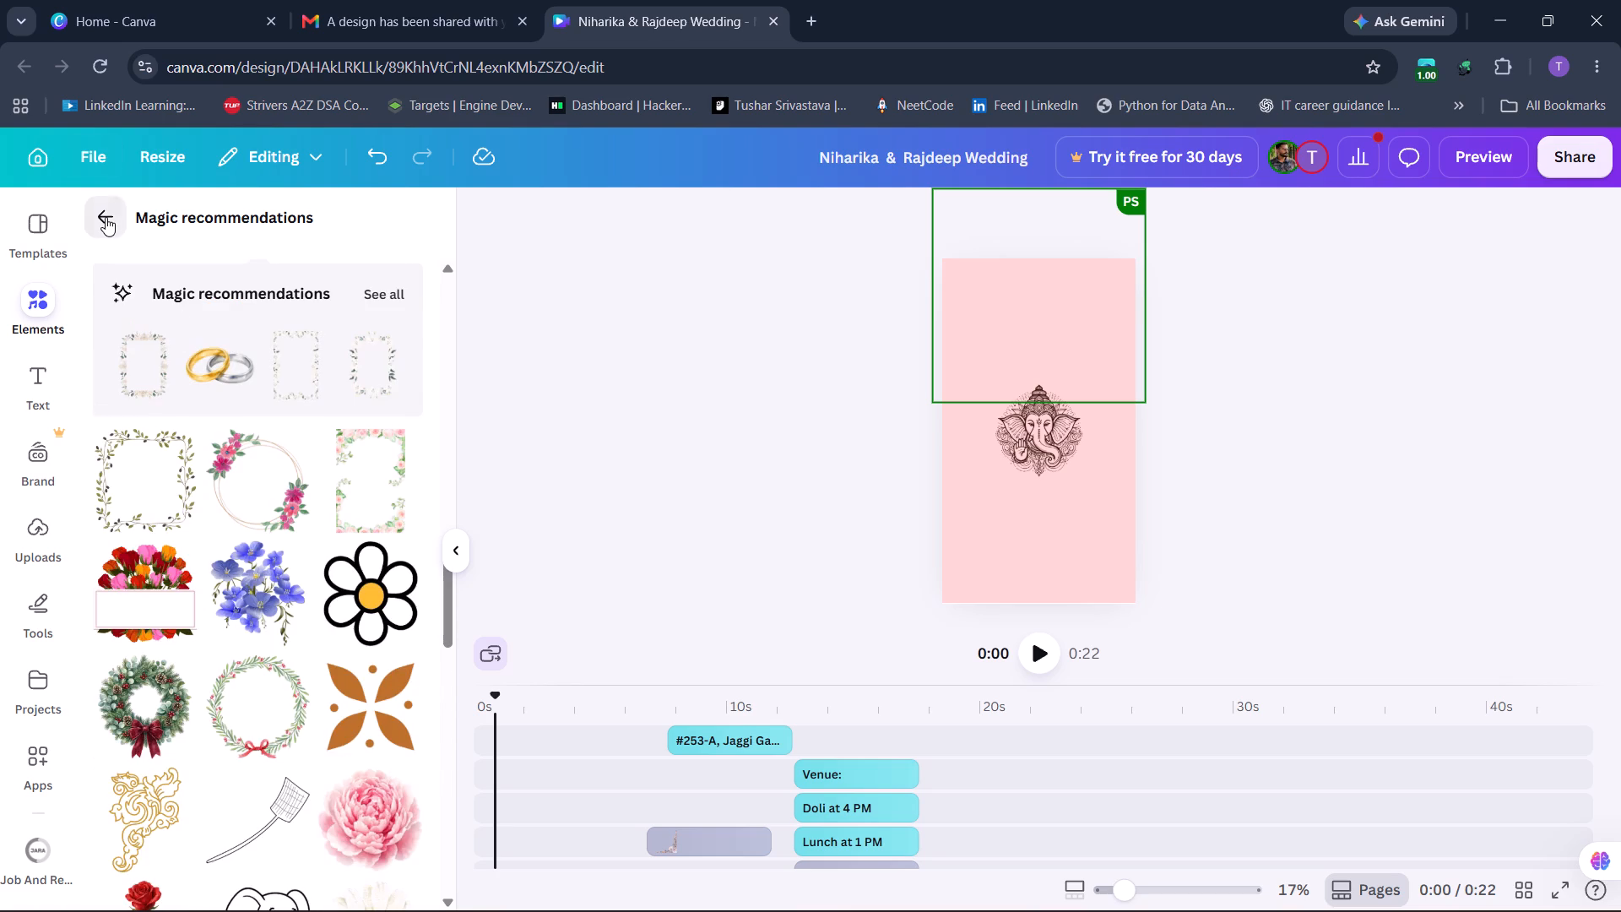
Look through the graphics categories and collections for another source of floral frames.
scroll(282, 556, down, 1)
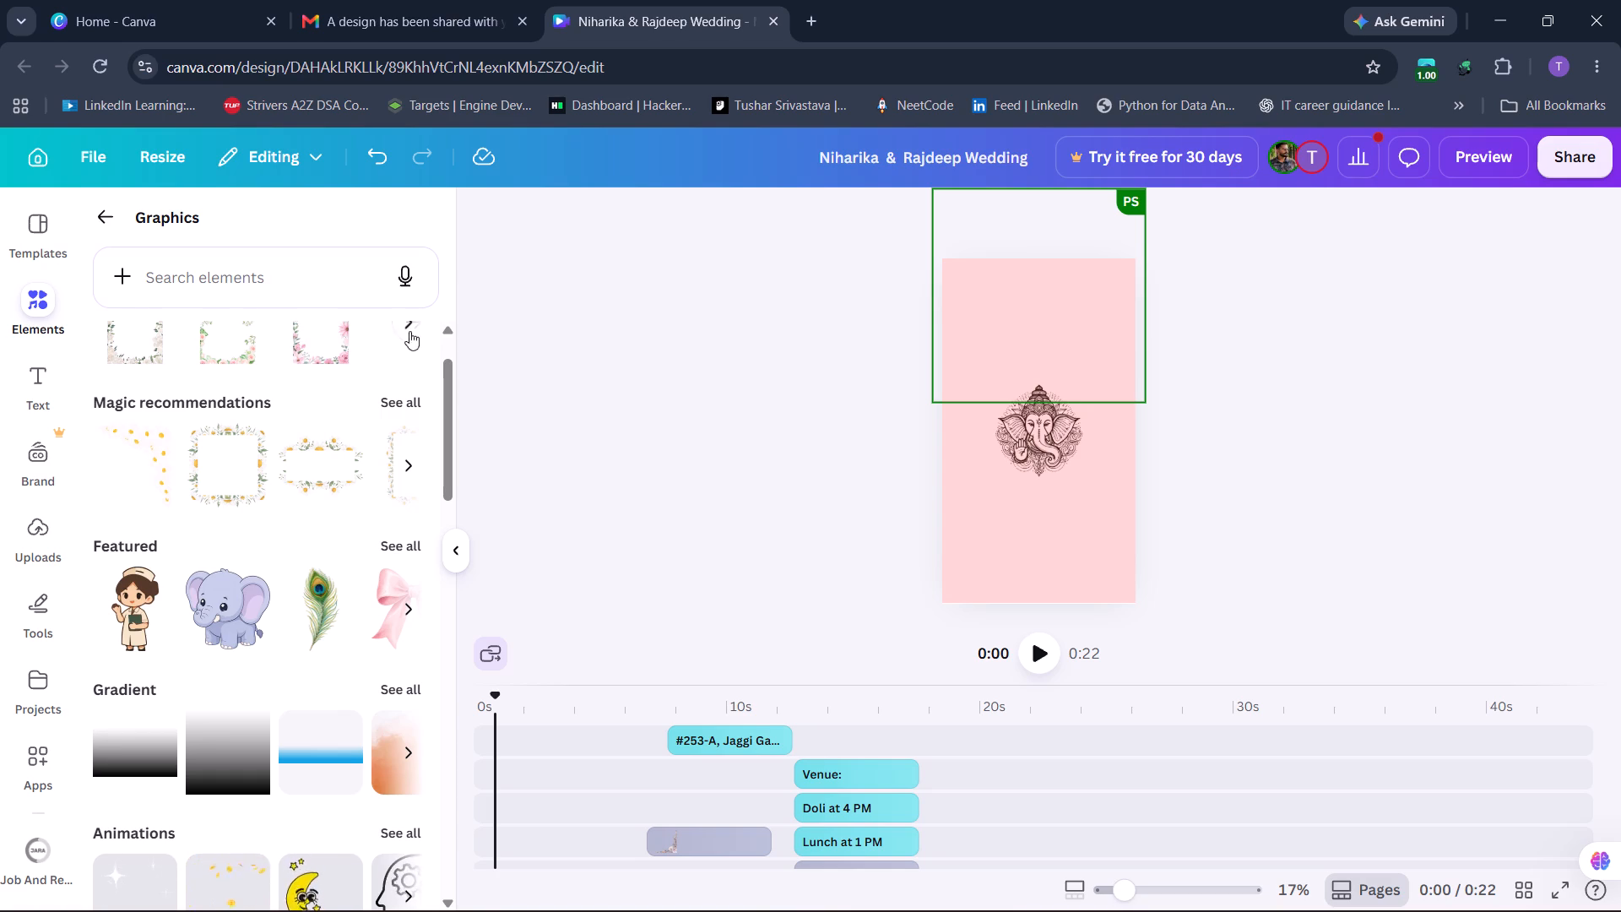
scroll(403, 396, up, 1)
scroll(362, 490, up, 1)
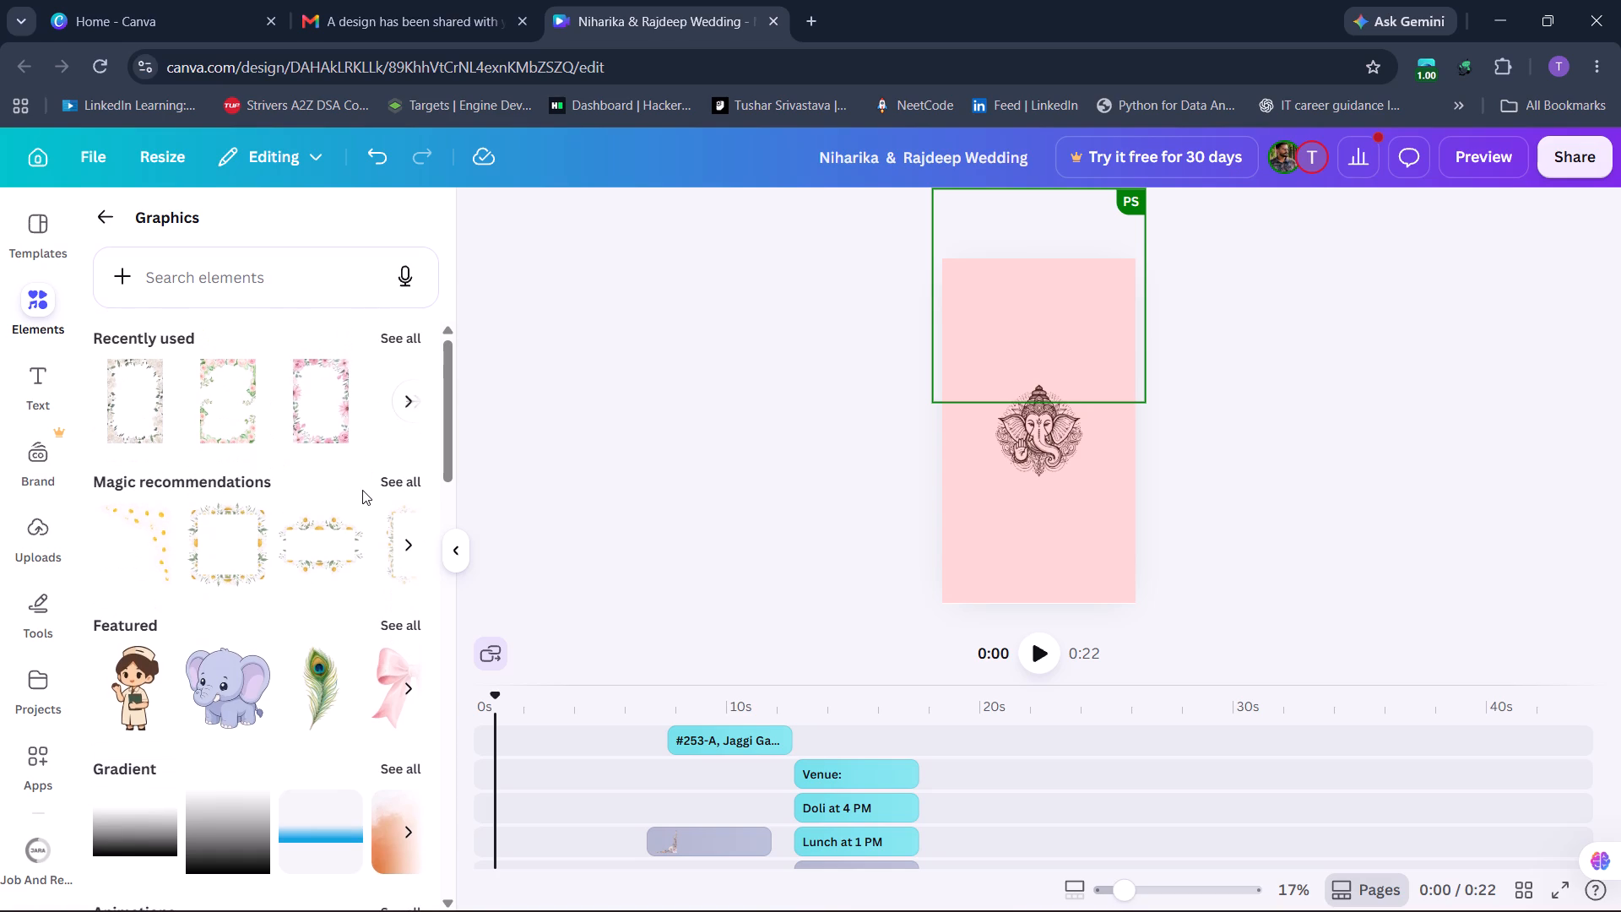
scroll(304, 527, down, 2)
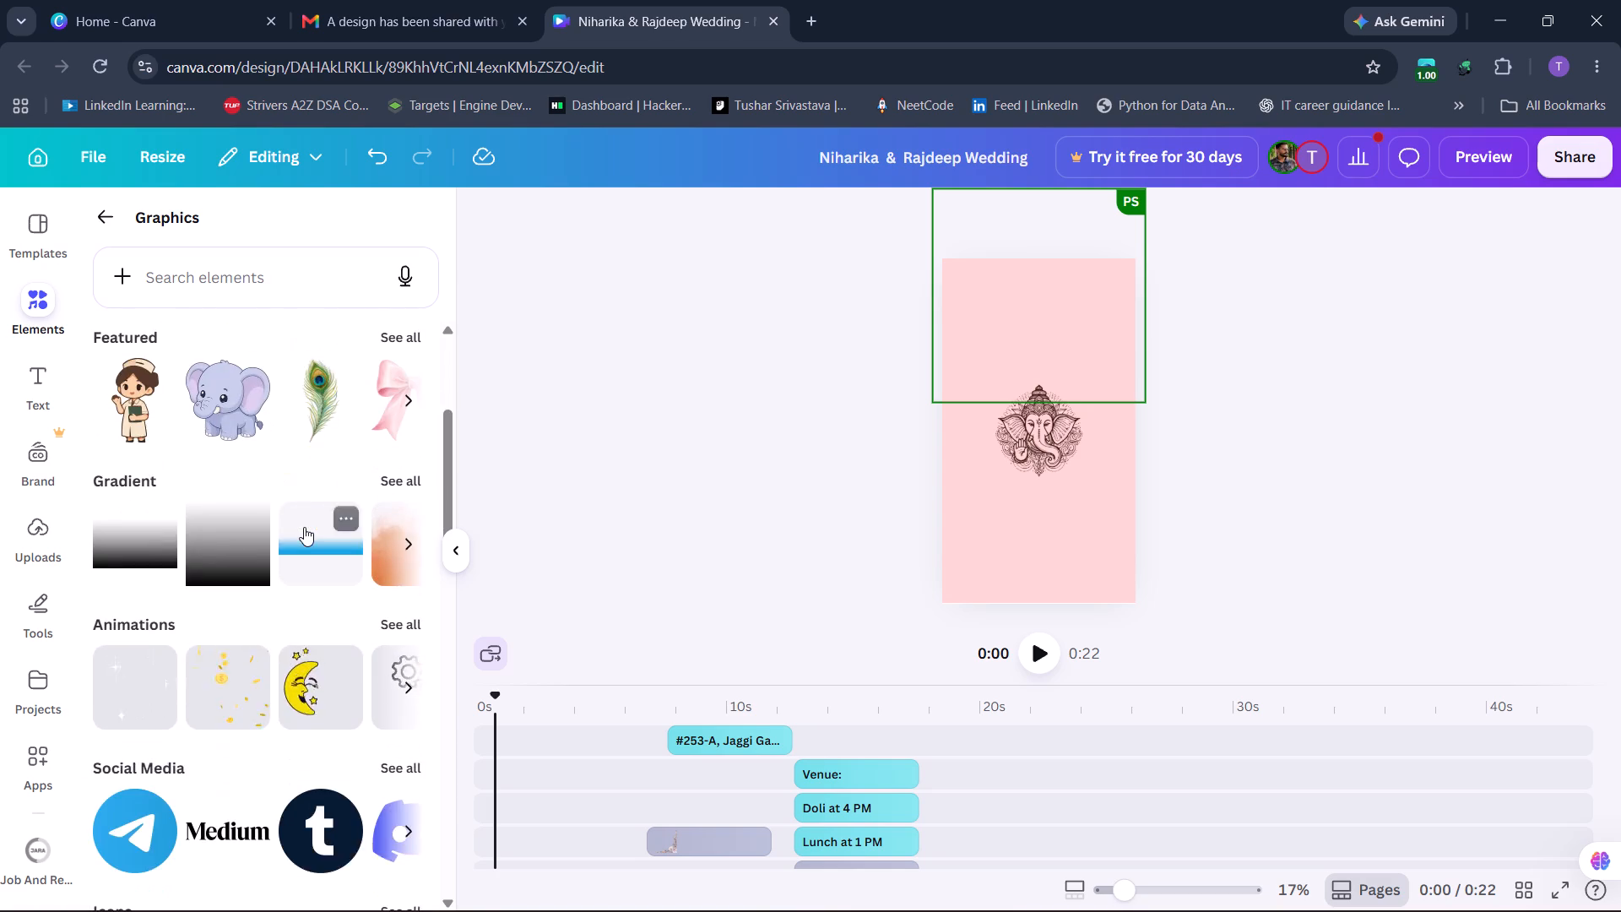
scroll(304, 527, down, 6)
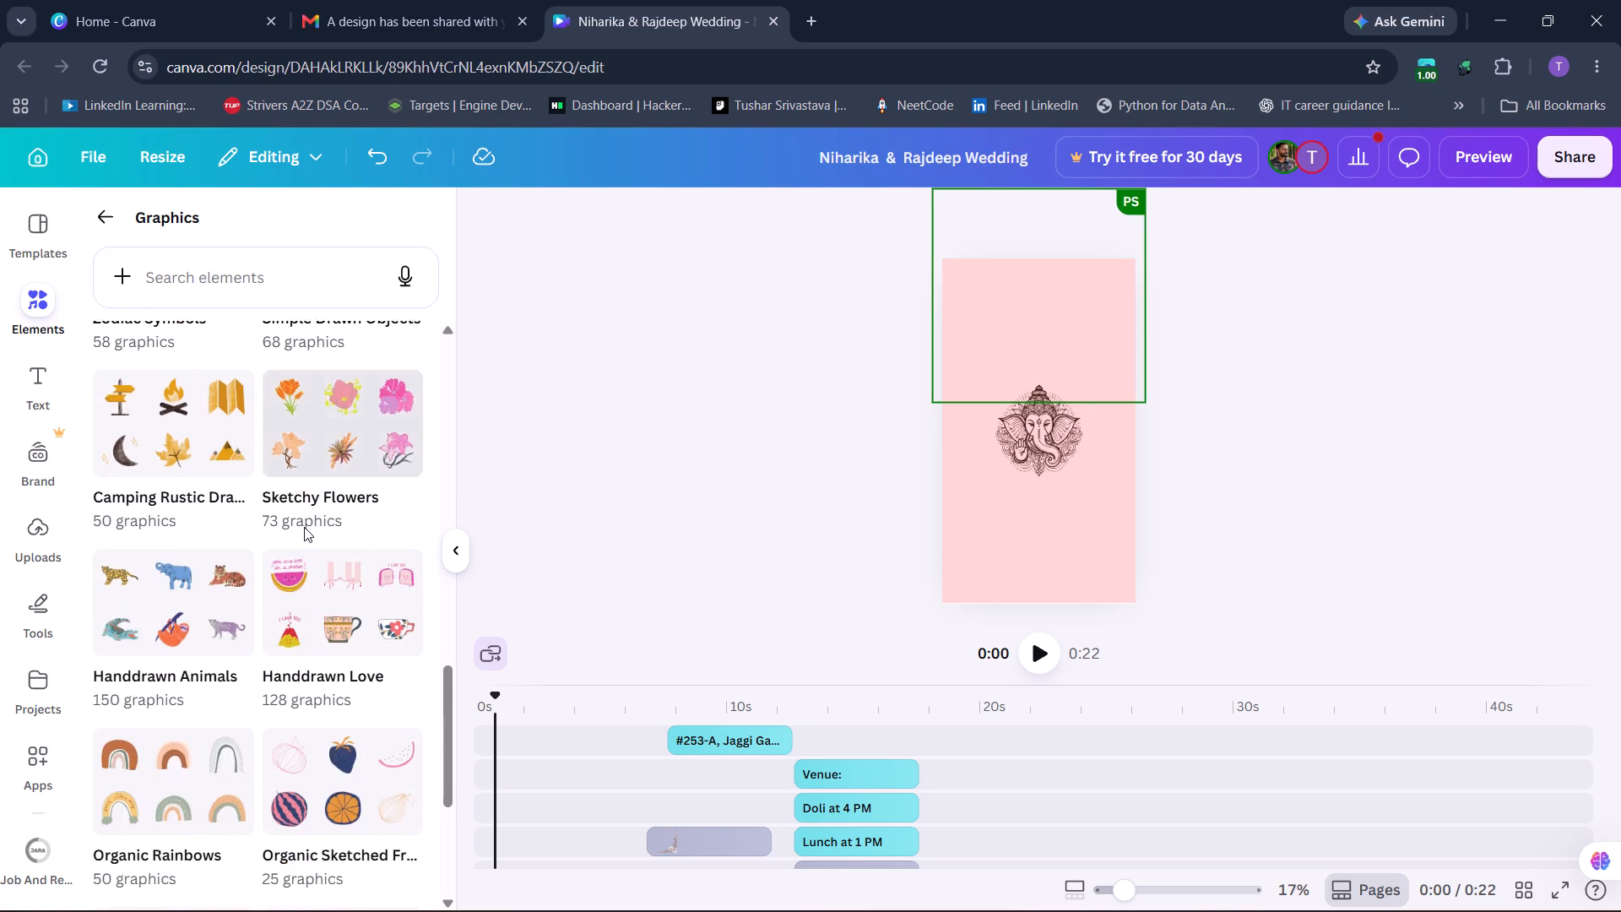
scroll(304, 527, up, 11)
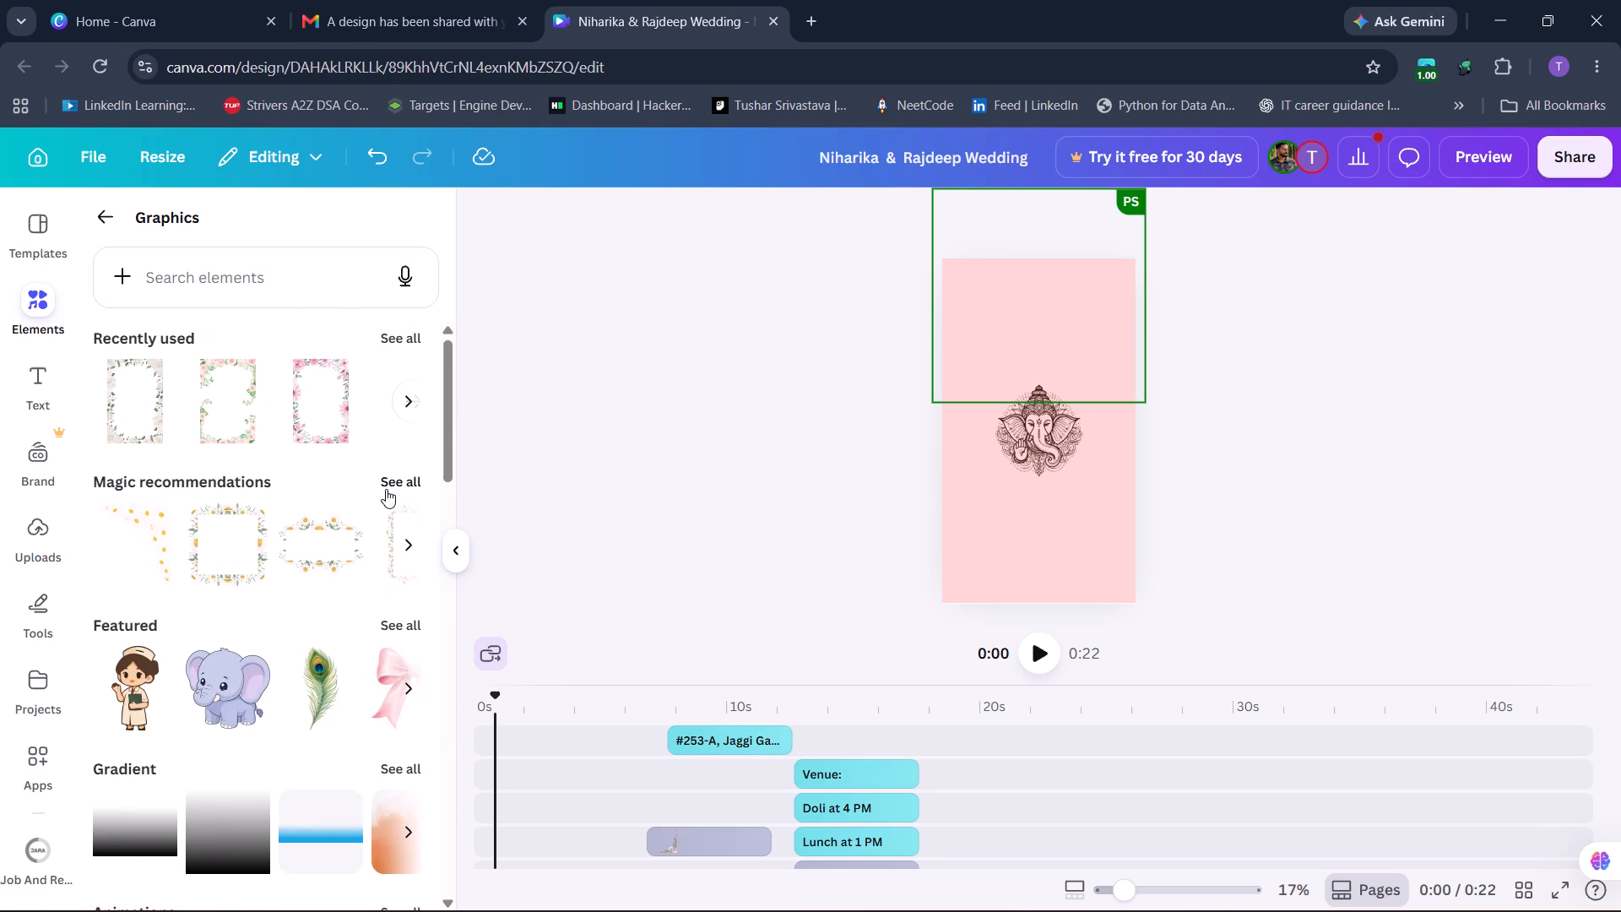
Add the portrait pink rose frame with green leaves from the Magic recommendations to the opening page.
click(386, 489)
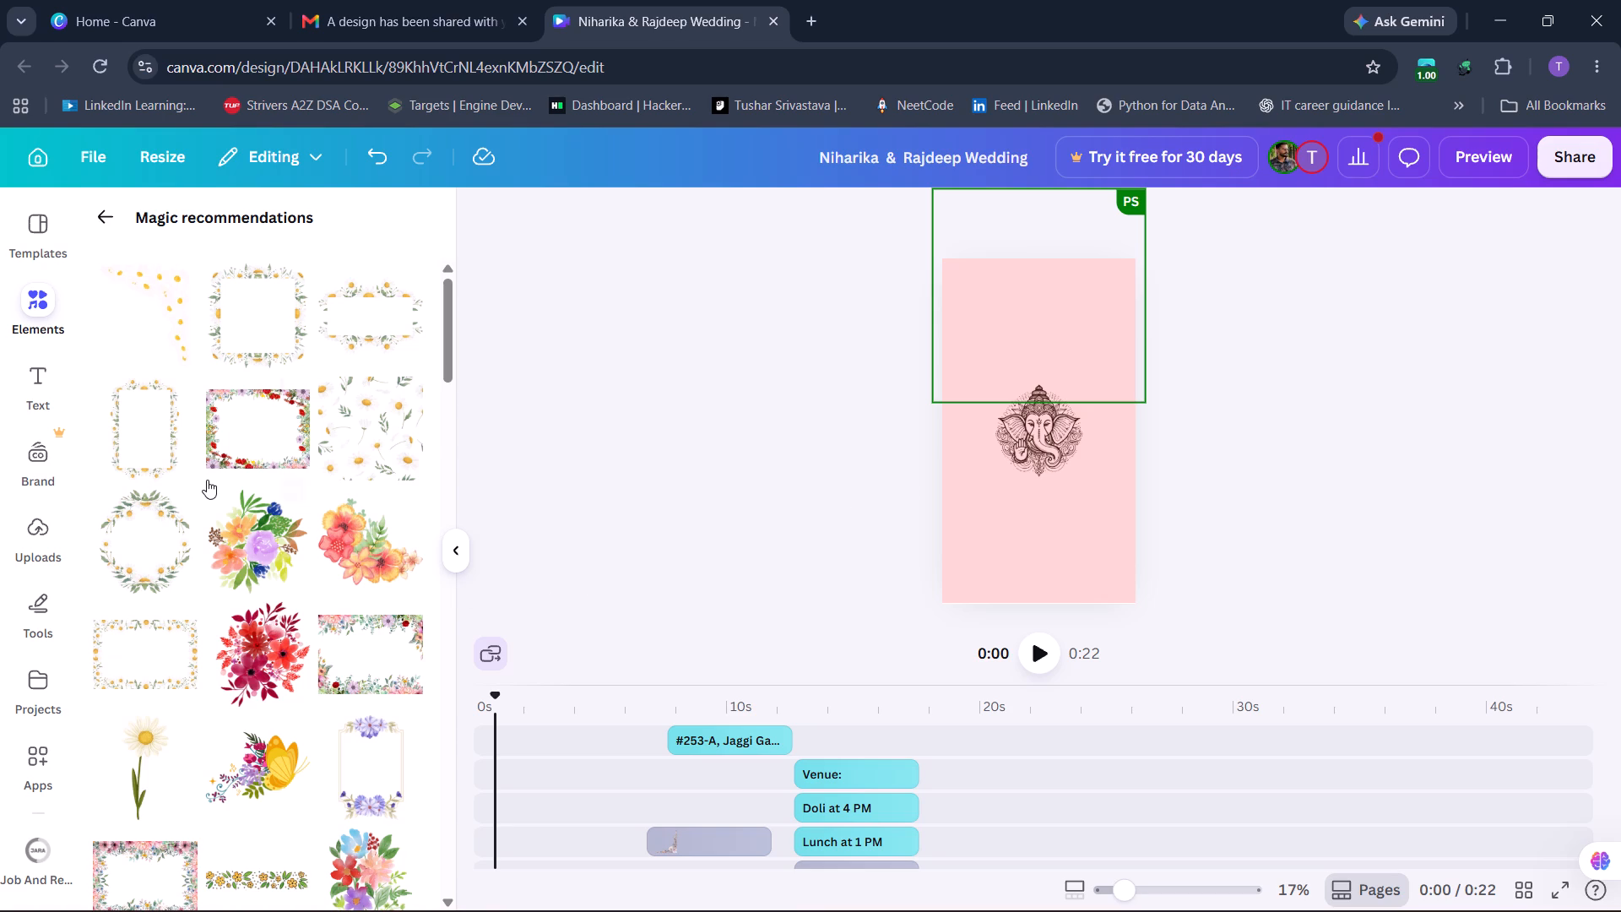
scroll(207, 480, down, 3)
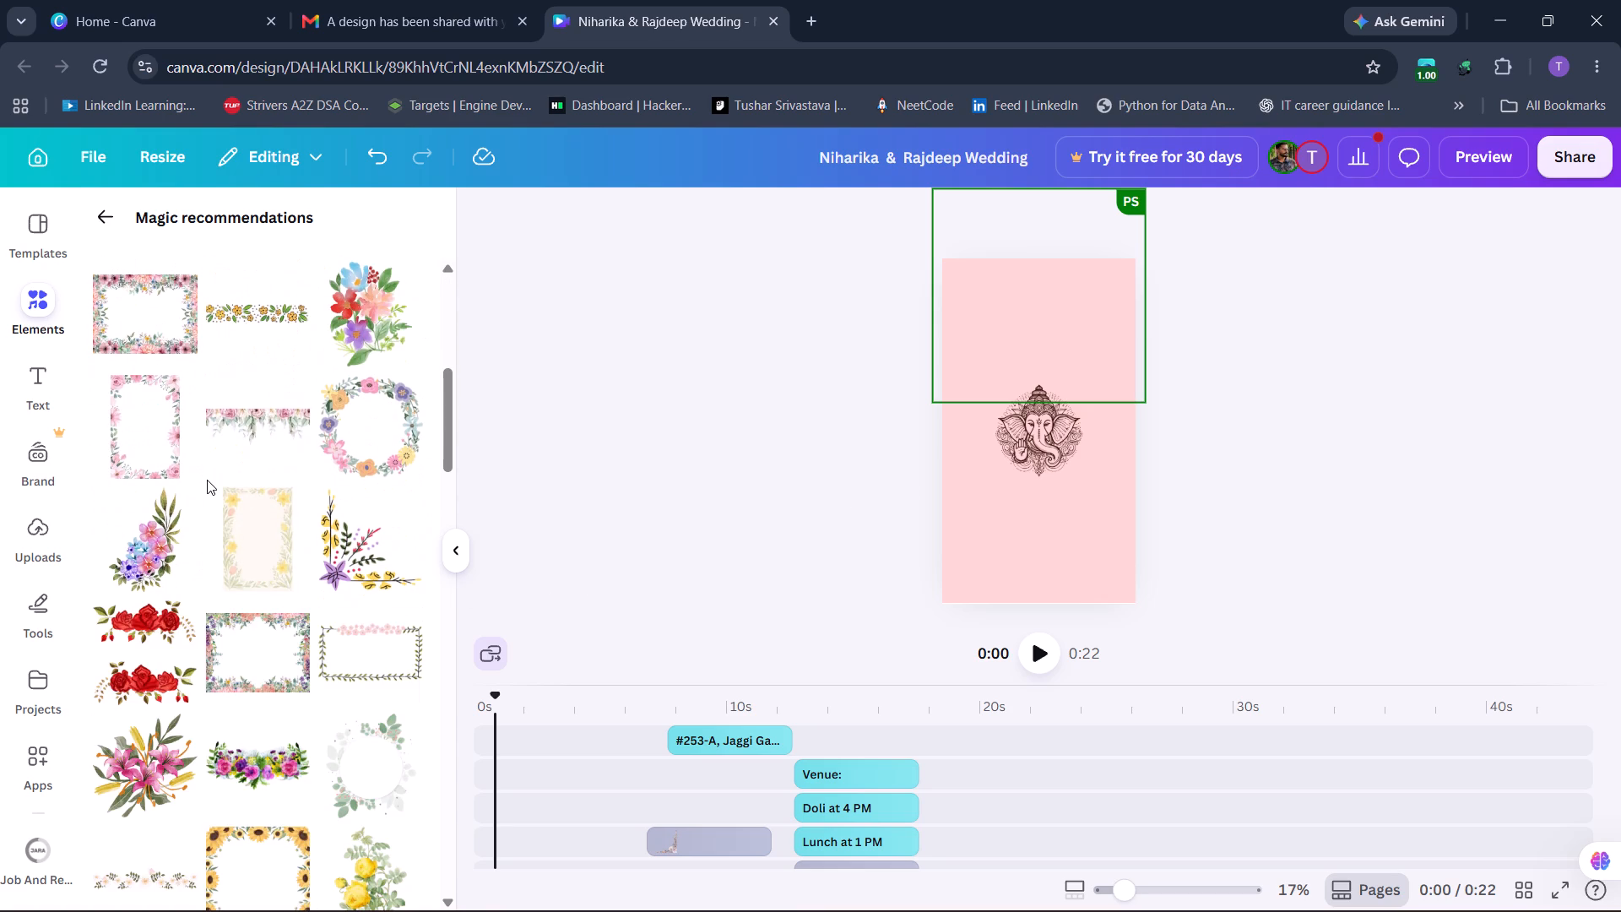
scroll(363, 537, down, 2)
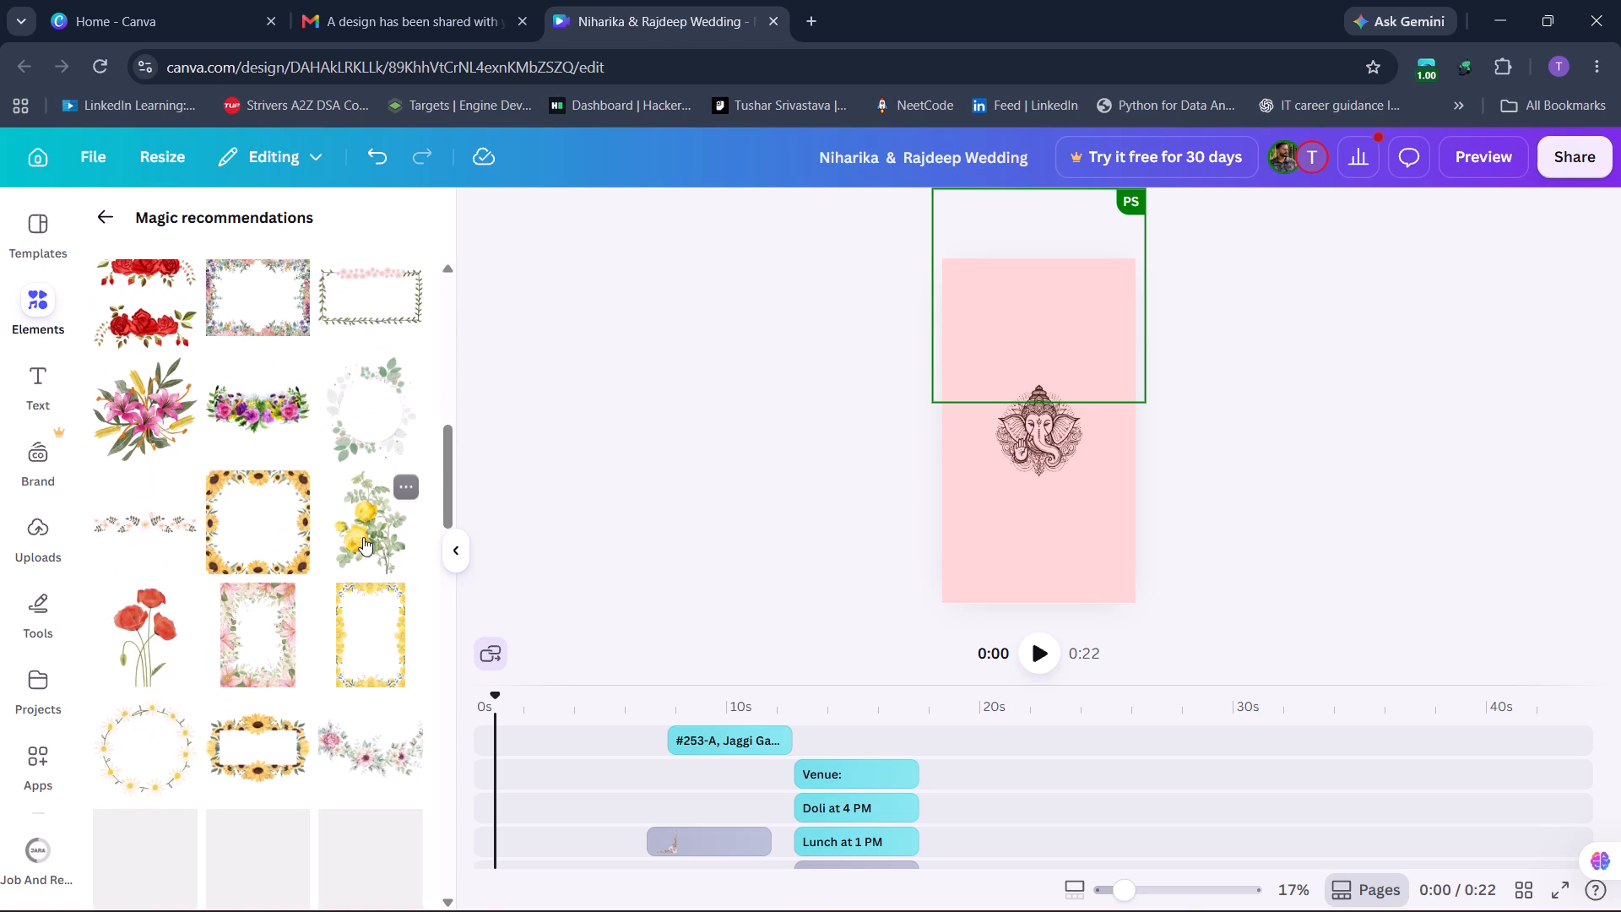
scroll(363, 537, down, 2)
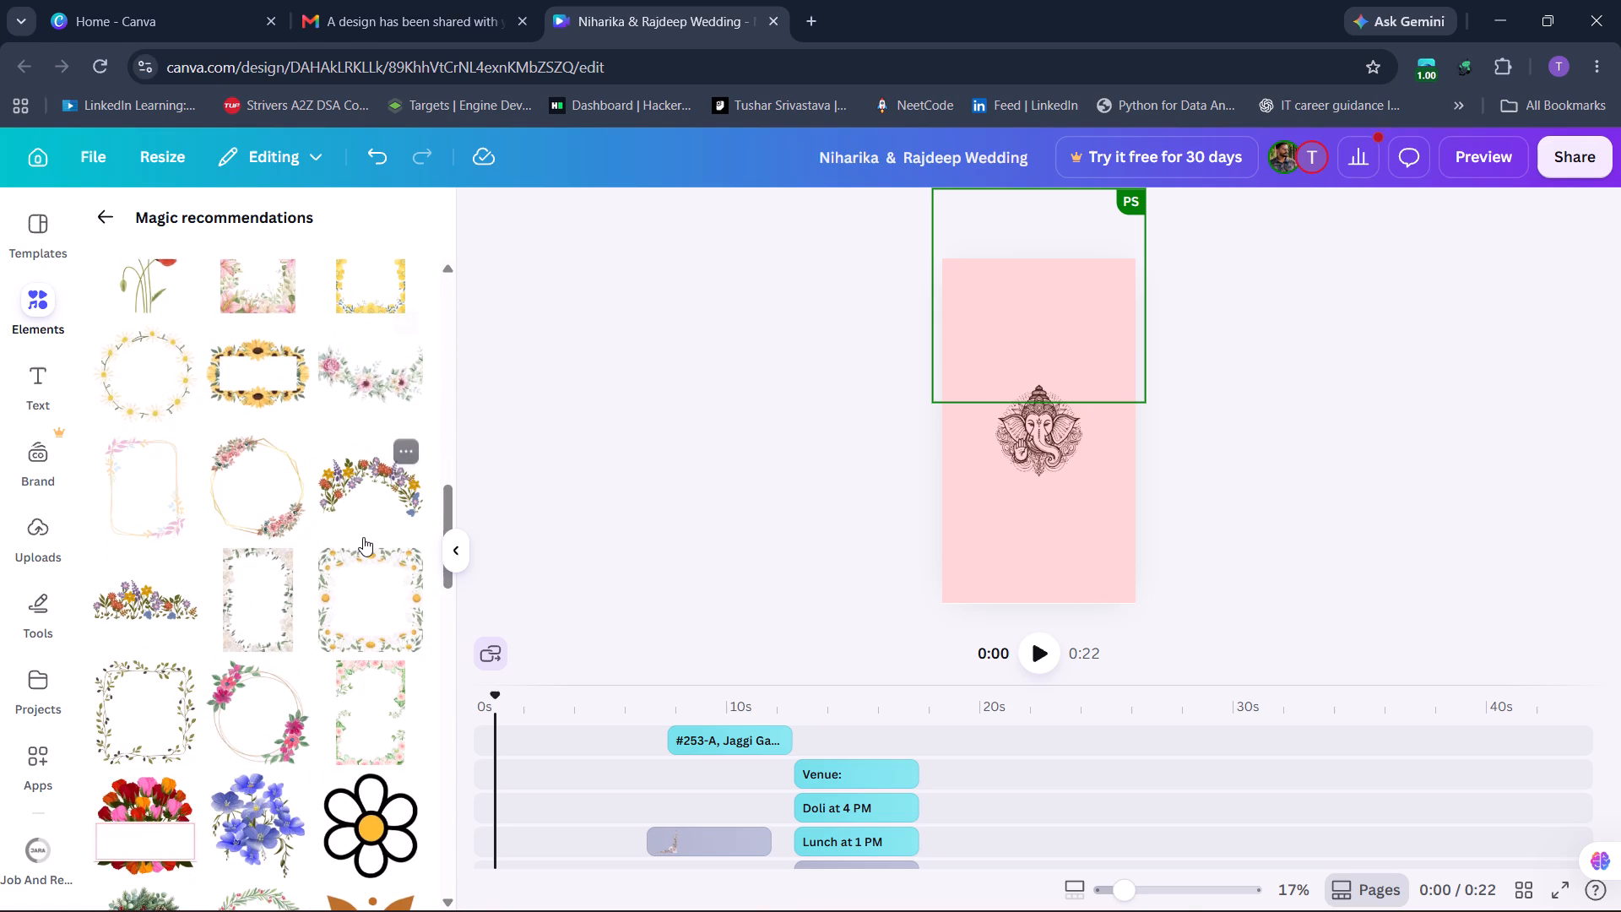
click(368, 703)
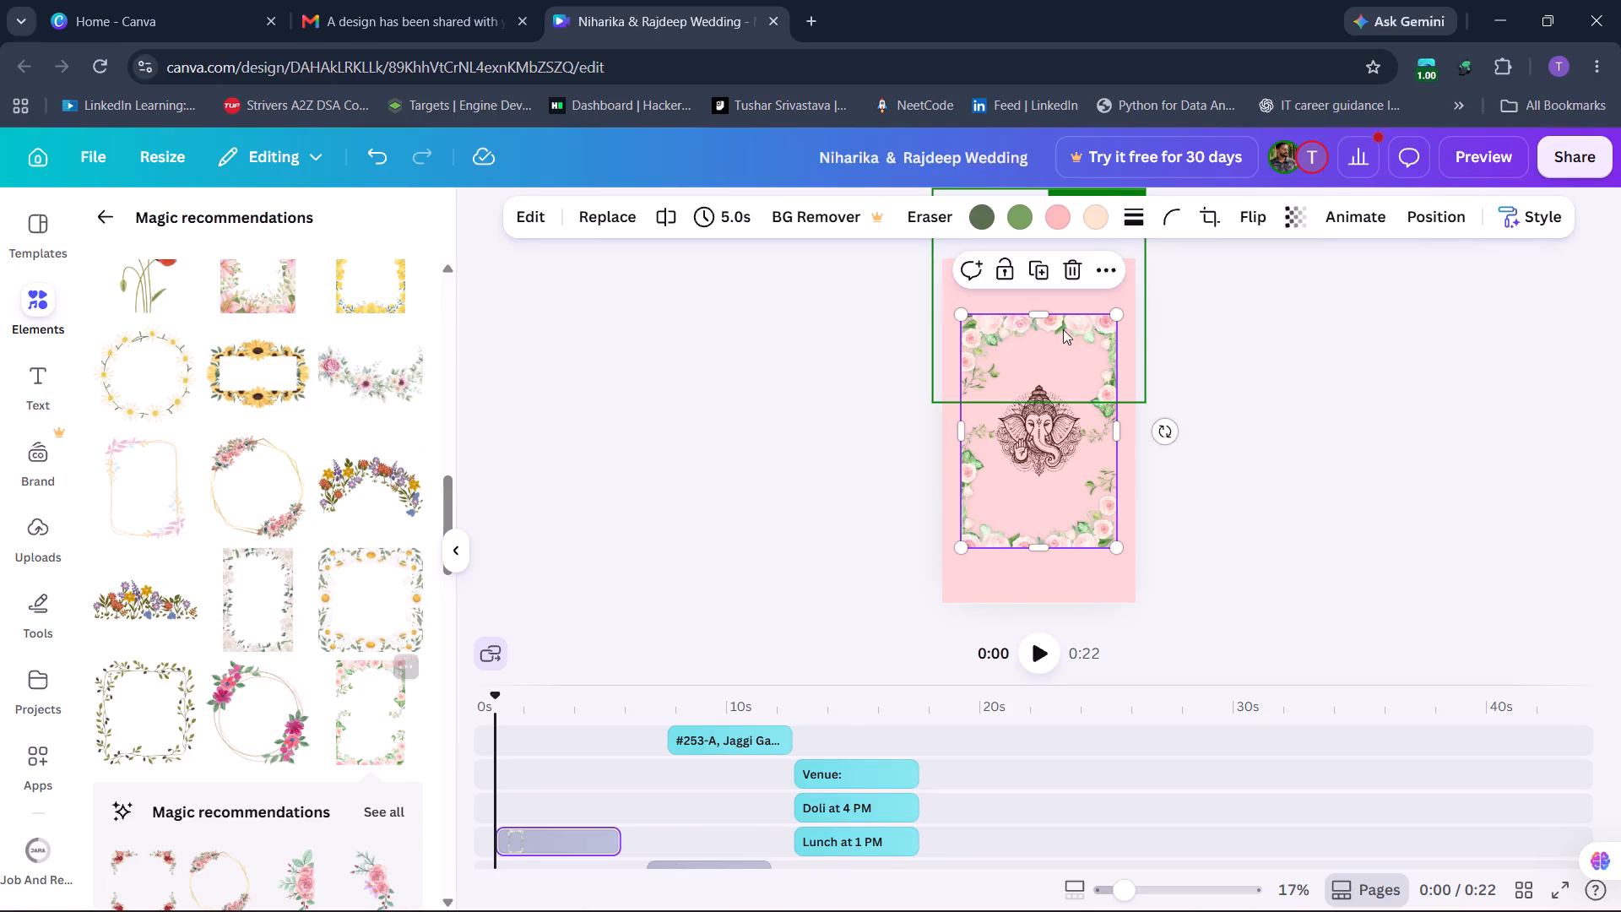
Change the opening page's background colour from pale pink to white.
click(1111, 569)
click(1037, 223)
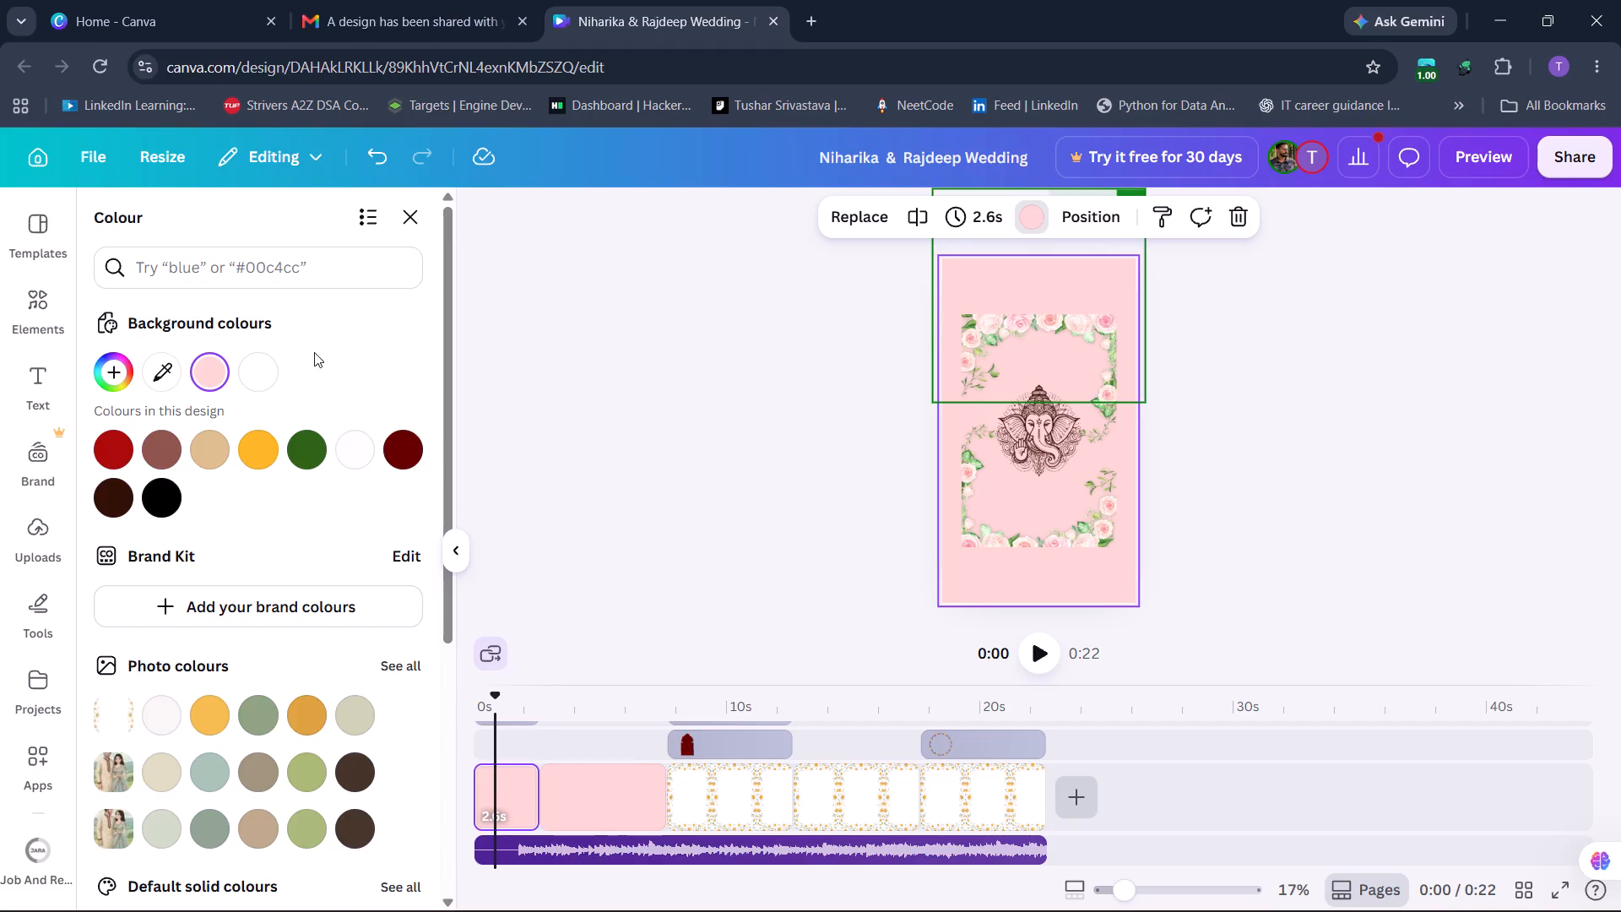
click(265, 371)
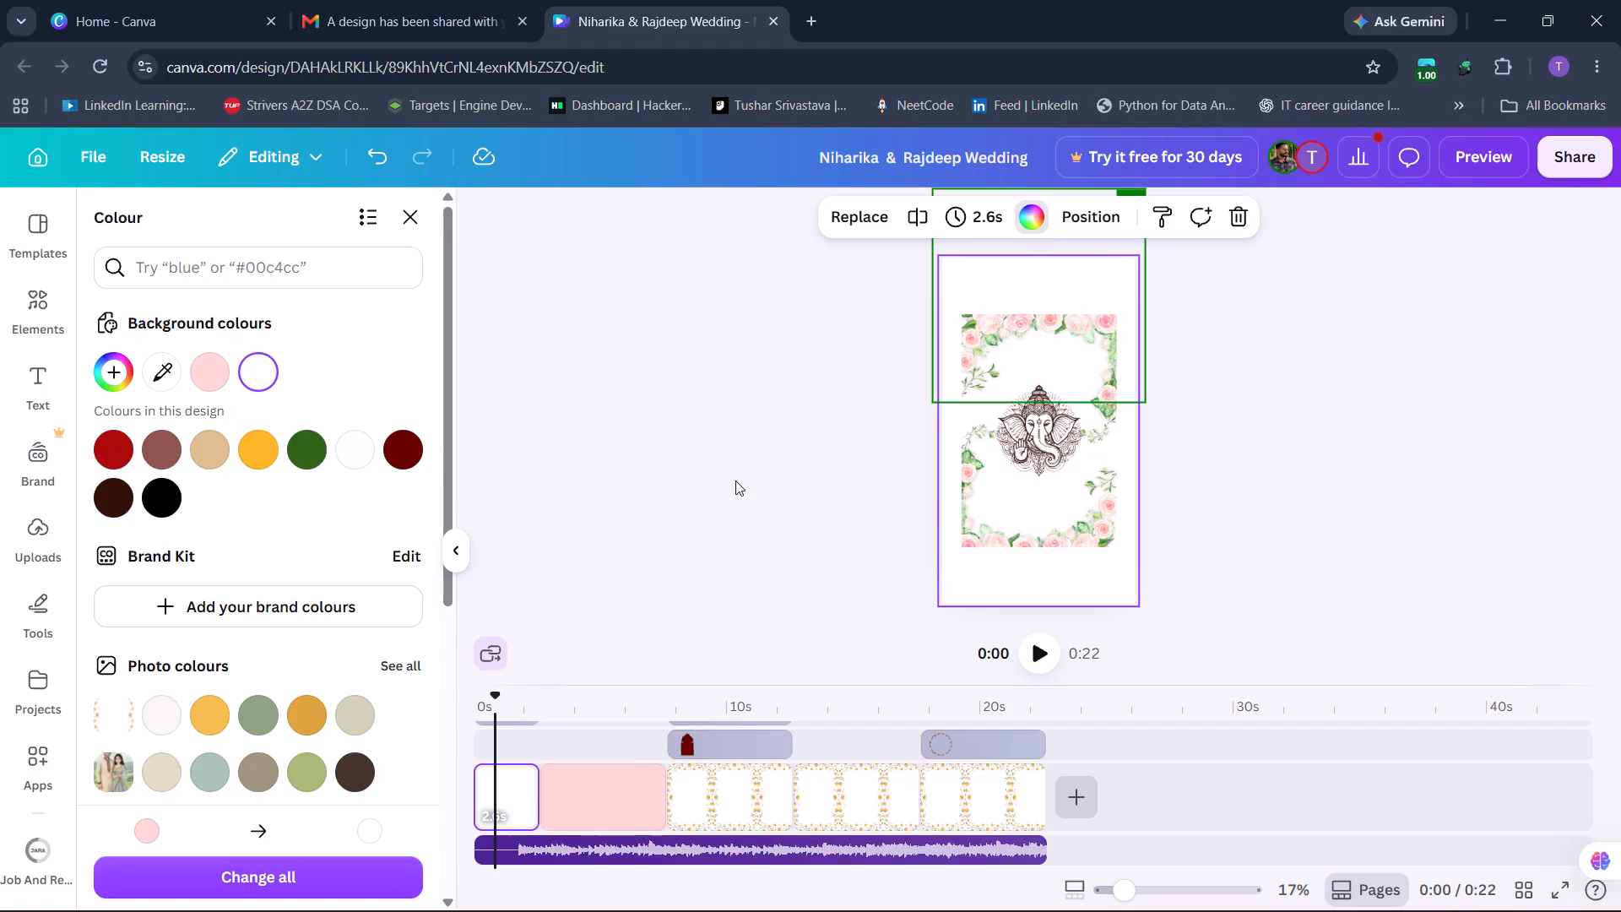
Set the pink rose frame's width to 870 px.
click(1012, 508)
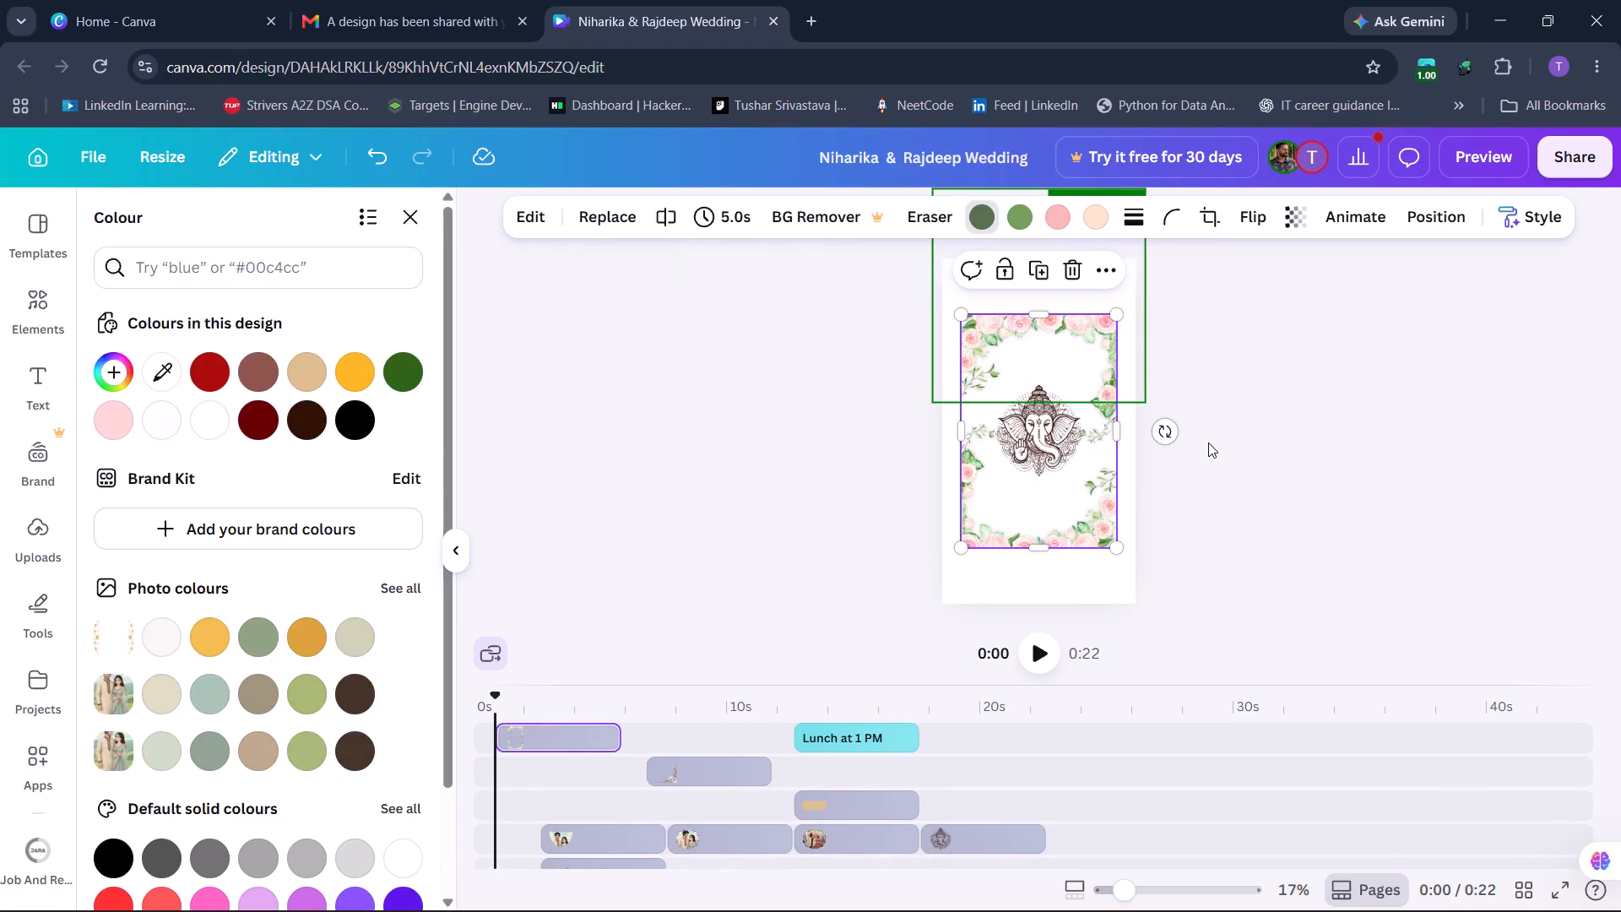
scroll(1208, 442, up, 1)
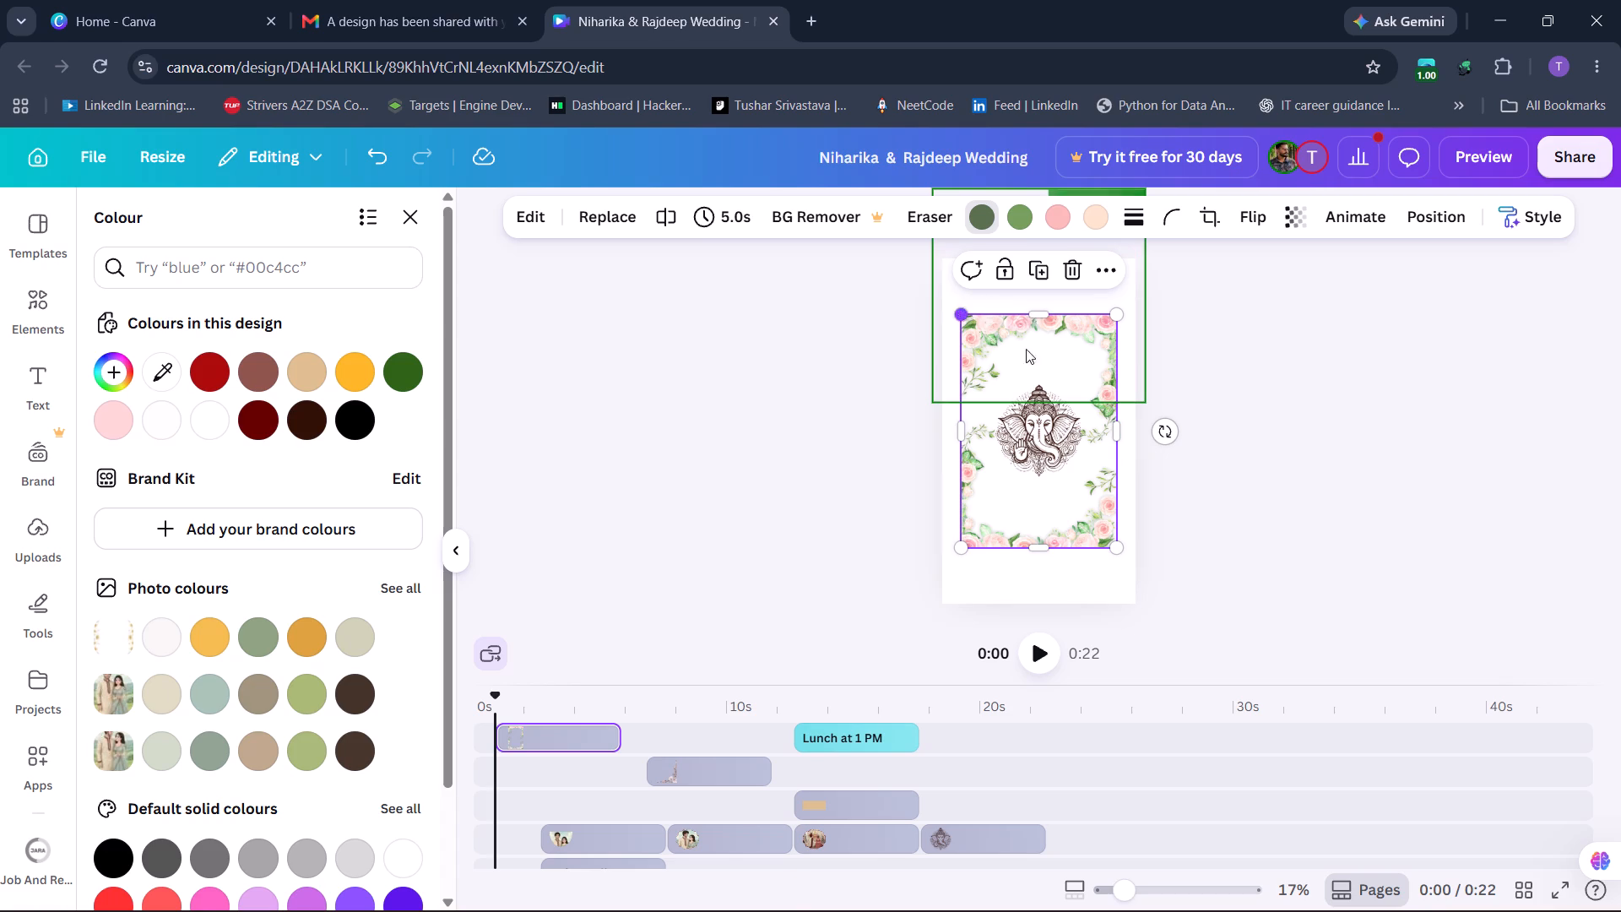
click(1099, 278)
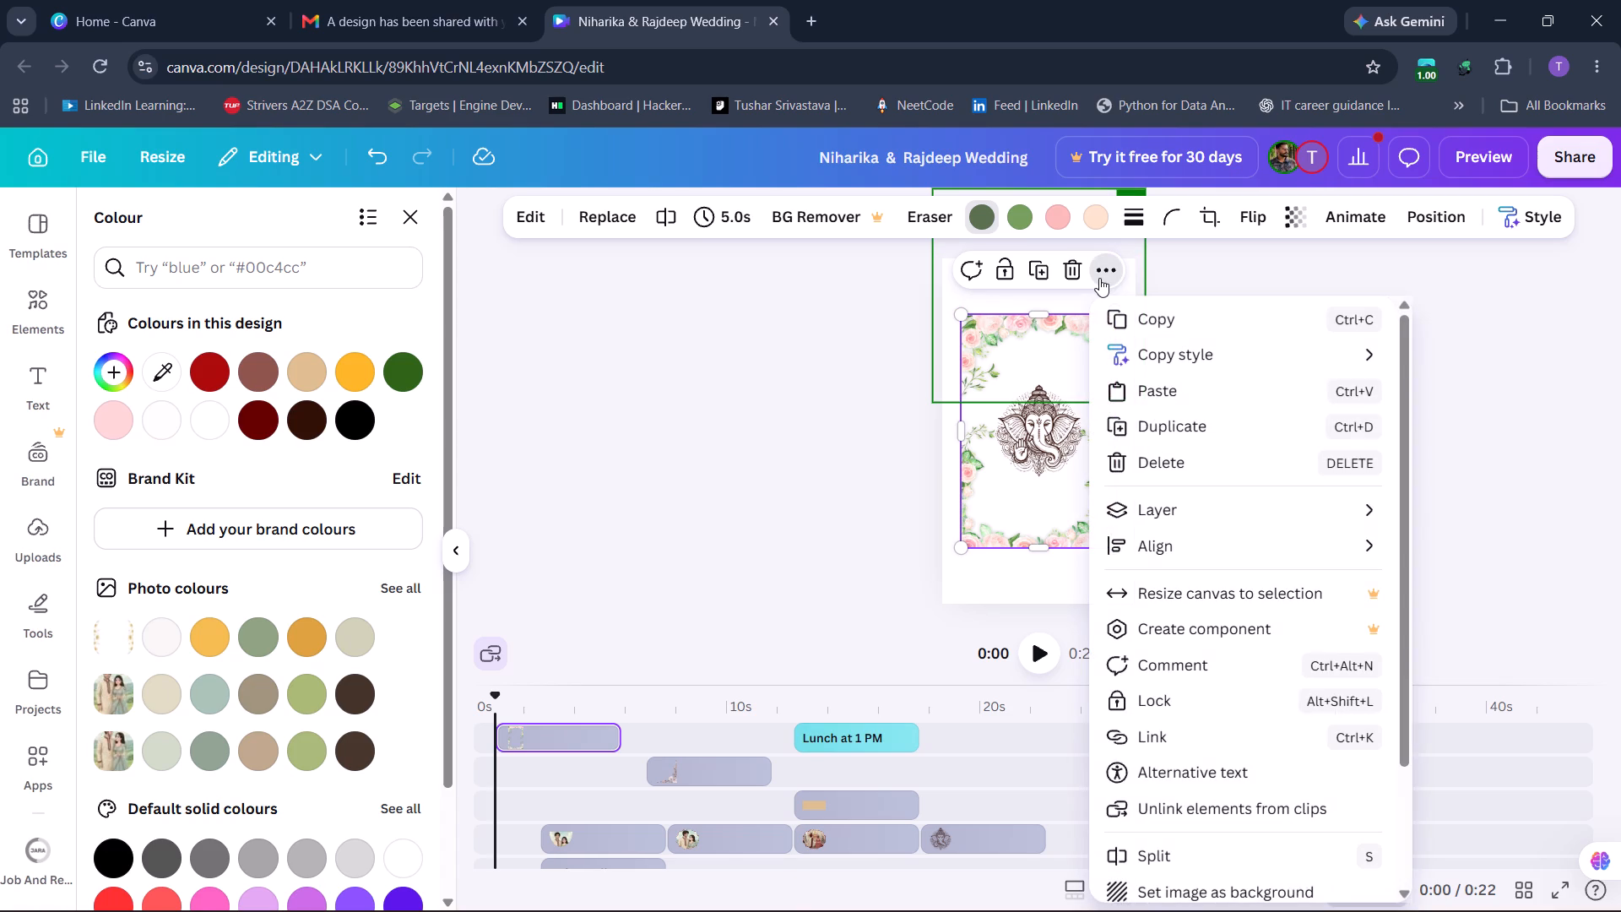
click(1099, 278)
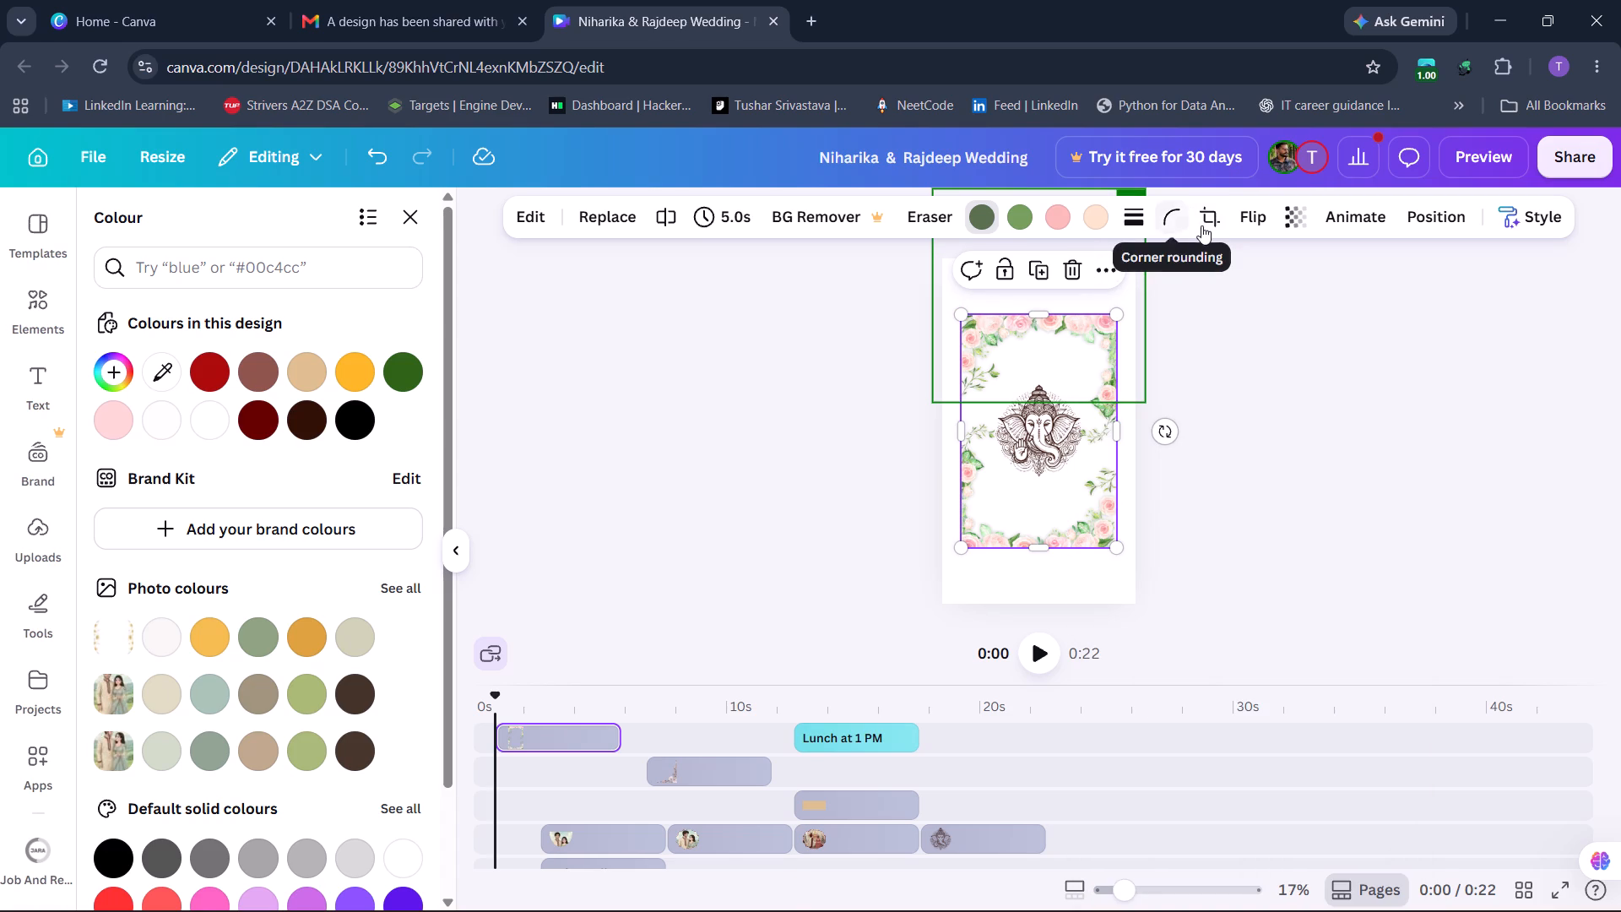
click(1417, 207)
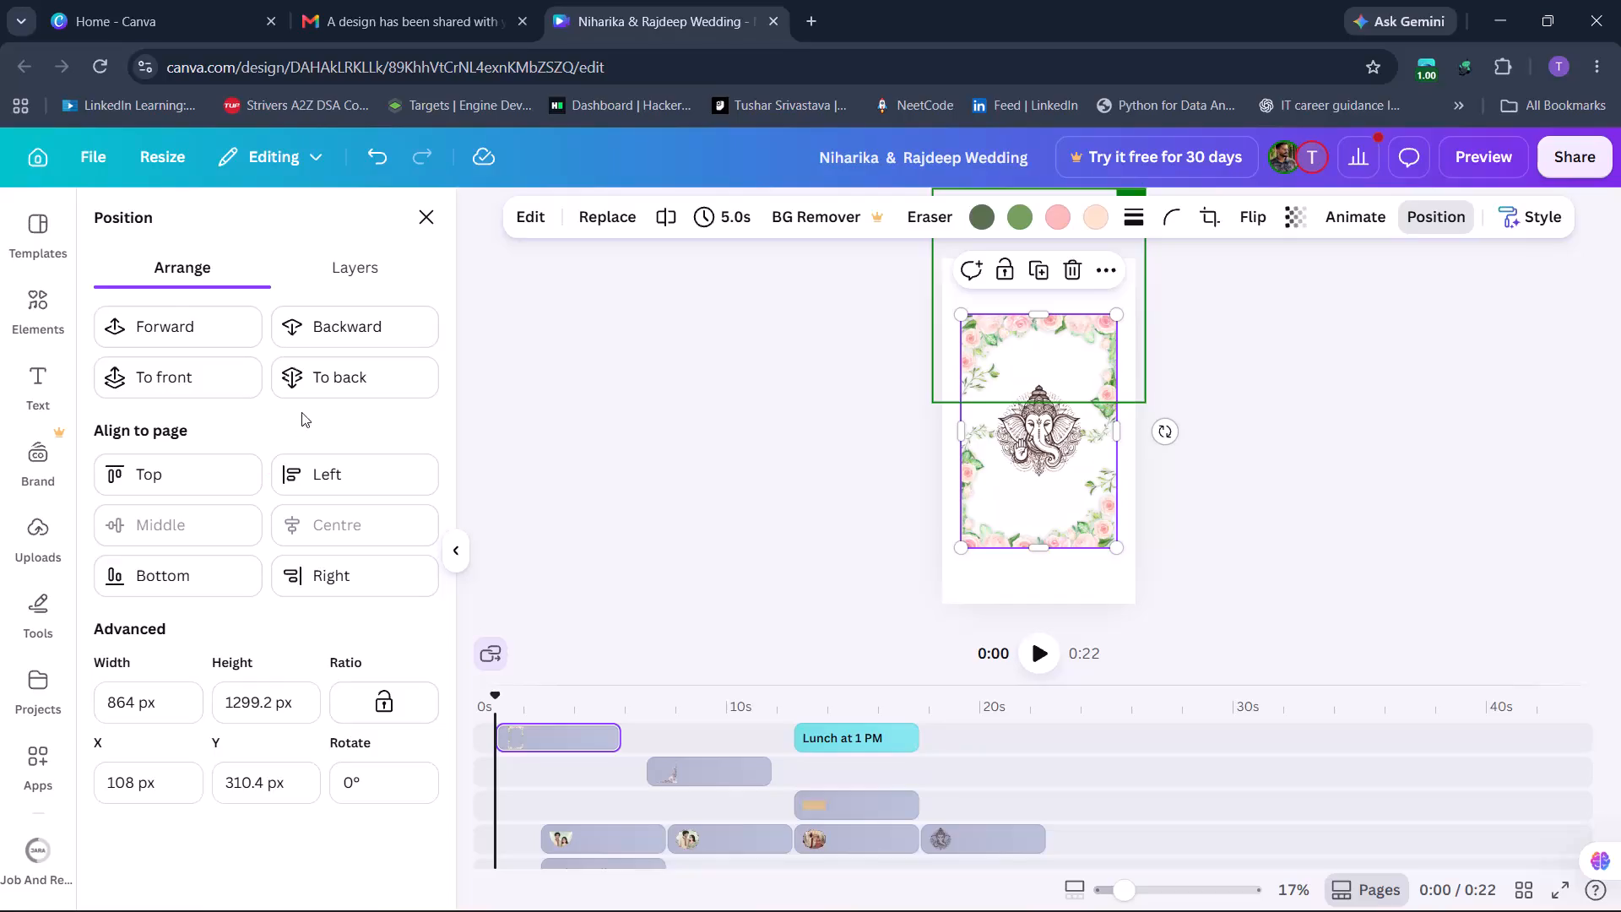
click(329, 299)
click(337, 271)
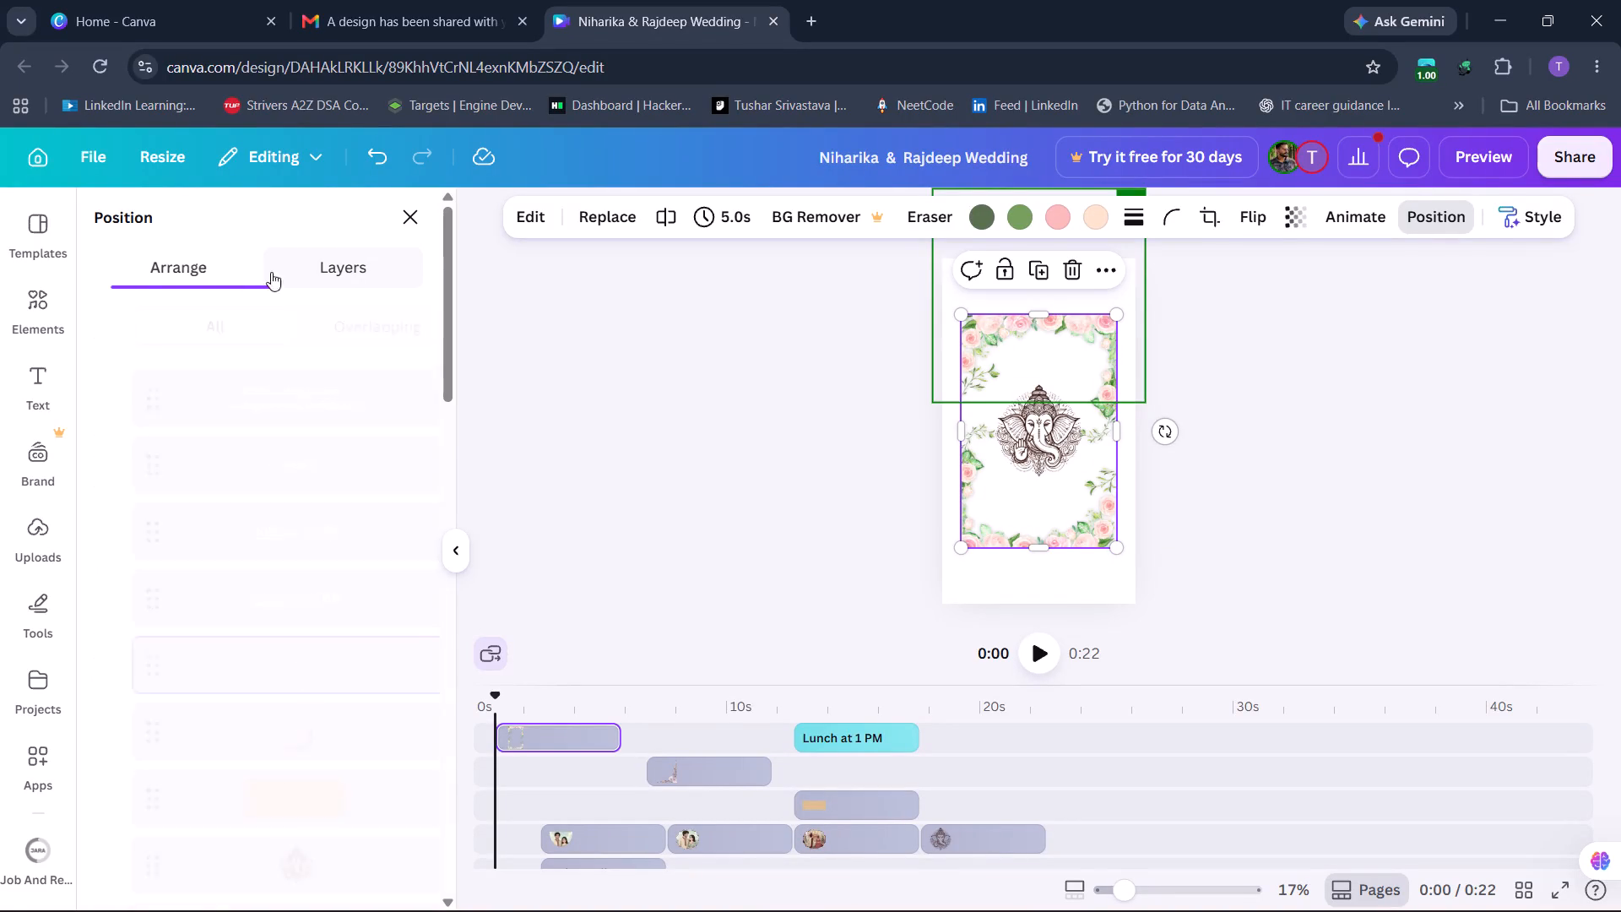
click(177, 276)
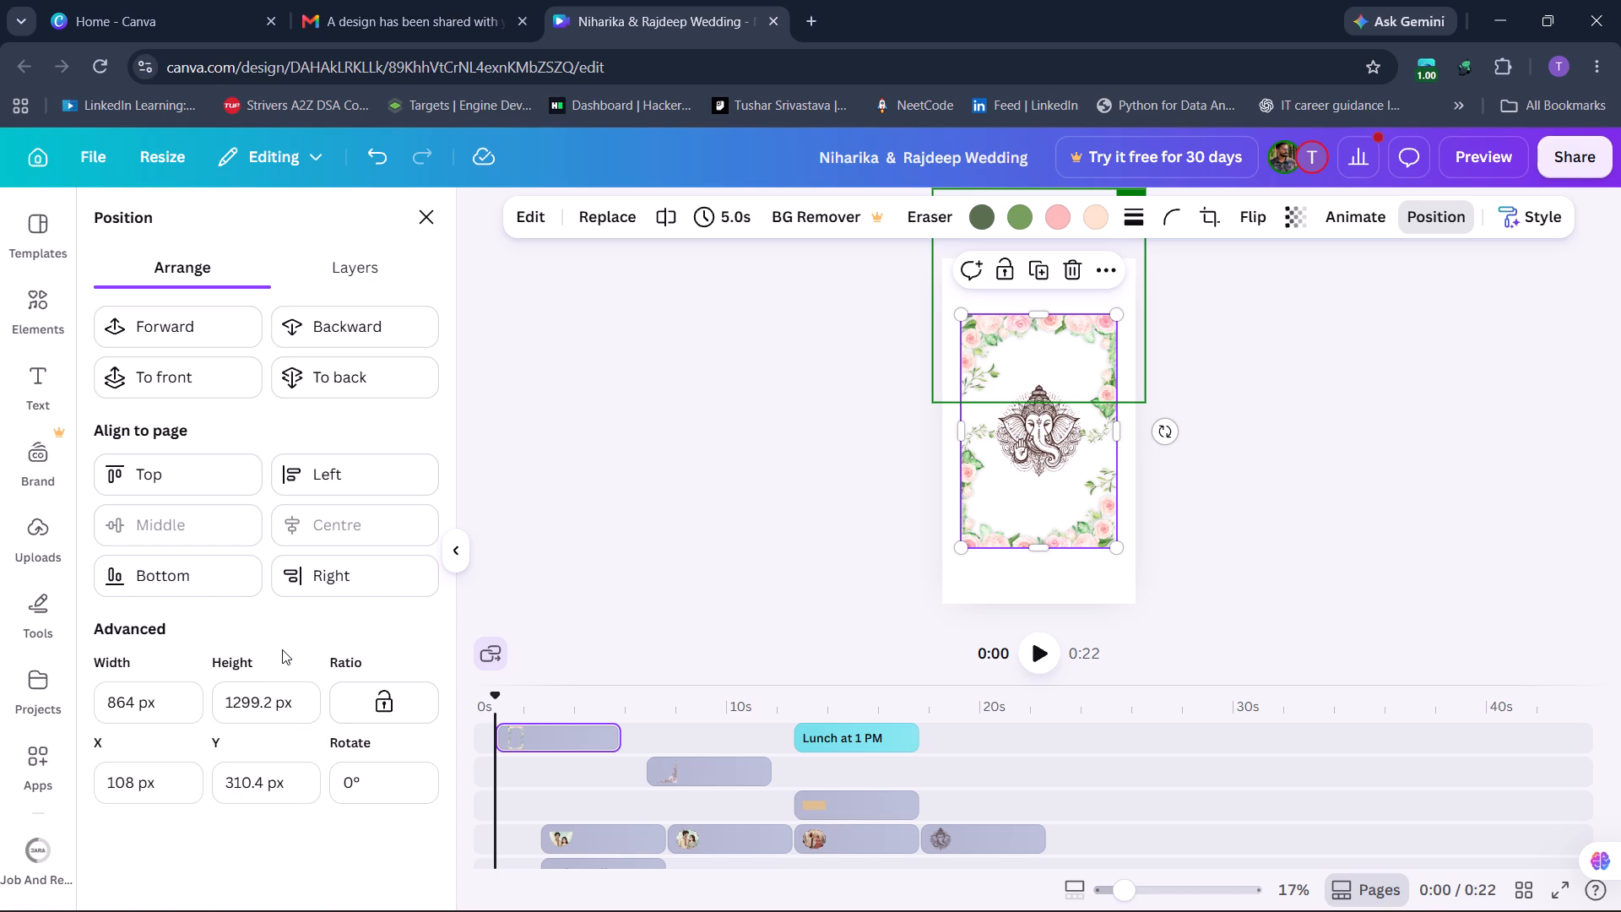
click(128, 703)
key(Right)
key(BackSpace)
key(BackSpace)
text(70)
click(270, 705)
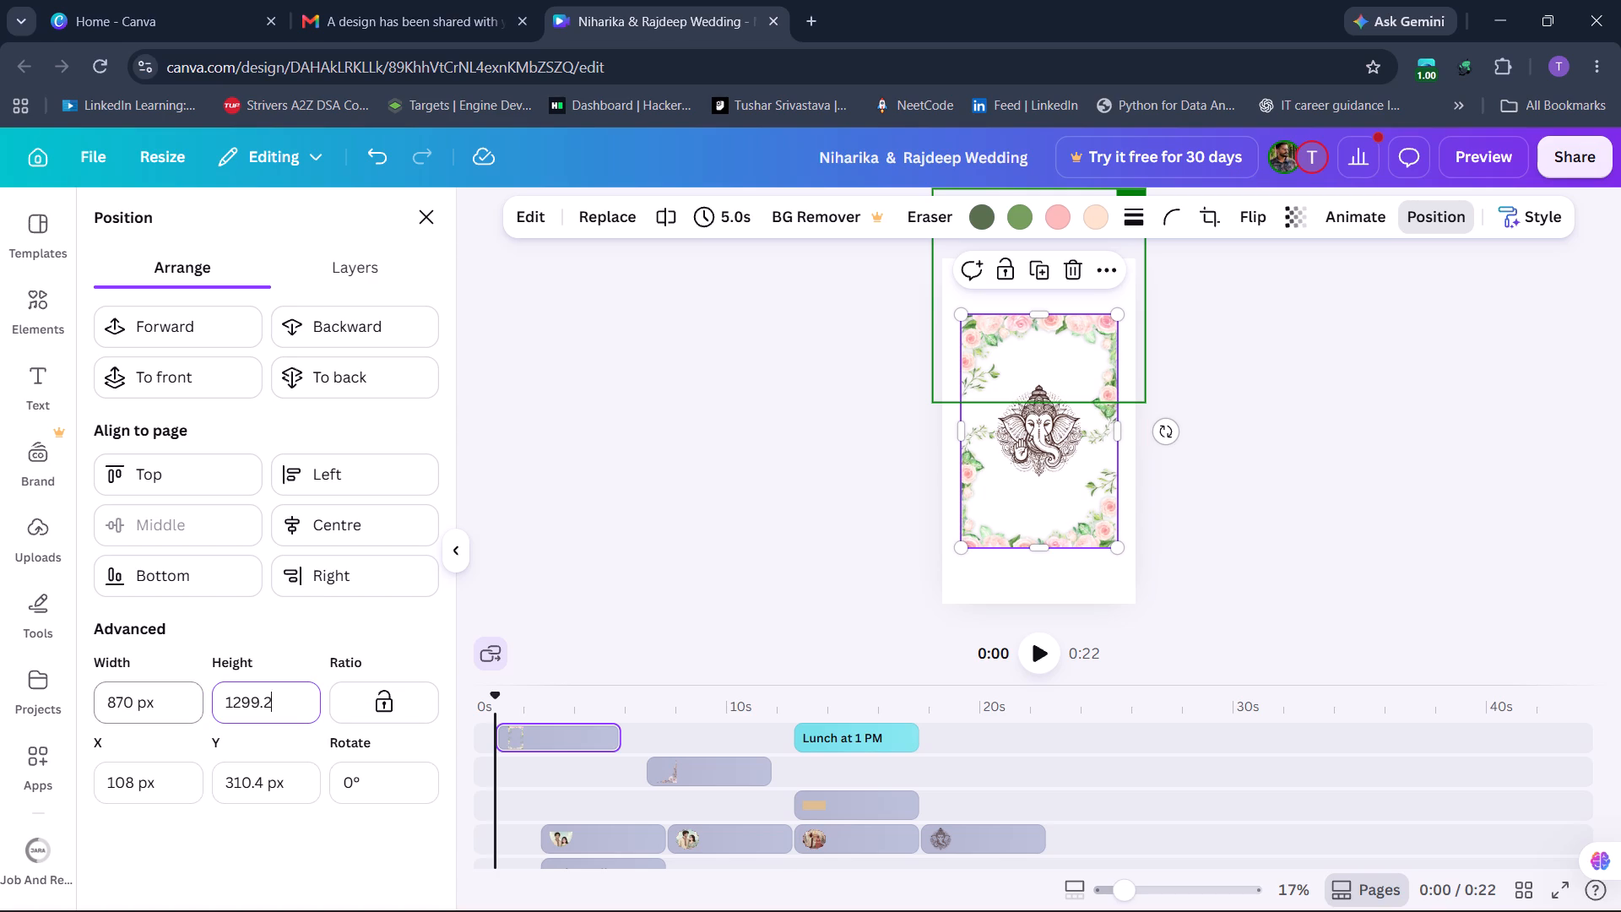
Set the pink rose frame's width to 1000 px.
click(134, 701)
key(BackSpace)
key(BackSpace)
key(BackSpace)
text(1000)
click(265, 703)
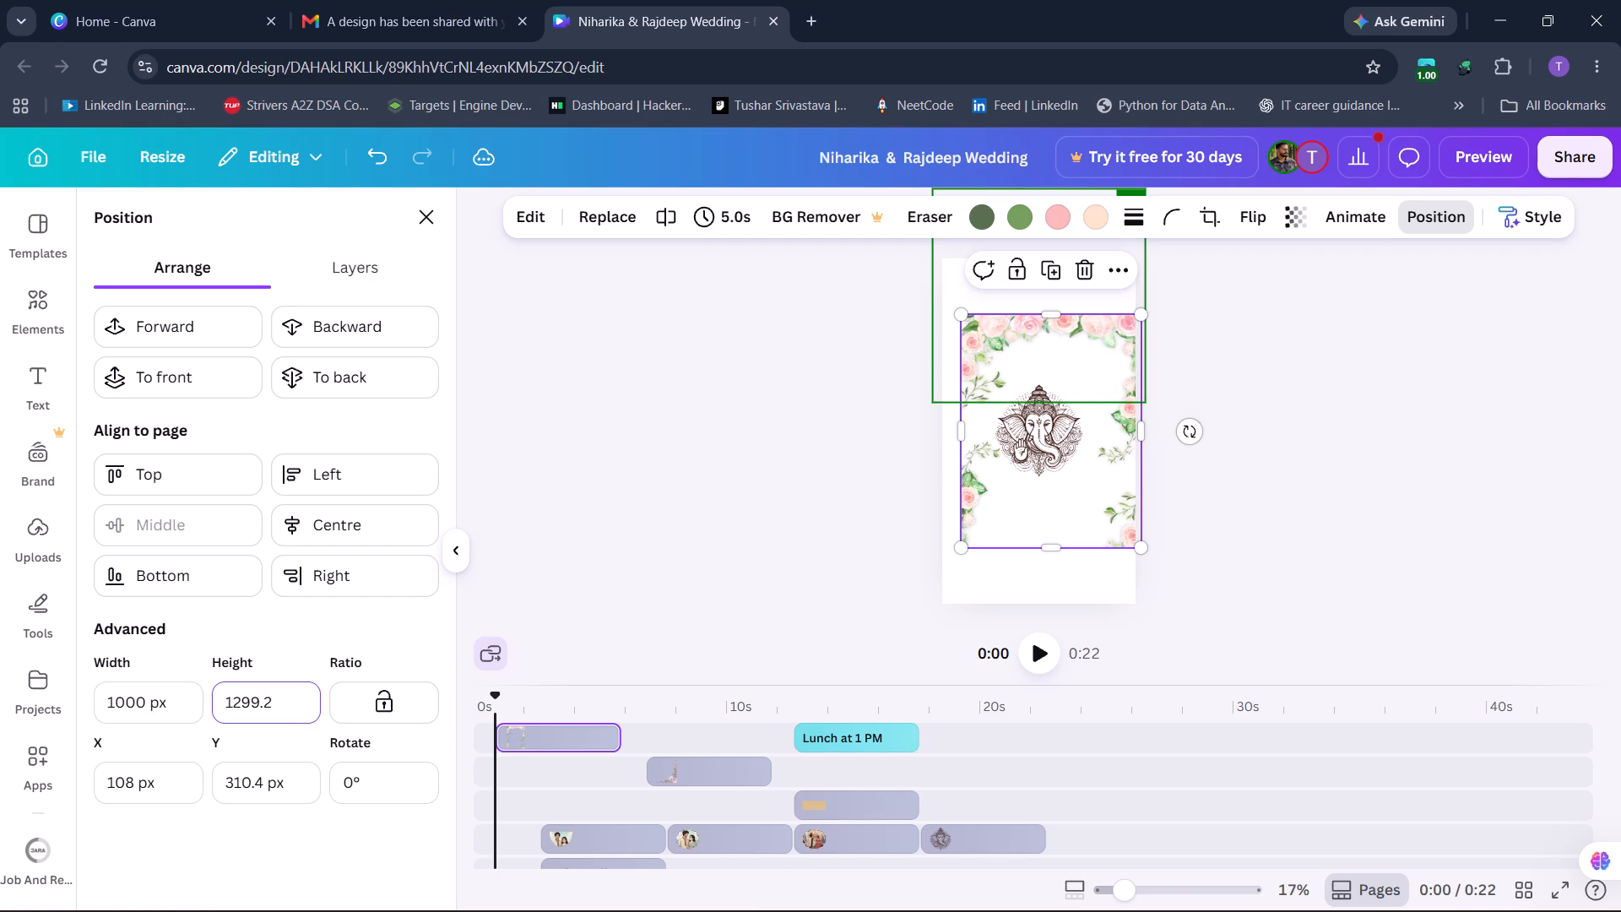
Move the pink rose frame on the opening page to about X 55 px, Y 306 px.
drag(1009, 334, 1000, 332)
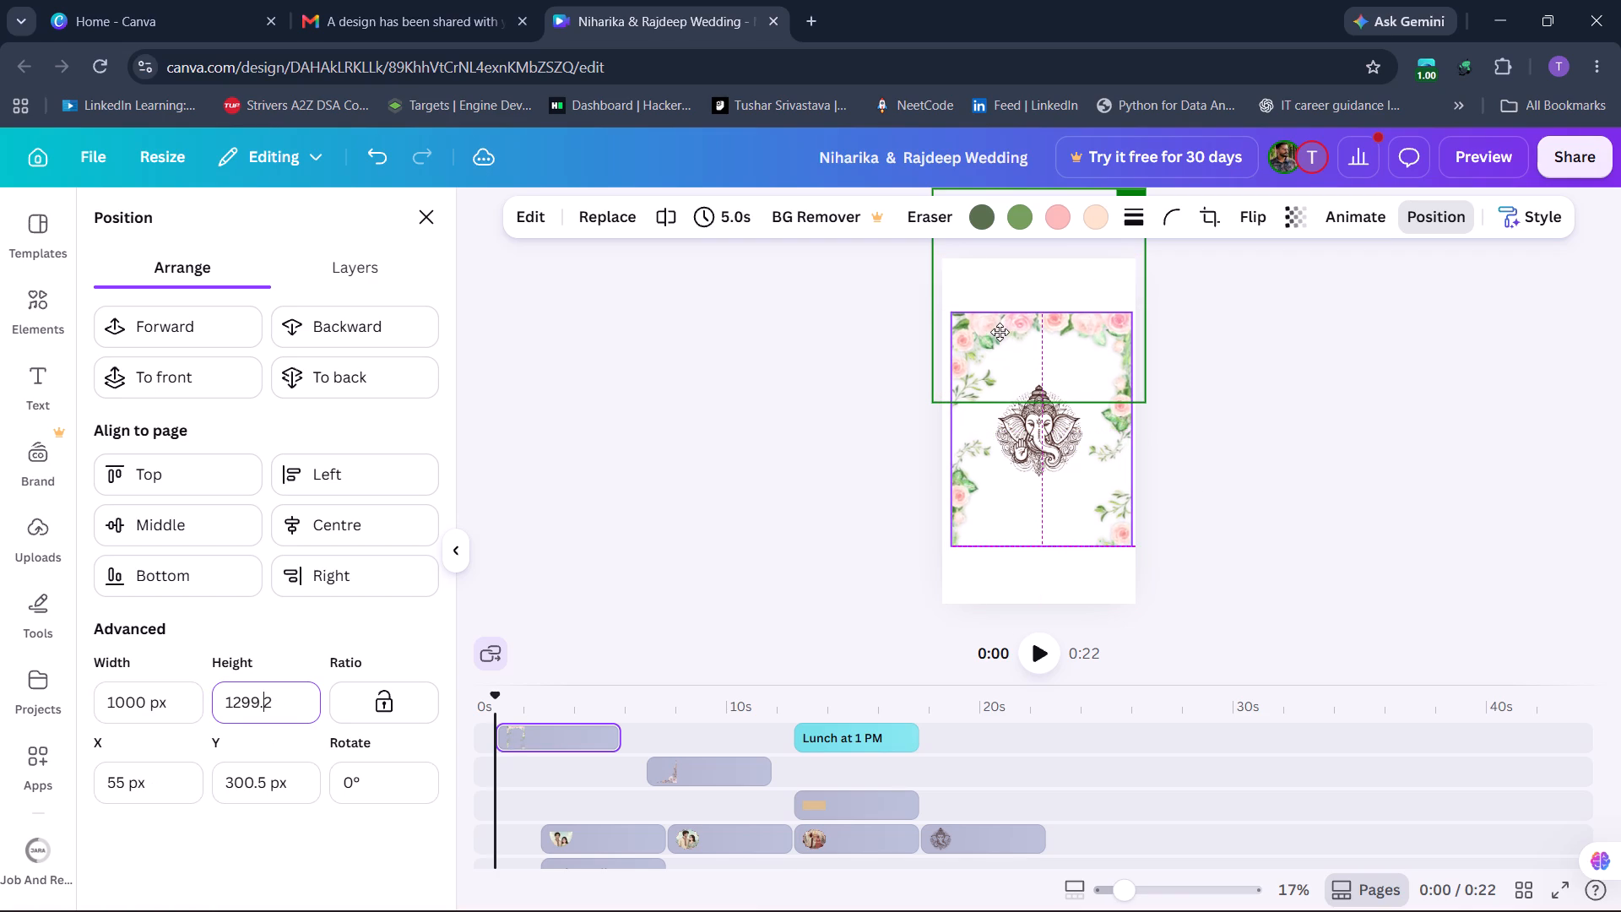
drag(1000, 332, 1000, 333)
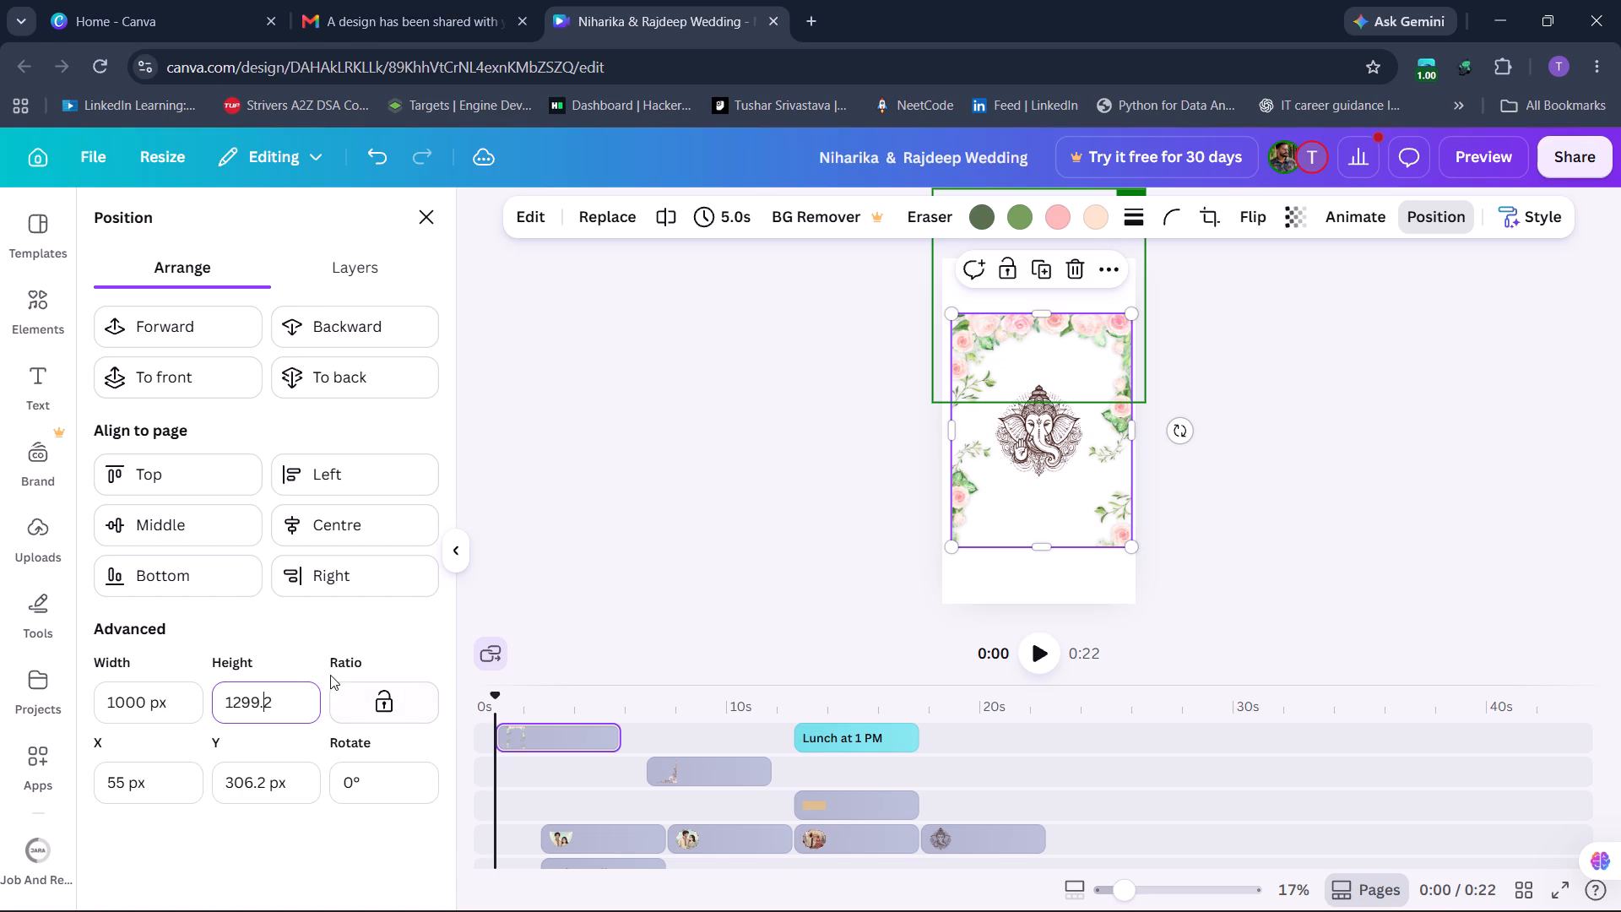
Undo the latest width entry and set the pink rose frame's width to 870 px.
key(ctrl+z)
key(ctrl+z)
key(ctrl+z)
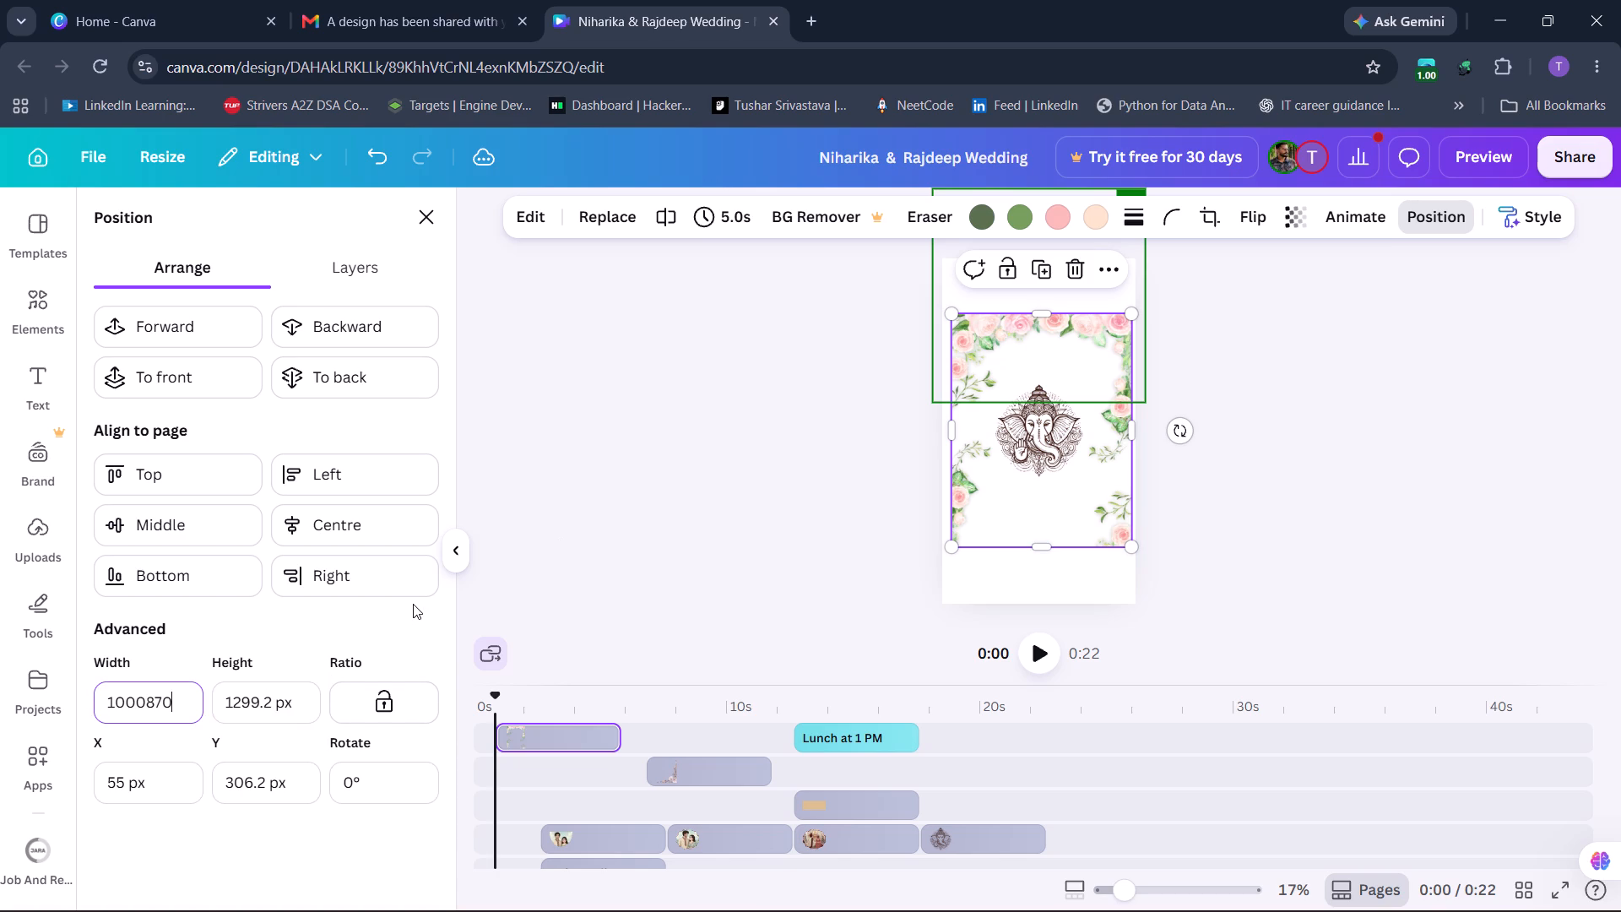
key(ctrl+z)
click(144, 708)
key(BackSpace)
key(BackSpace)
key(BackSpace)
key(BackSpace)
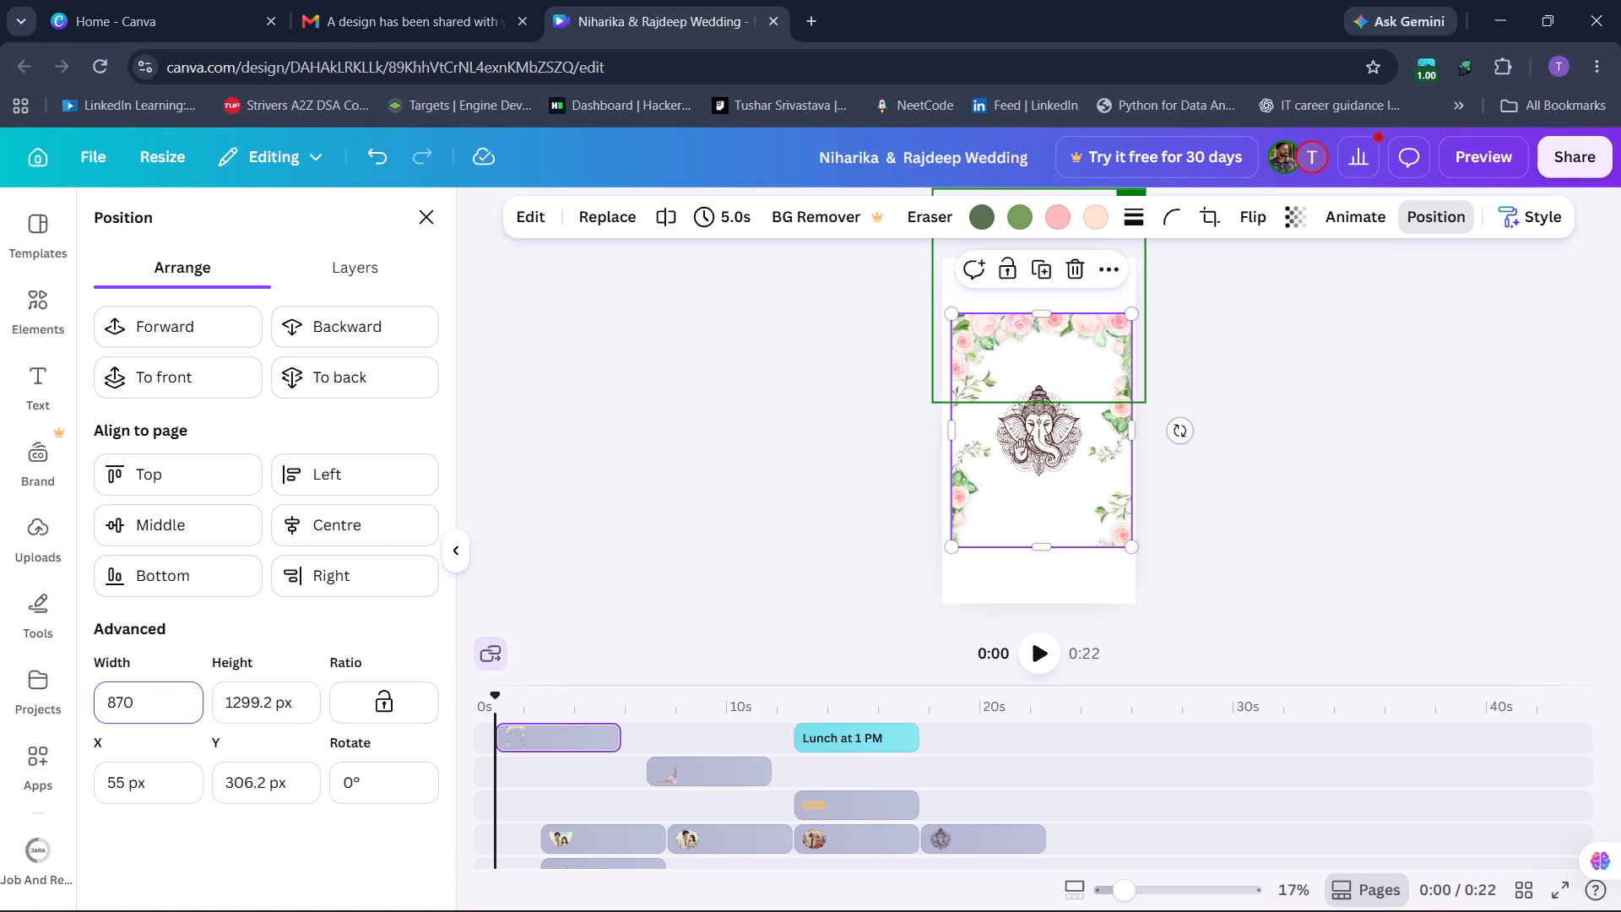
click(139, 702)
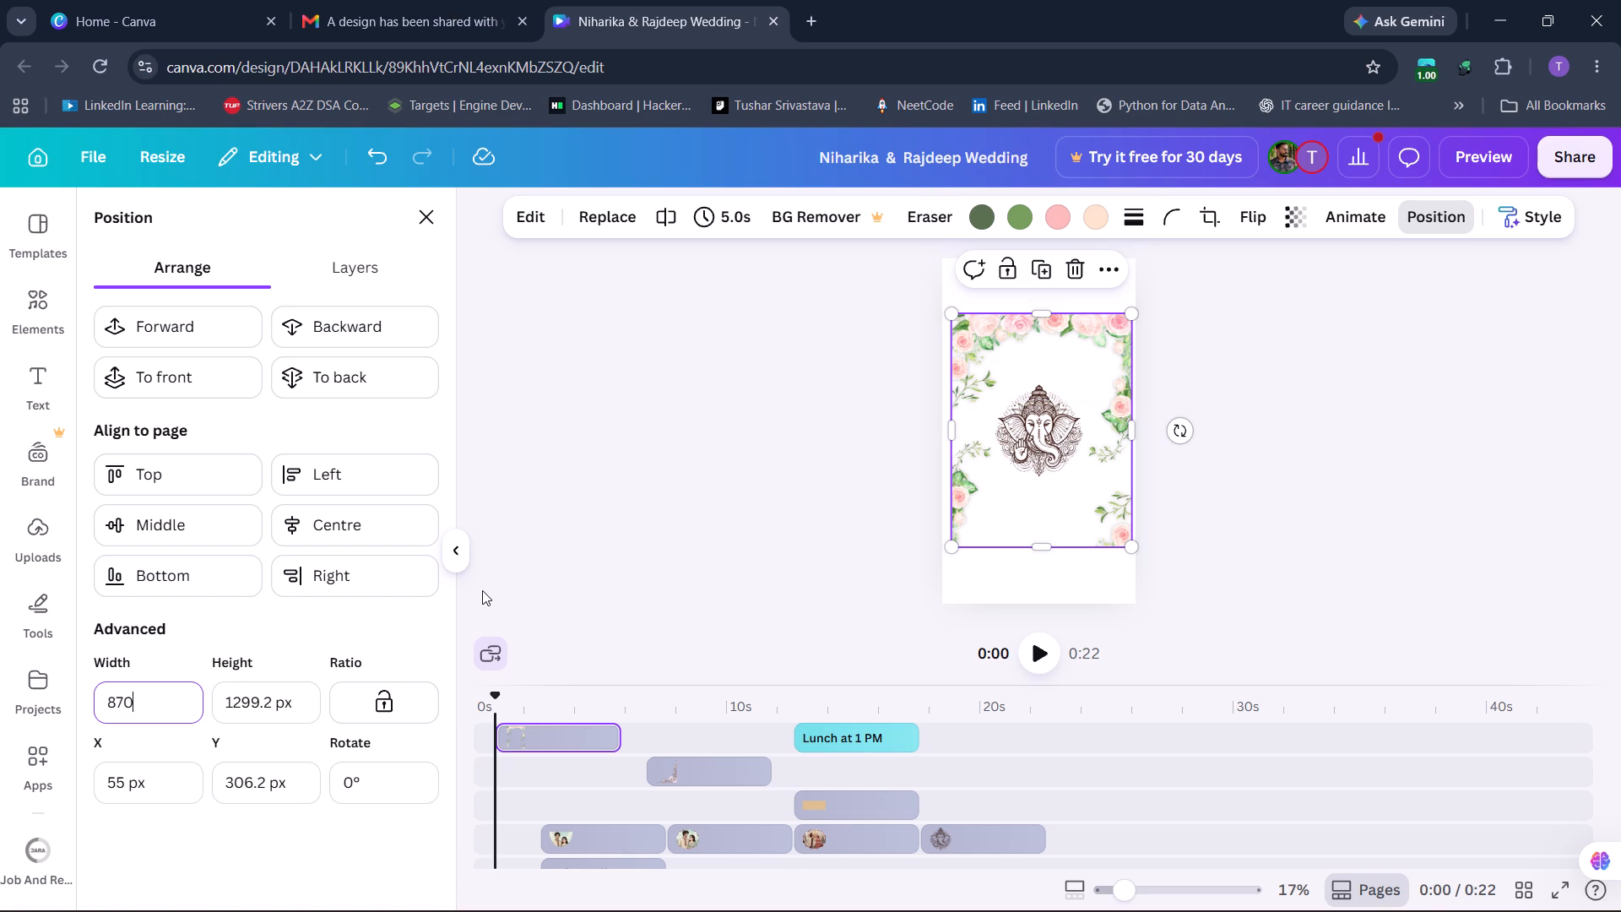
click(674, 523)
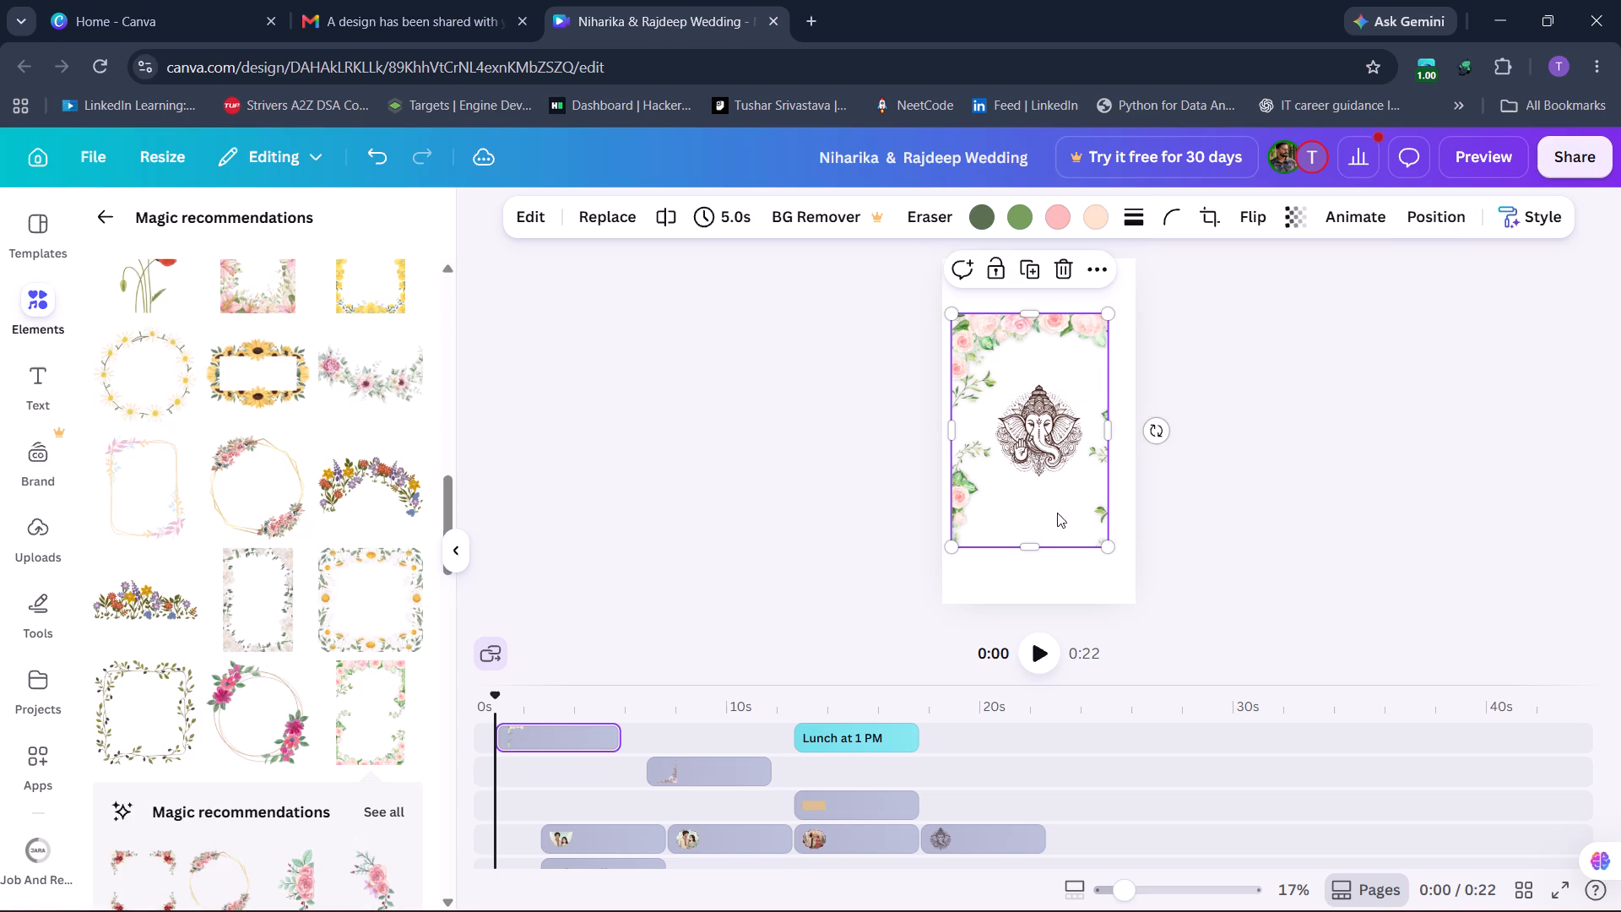
Delete the cropped pink rose frame and add a fresh copy of the same frame to the opening page.
key(Delete)
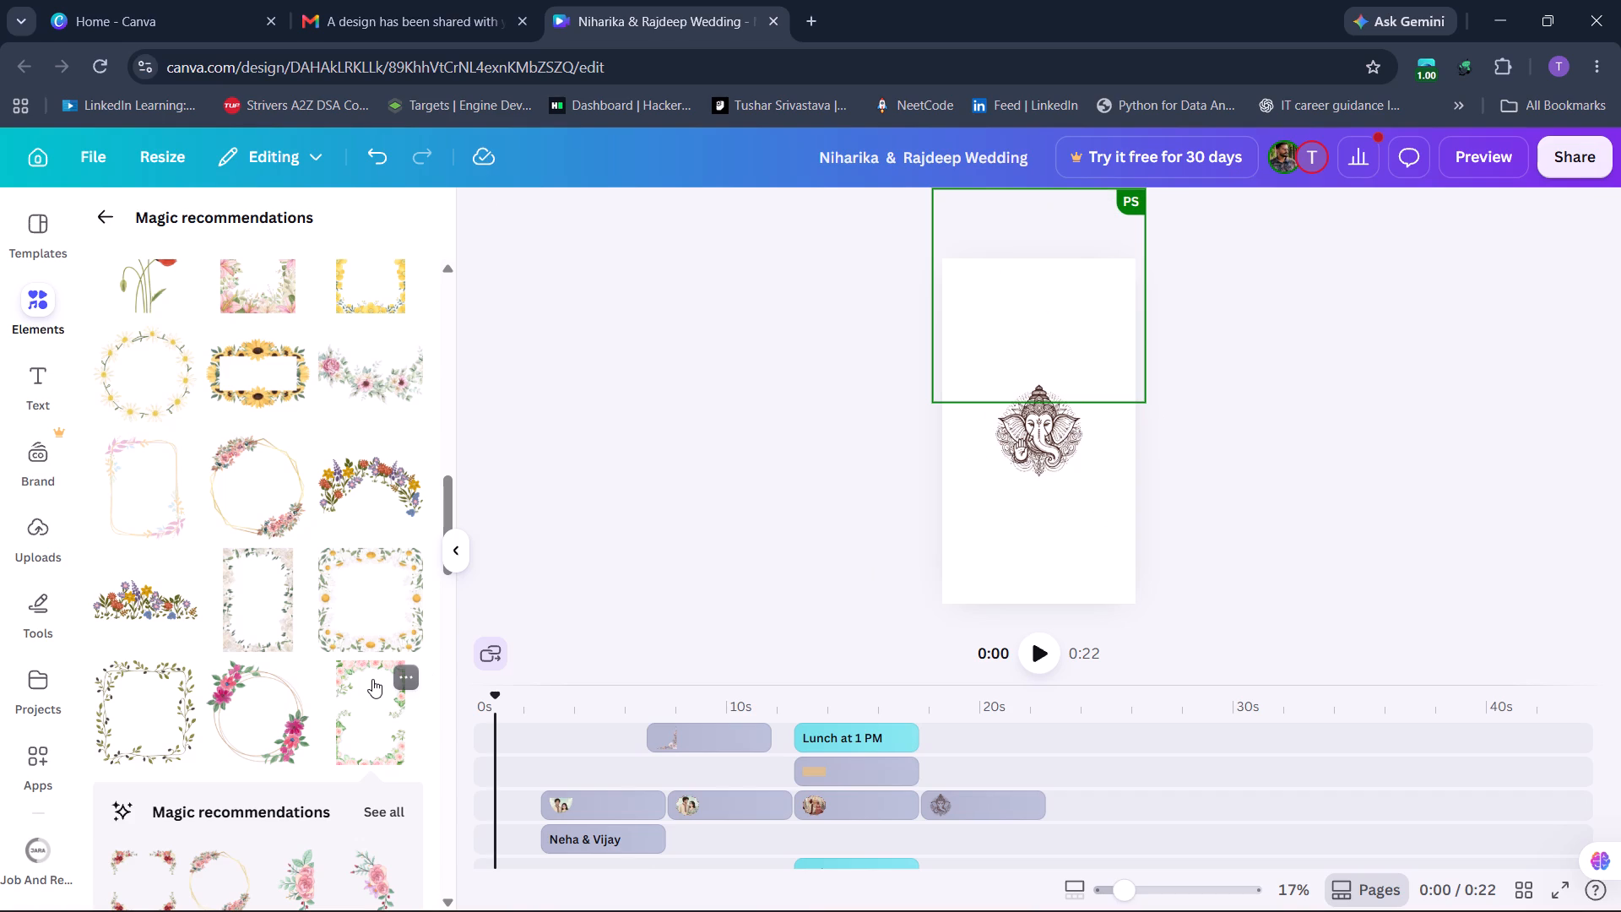
click(328, 736)
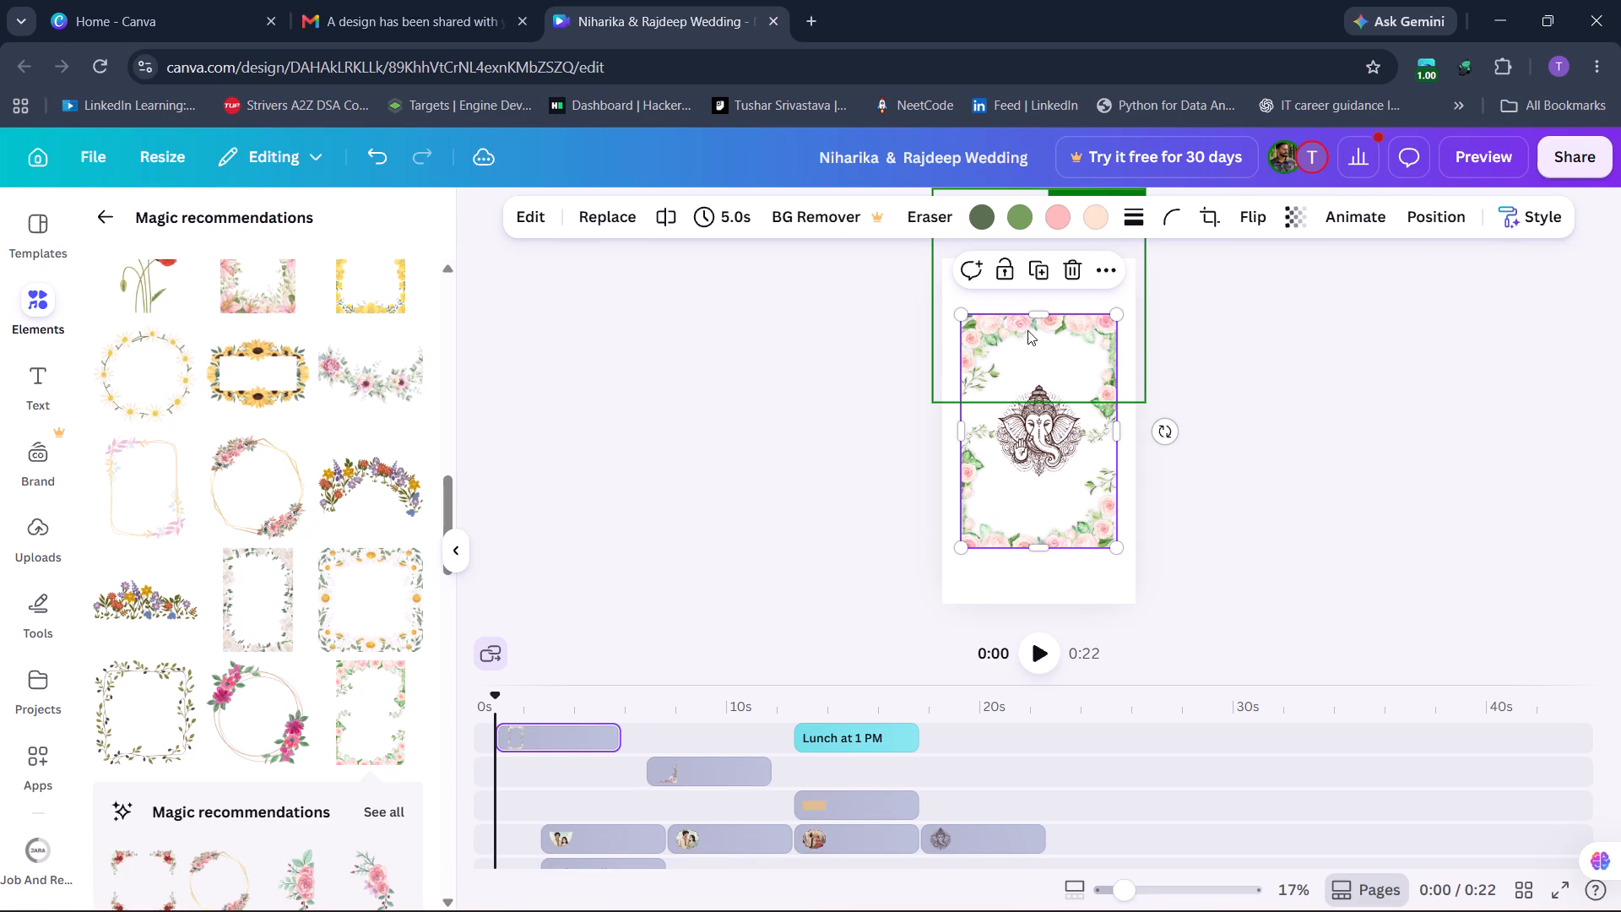
Reduce the new pink rose frame's height from its top edge to about 1,284 px.
click(1038, 309)
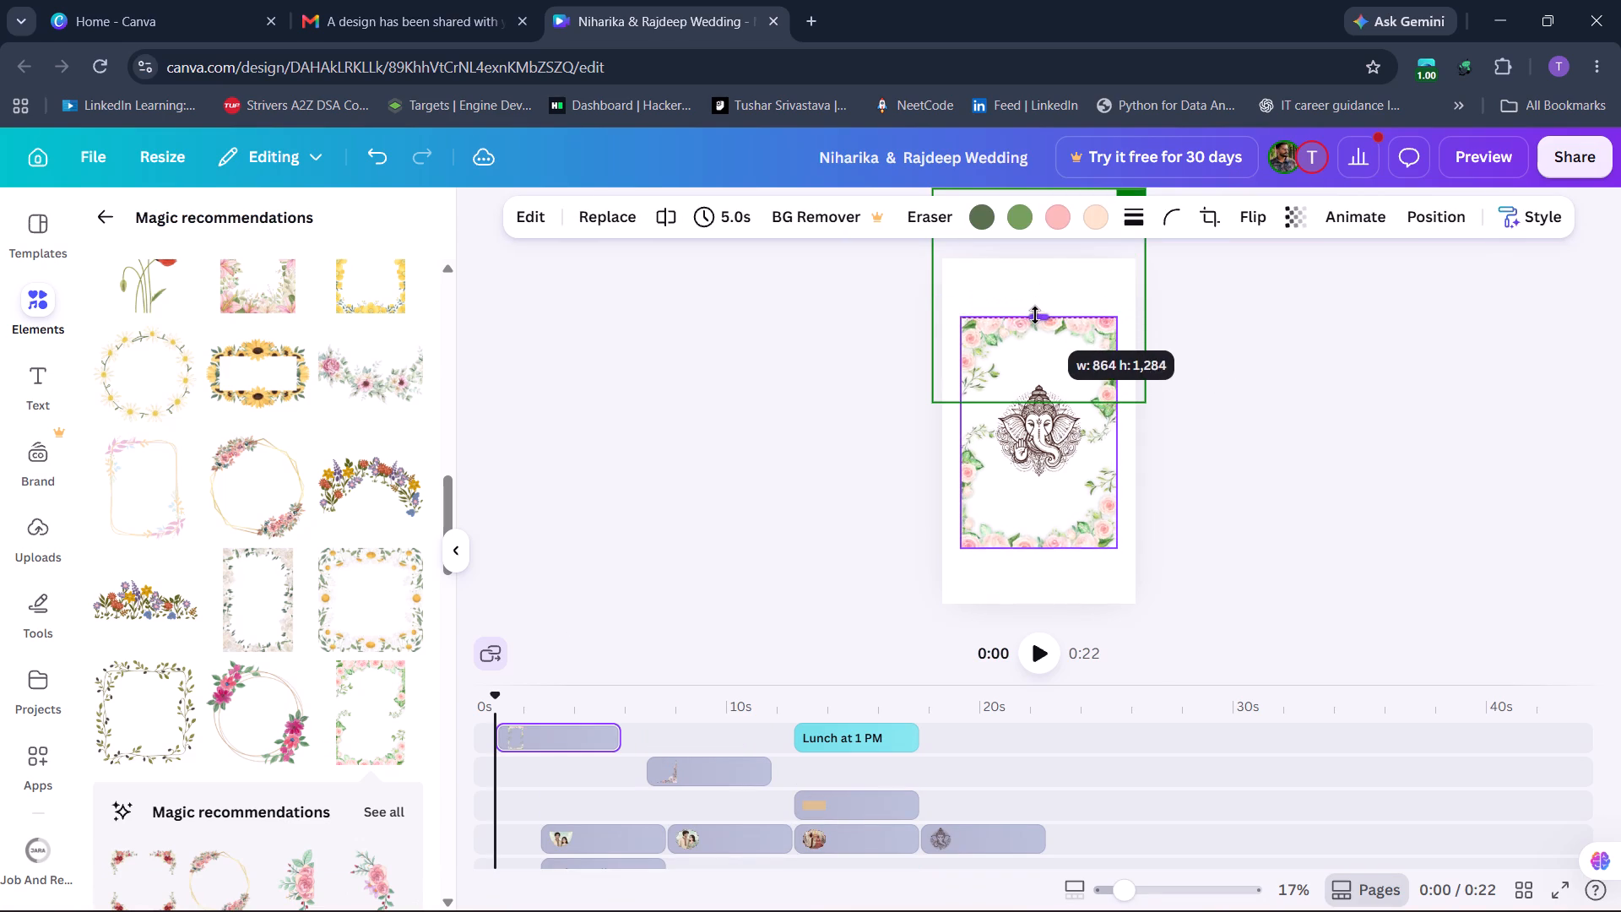
click(1251, 494)
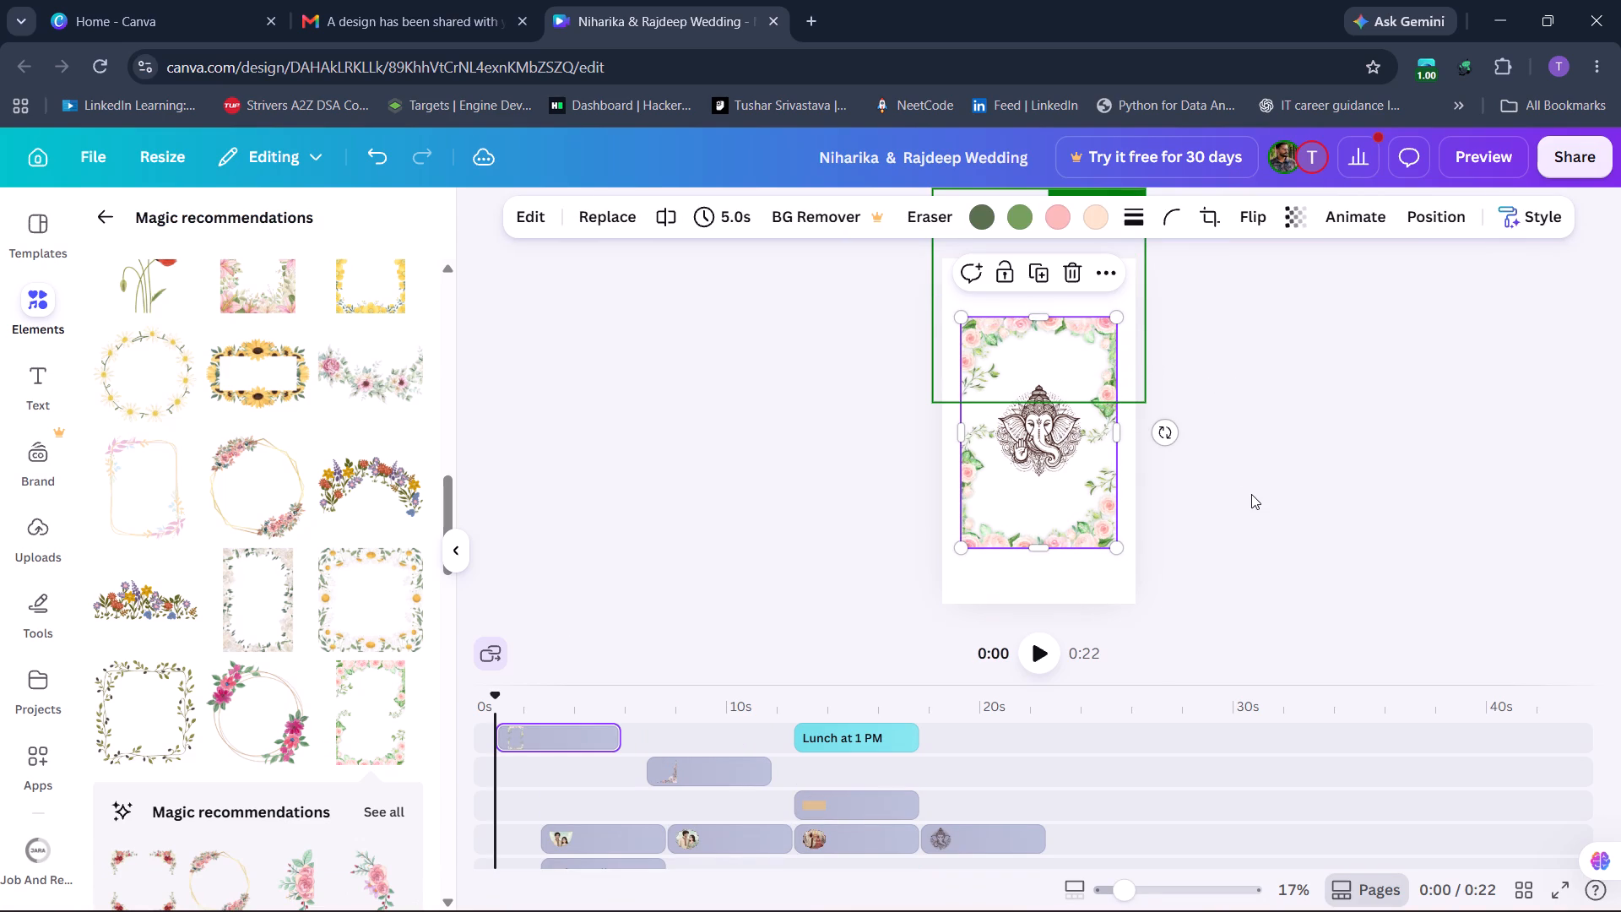
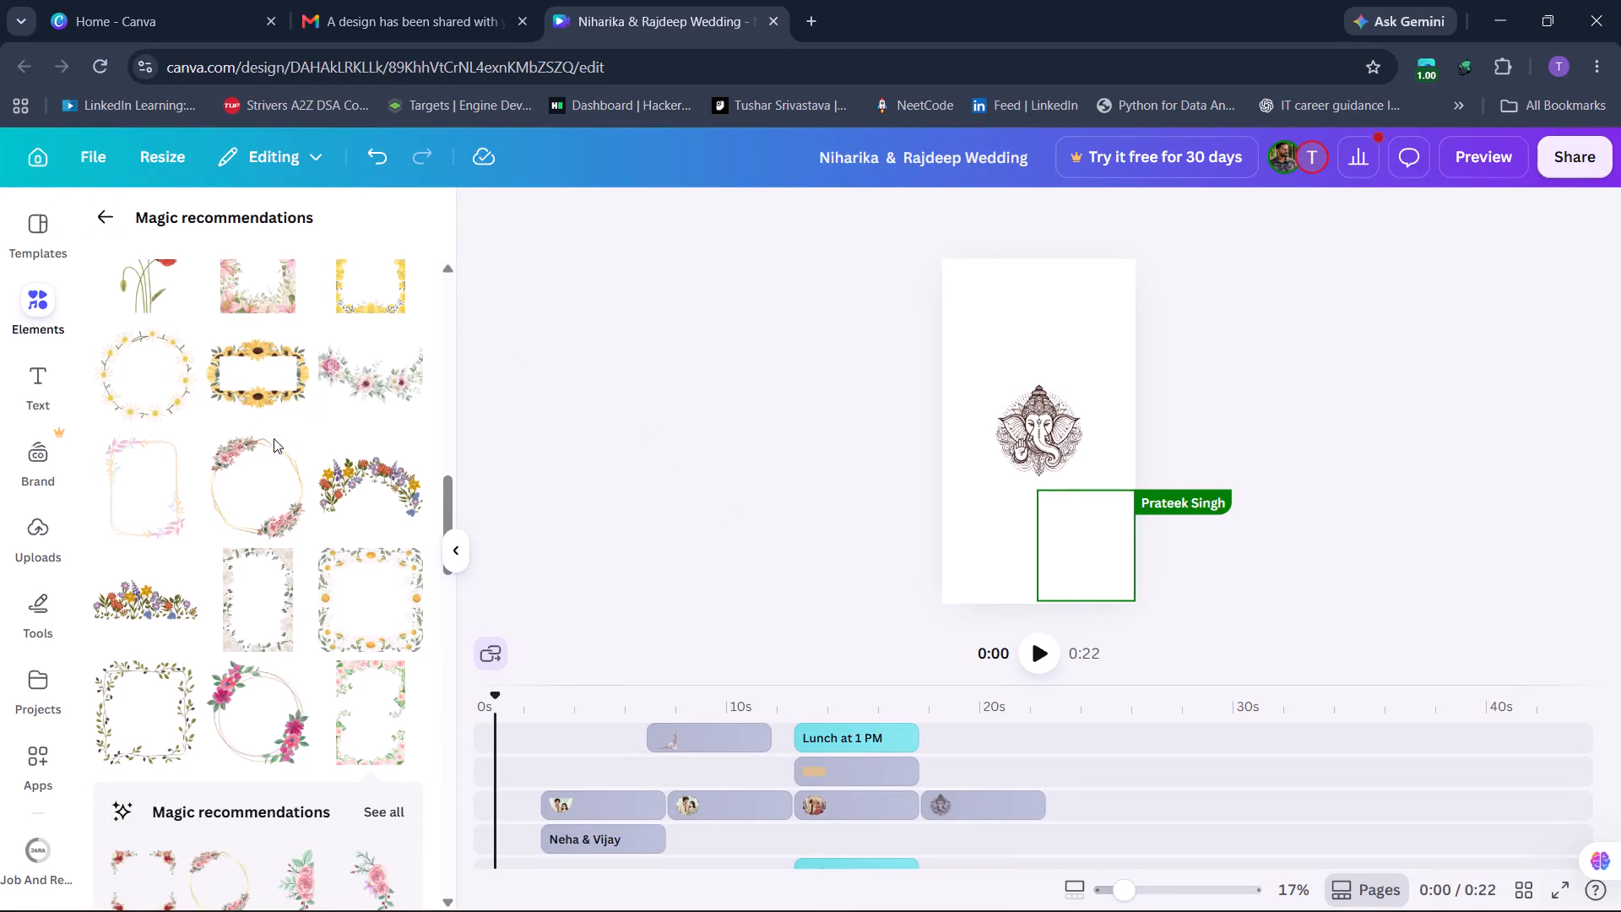
Browse the magic recommendations for floral frames and decorations that could suit the Ganesha opening page.
scroll(315, 482, up, 6)
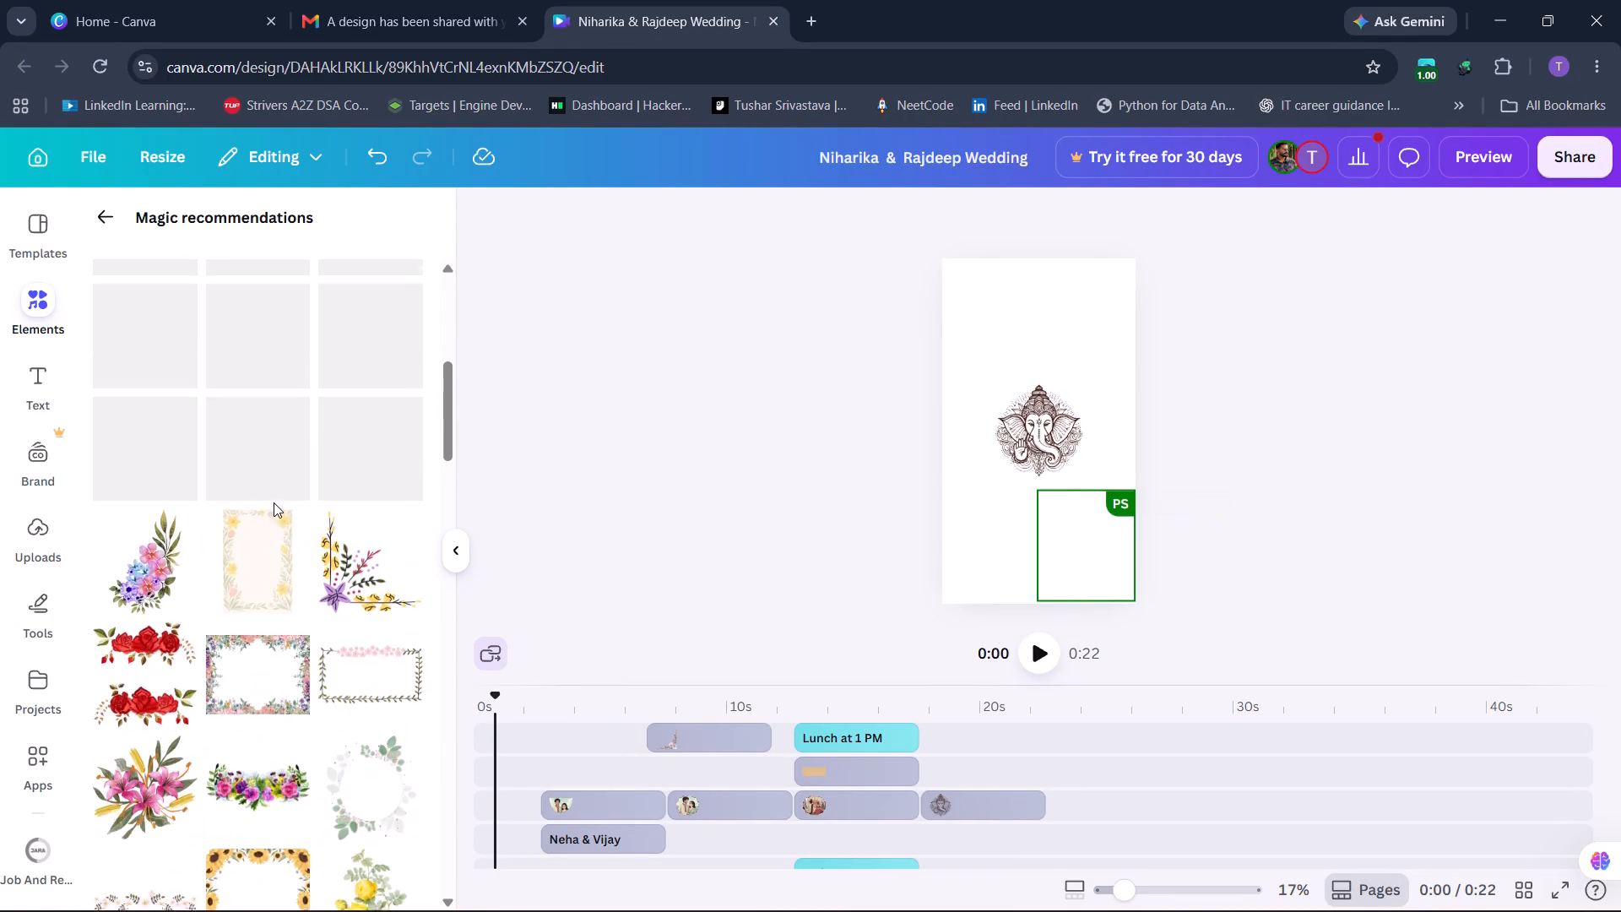
scroll(274, 502, up, 9)
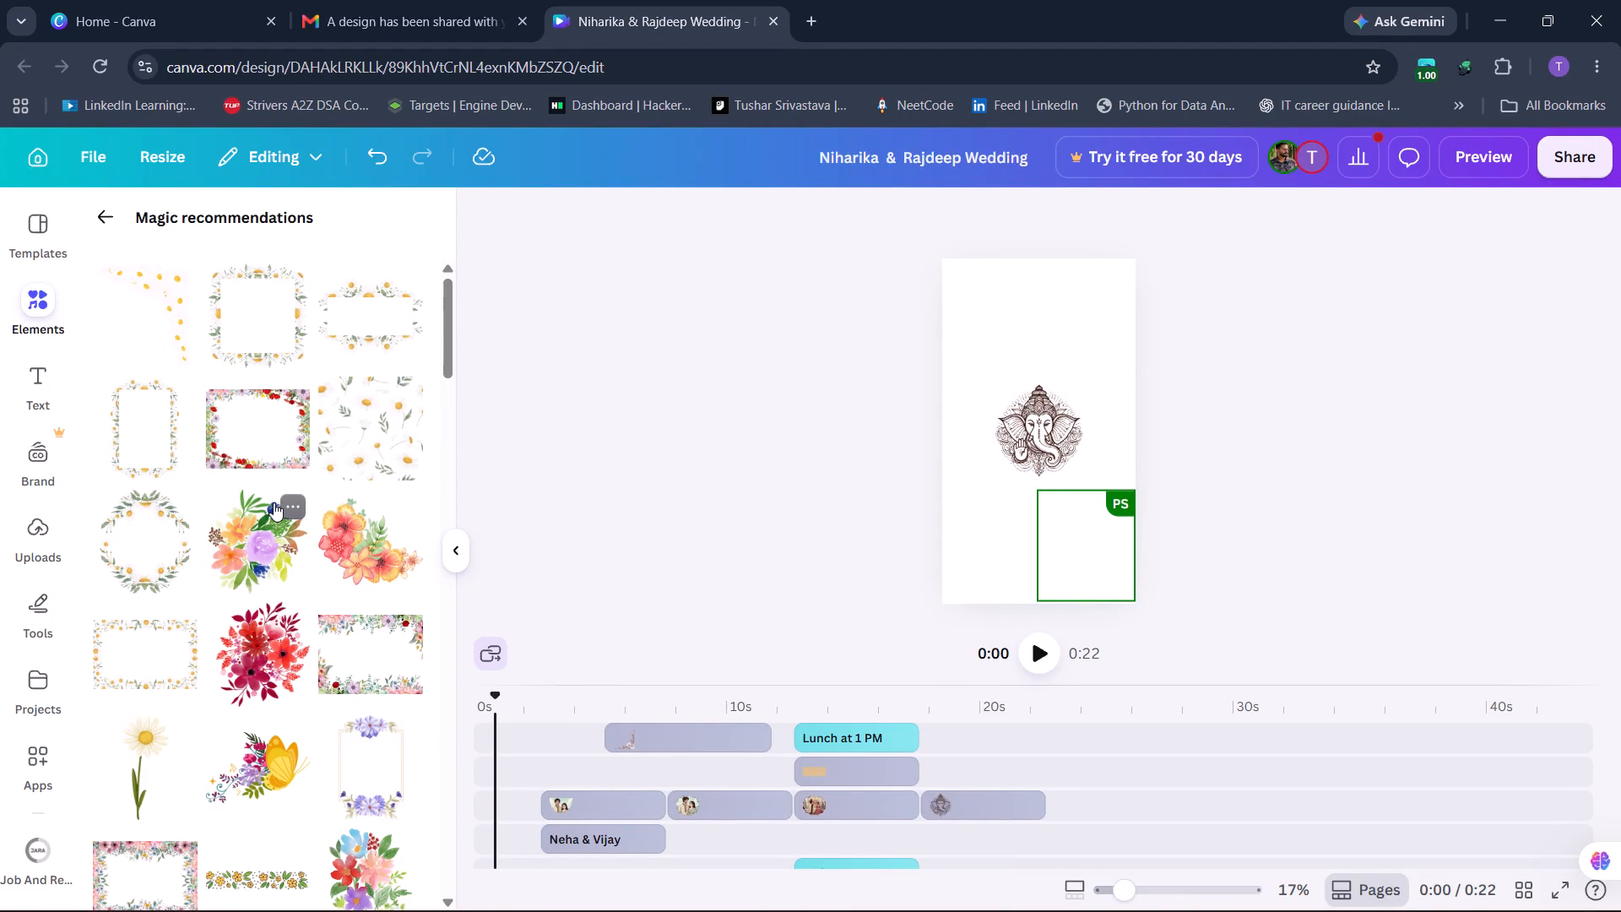
scroll(274, 502, down, 3)
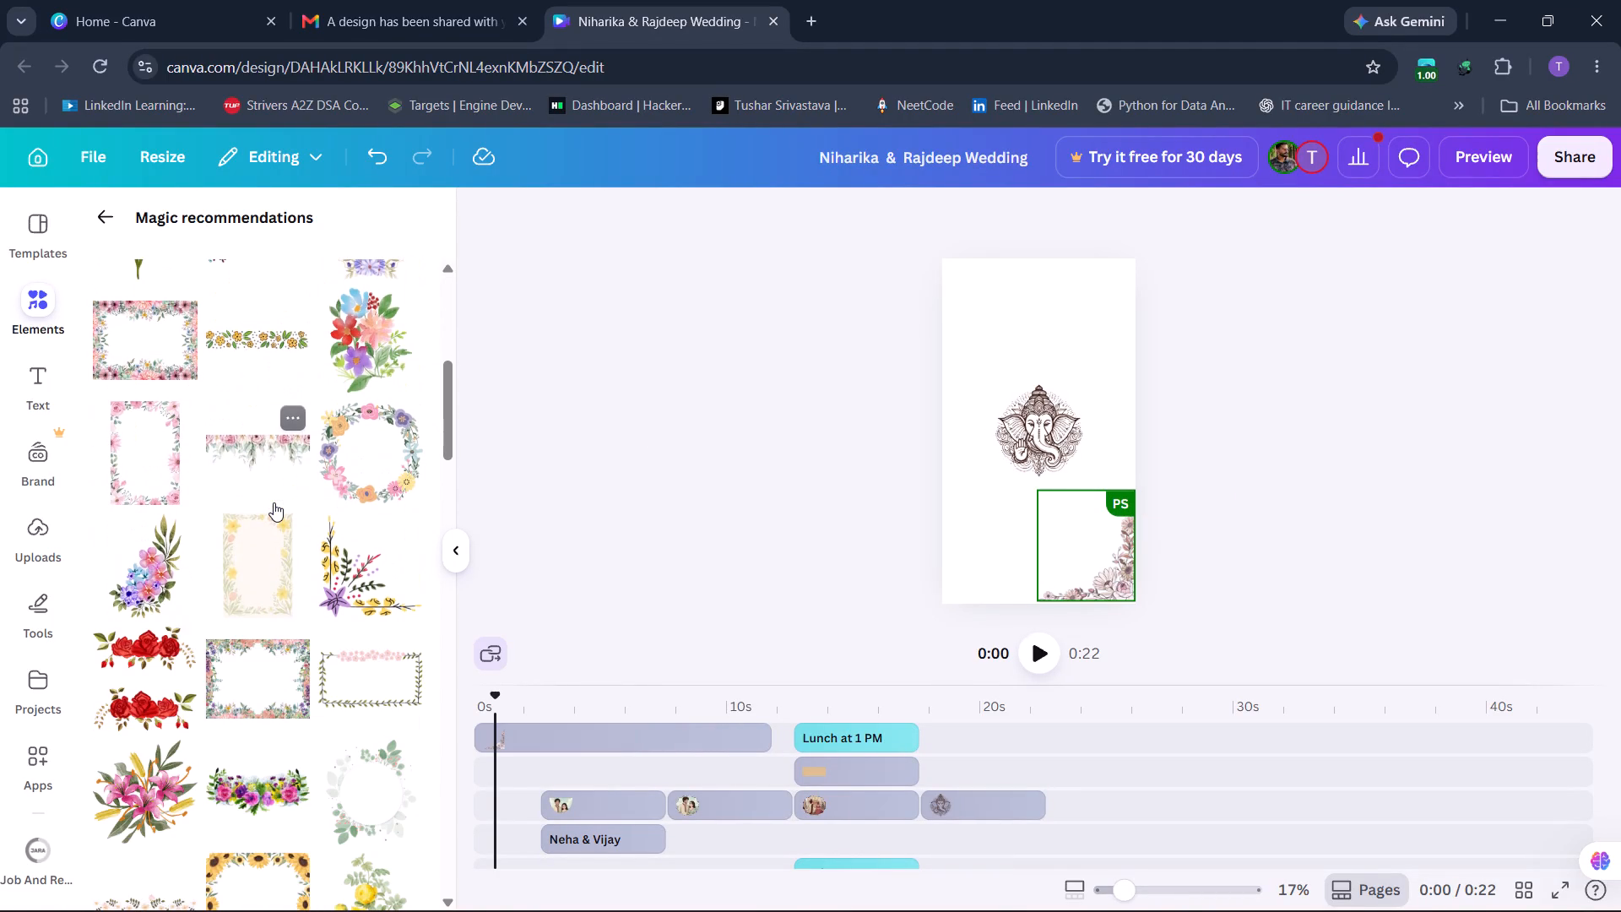
scroll(274, 502, down, 3)
scroll(274, 502, up, 5)
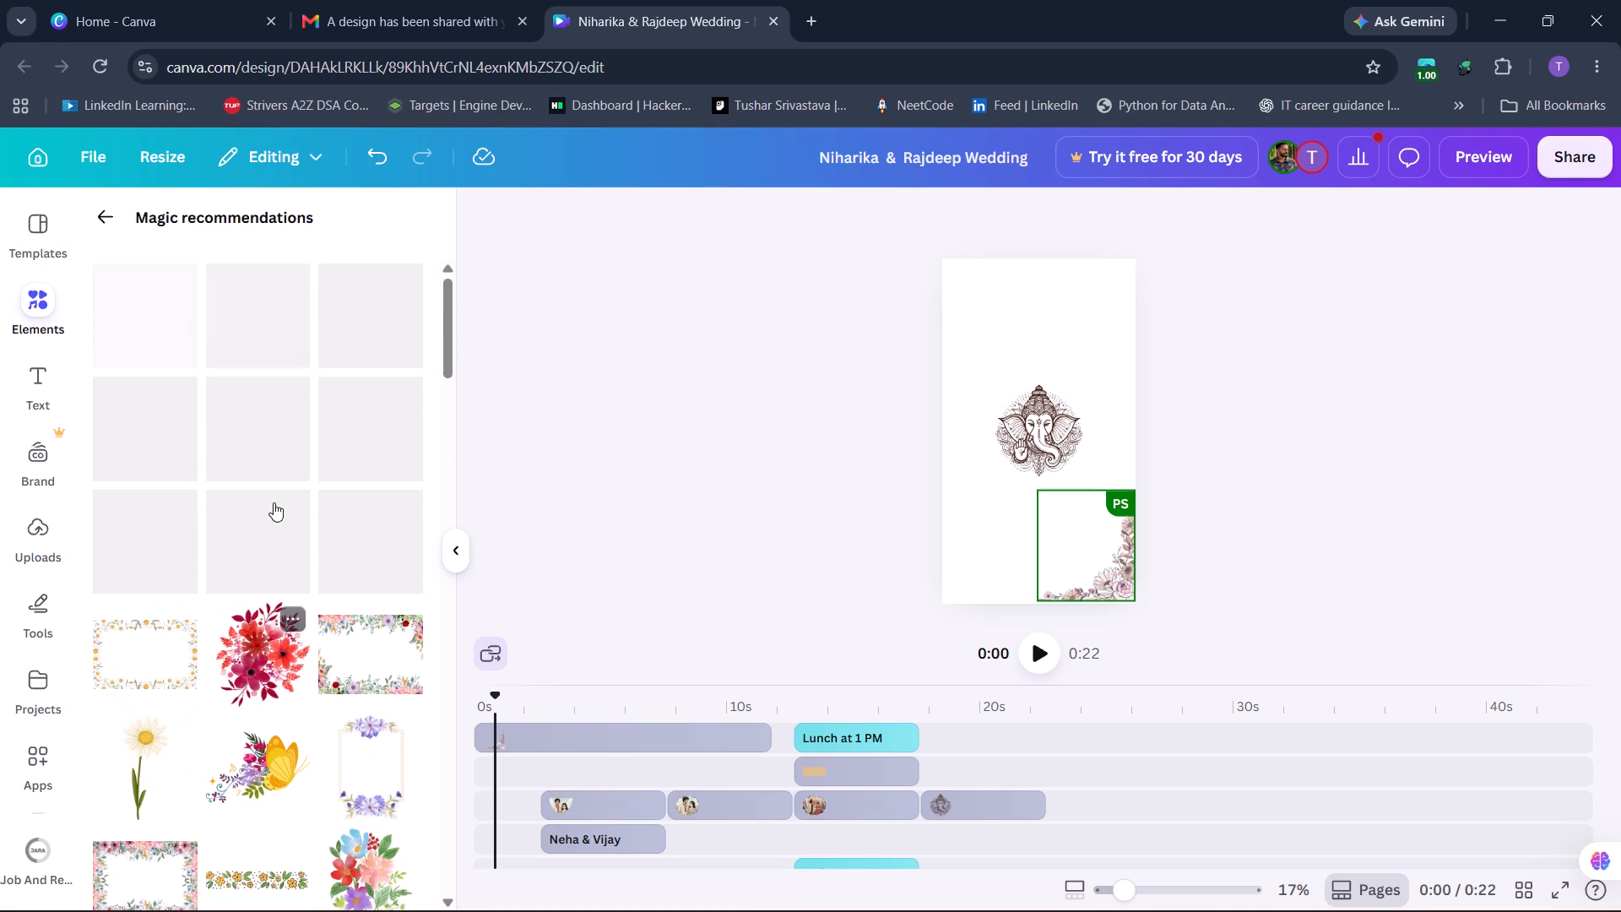
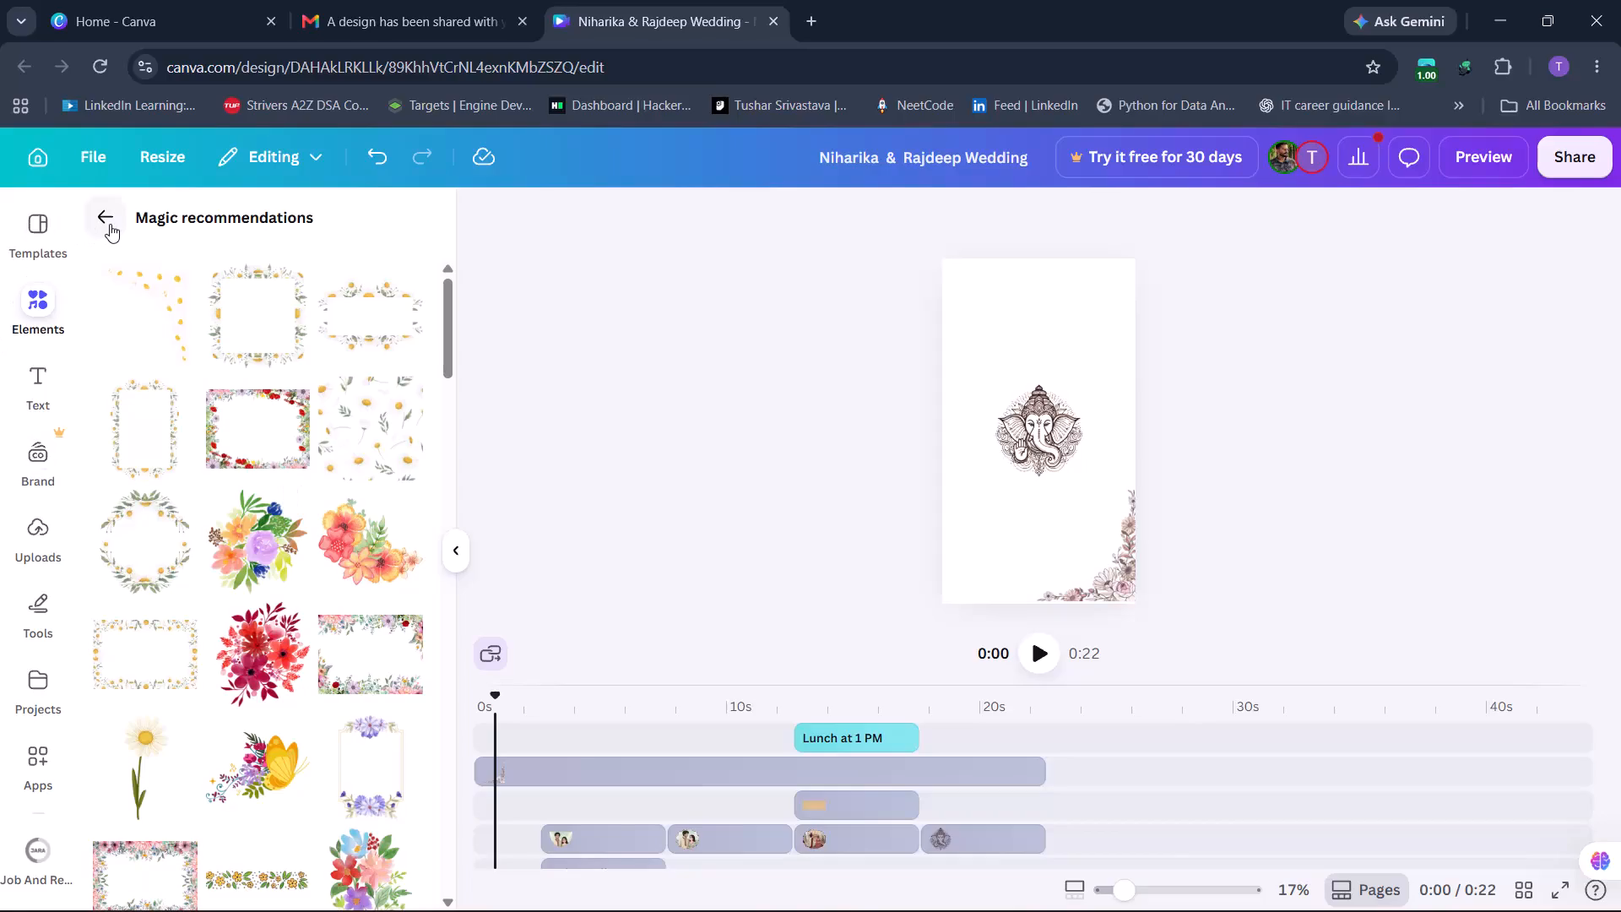
Change the floral background of the closing RSVP page to the solid light pink used on the preceding pages.
click(115, 222)
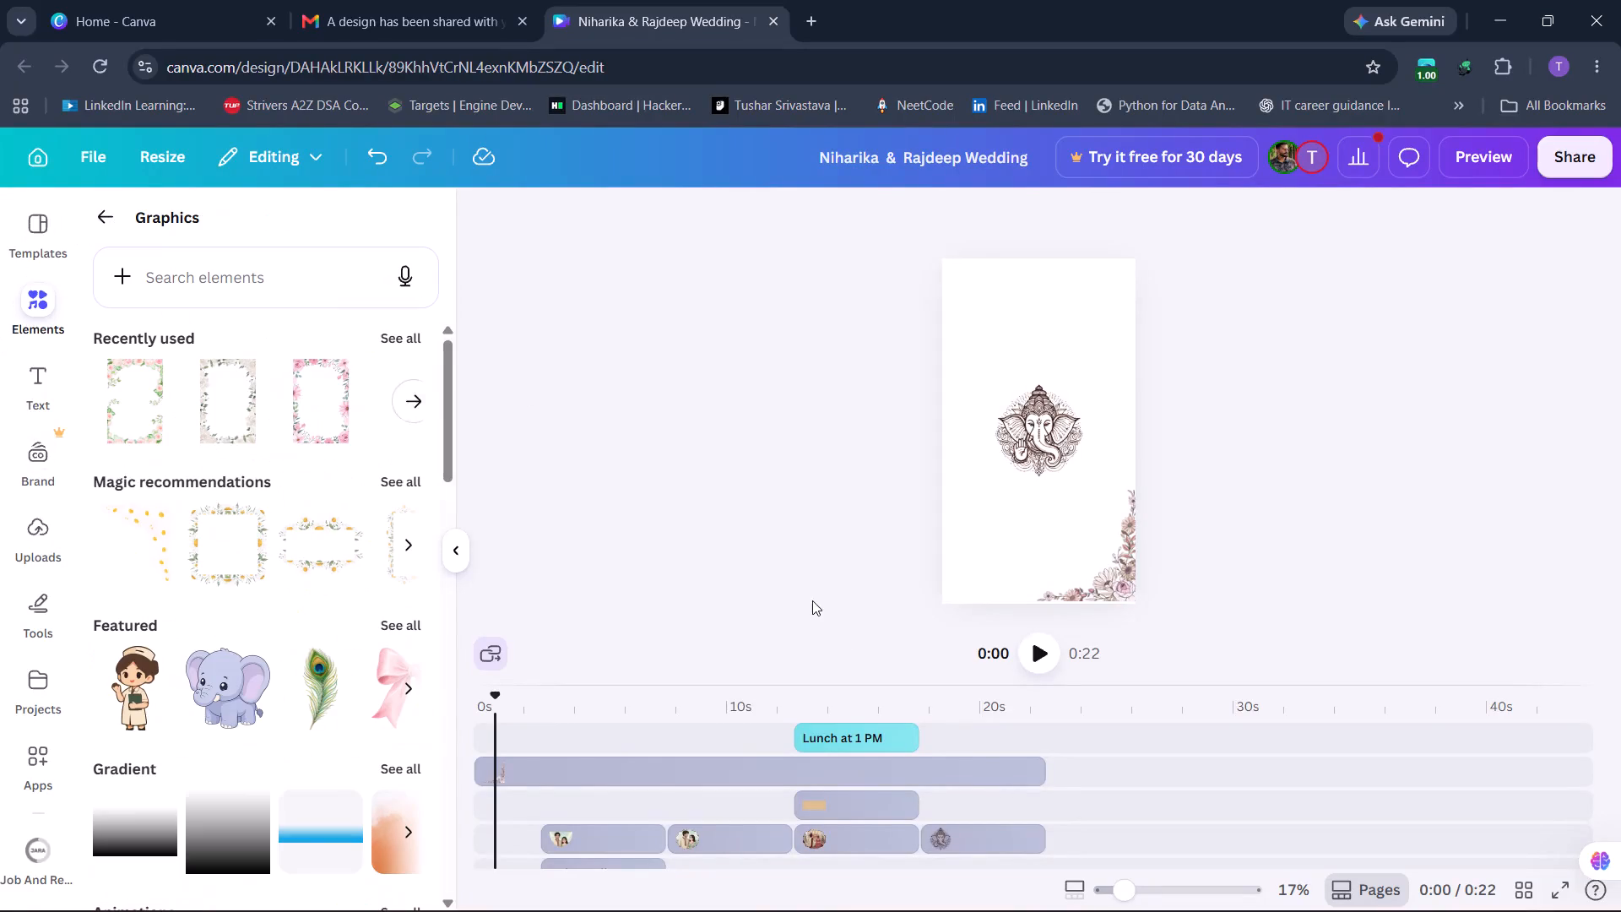
click(937, 768)
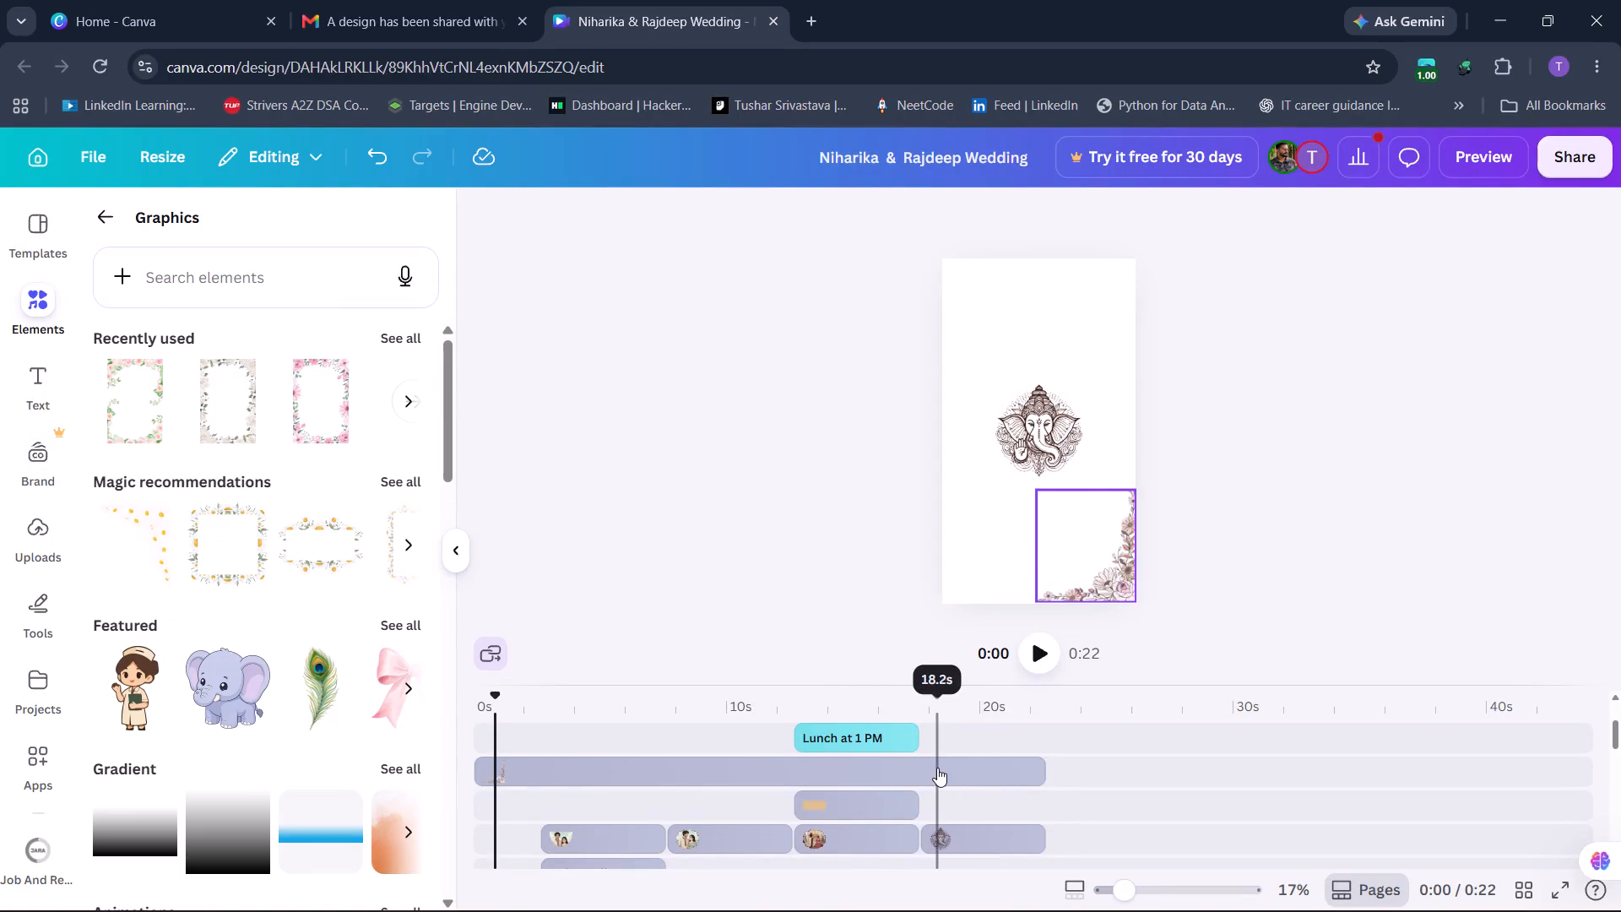
scroll(951, 802, up, 1)
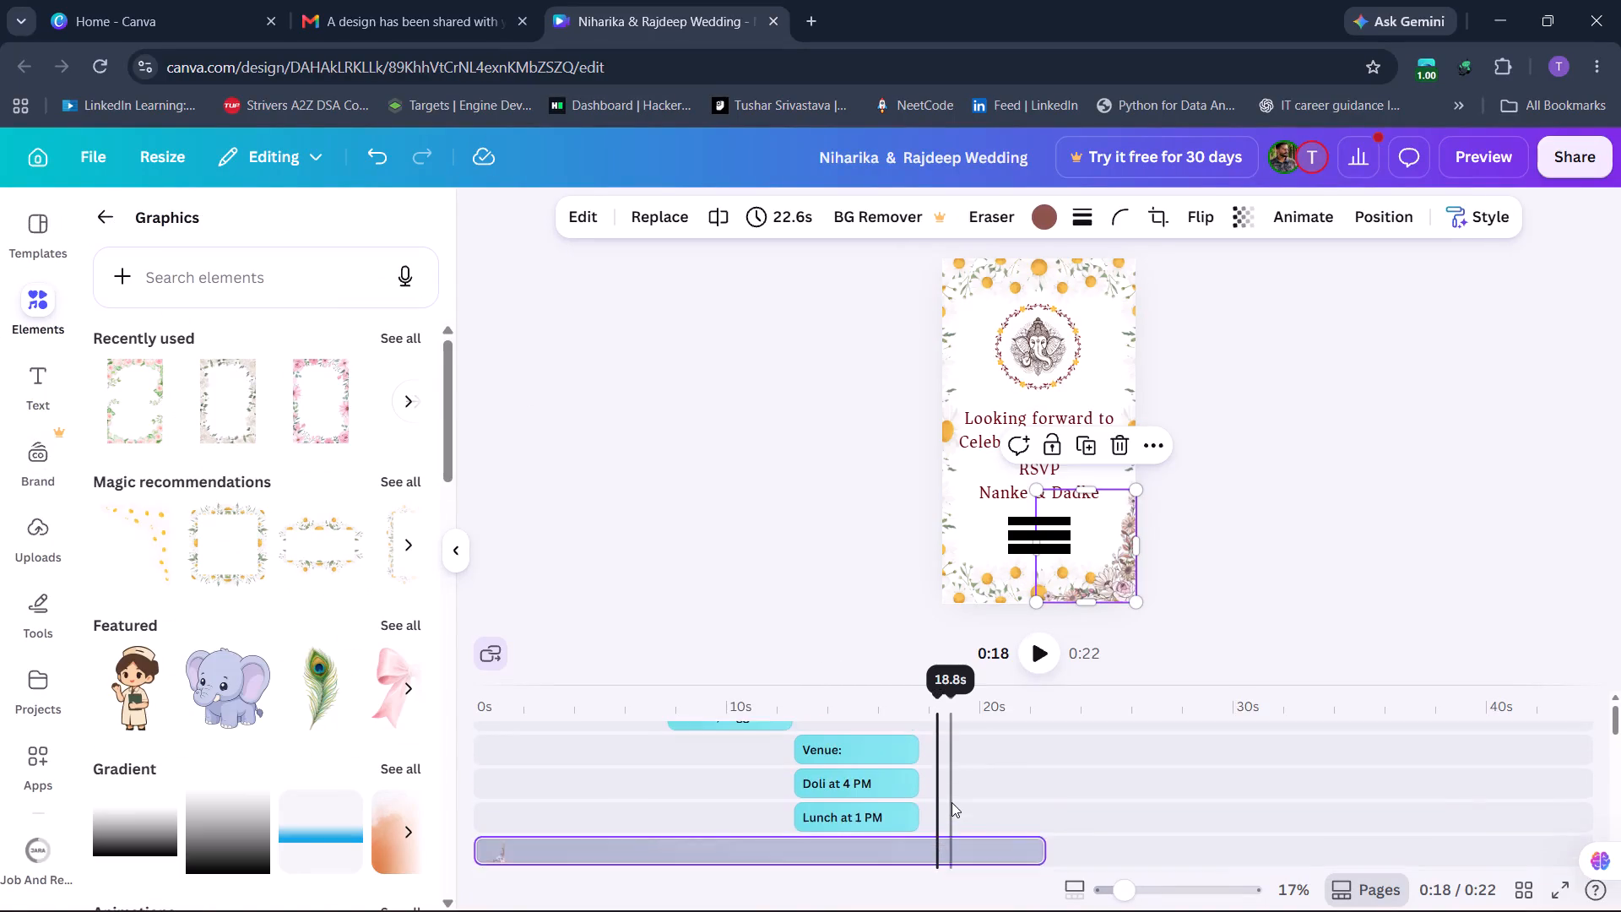
scroll(951, 802, up, 2)
click(951, 802)
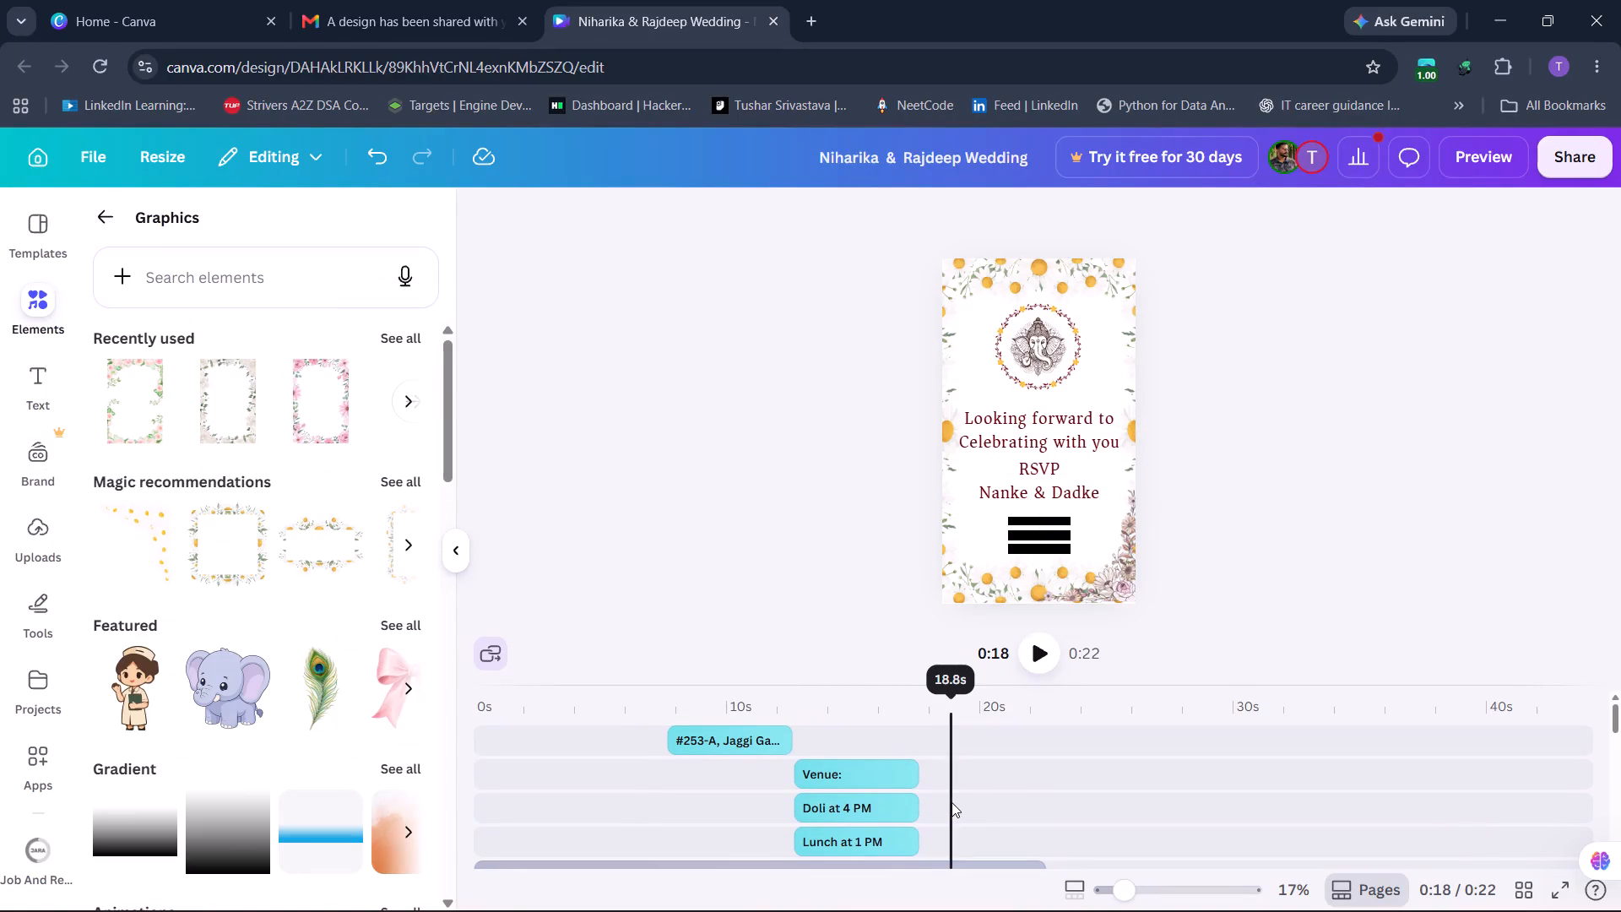
scroll(951, 802, down, 1)
click(991, 547)
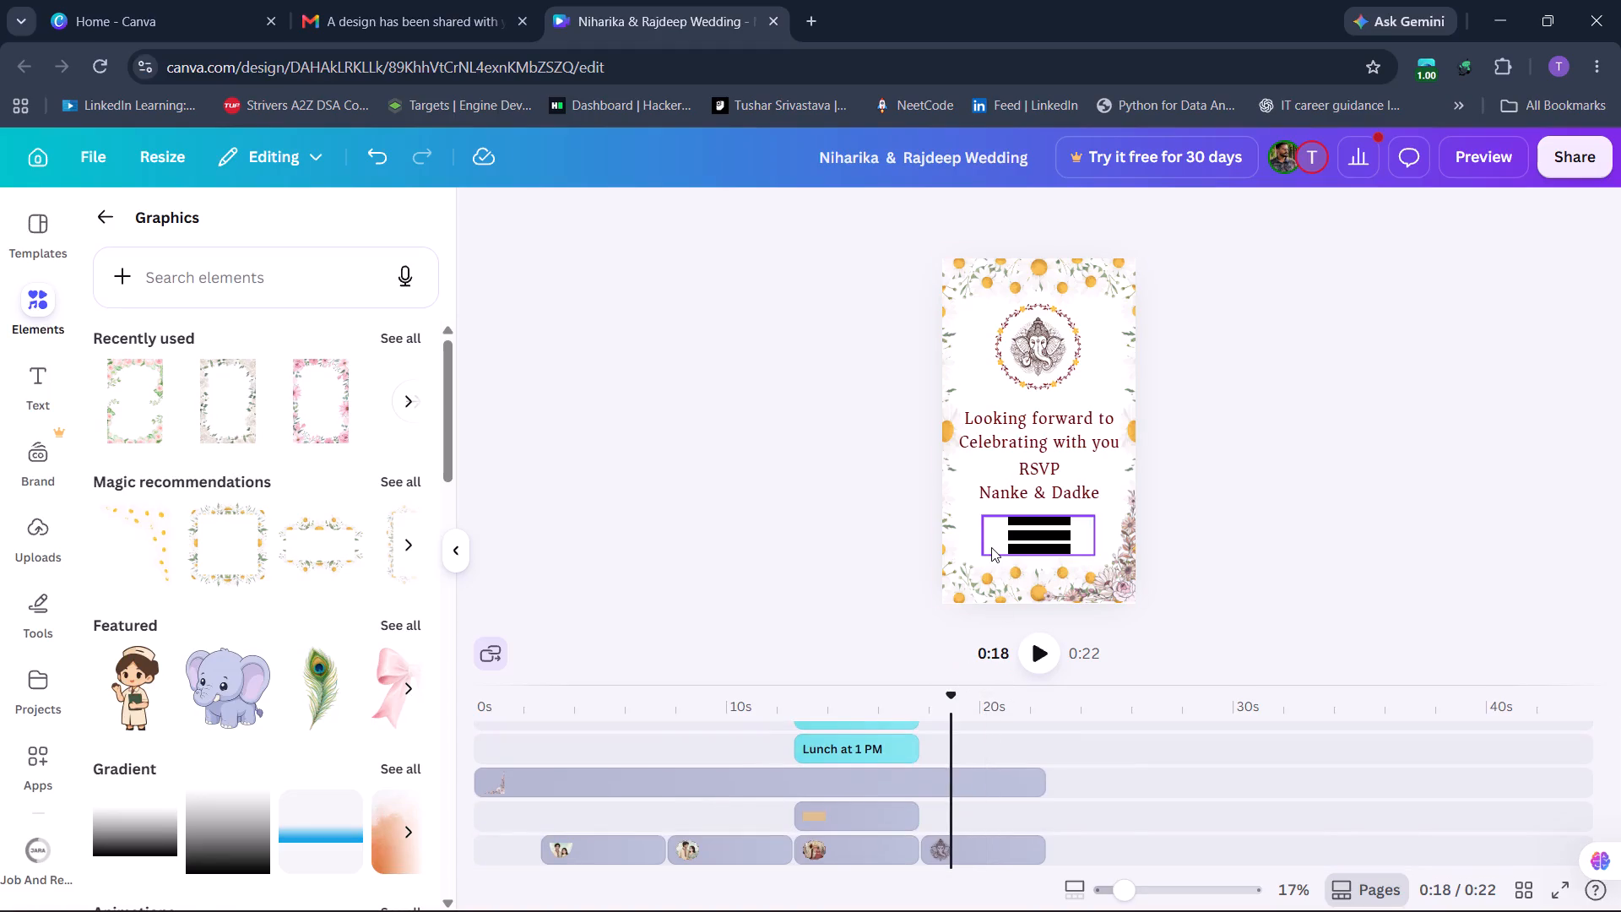
click(962, 547)
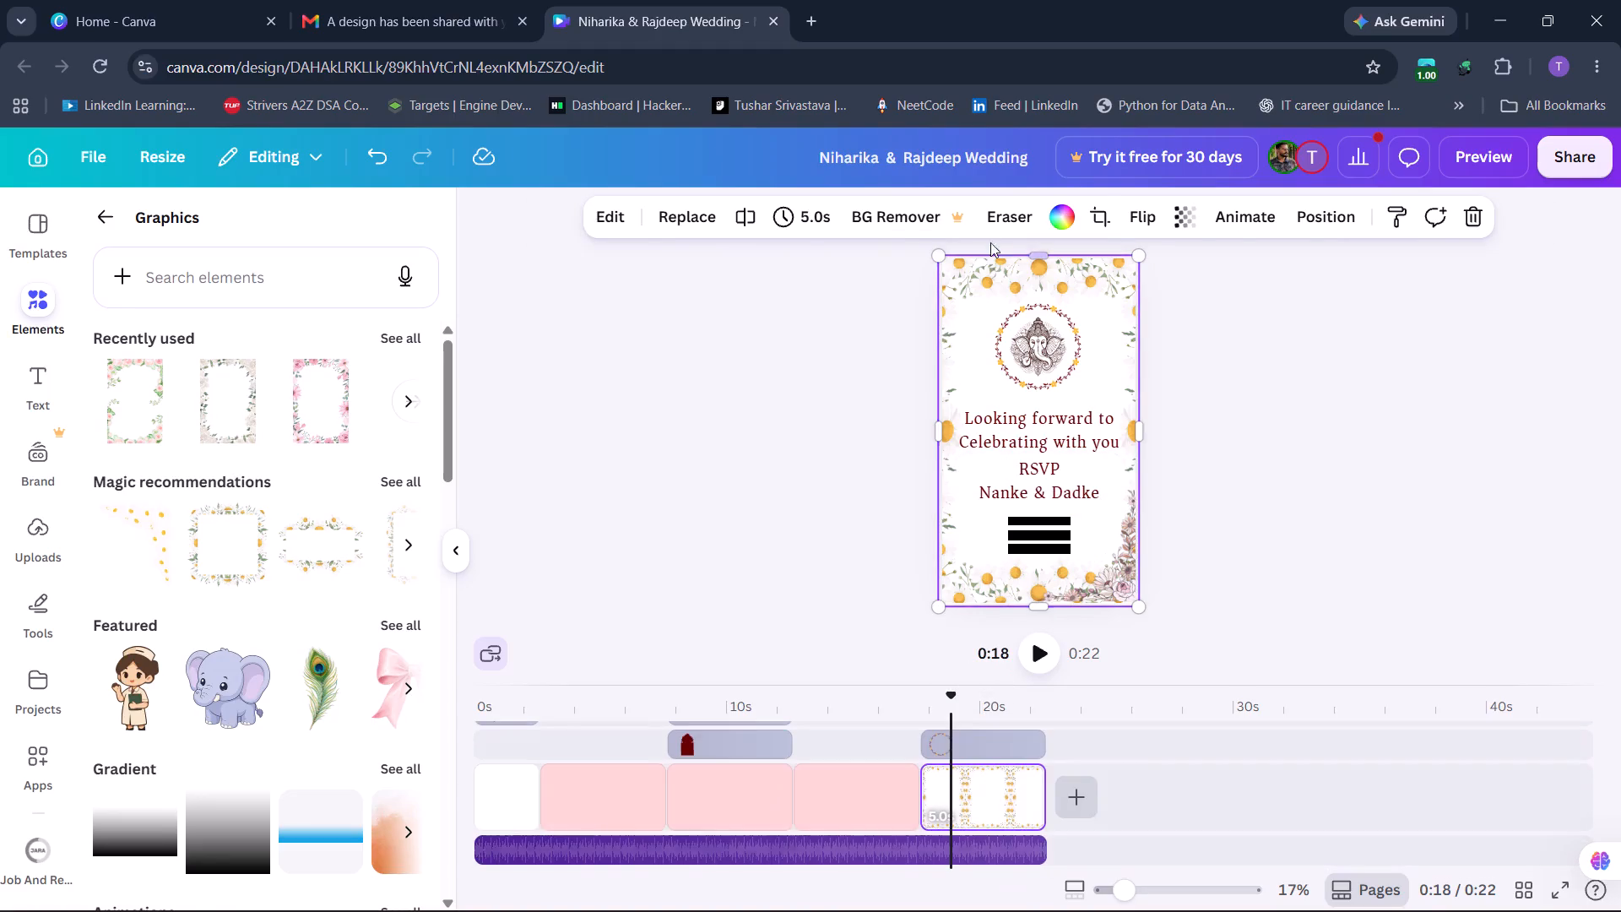
click(1050, 214)
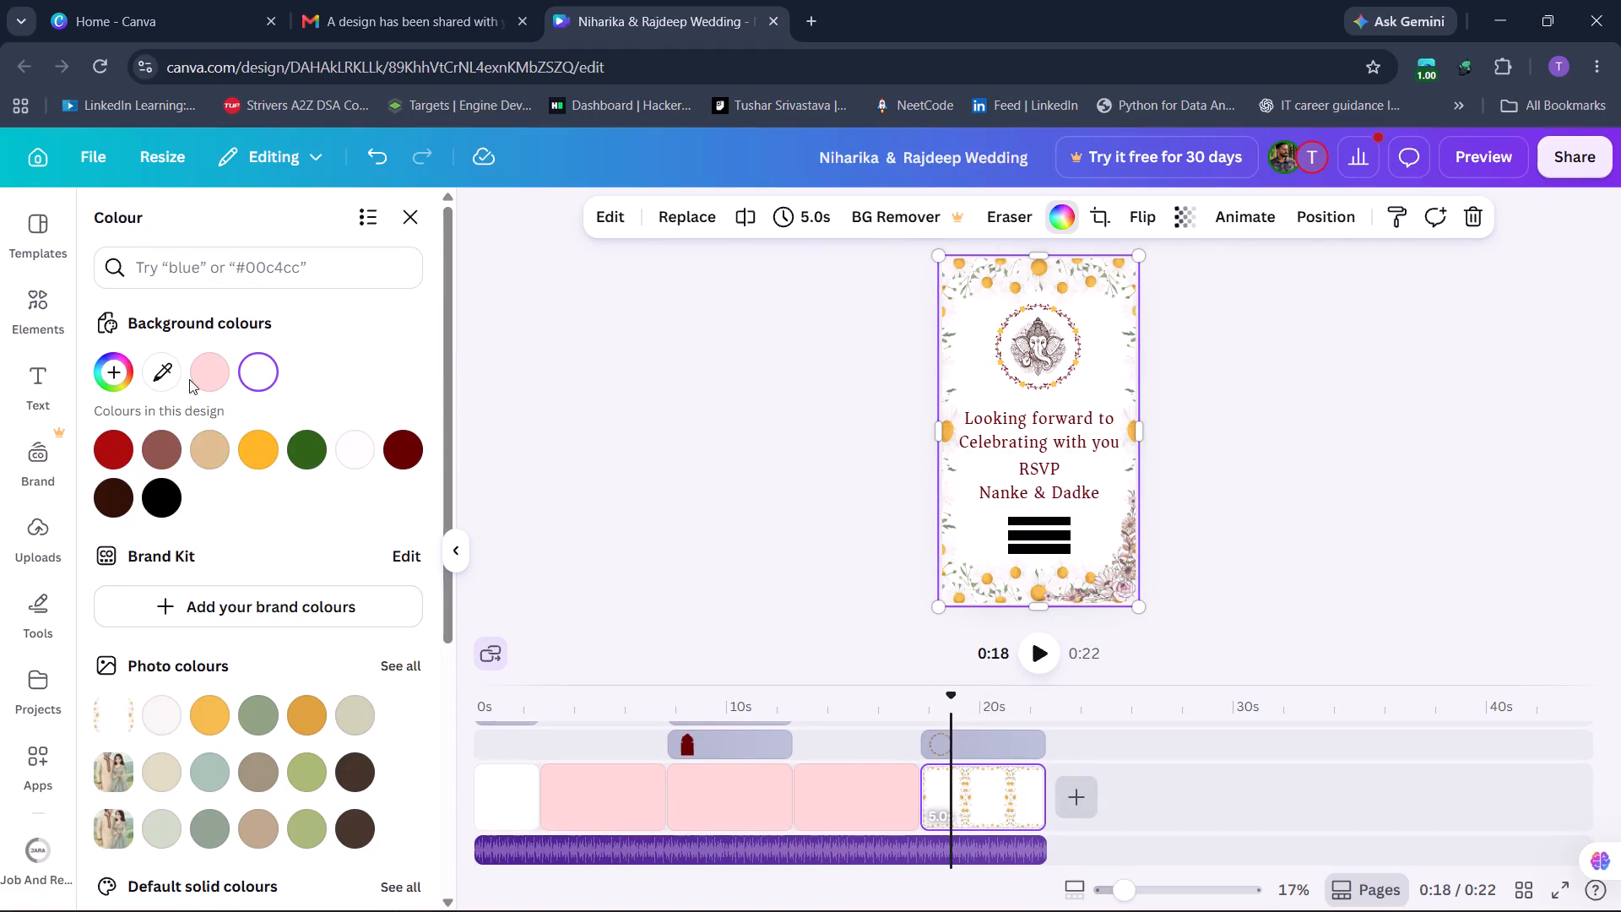
click(204, 367)
click(551, 433)
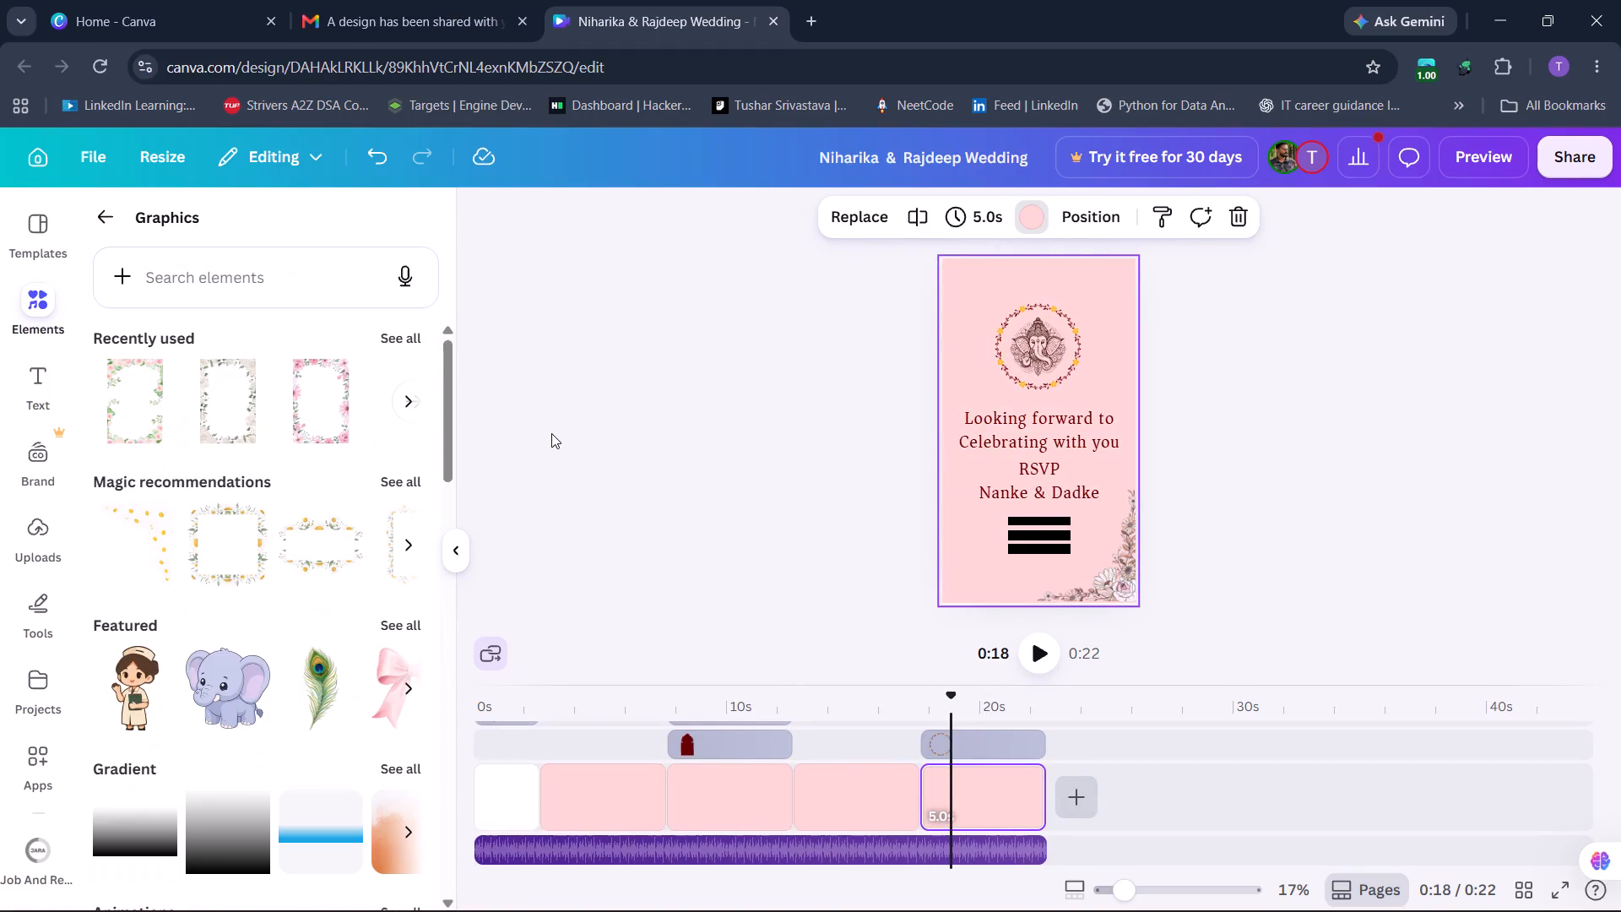
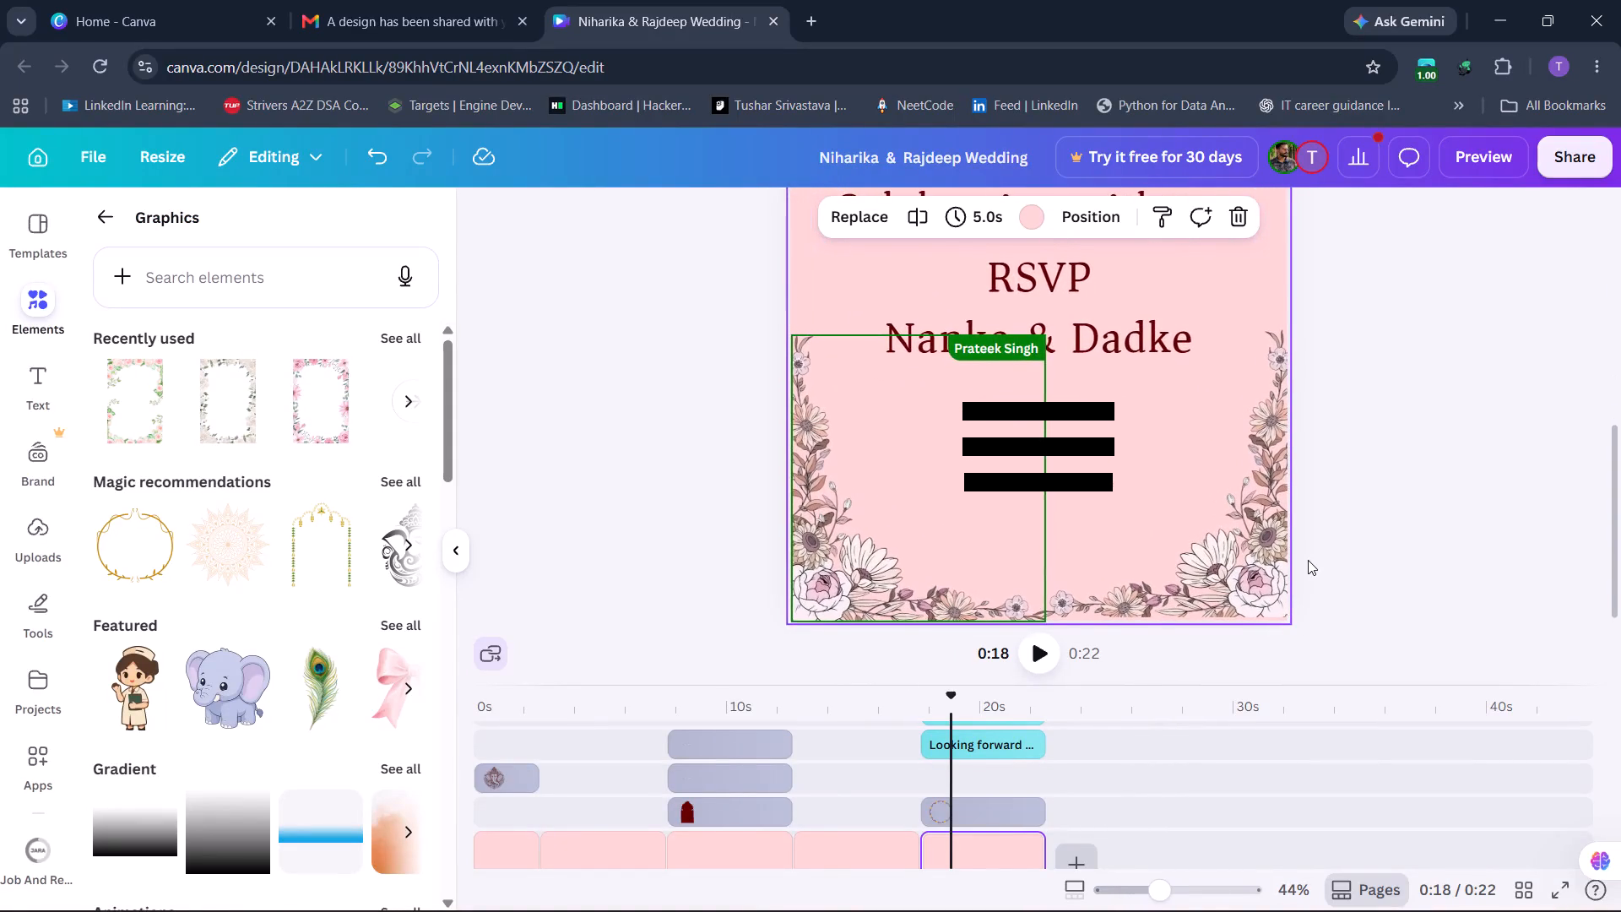
Examine the closing RSVP page from top to bottom, checking its floral corner decorations, Ganesha emblem and text against the pink background.
scroll(1308, 560, down, 1)
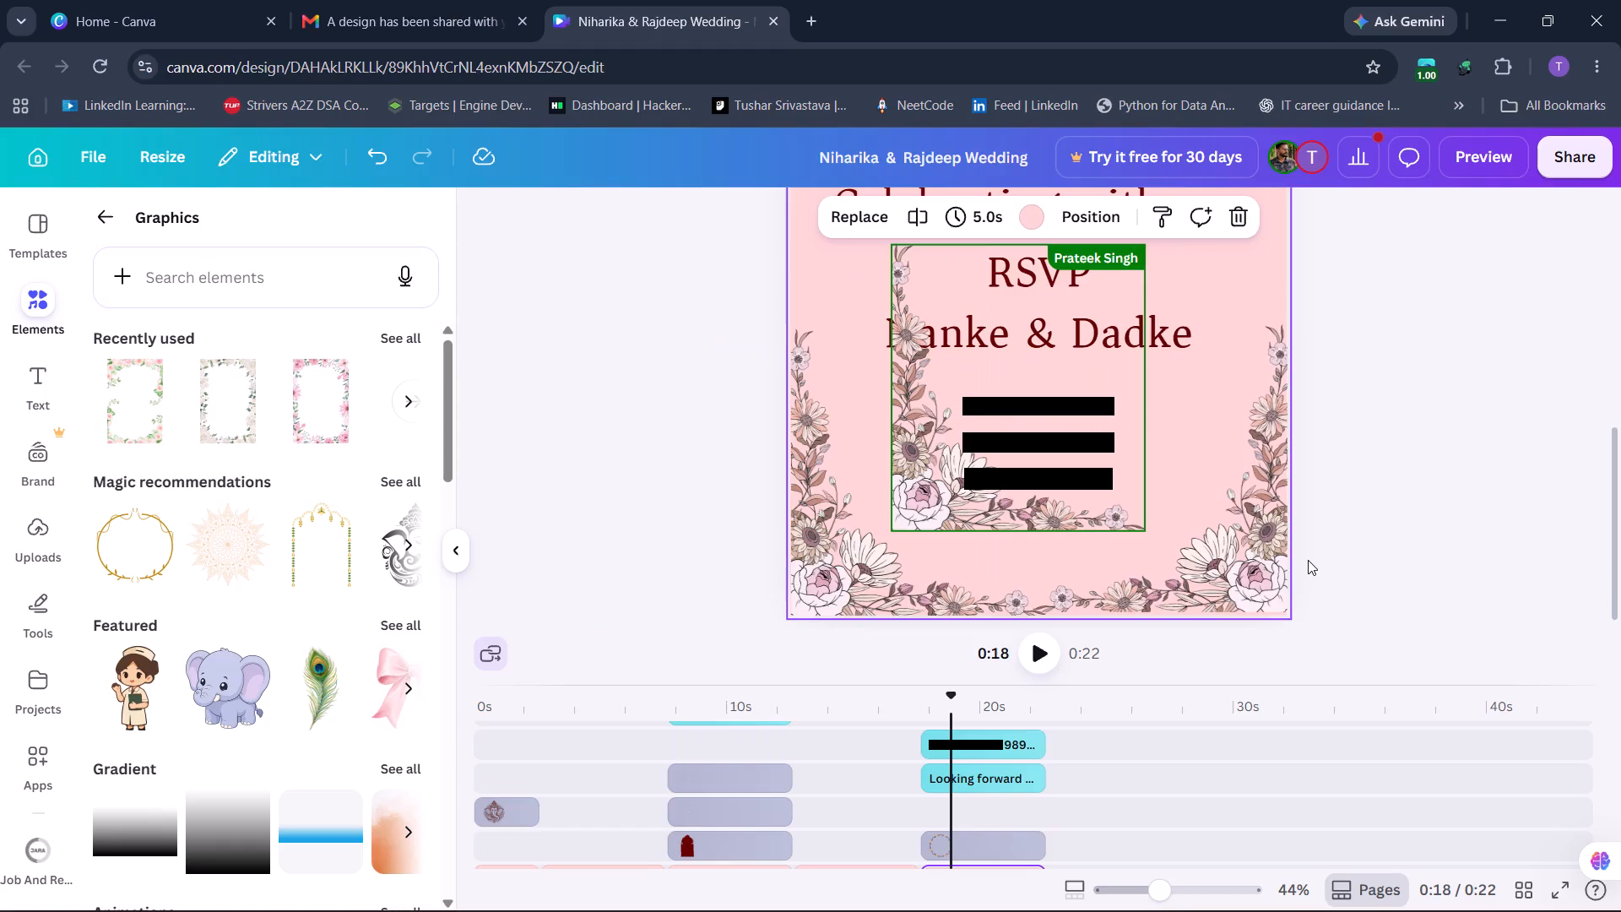
scroll(1308, 560, up, 1)
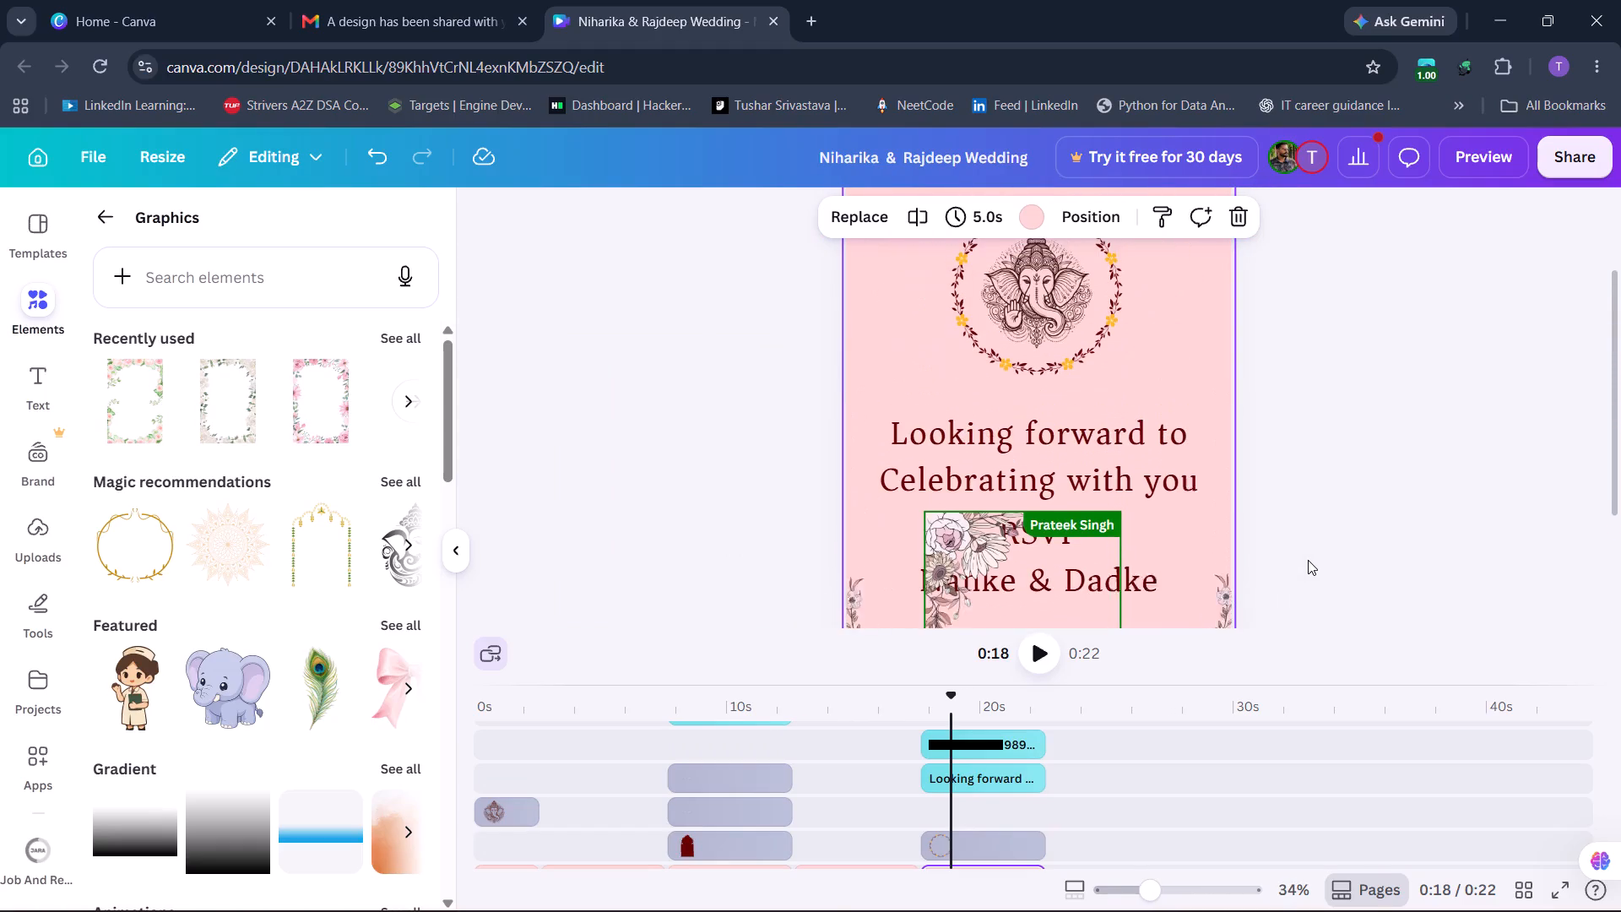
scroll(1308, 560, up, 2)
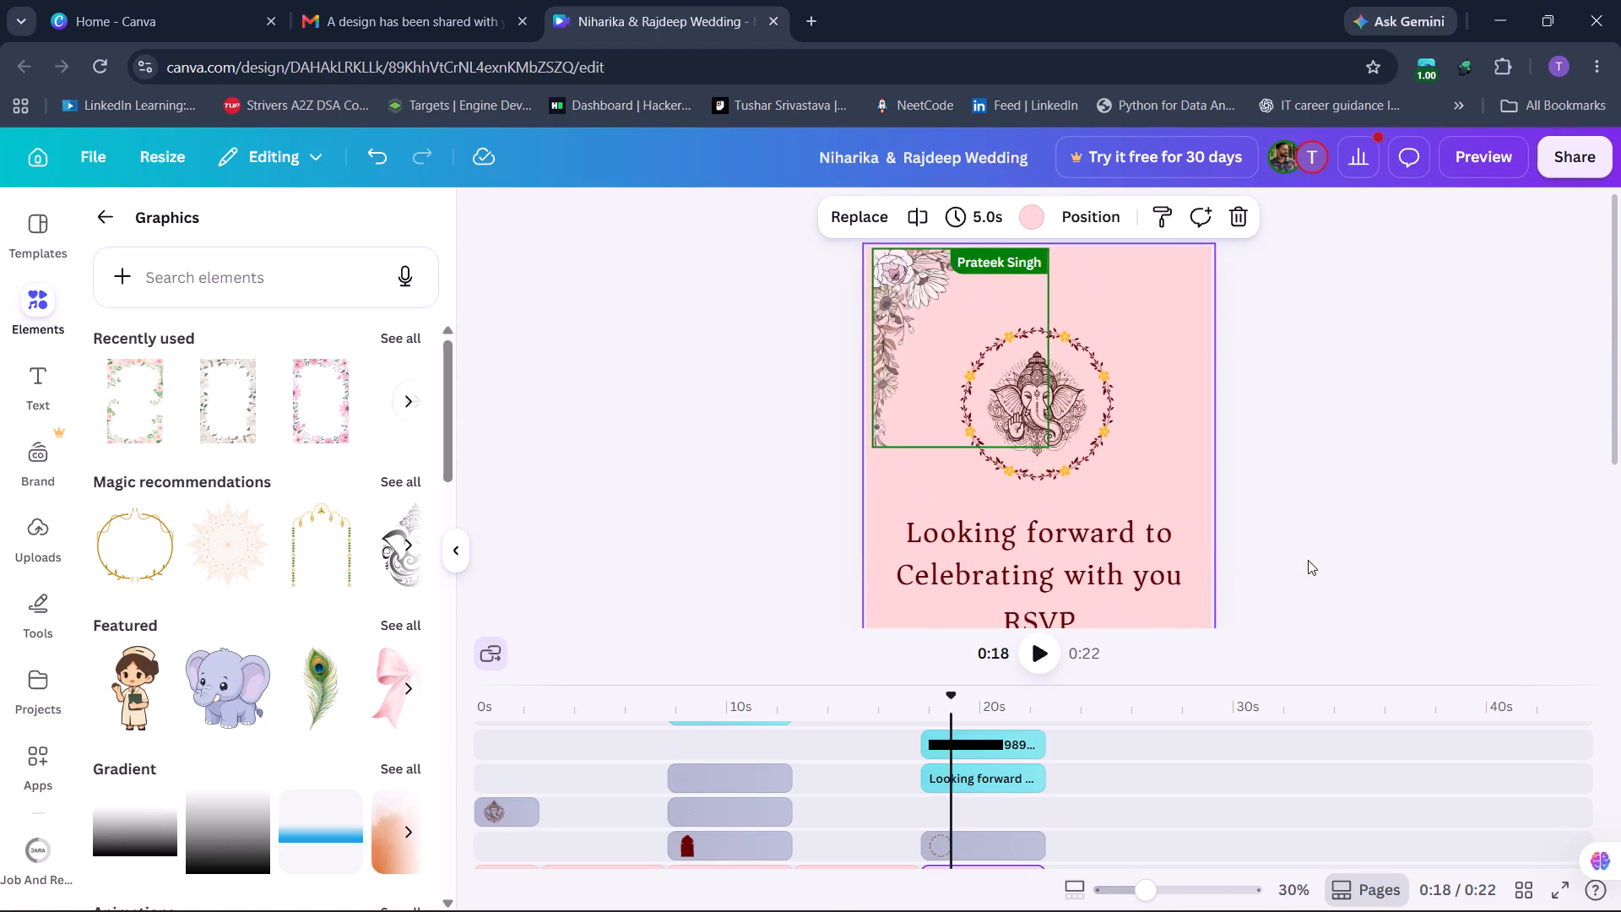
scroll(1308, 560, up, 2)
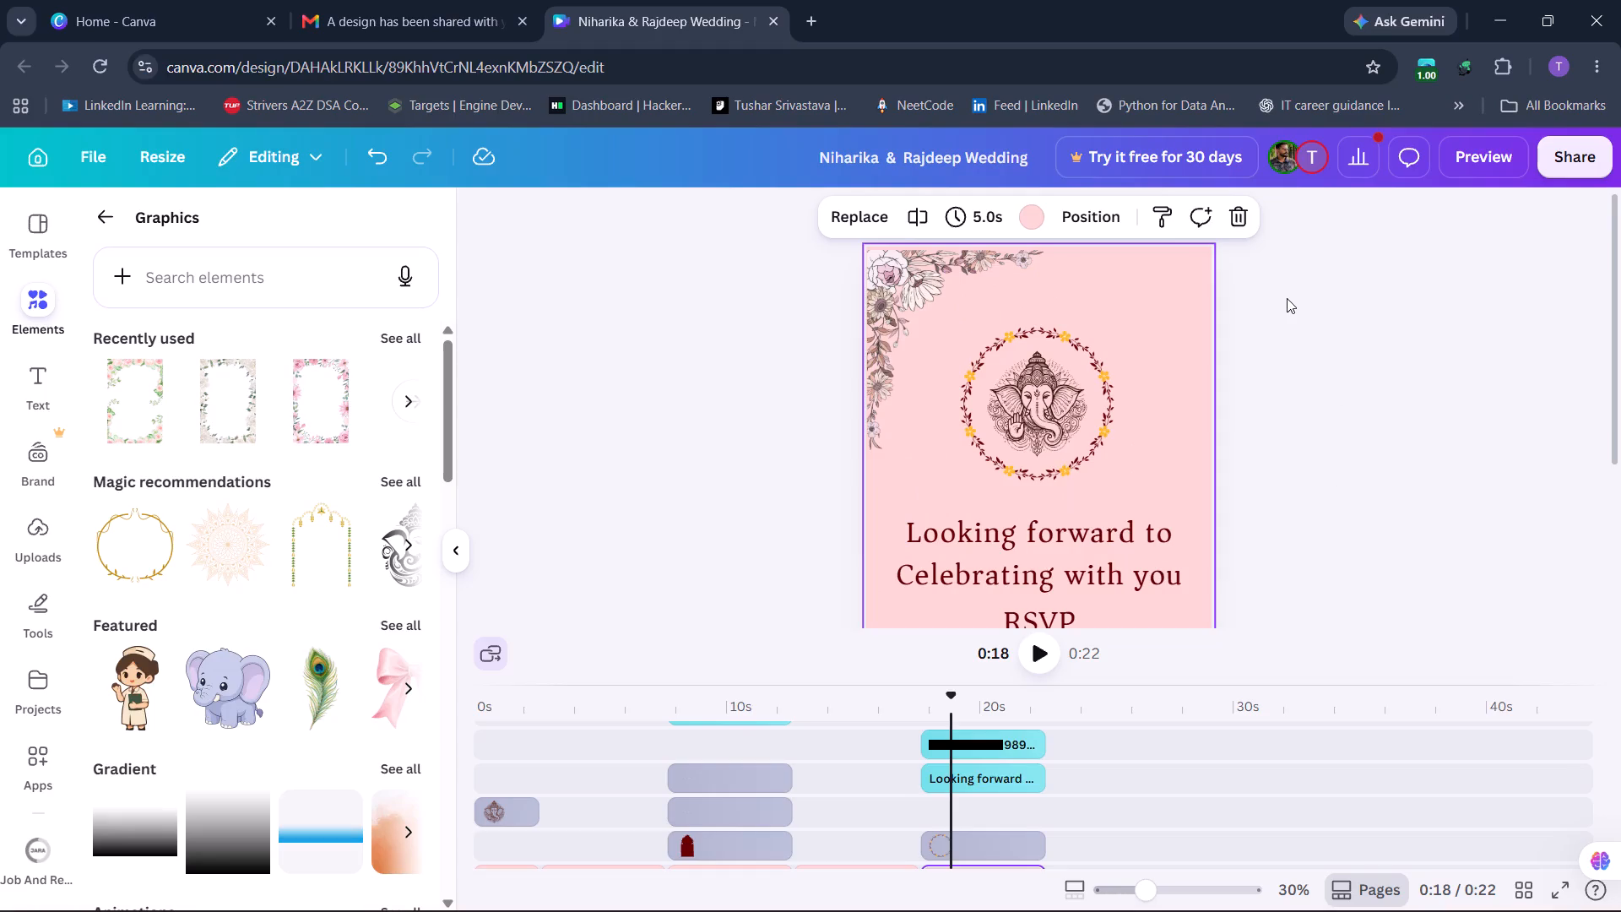
scroll(1289, 294, up, 1)
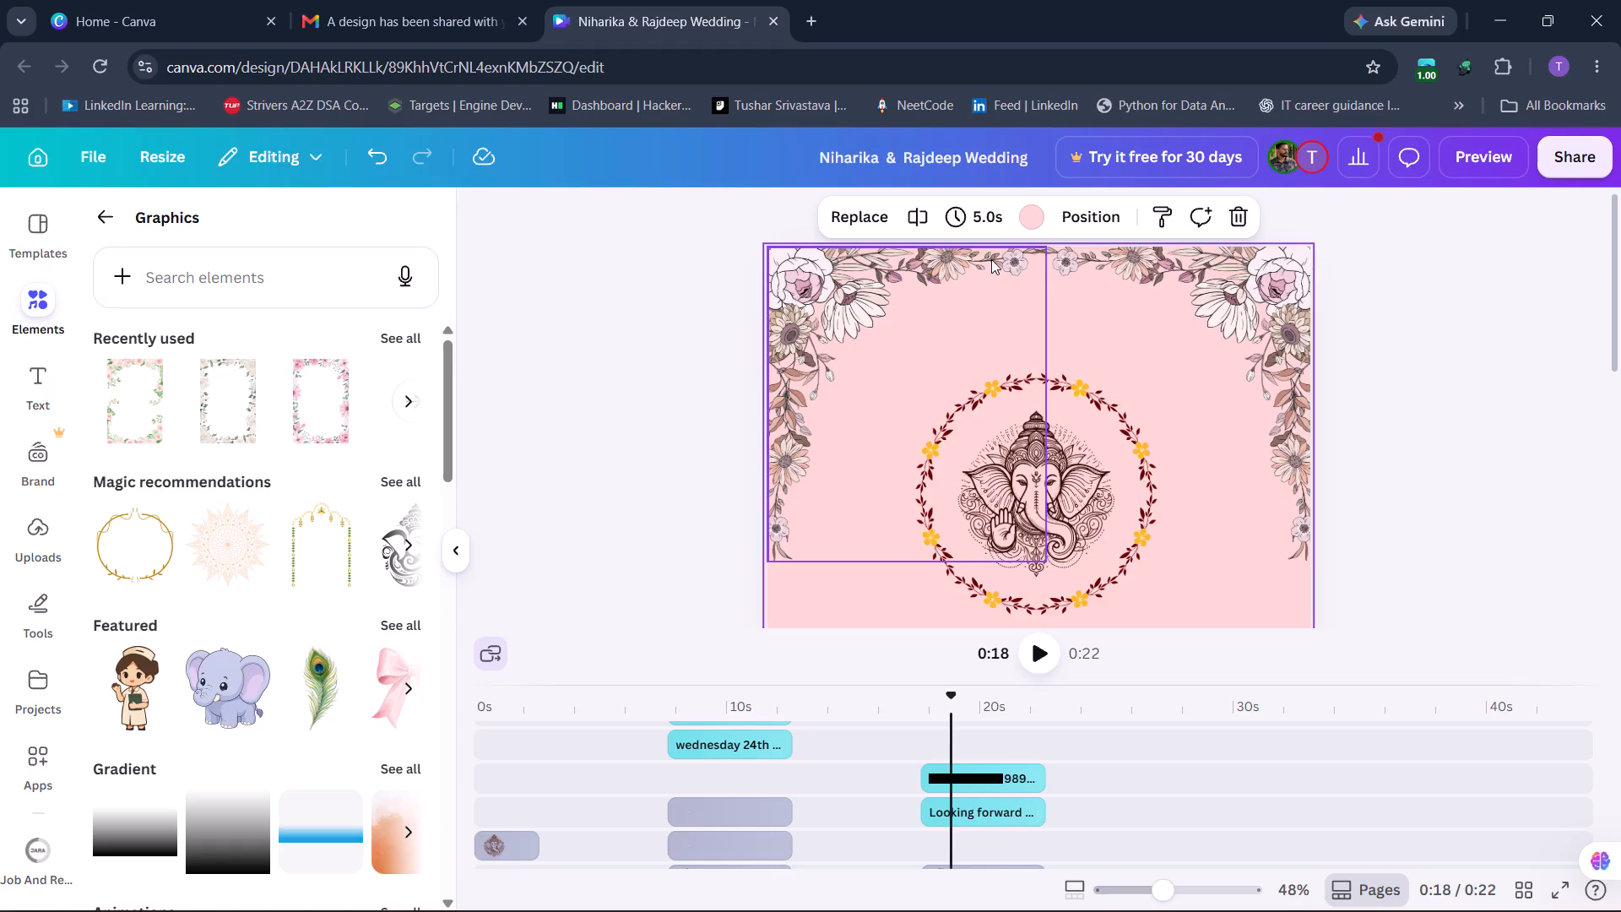
scroll(1369, 480, down, 4)
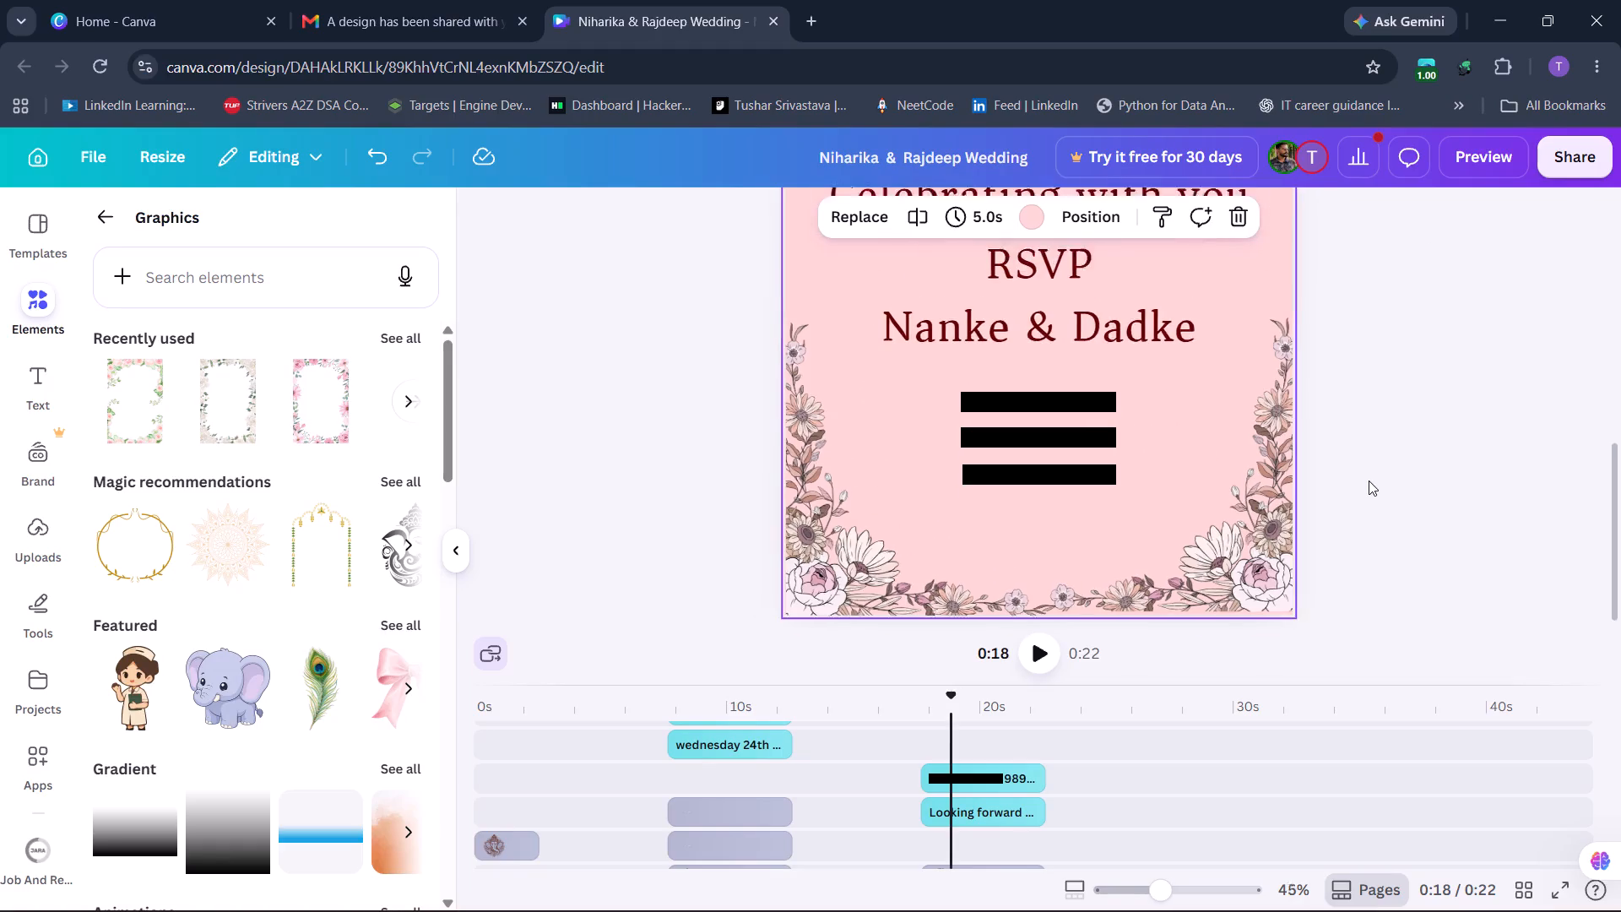
scroll(1369, 480, up, 1)
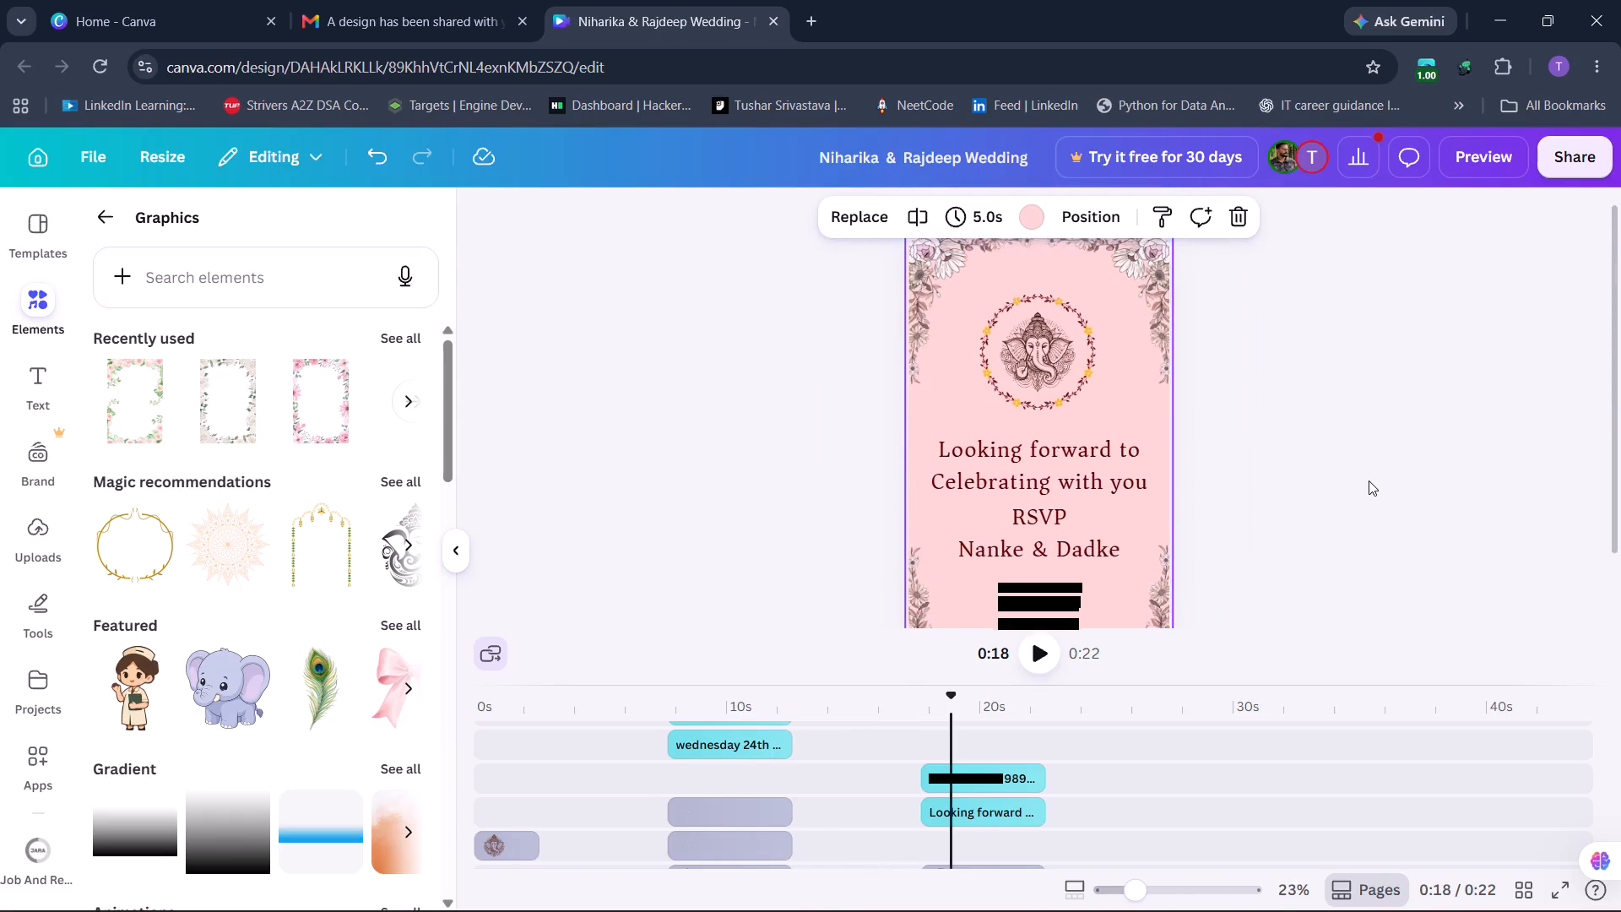
scroll(1369, 480, up, 1)
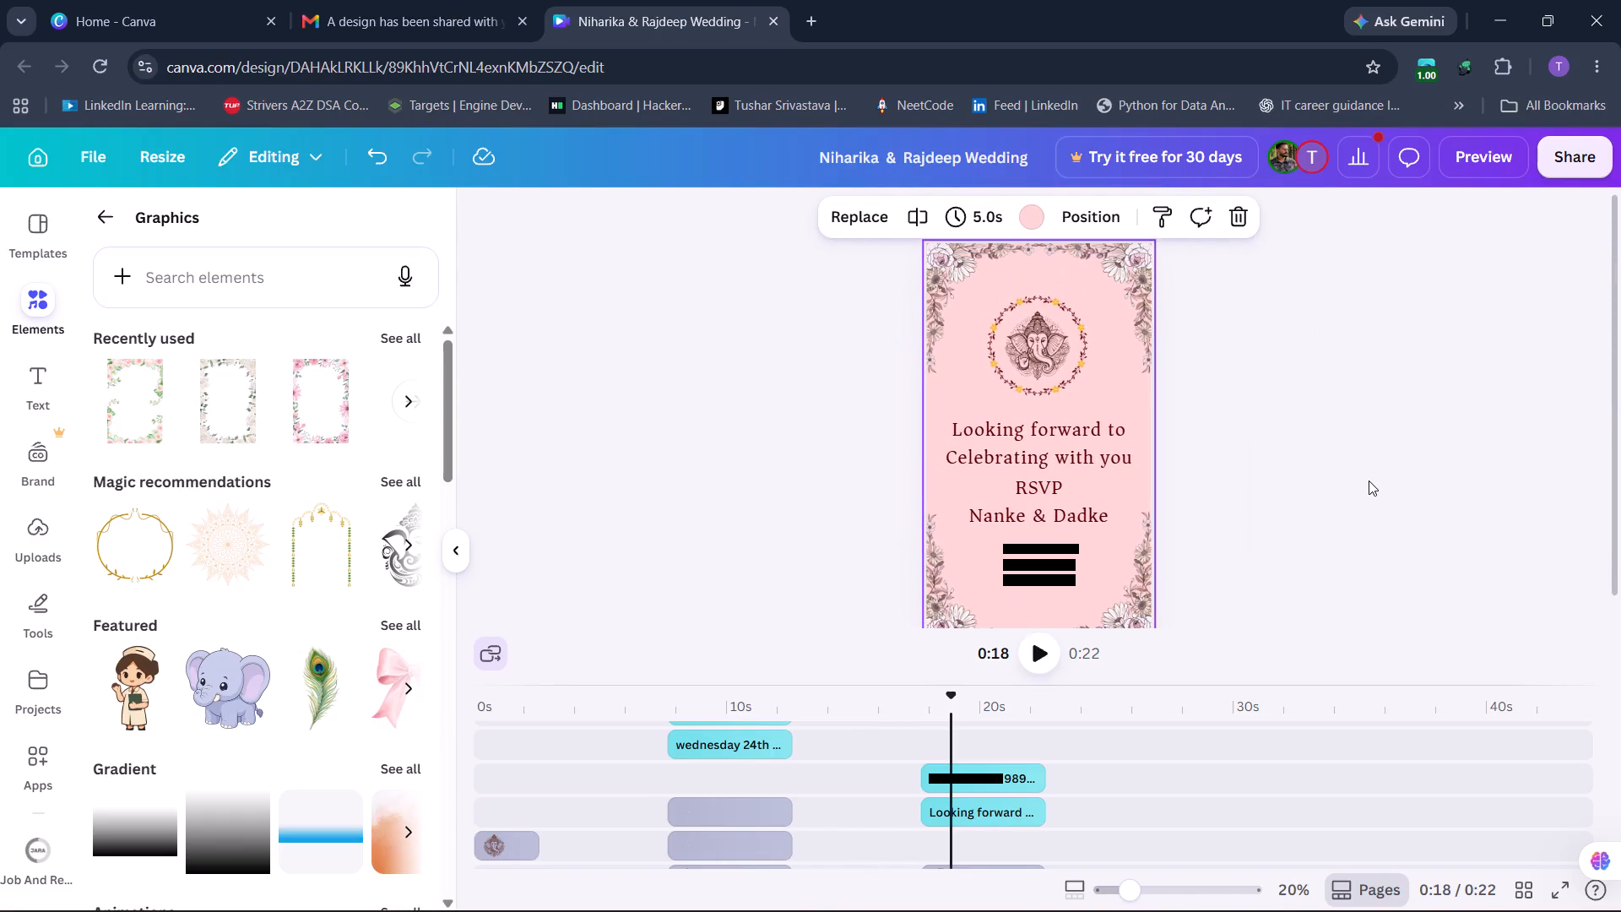
scroll(1369, 480, down, 1)
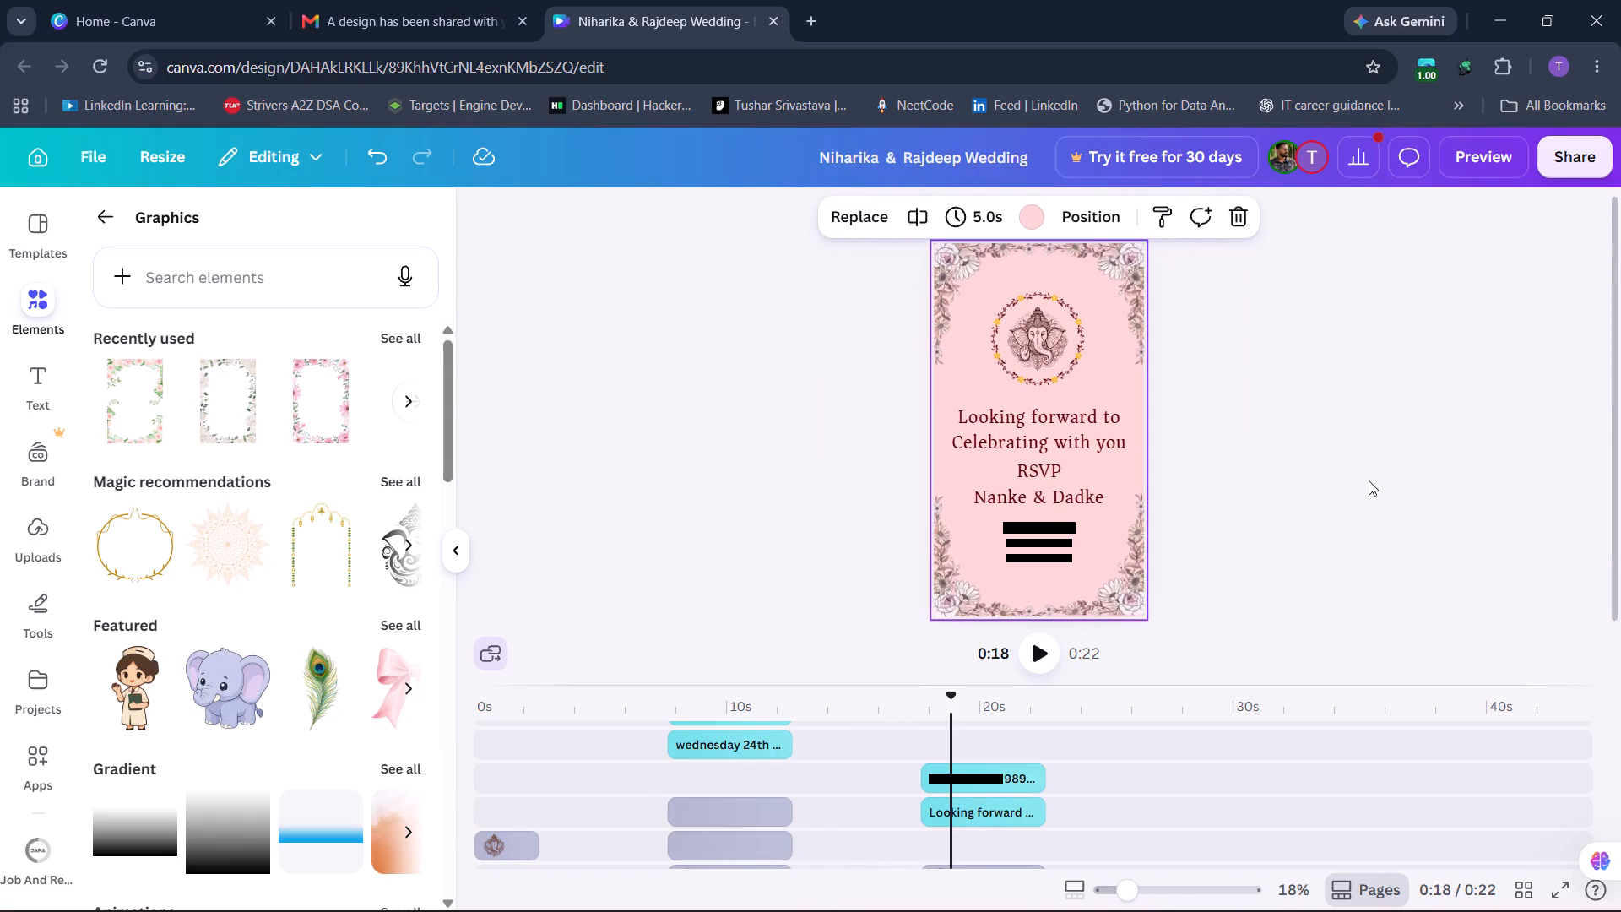
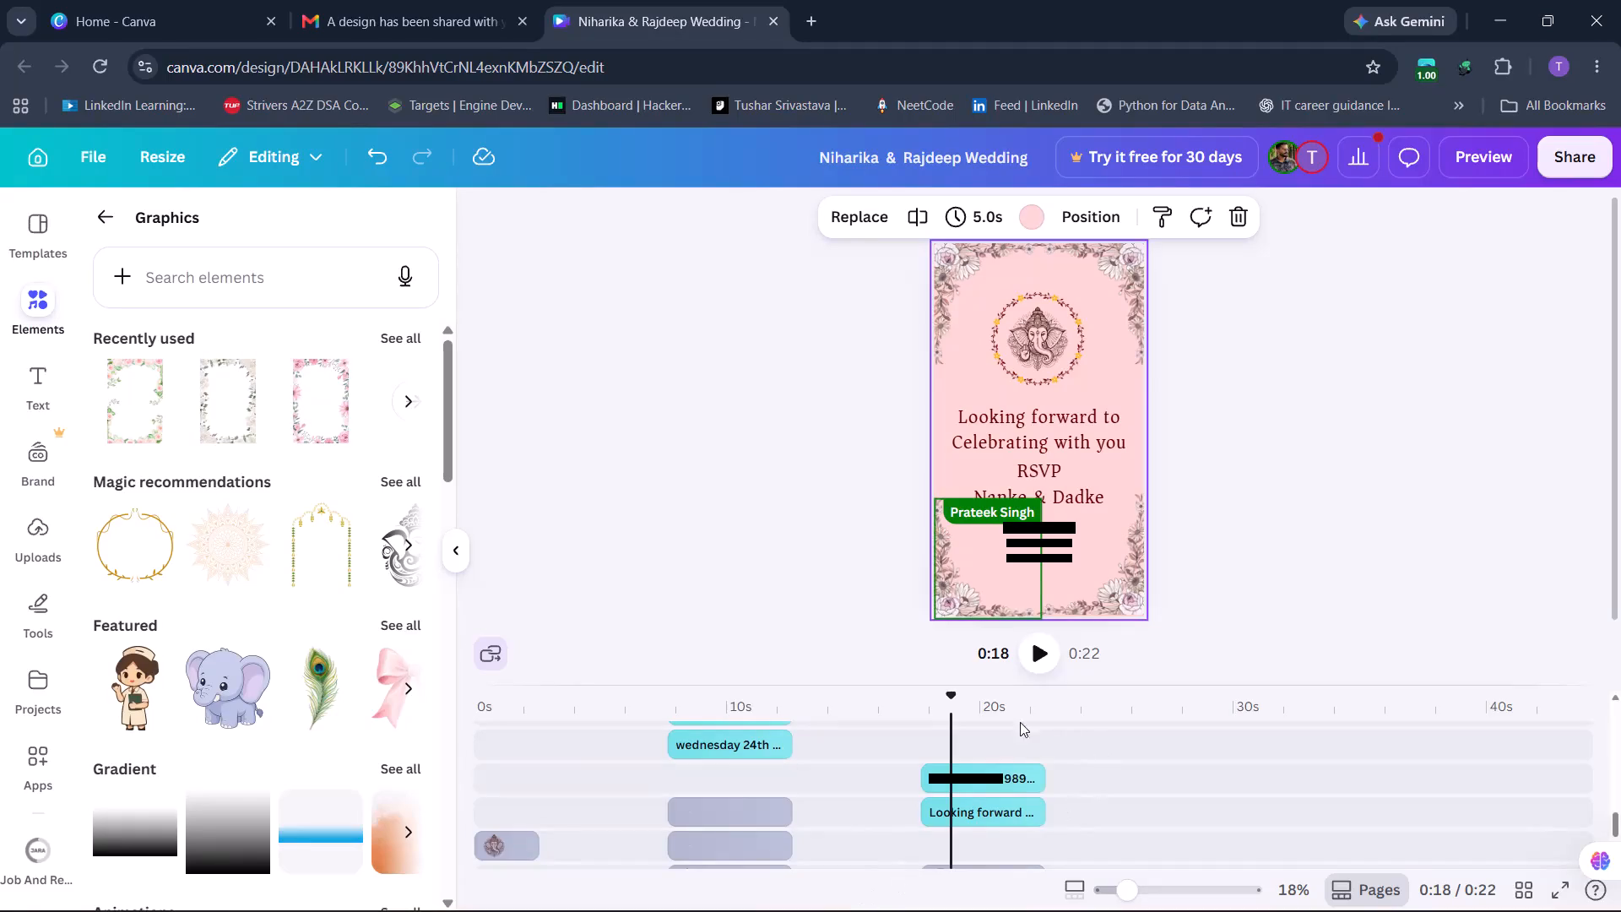
On the couple's invitation page, move the bottom-left floral corner decoration up slightly so it aligns with the page's bottom edge.
click(616, 748)
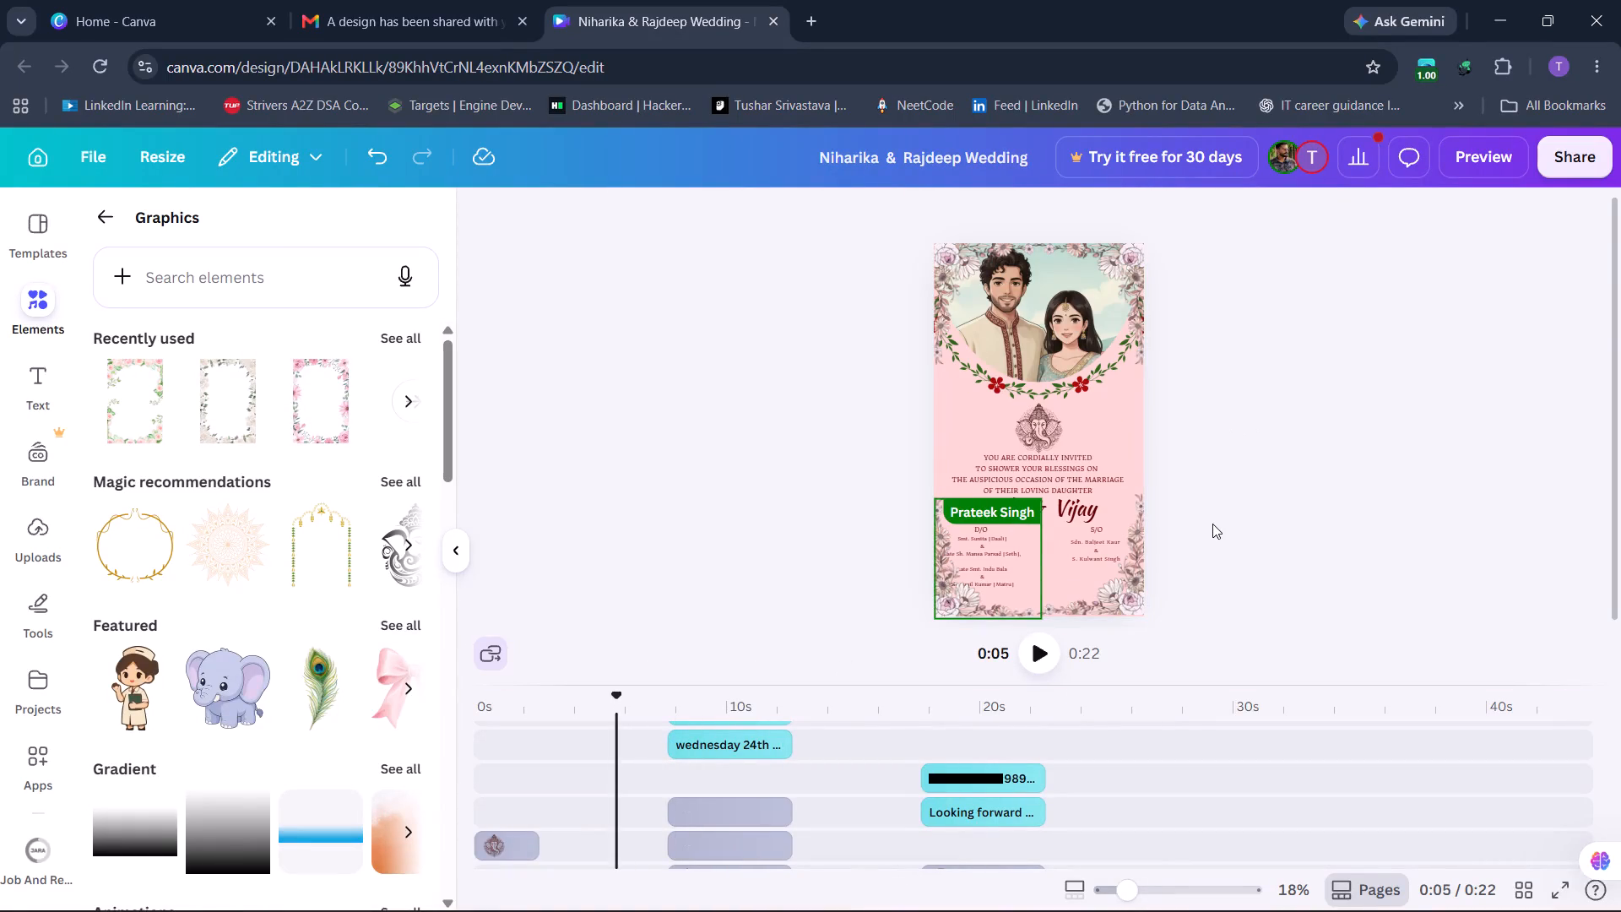
scroll(1212, 524, down, 2)
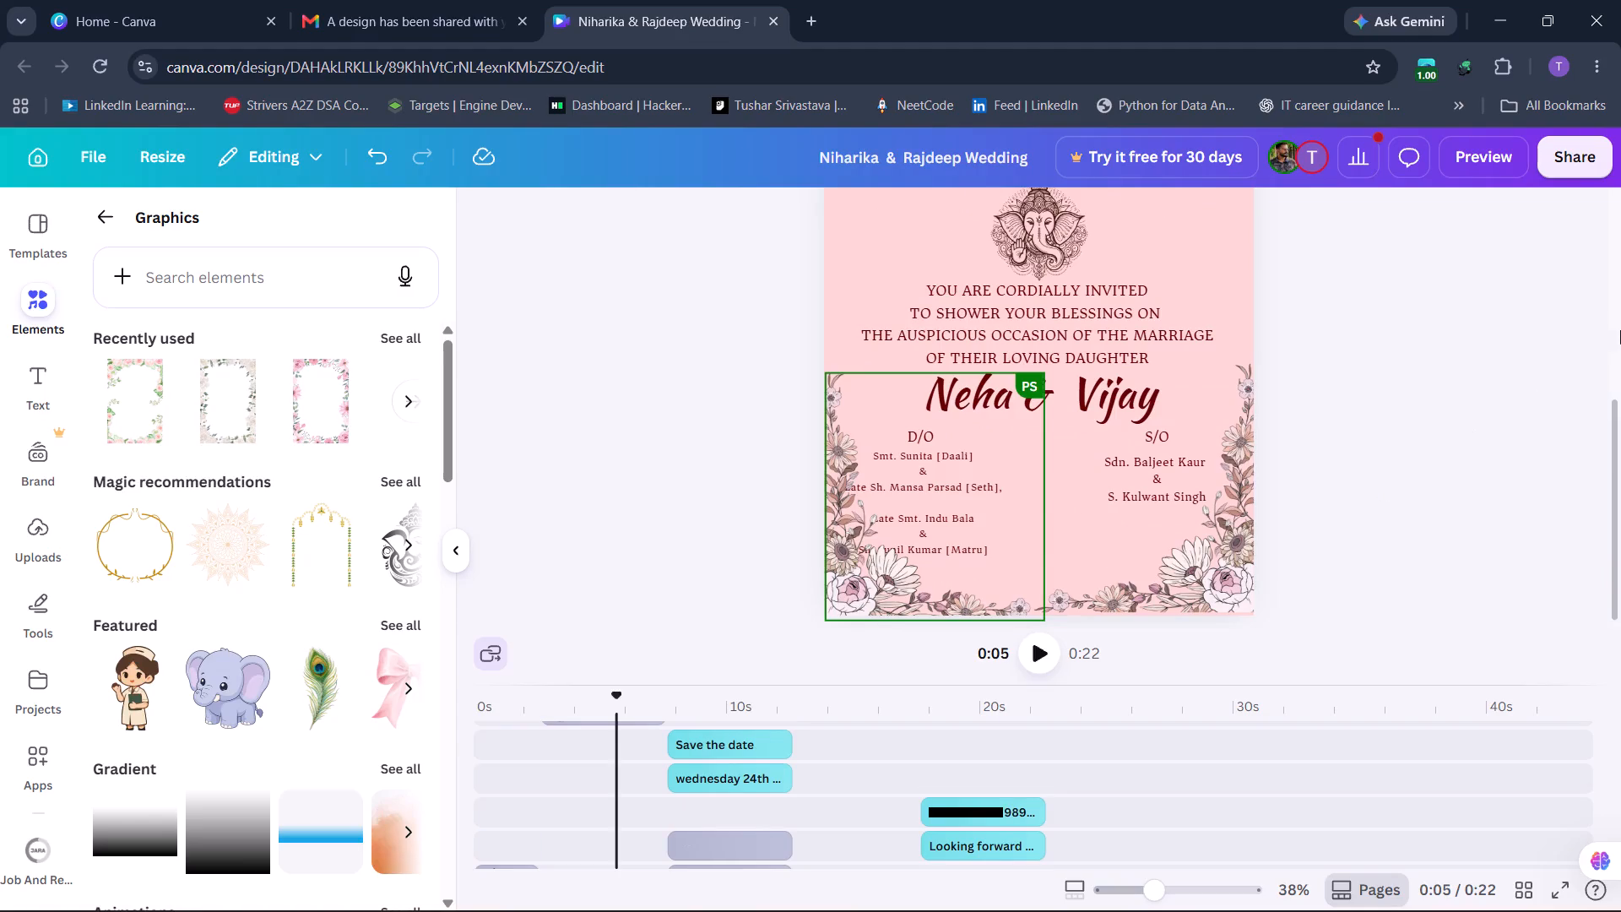
click(935, 460)
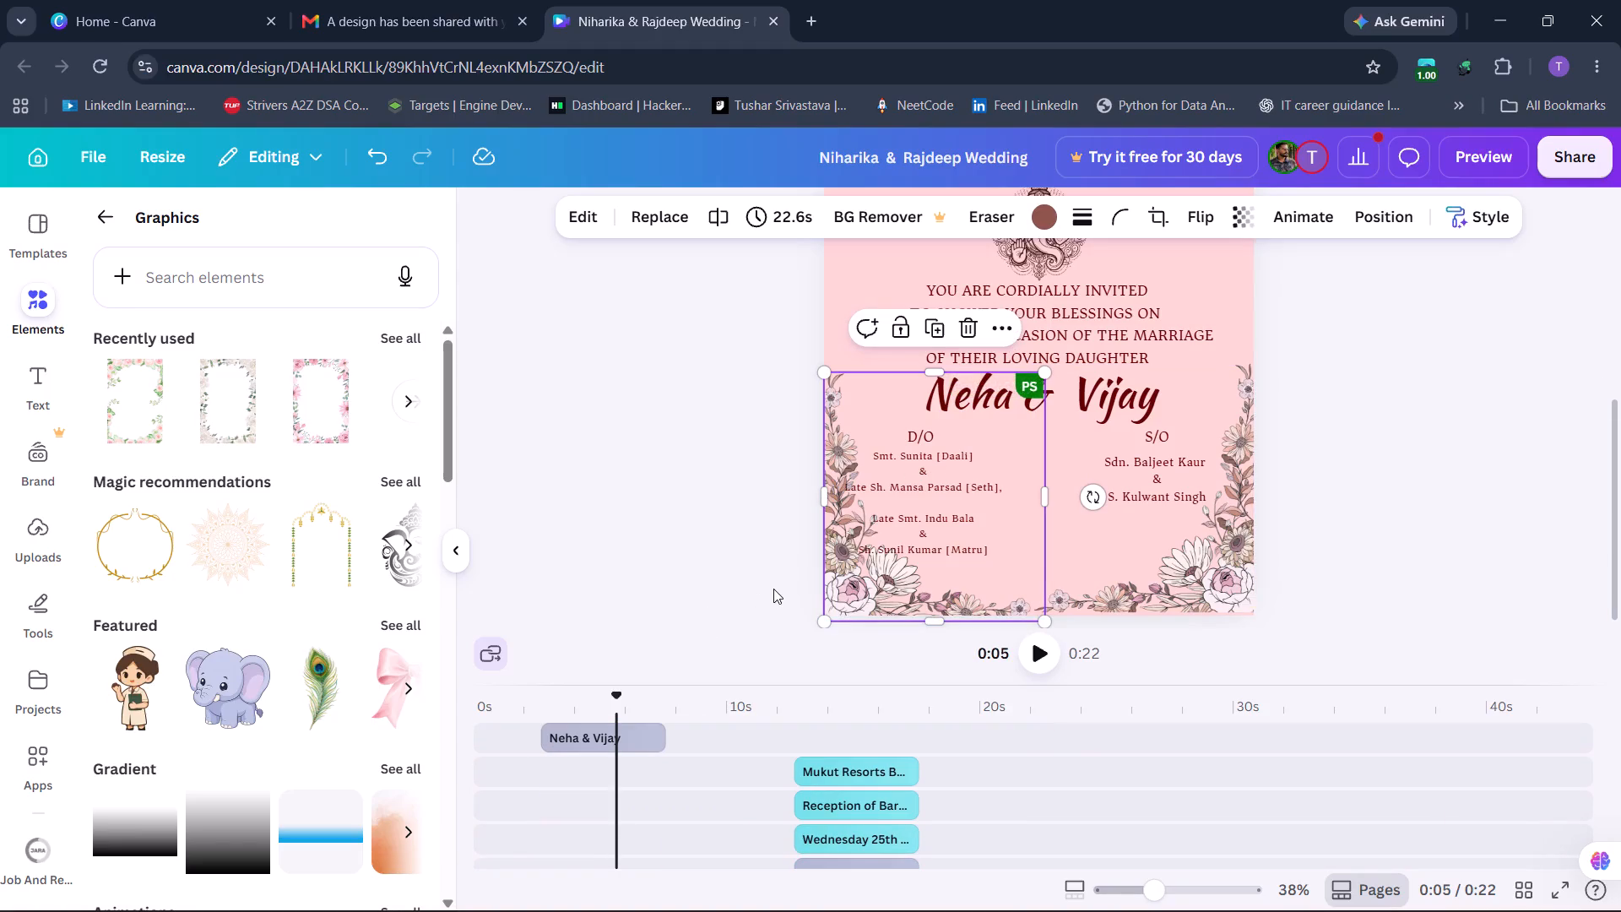
click(871, 589)
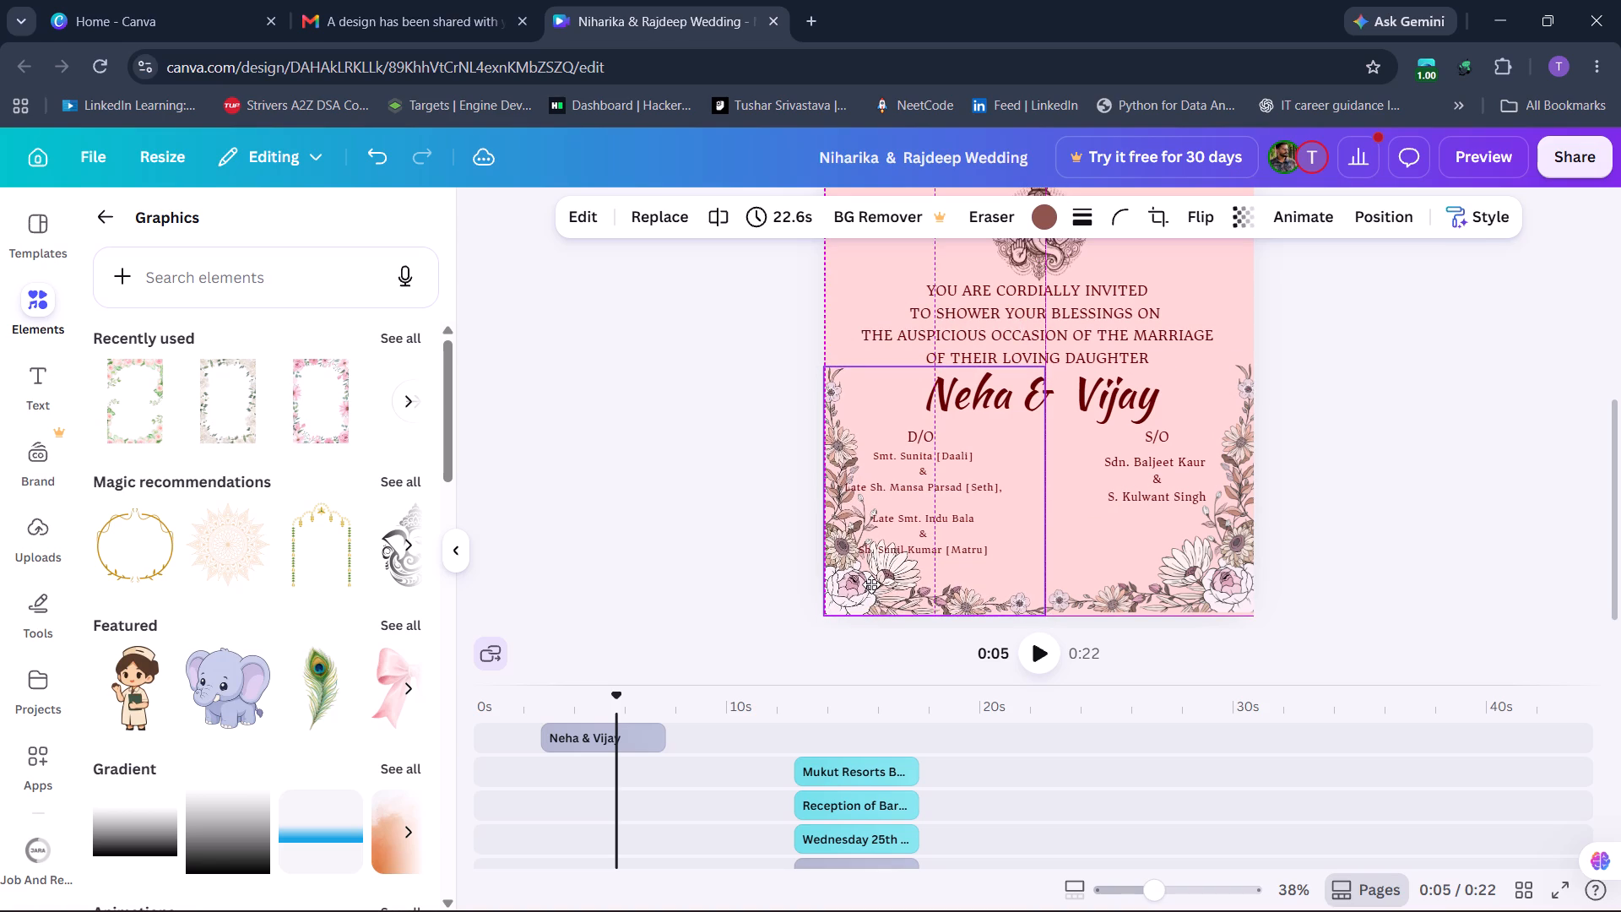
click(758, 585)
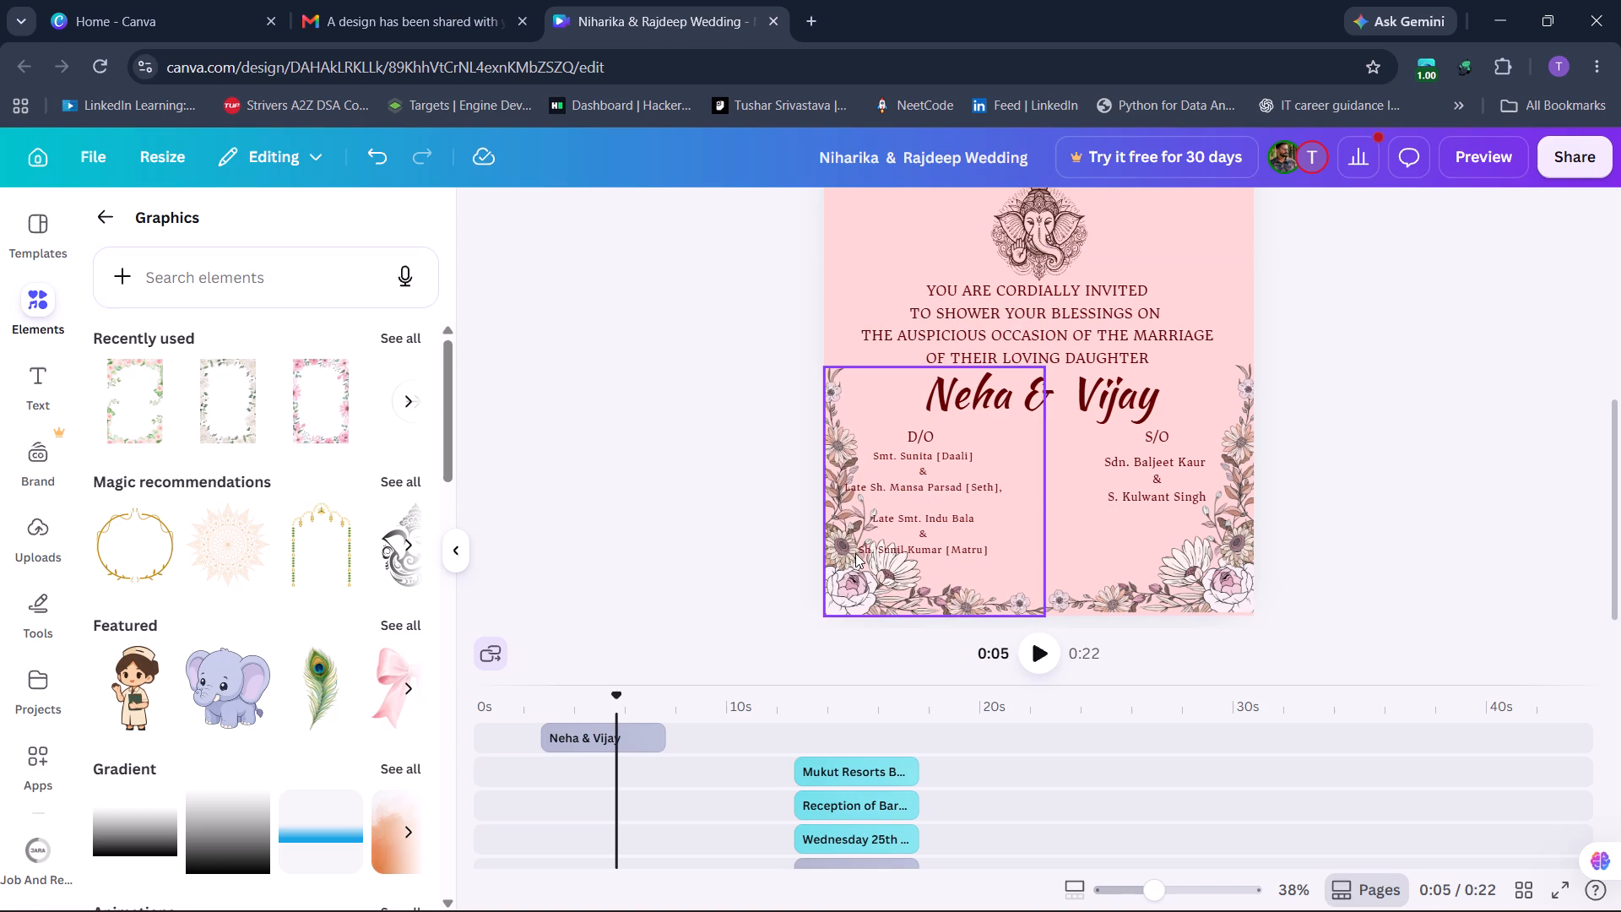
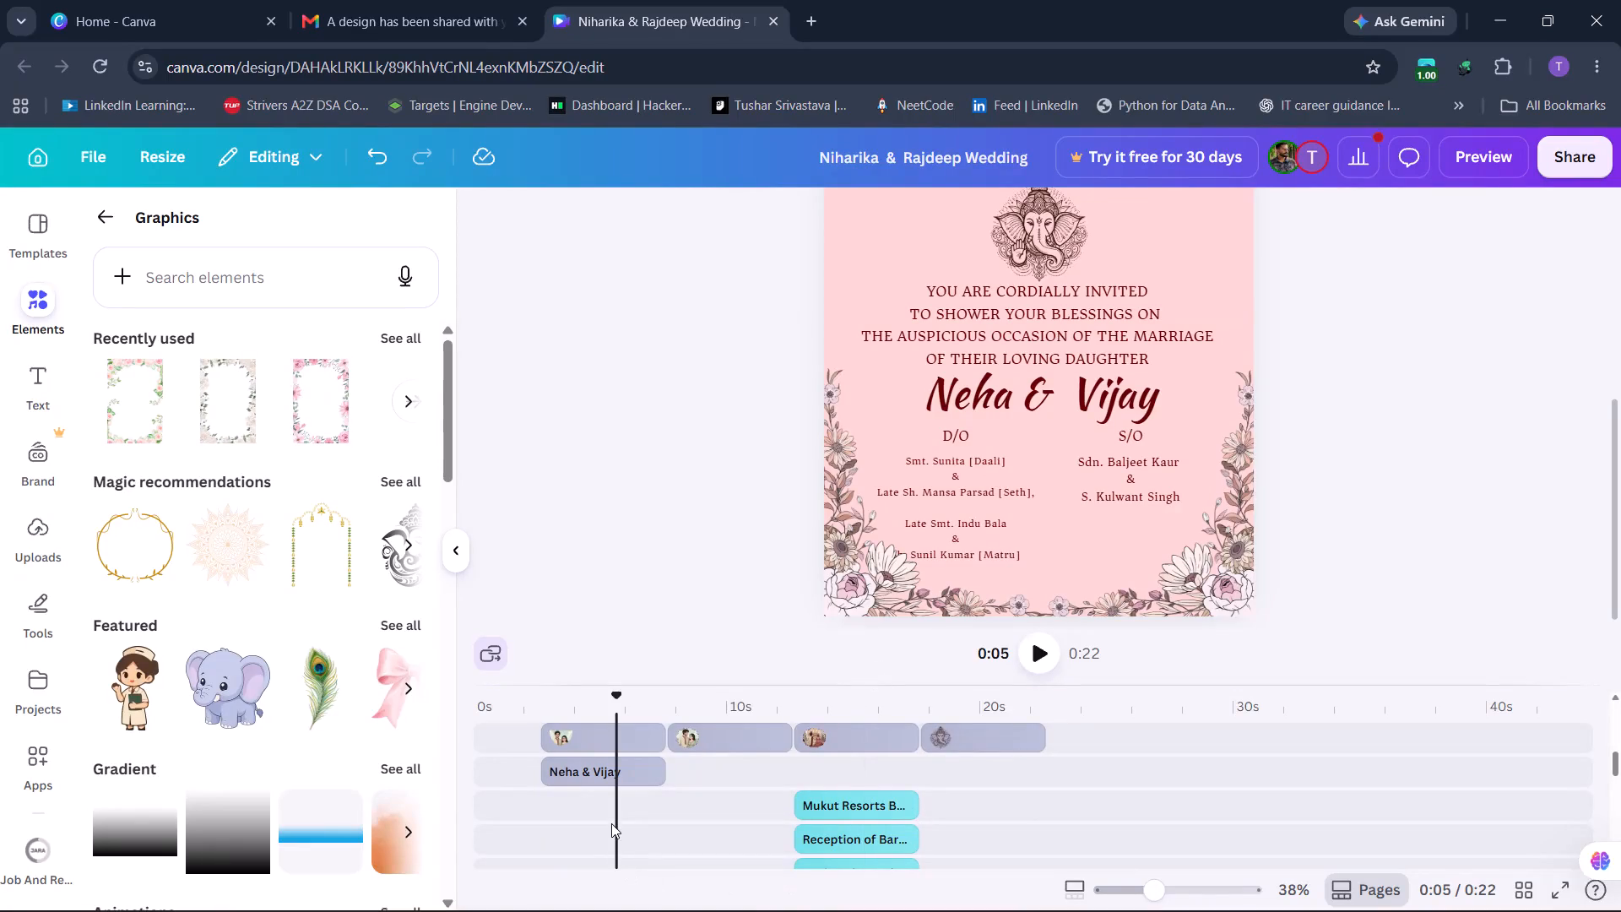
On the RSVP page, recolour the circular wreath around Ganesha, making its leafy vine dark green and its flowers red.
drag(614, 825, 703, 817)
drag(703, 817, 729, 817)
click(919, 756)
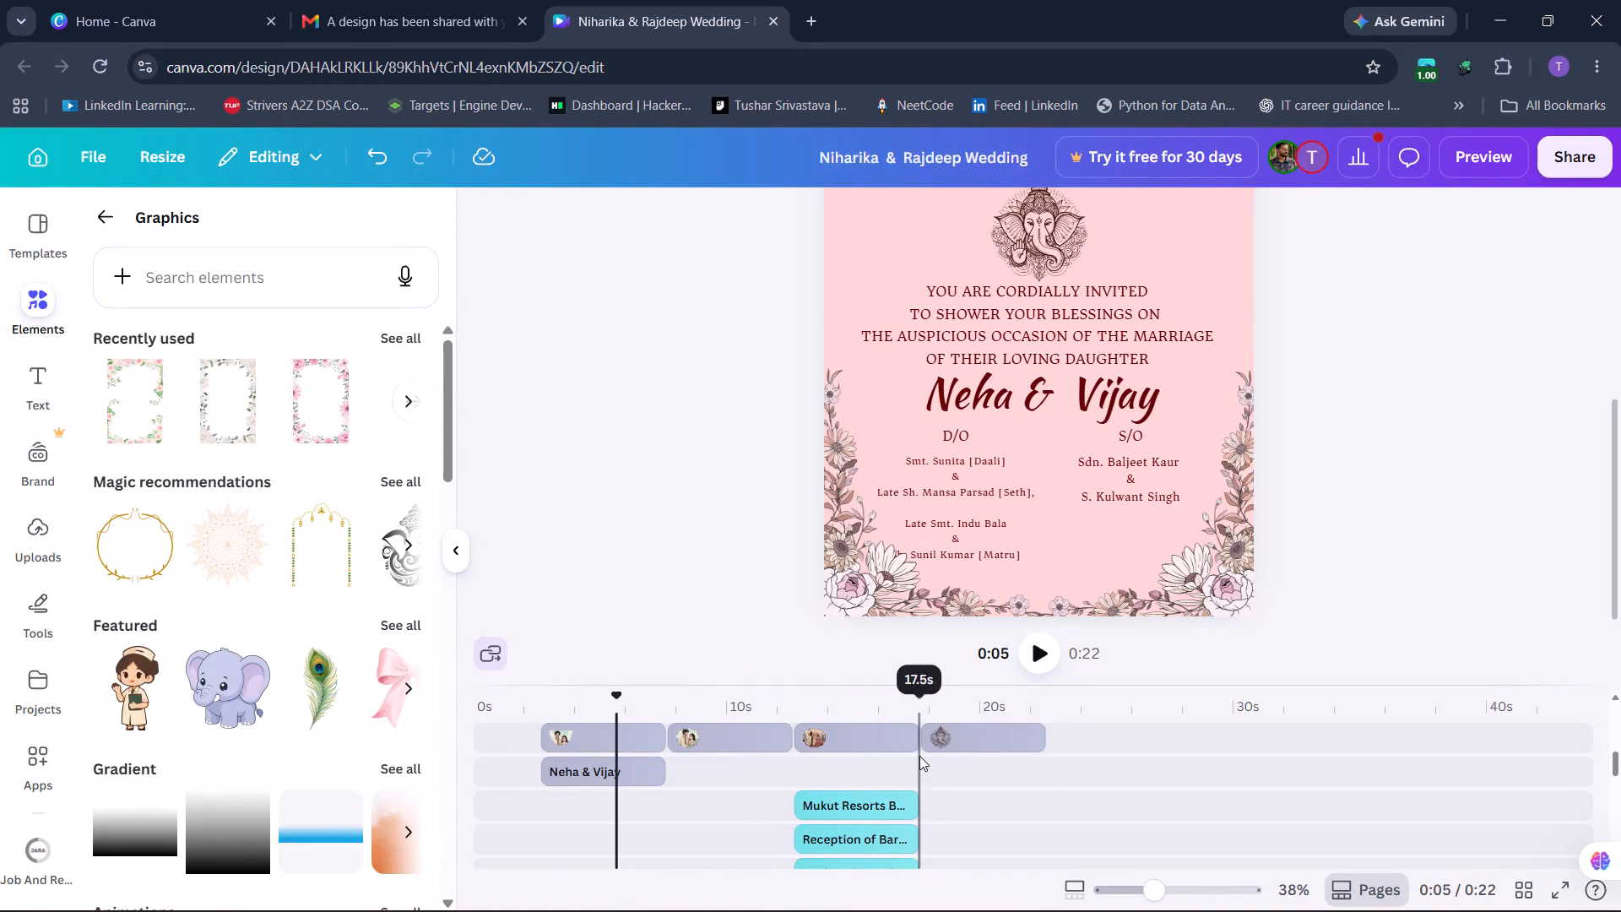
click(991, 765)
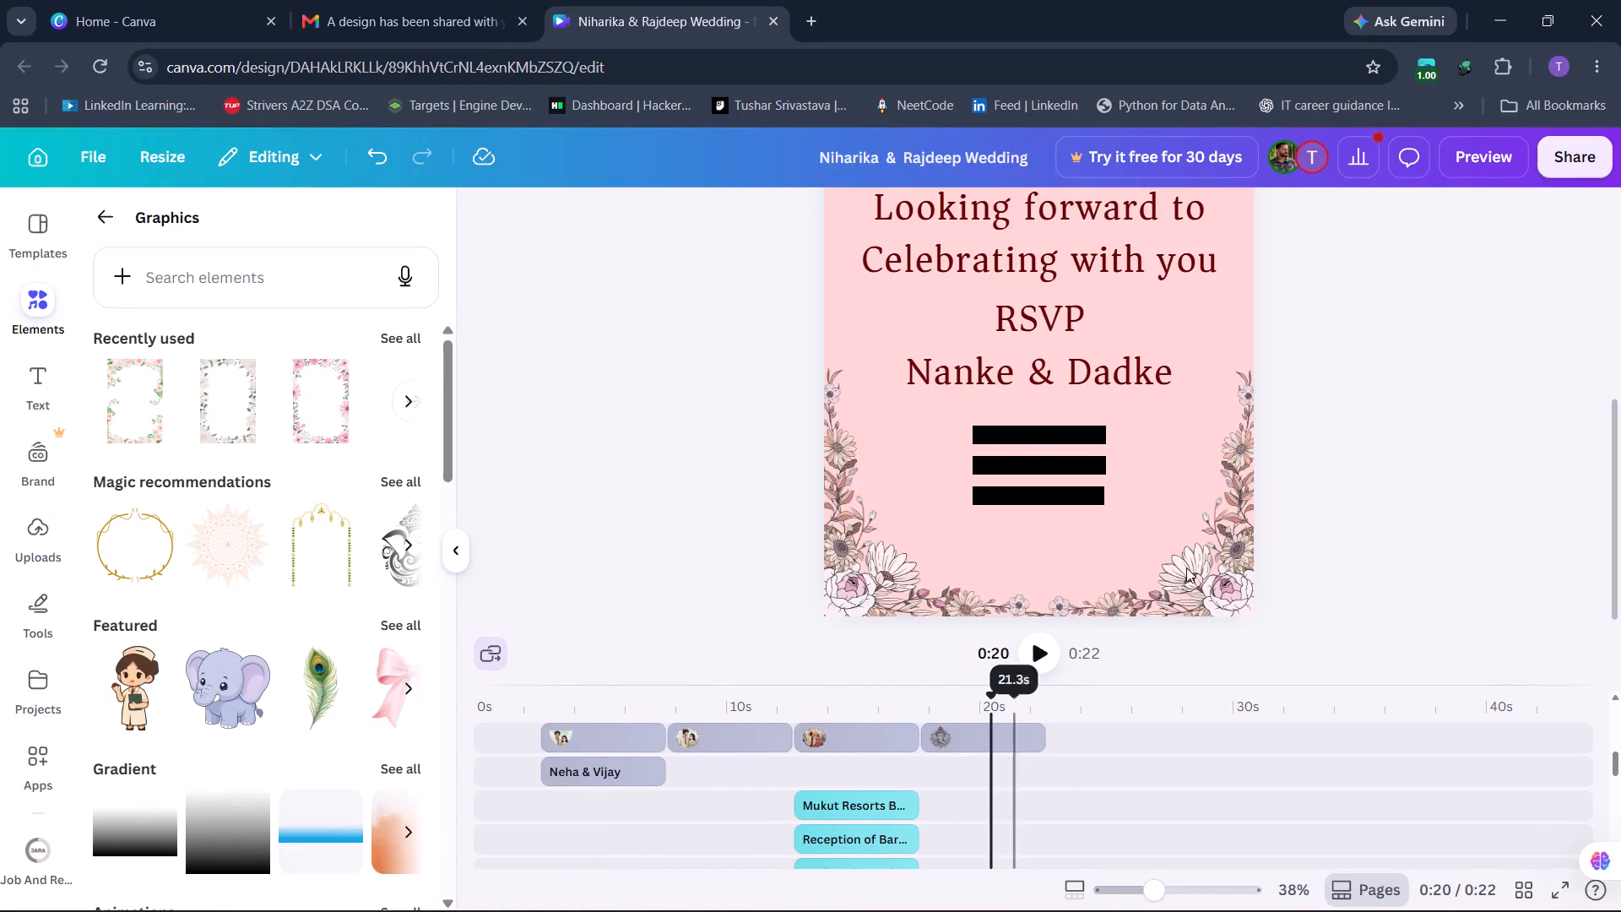
click(1026, 794)
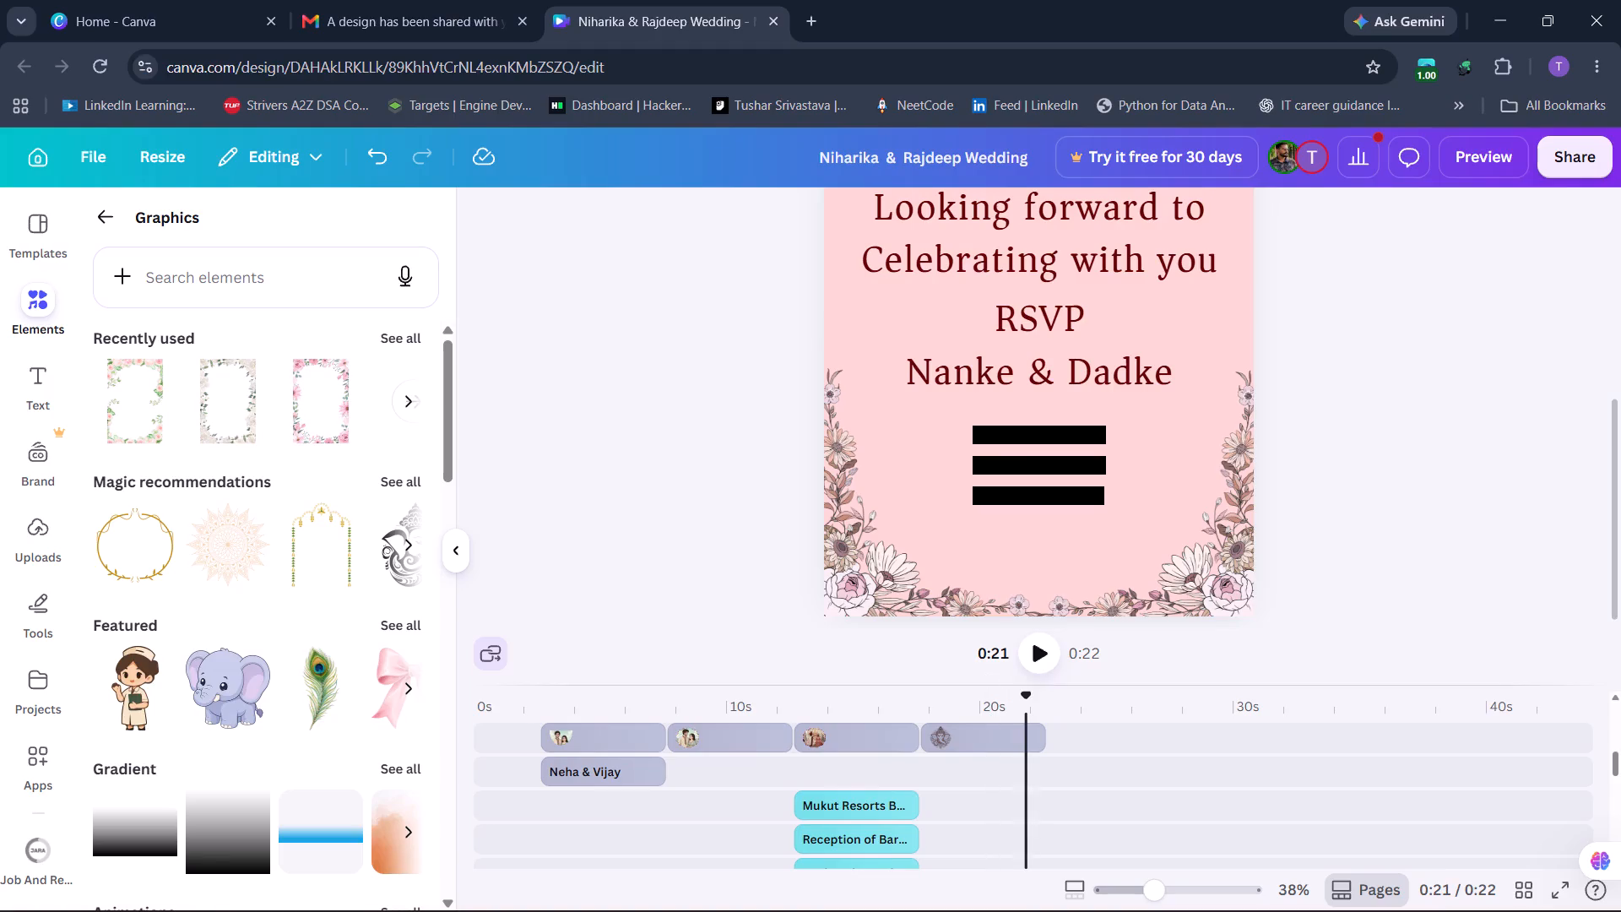
scroll(1401, 437, up, 3)
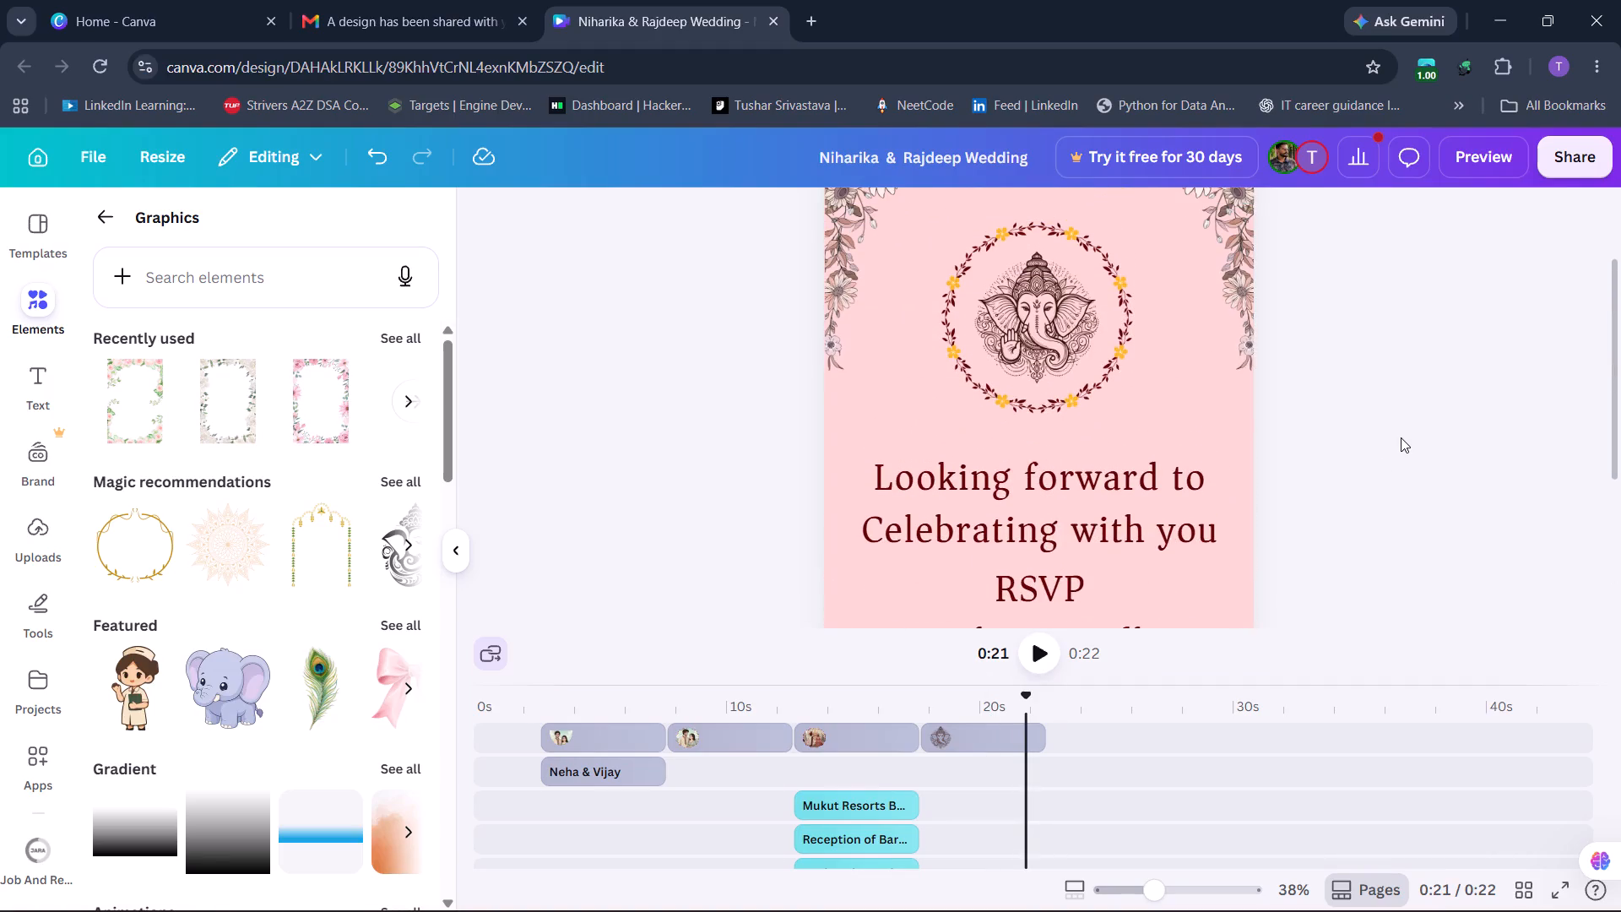
click(1066, 409)
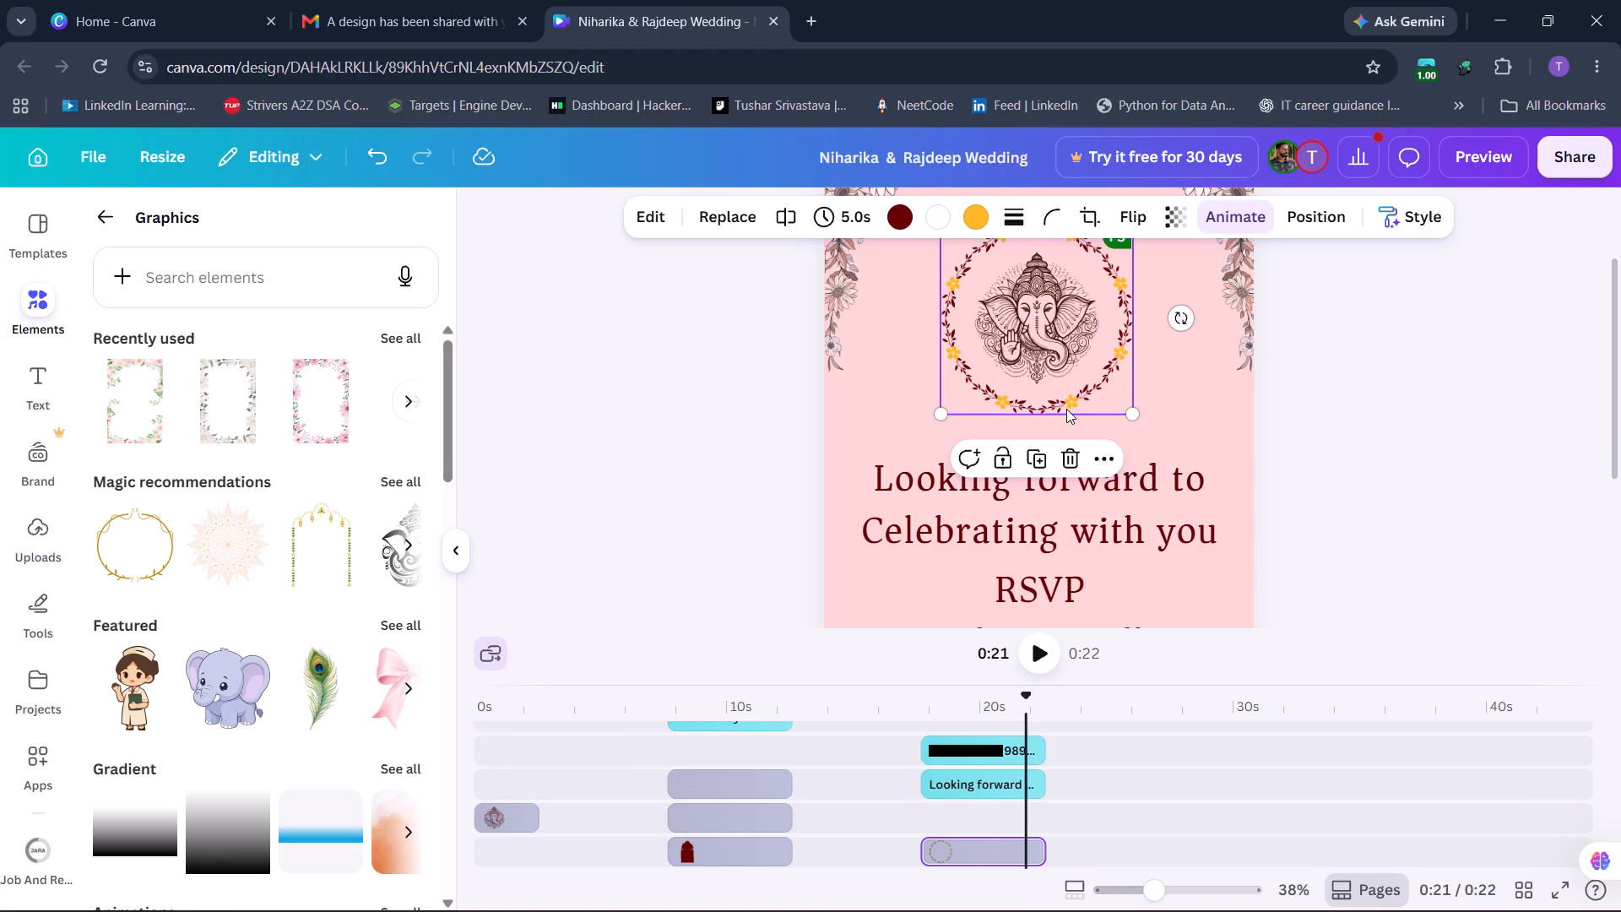
click(902, 221)
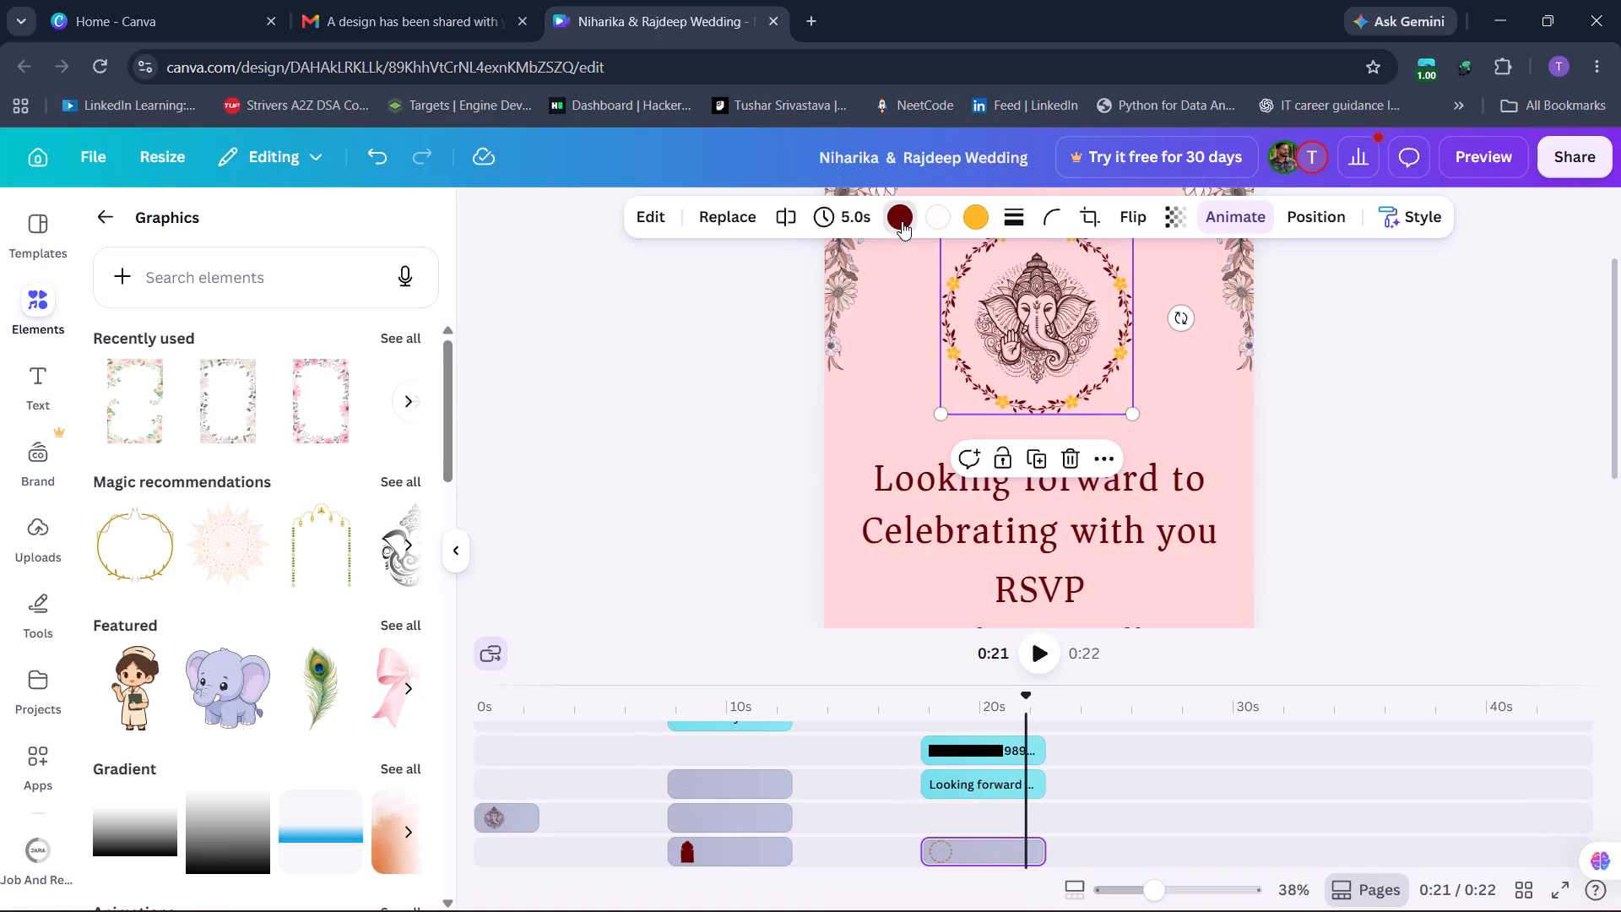
click(322, 380)
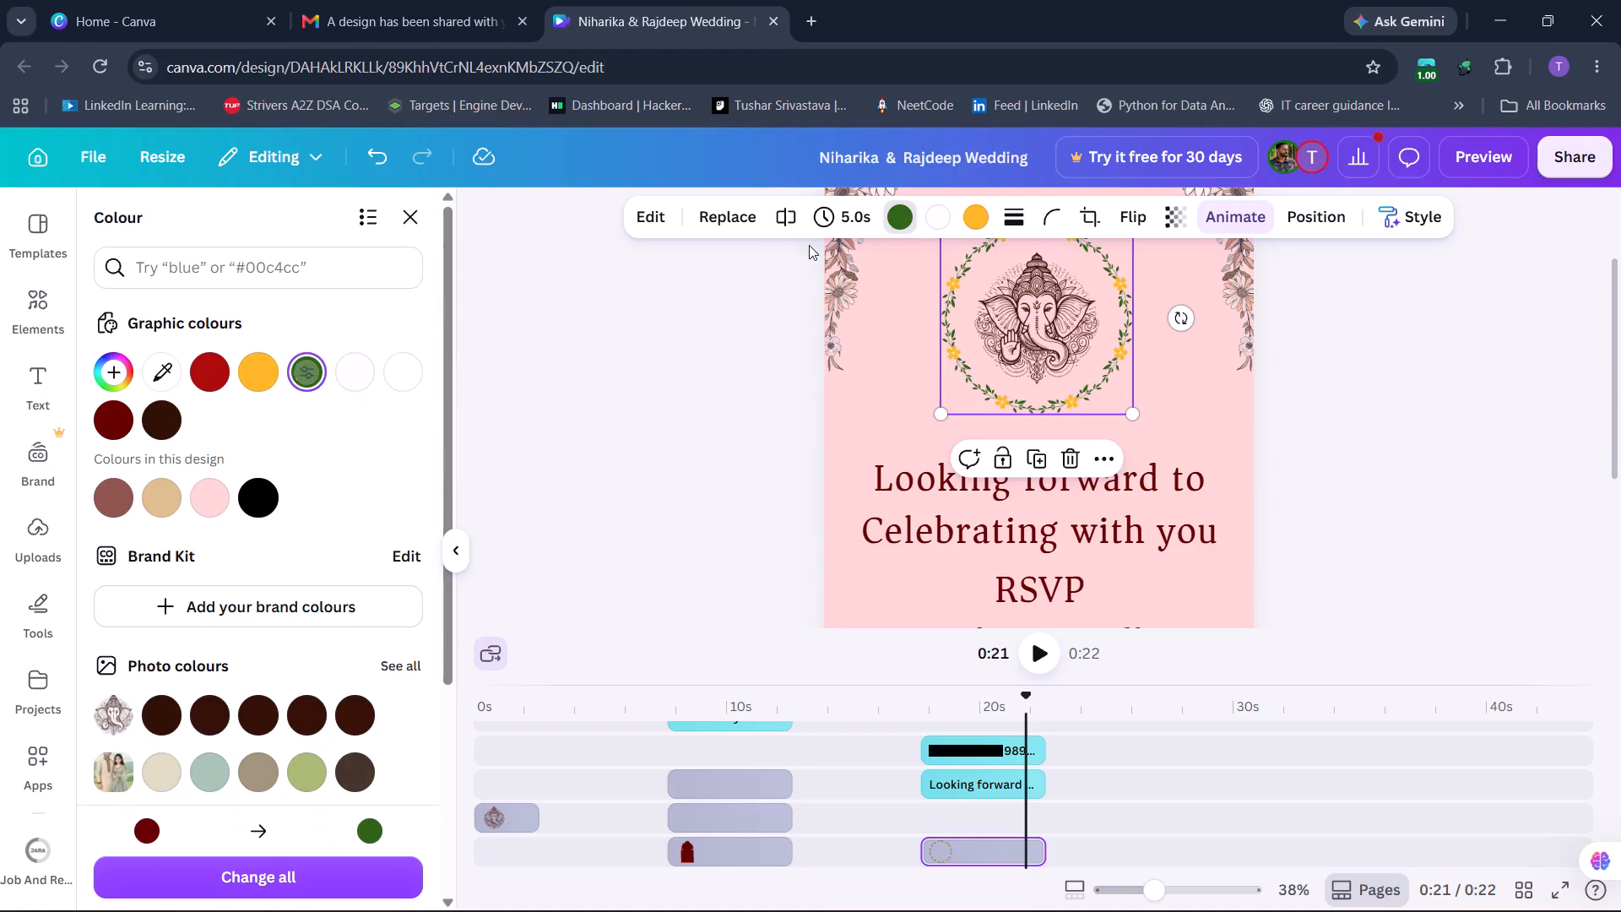
click(979, 220)
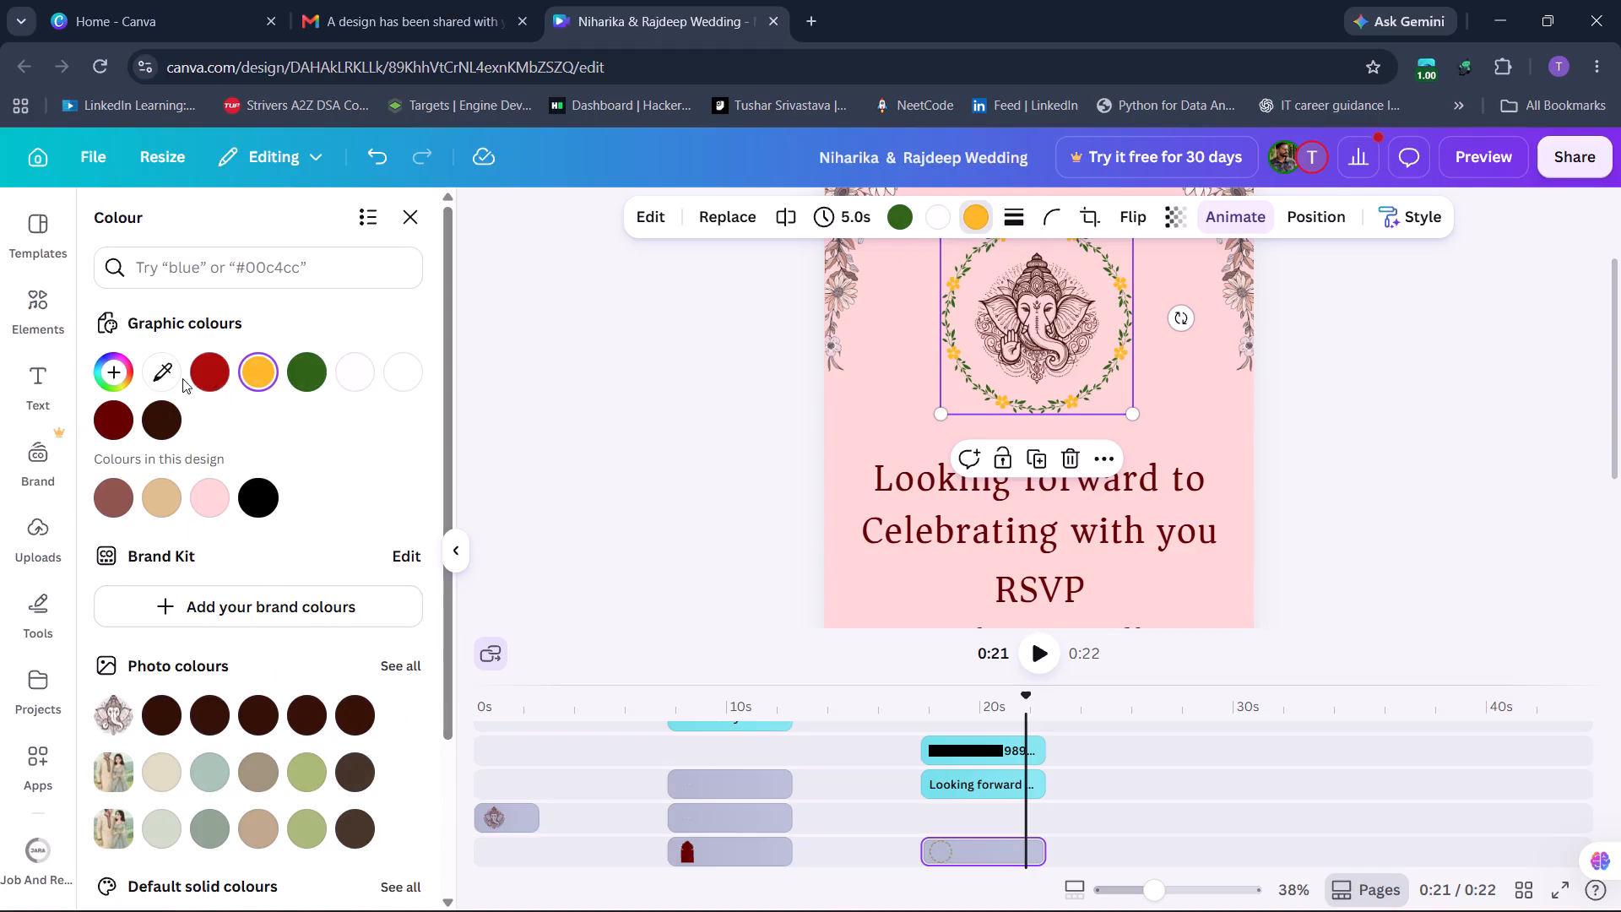
click(203, 377)
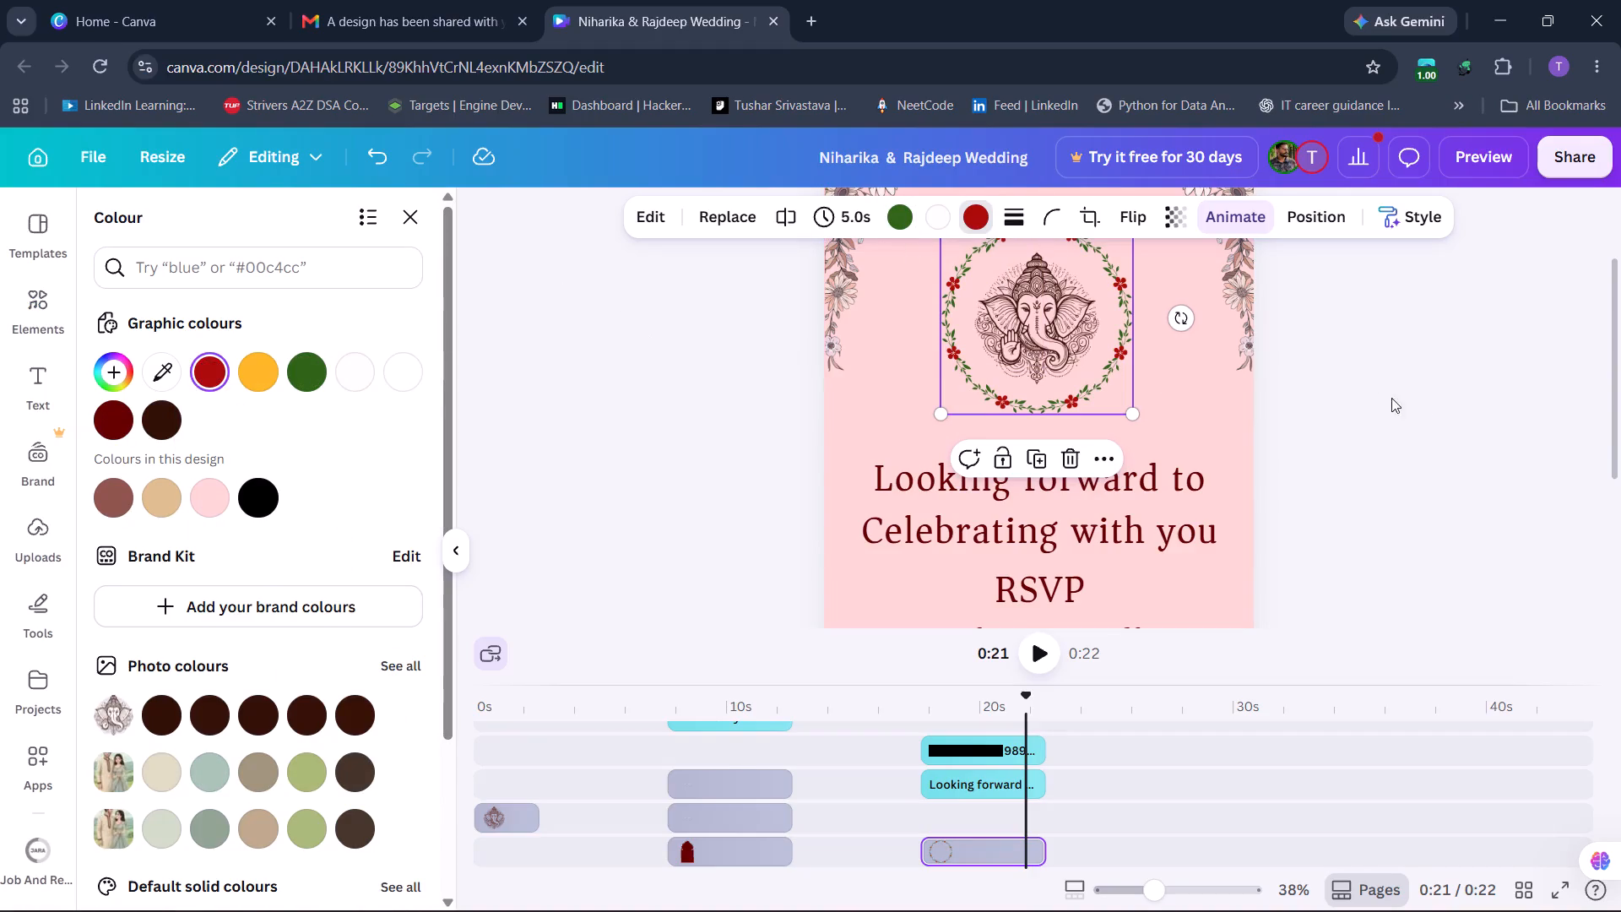
click(1420, 404)
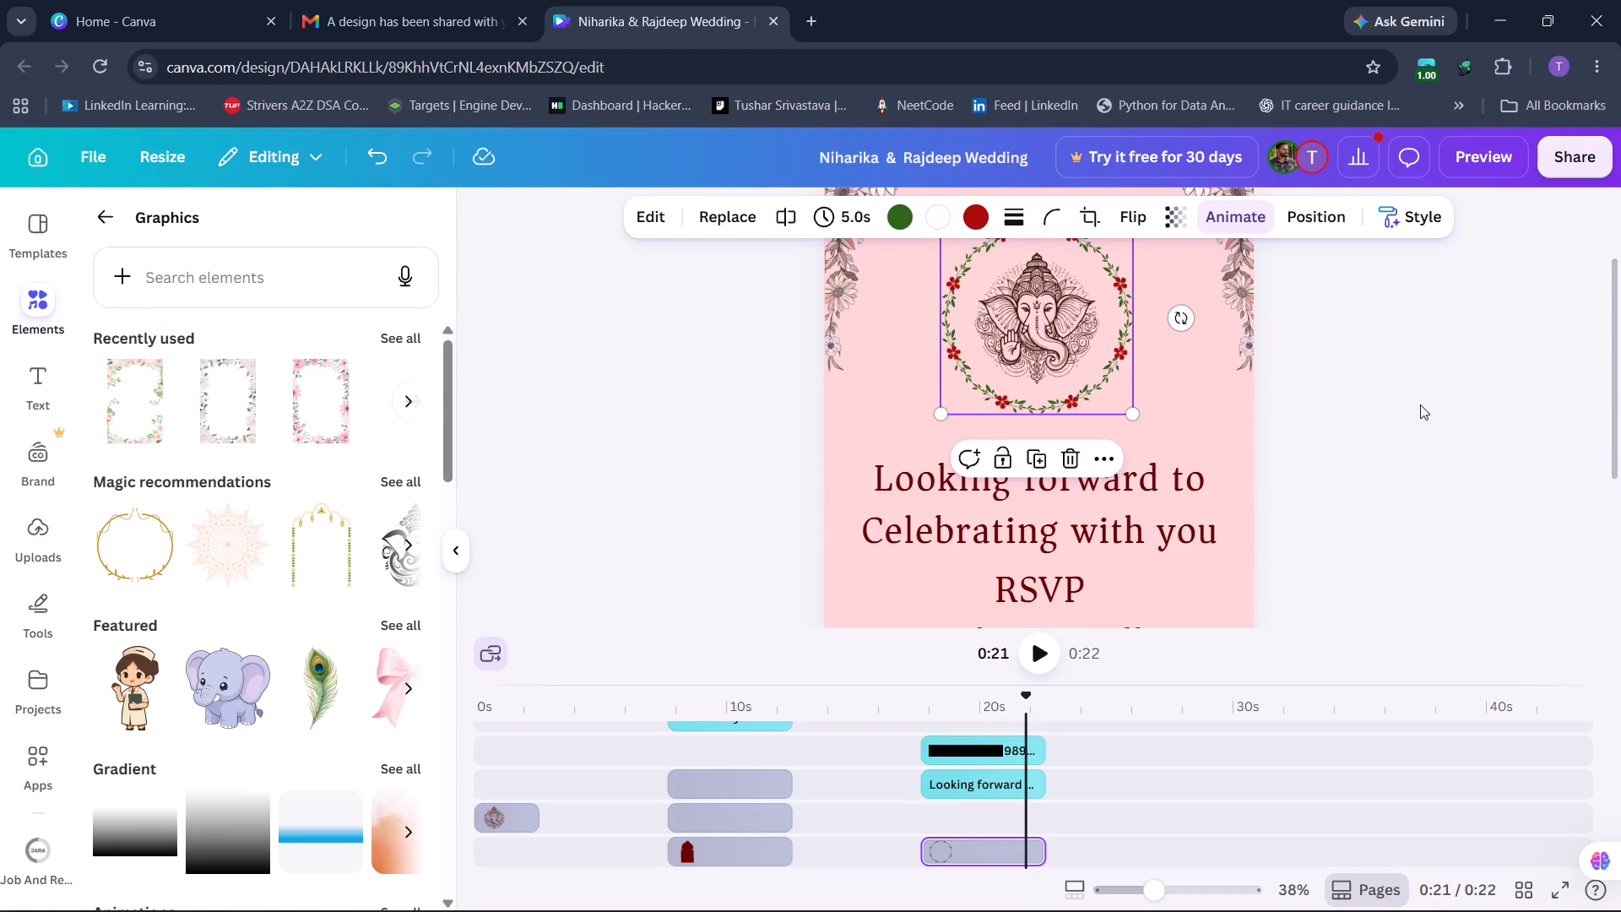
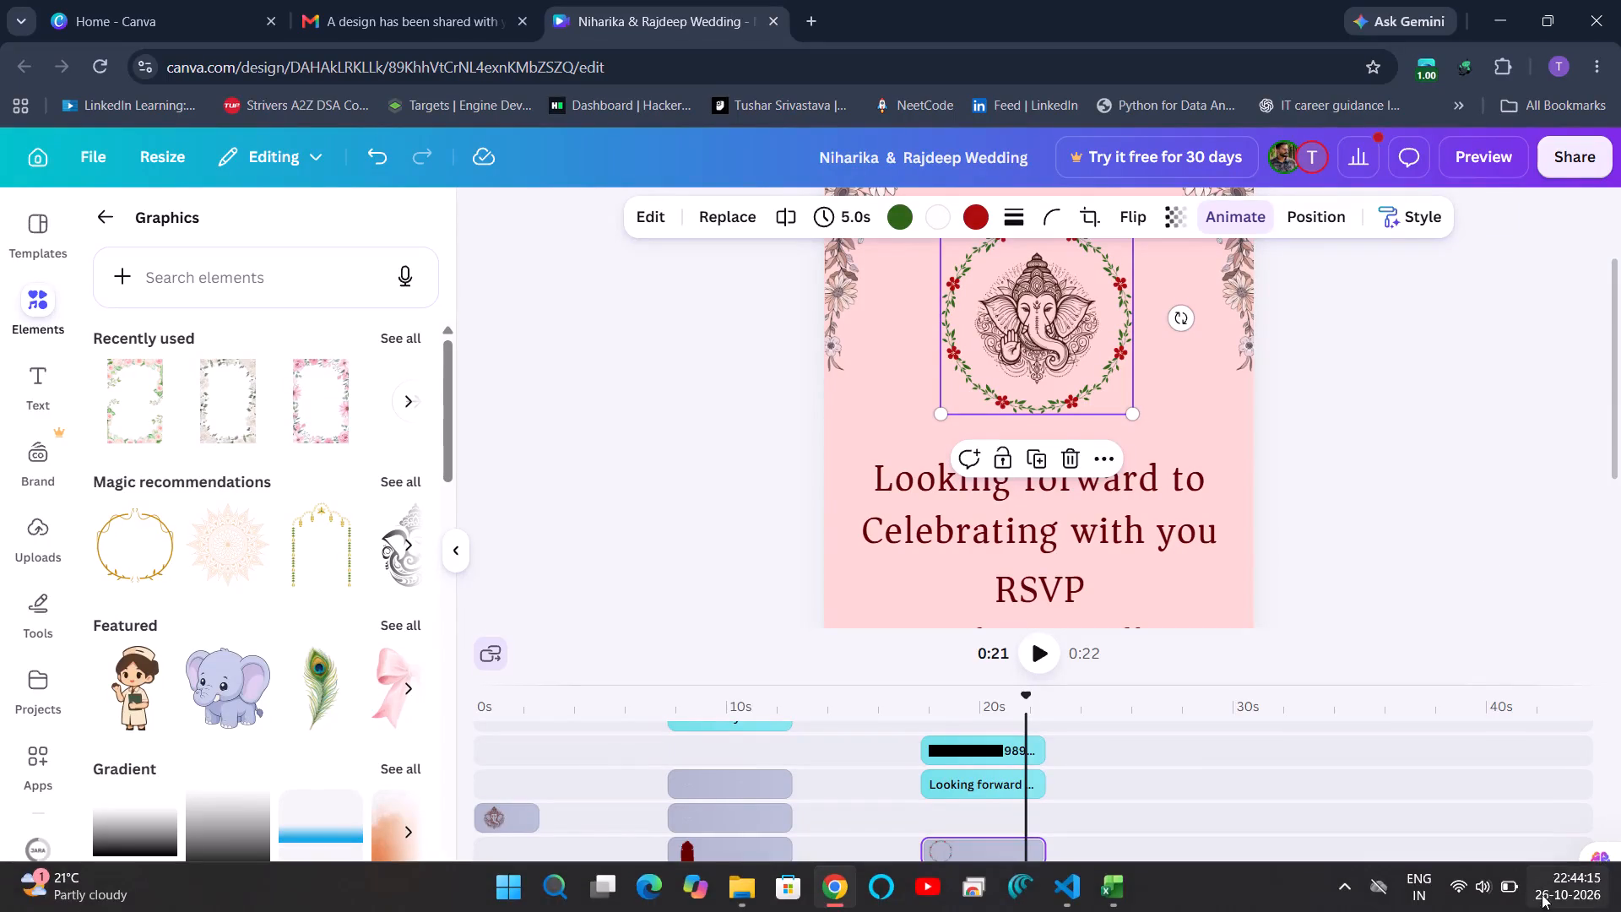
Play the invitation video full screen, pausing to examine the couple's page, Save the date page, 25th November events page and RSVP page.
click(1559, 894)
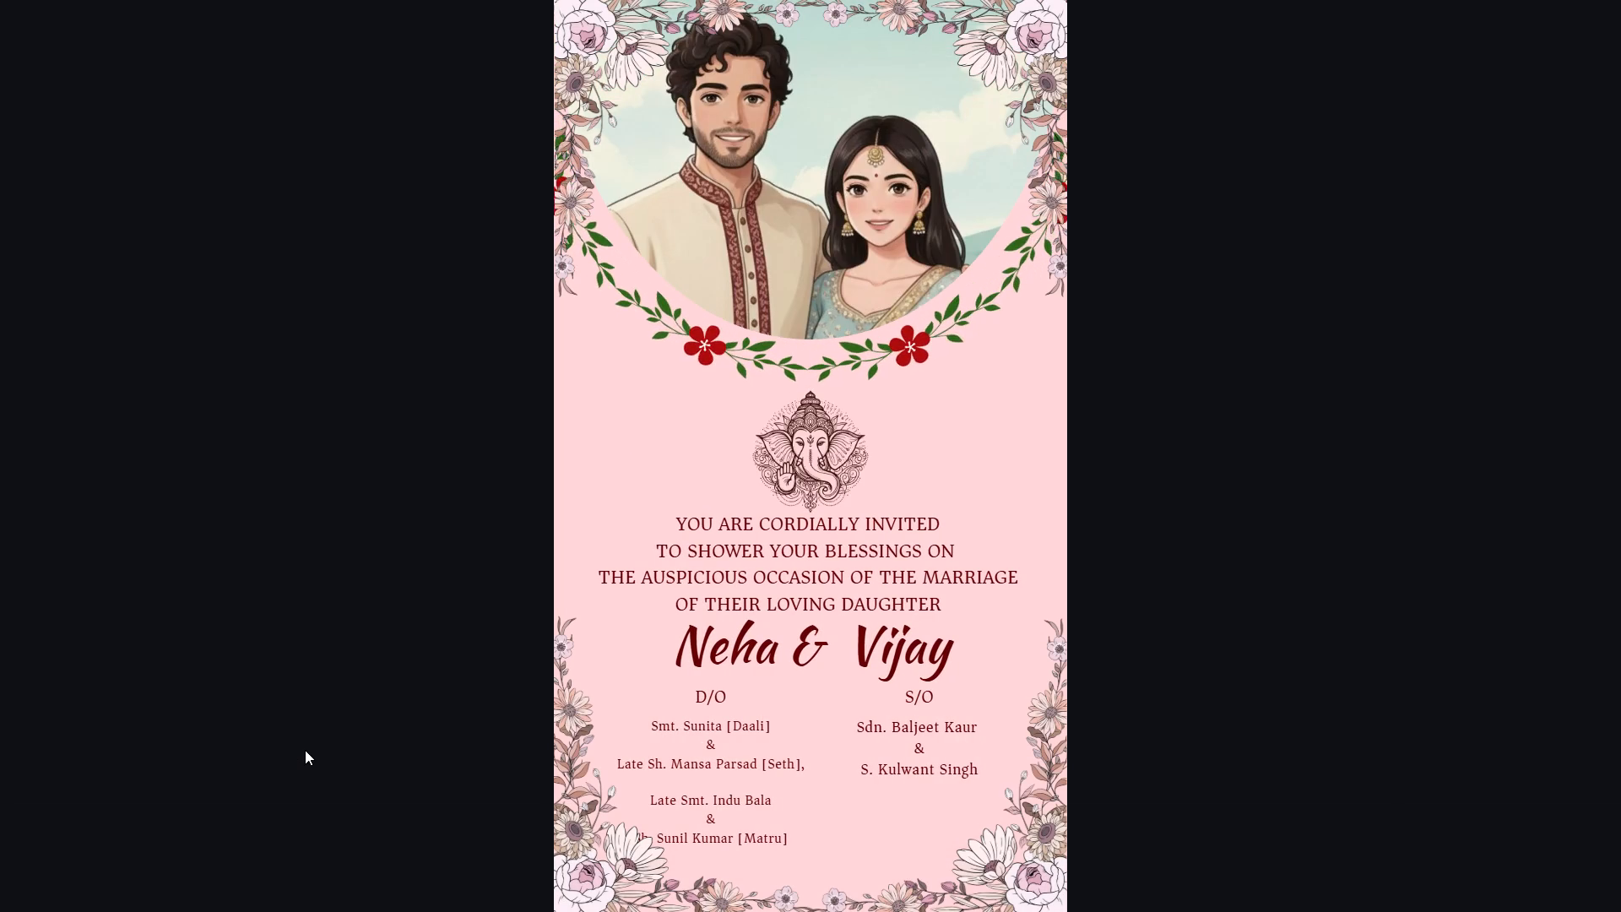
click(305, 750)
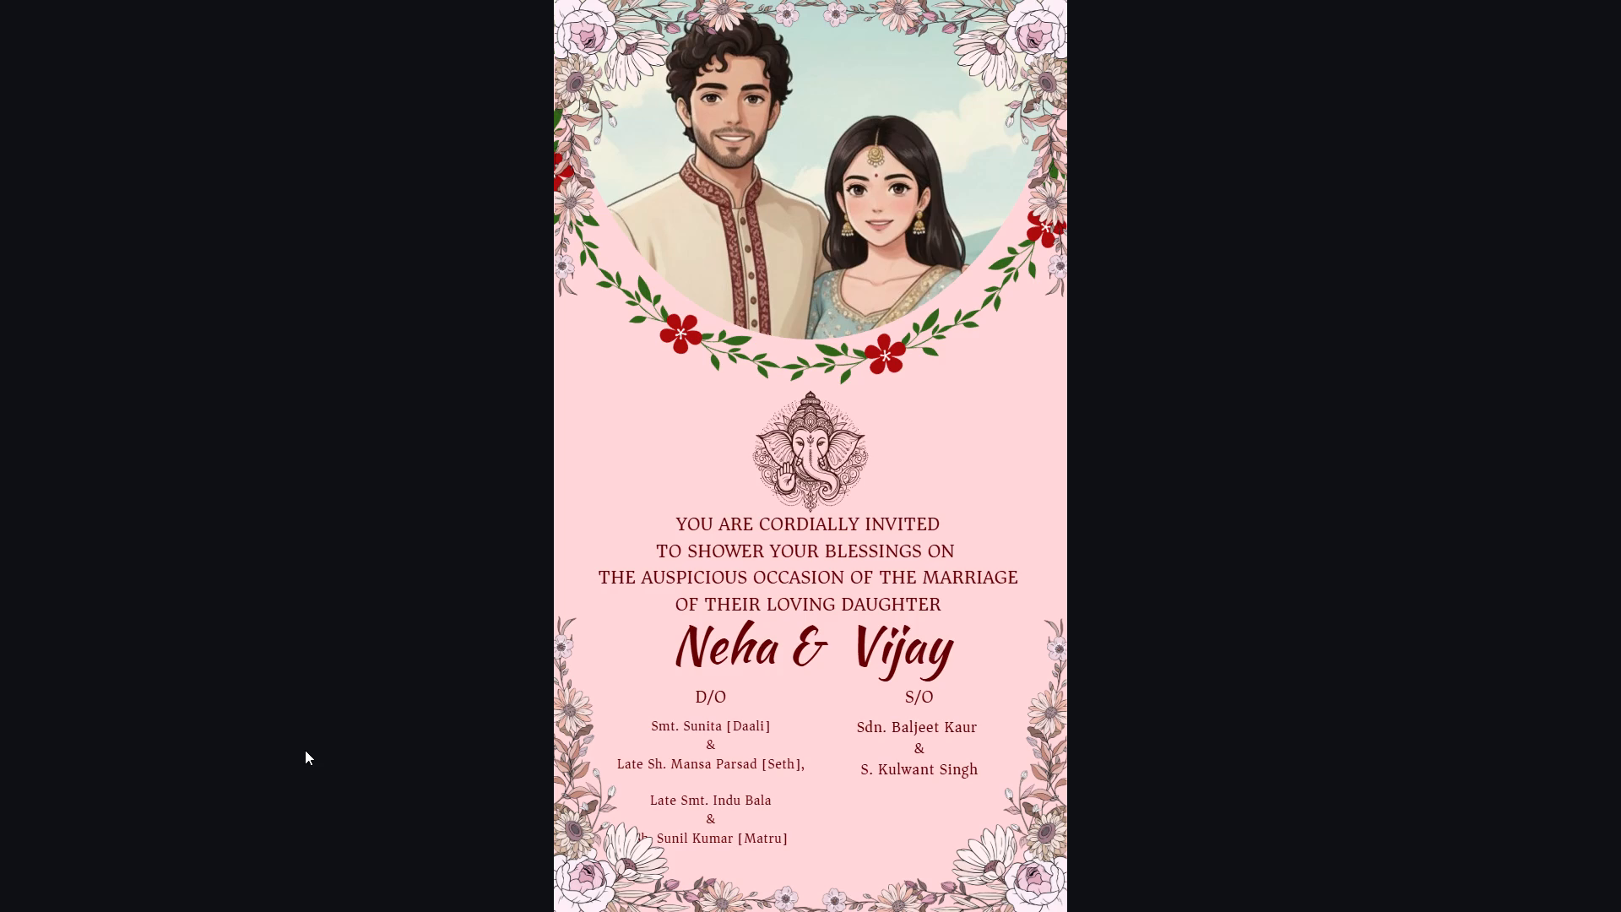
key(space)
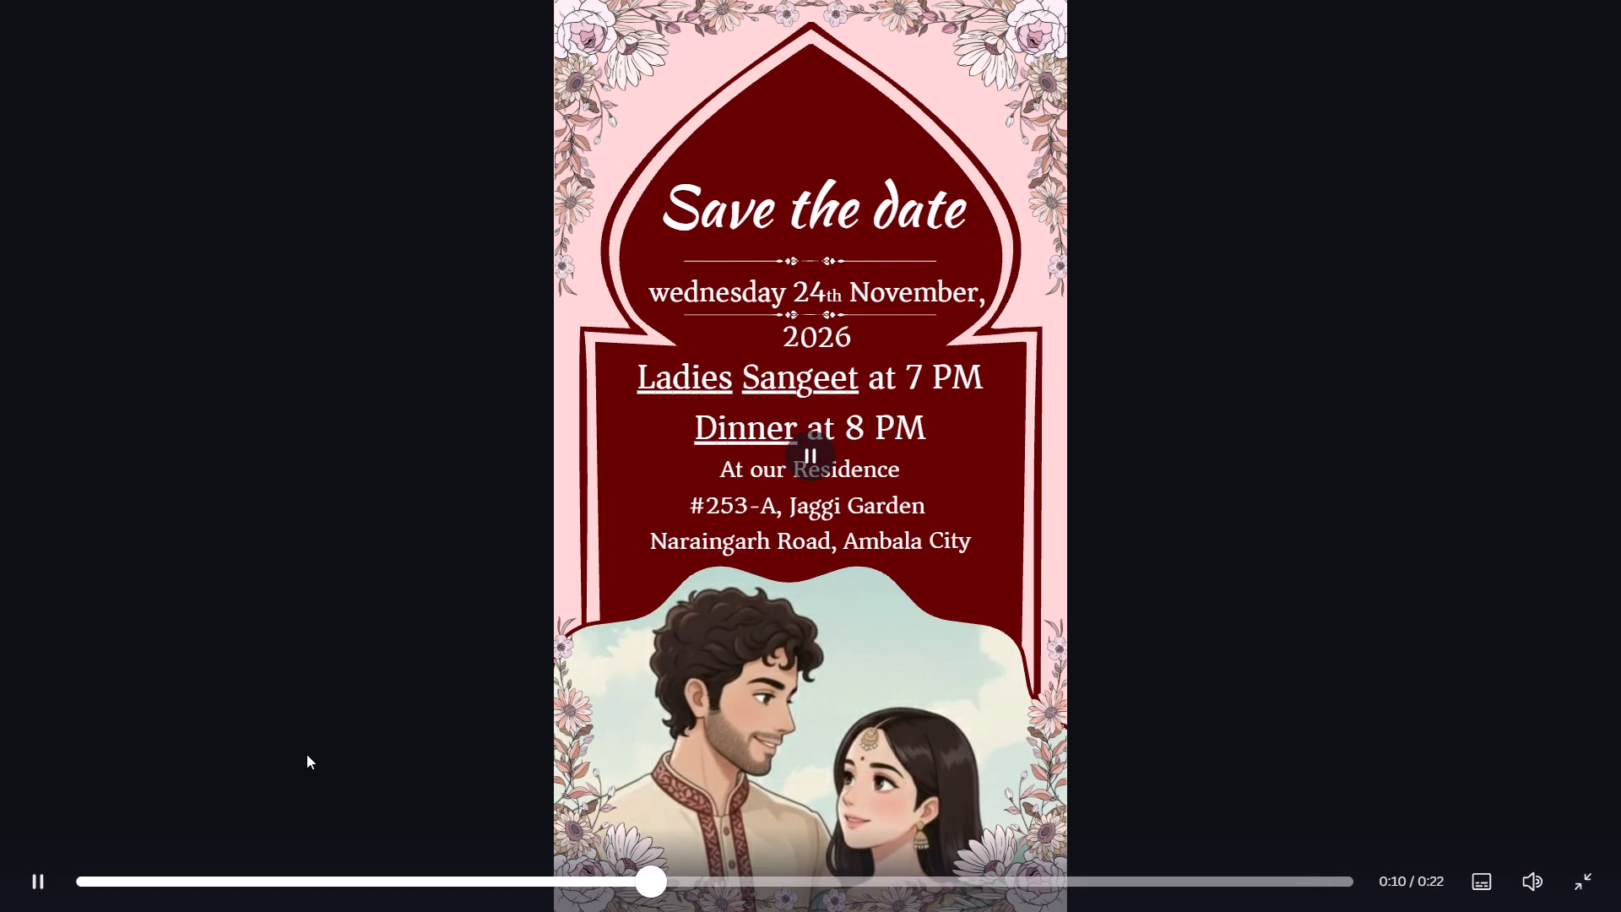
click(306, 754)
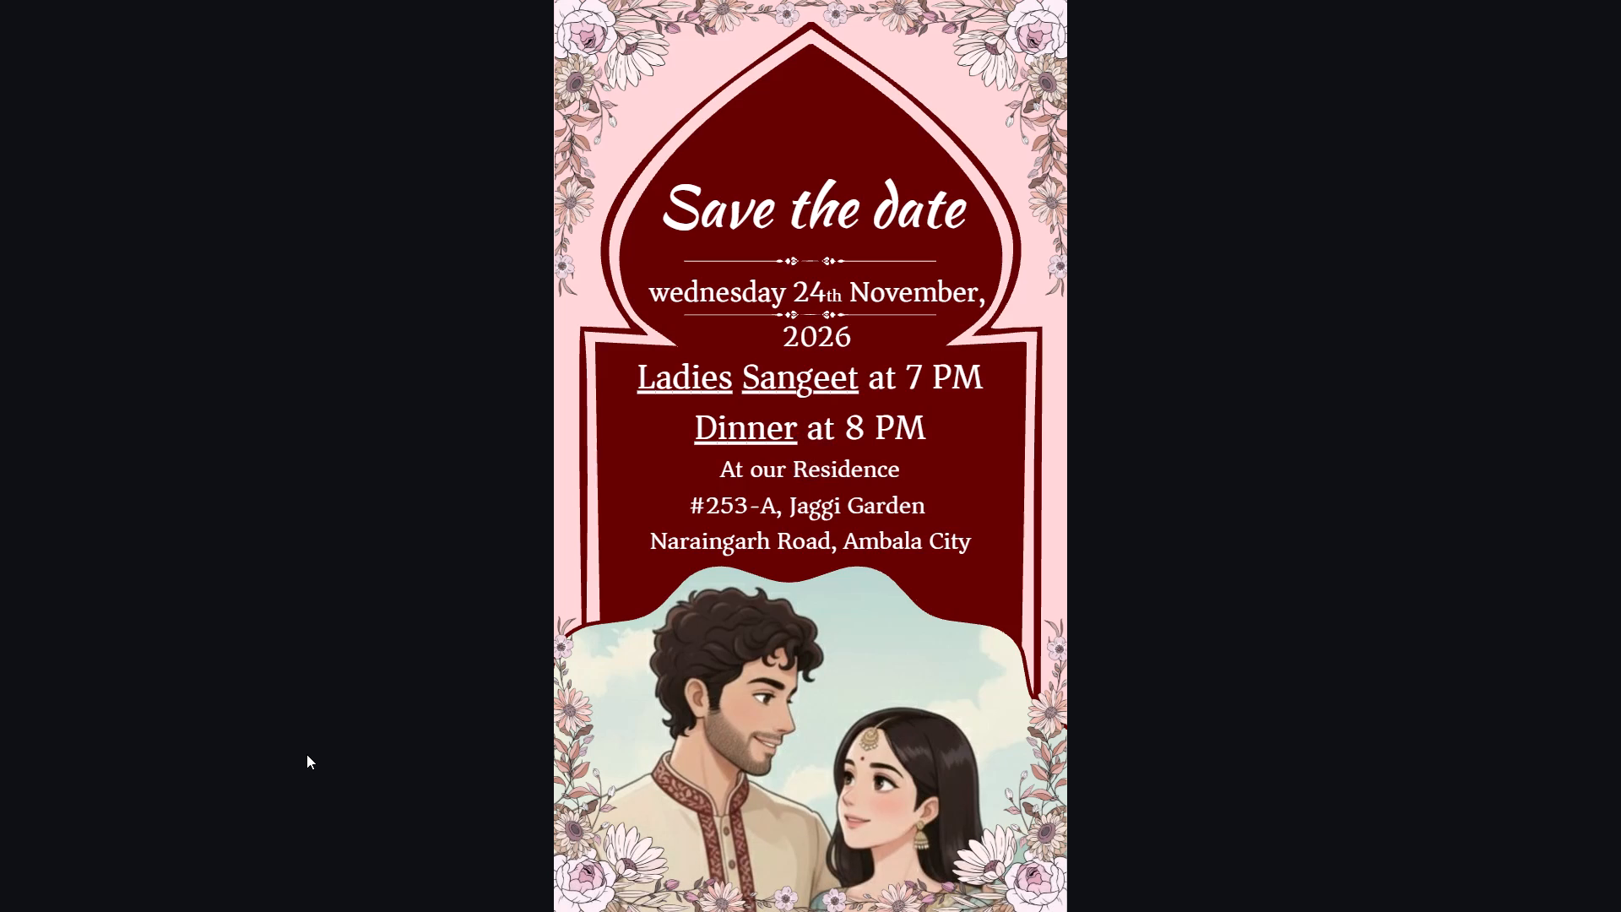
click(306, 754)
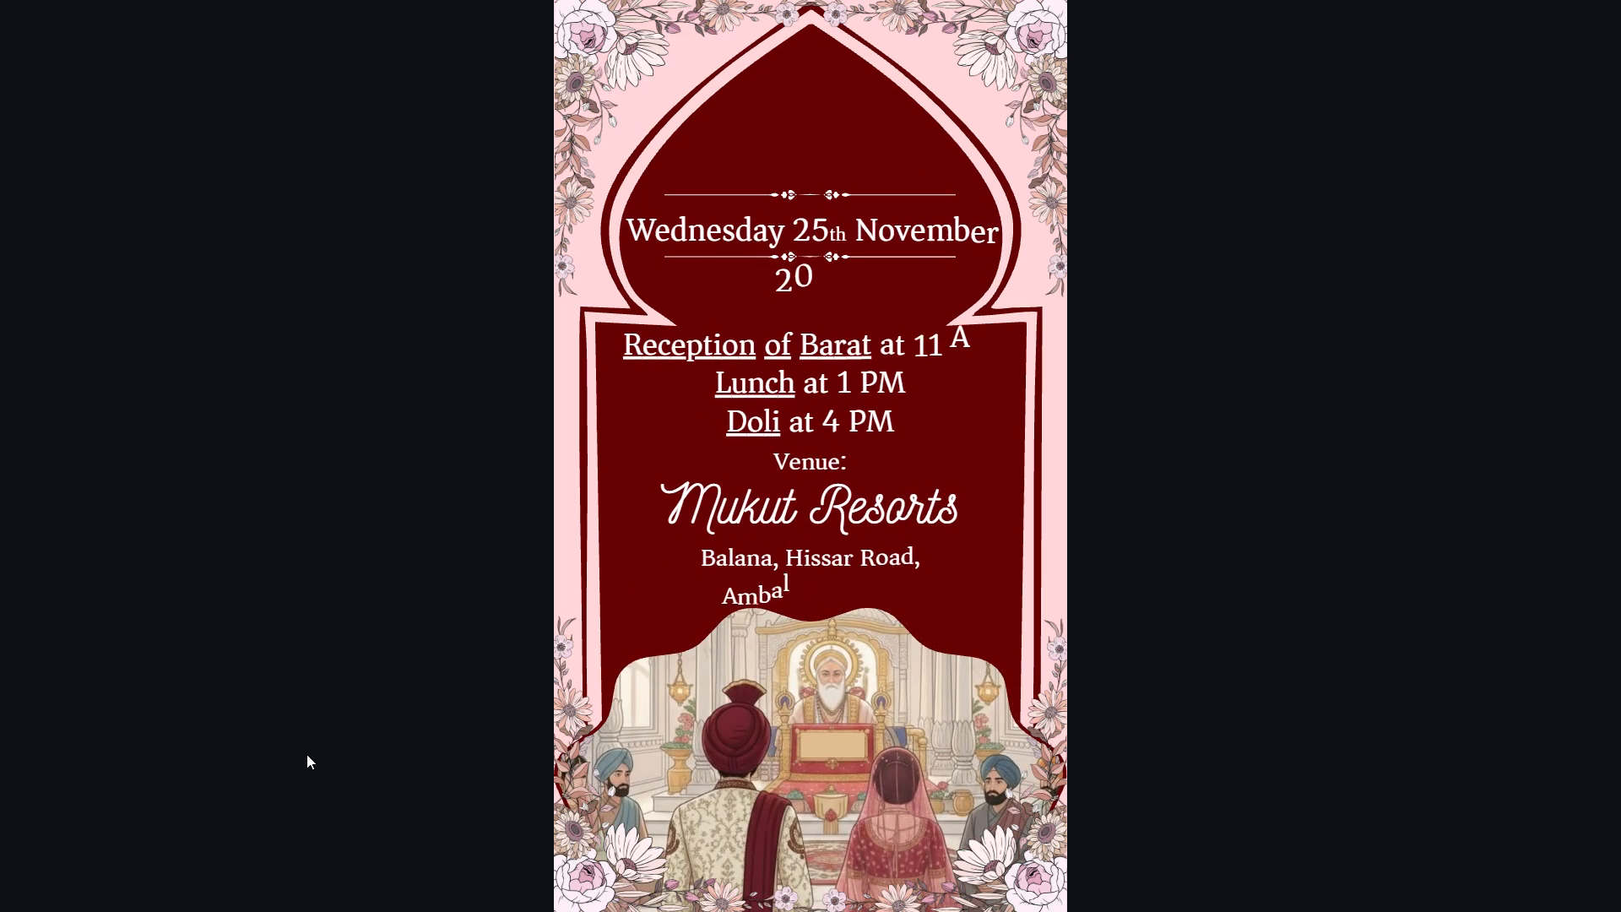
click(306, 754)
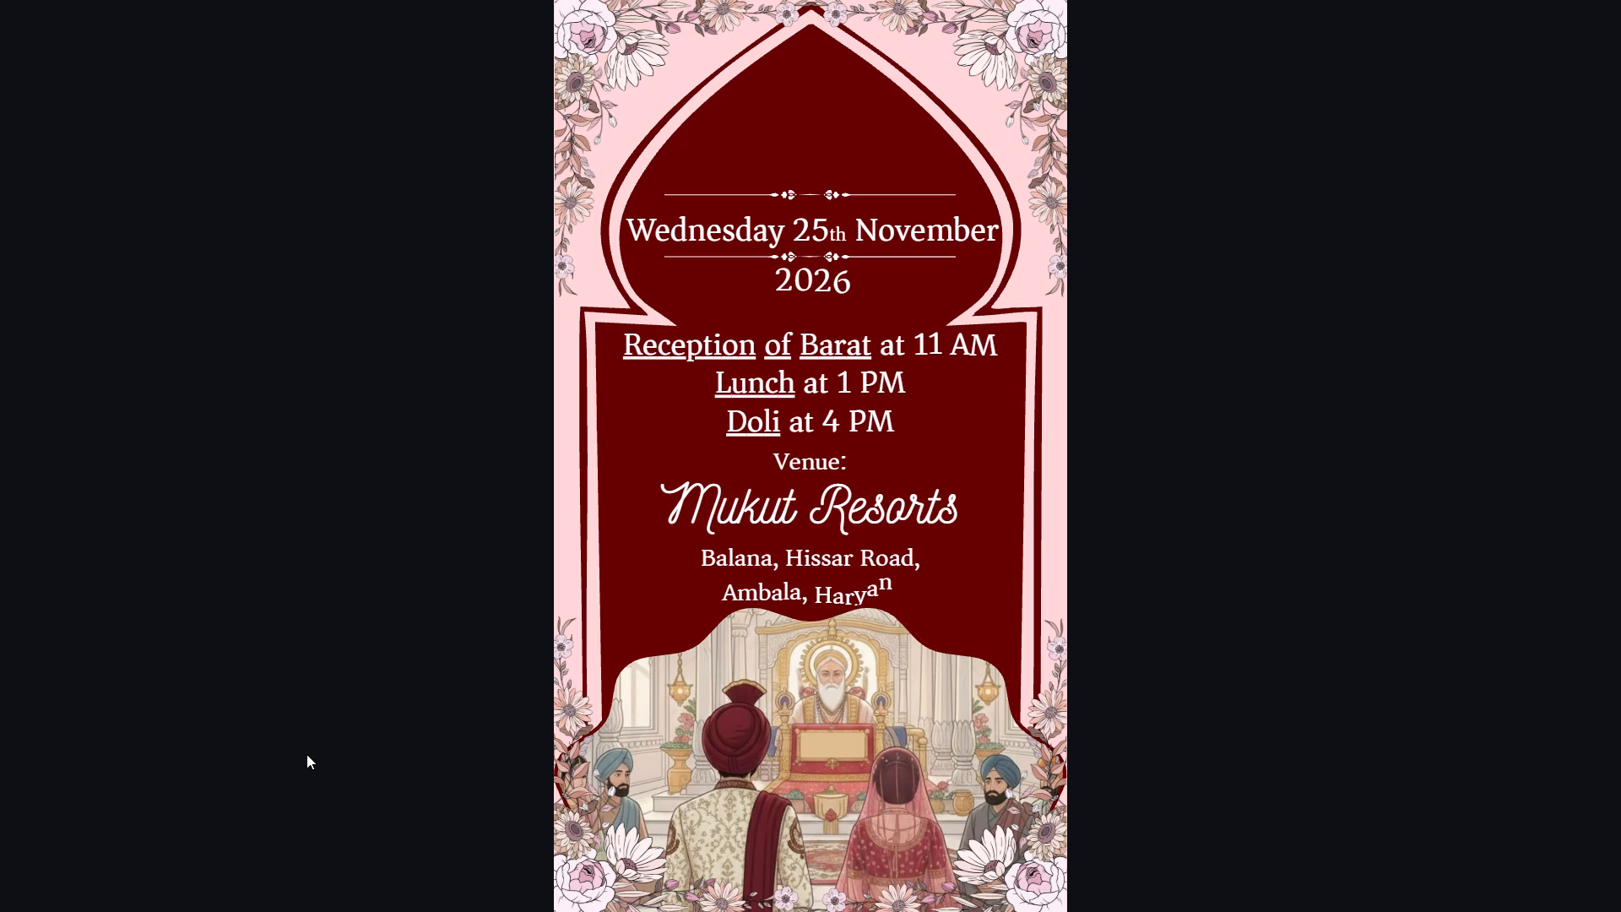
click(306, 754)
click(306, 754)
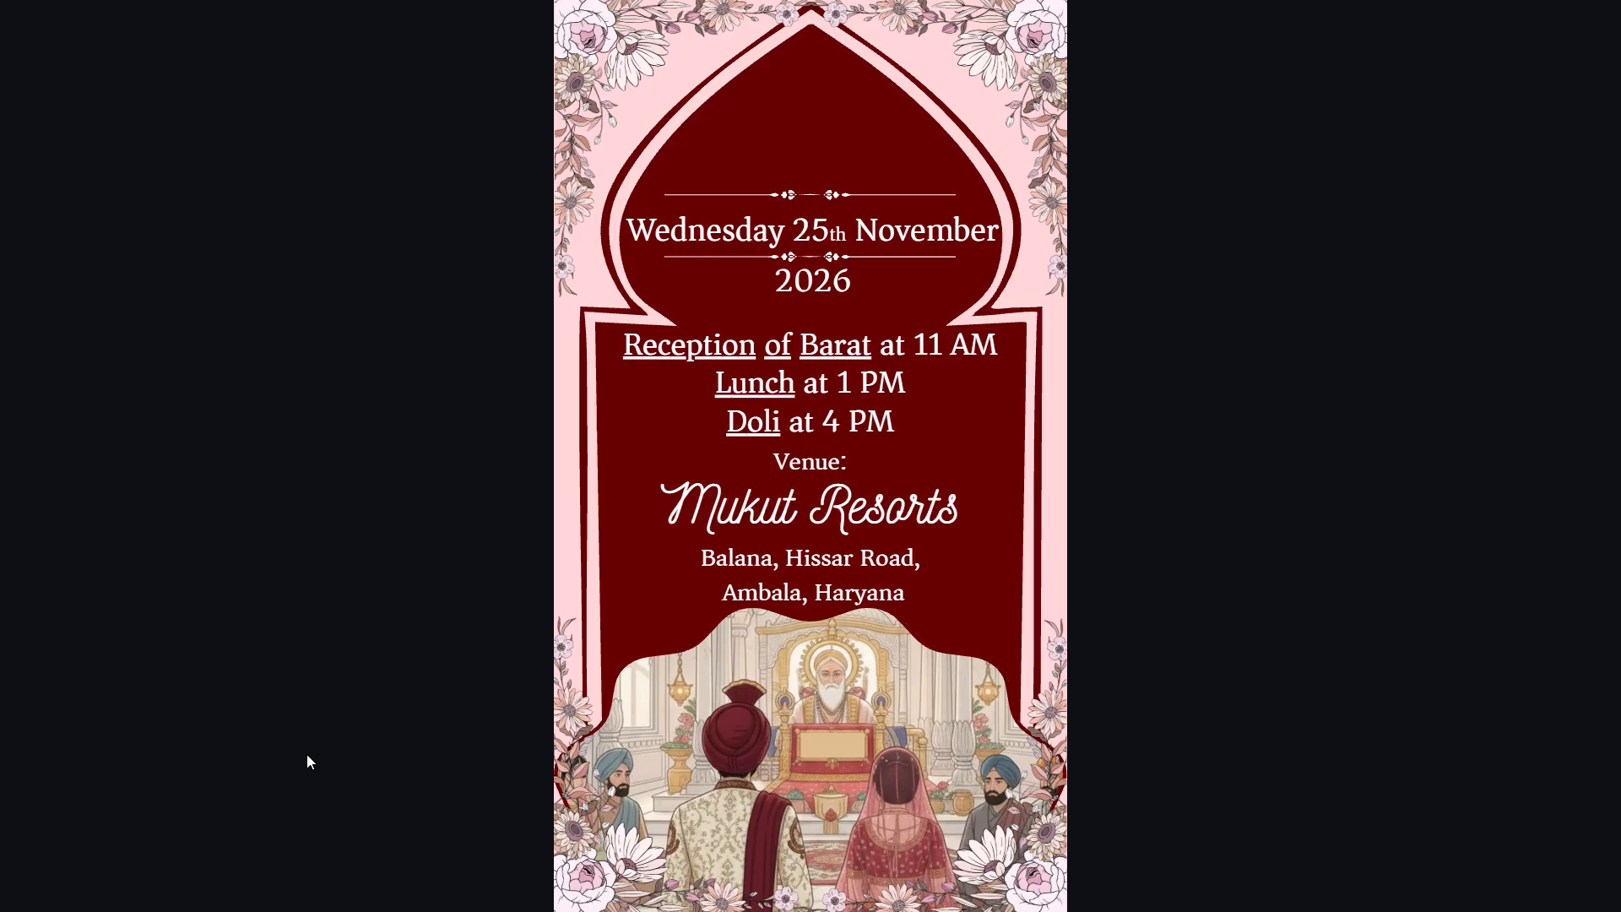
click(306, 754)
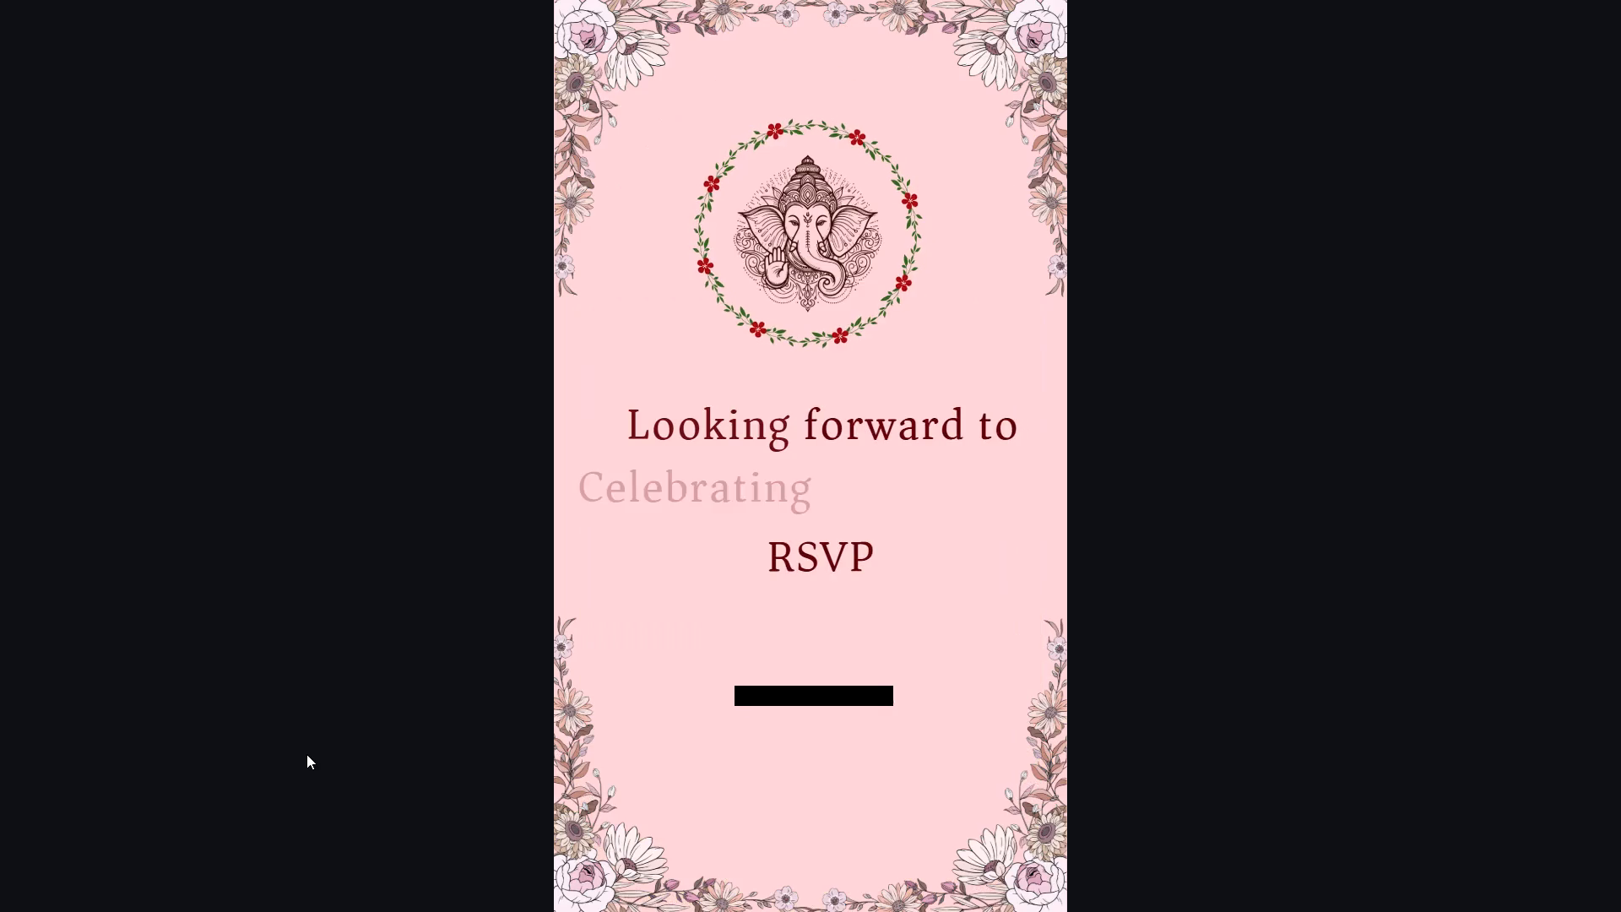
click(306, 754)
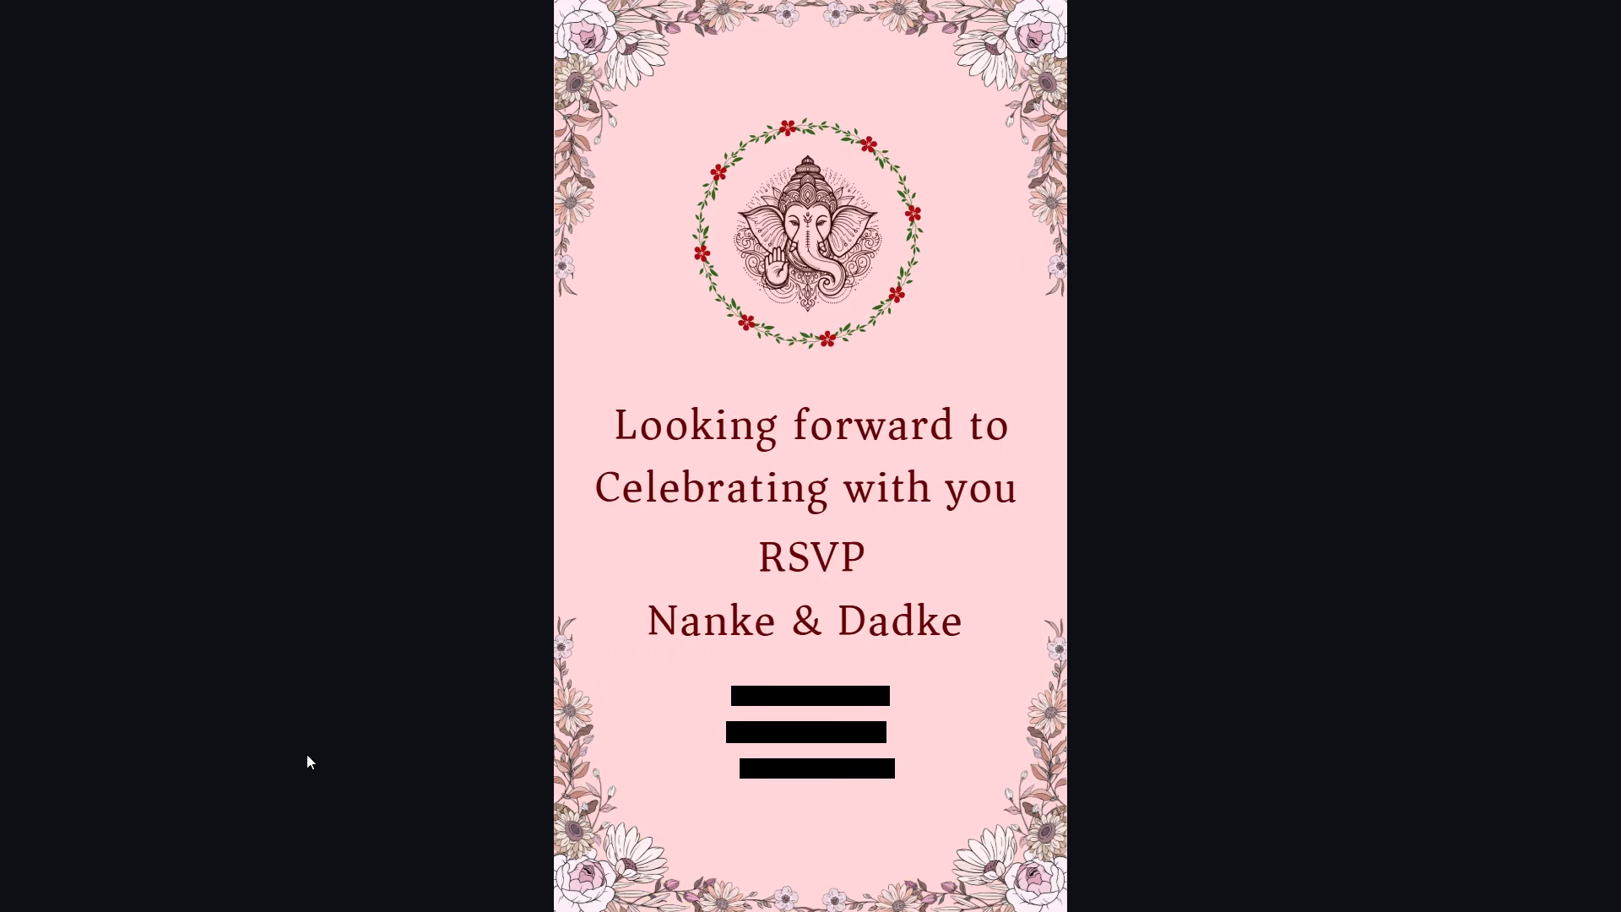
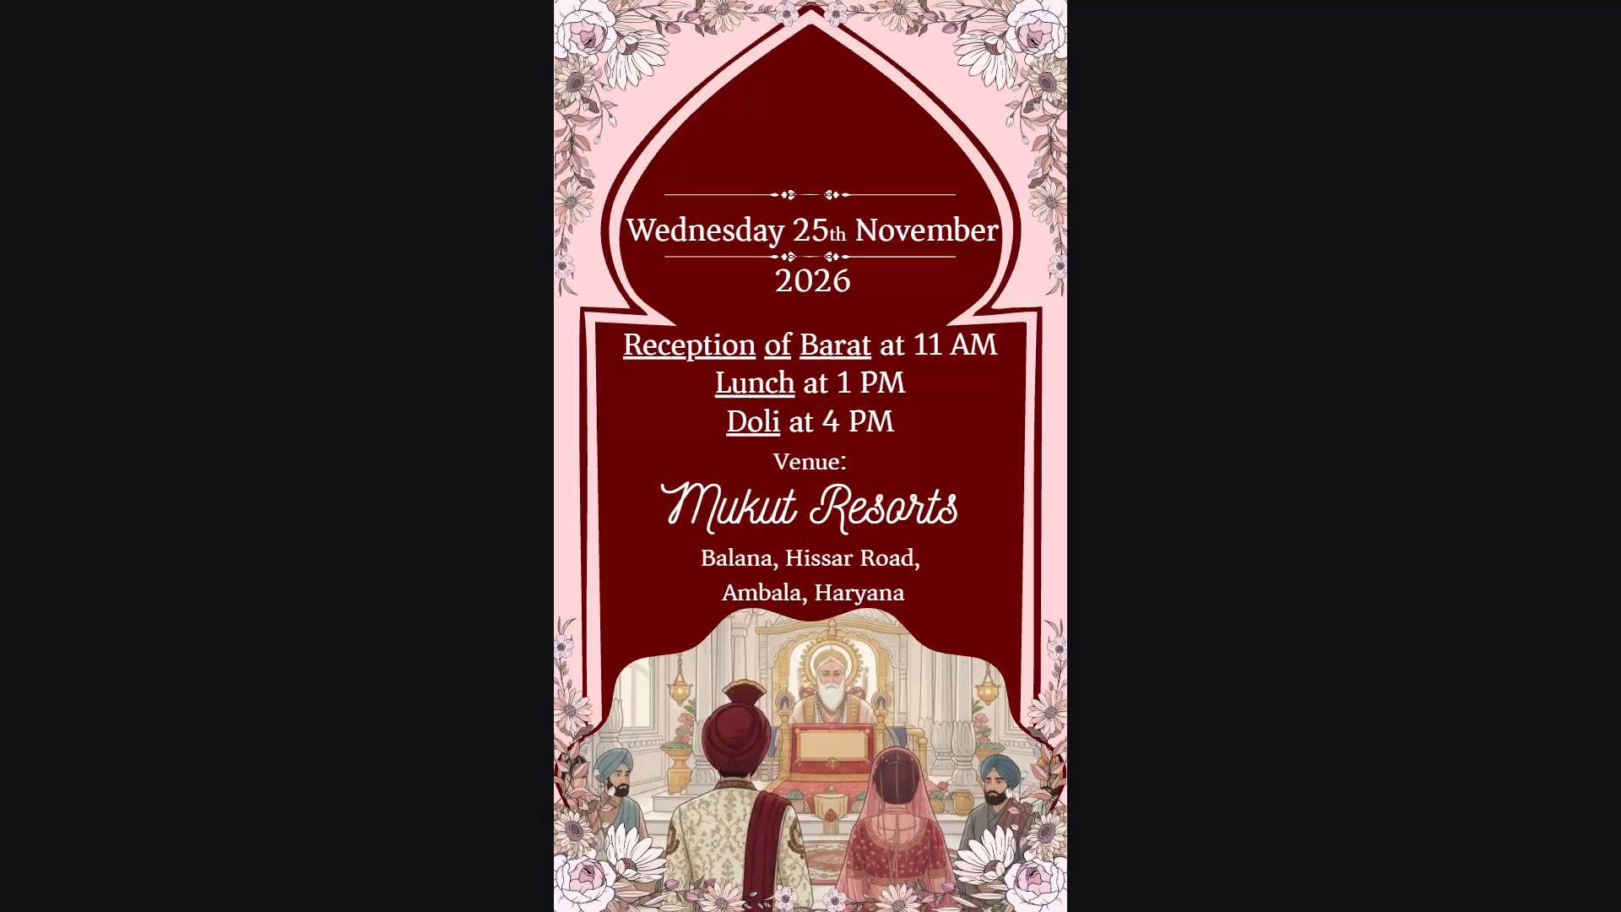
Replay the invitation video full screen, pausing to examine the Wednesday 25th November events page with its timings and venue.
key(space)
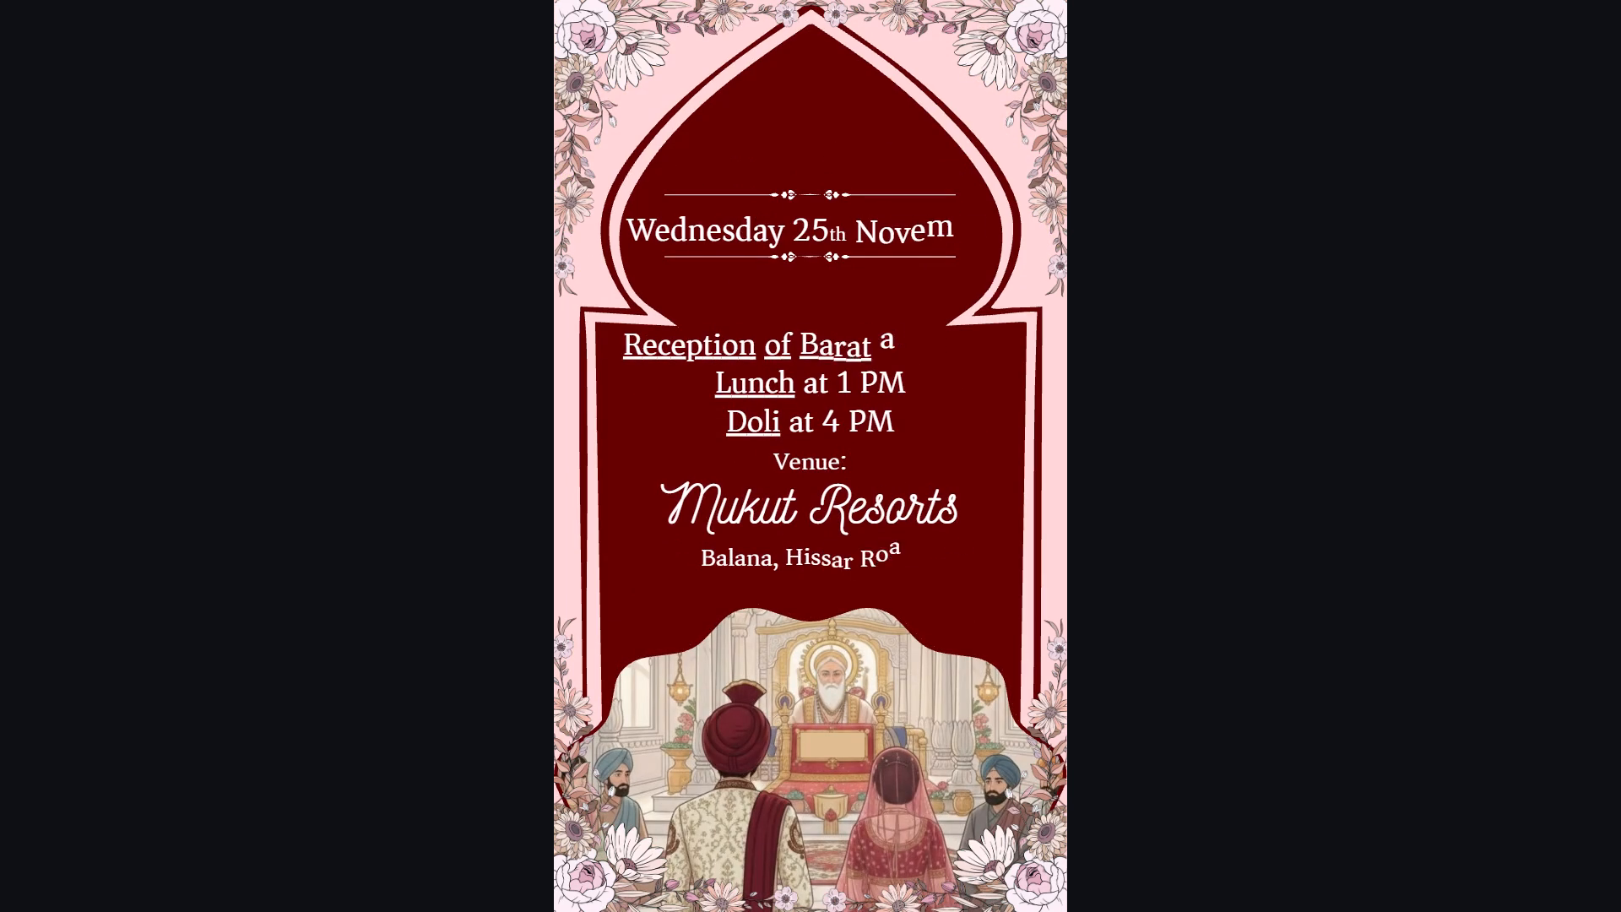
key(space)
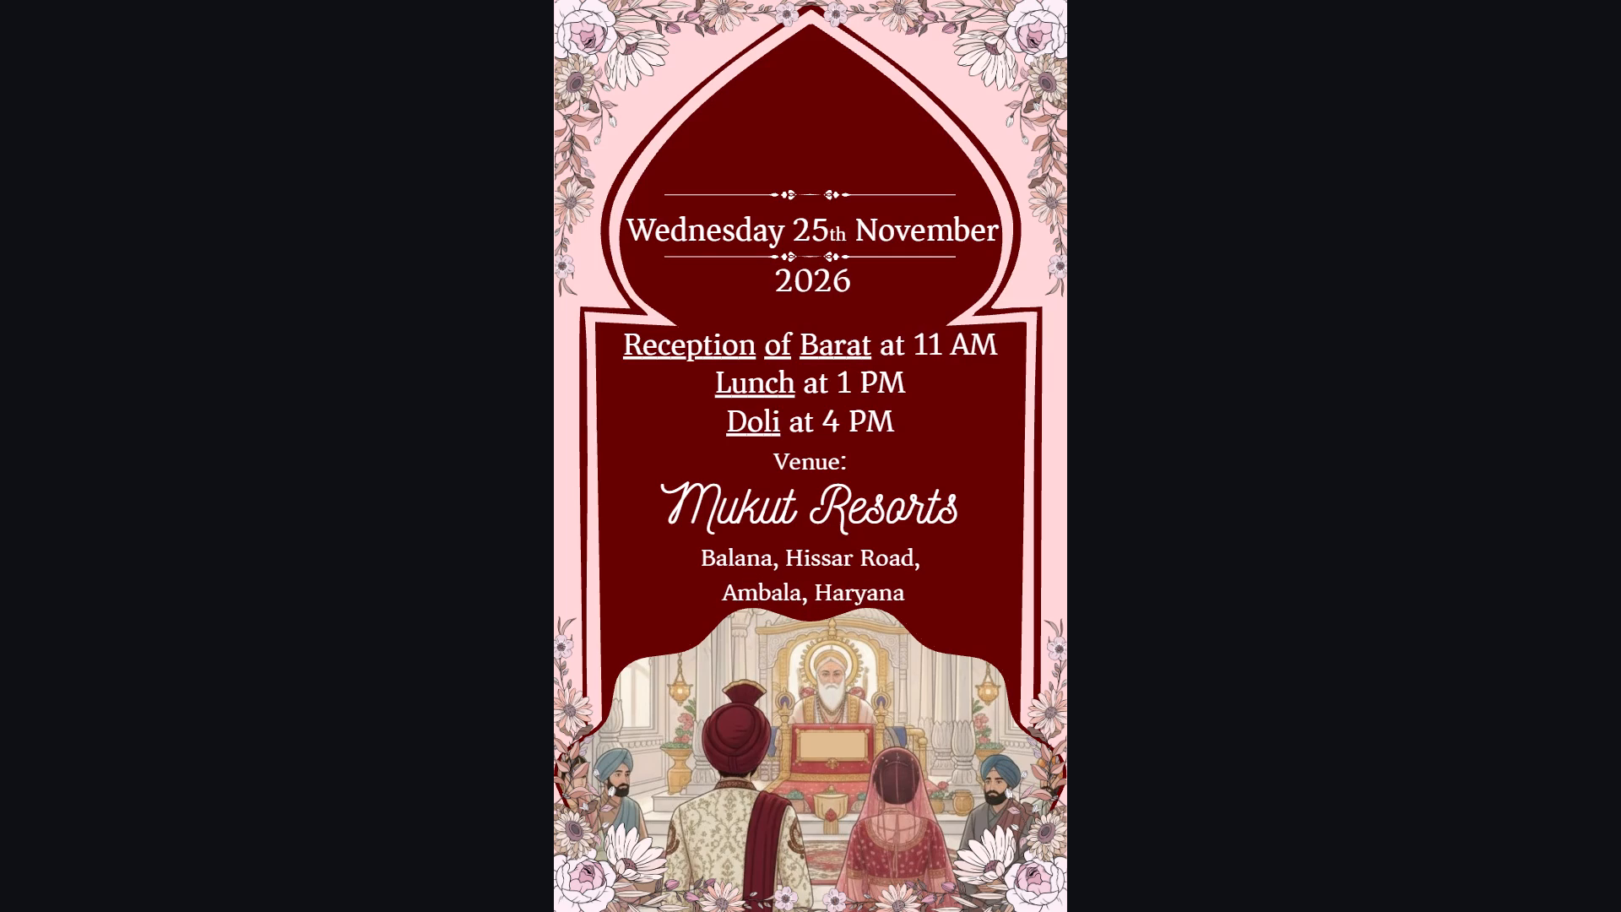
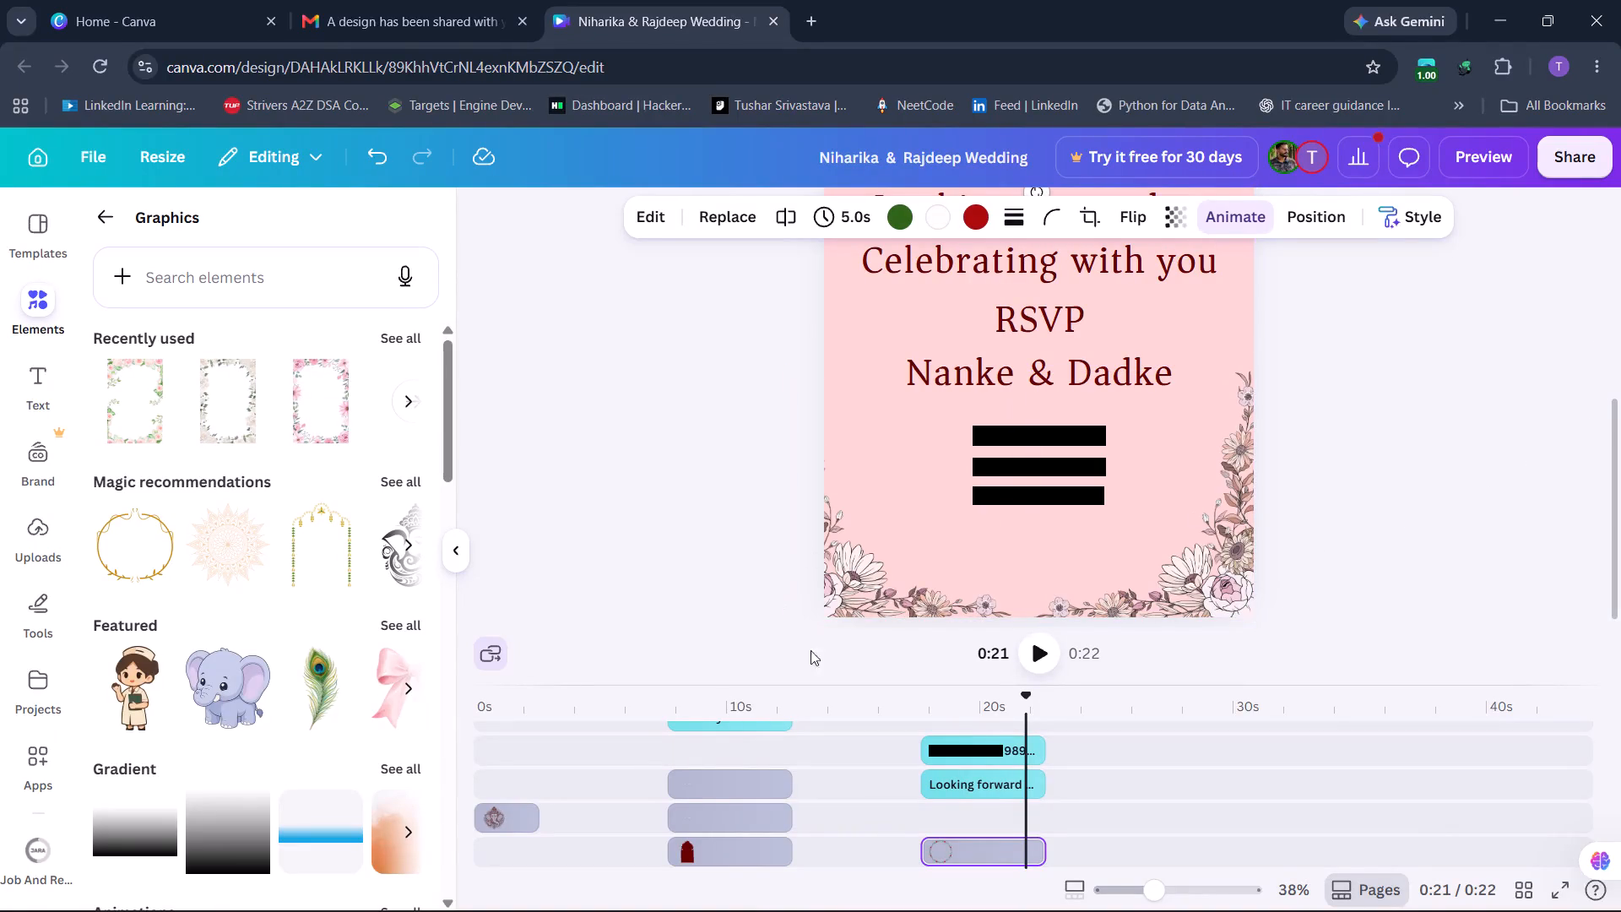
Move the Save The Date heading slightly lower on the Wednesday 25th November page, just above the upper divider line.
drag(1023, 817, 938, 799)
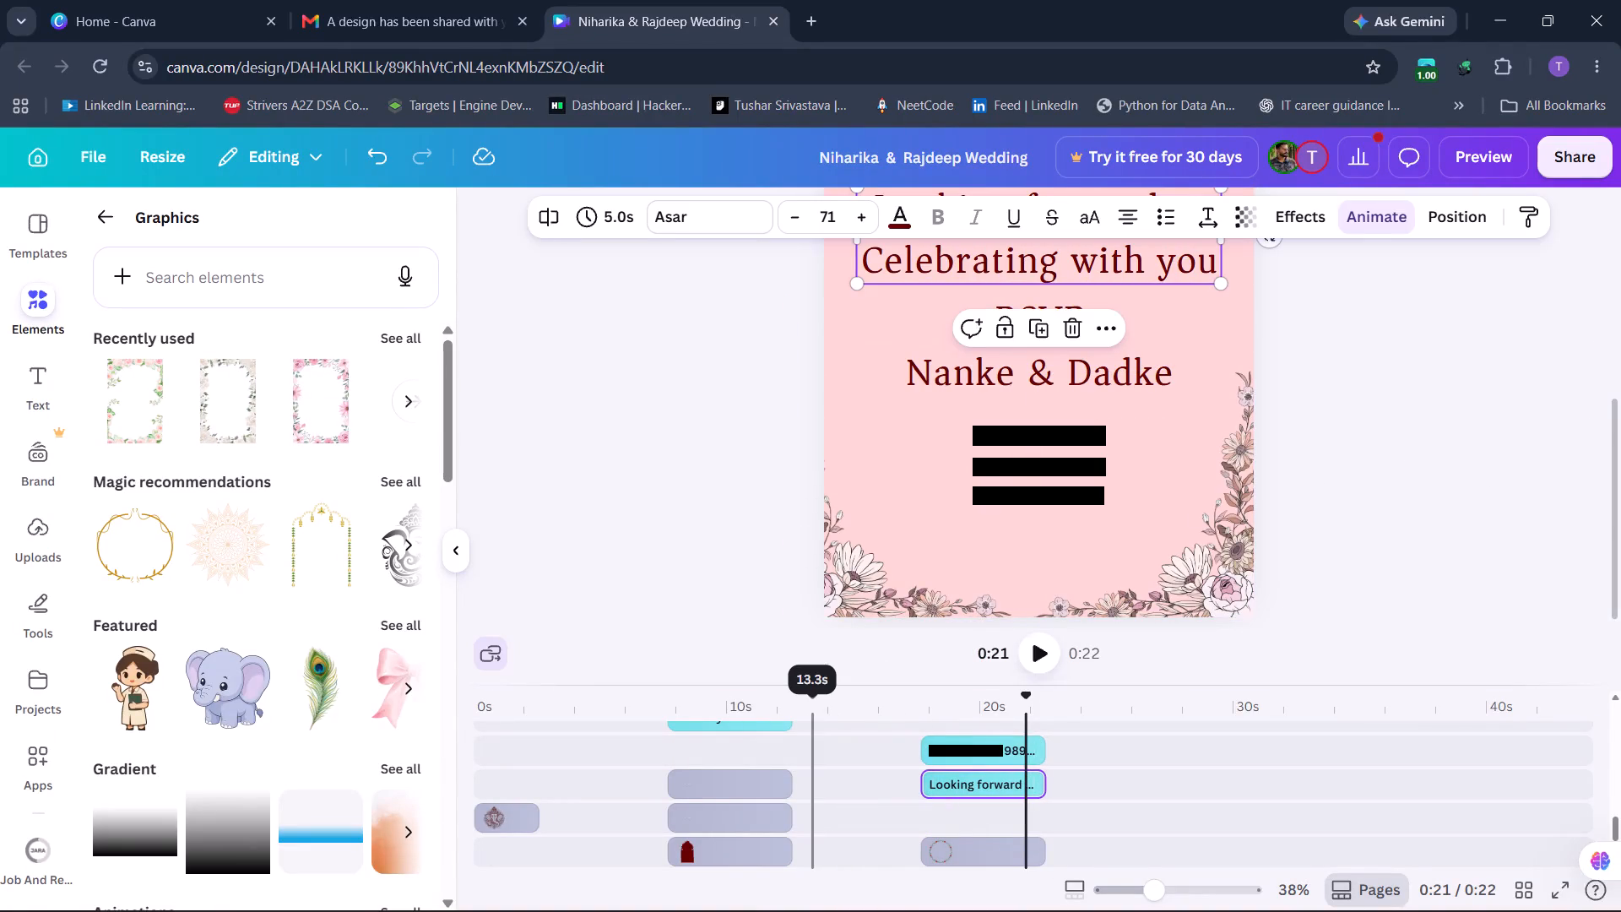
click(811, 696)
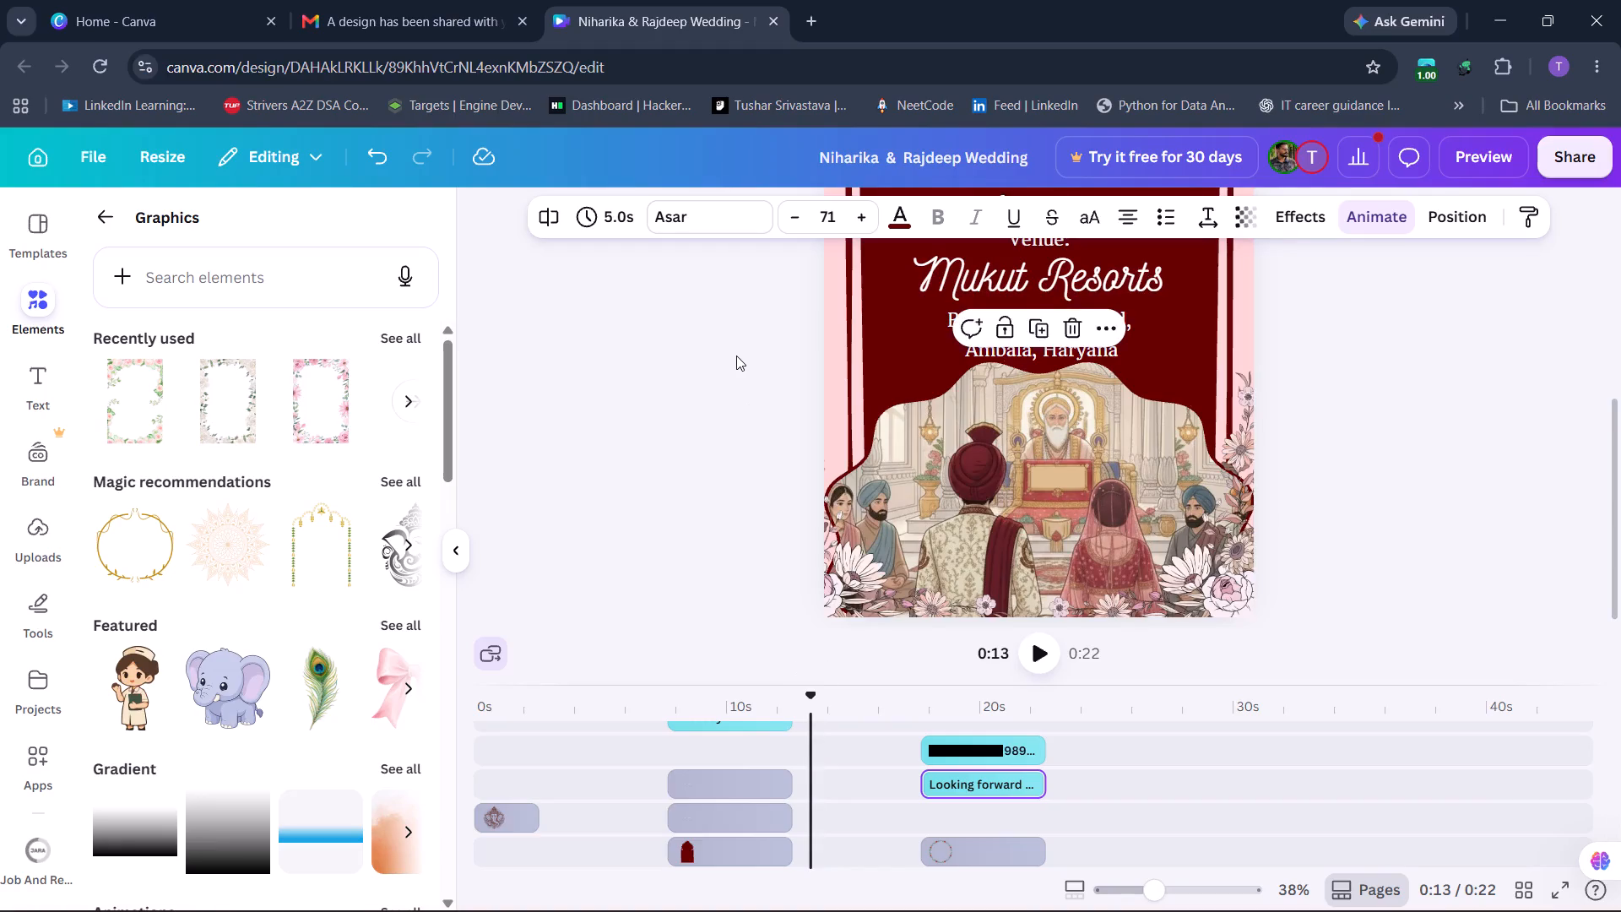
scroll(736, 356, up, 3)
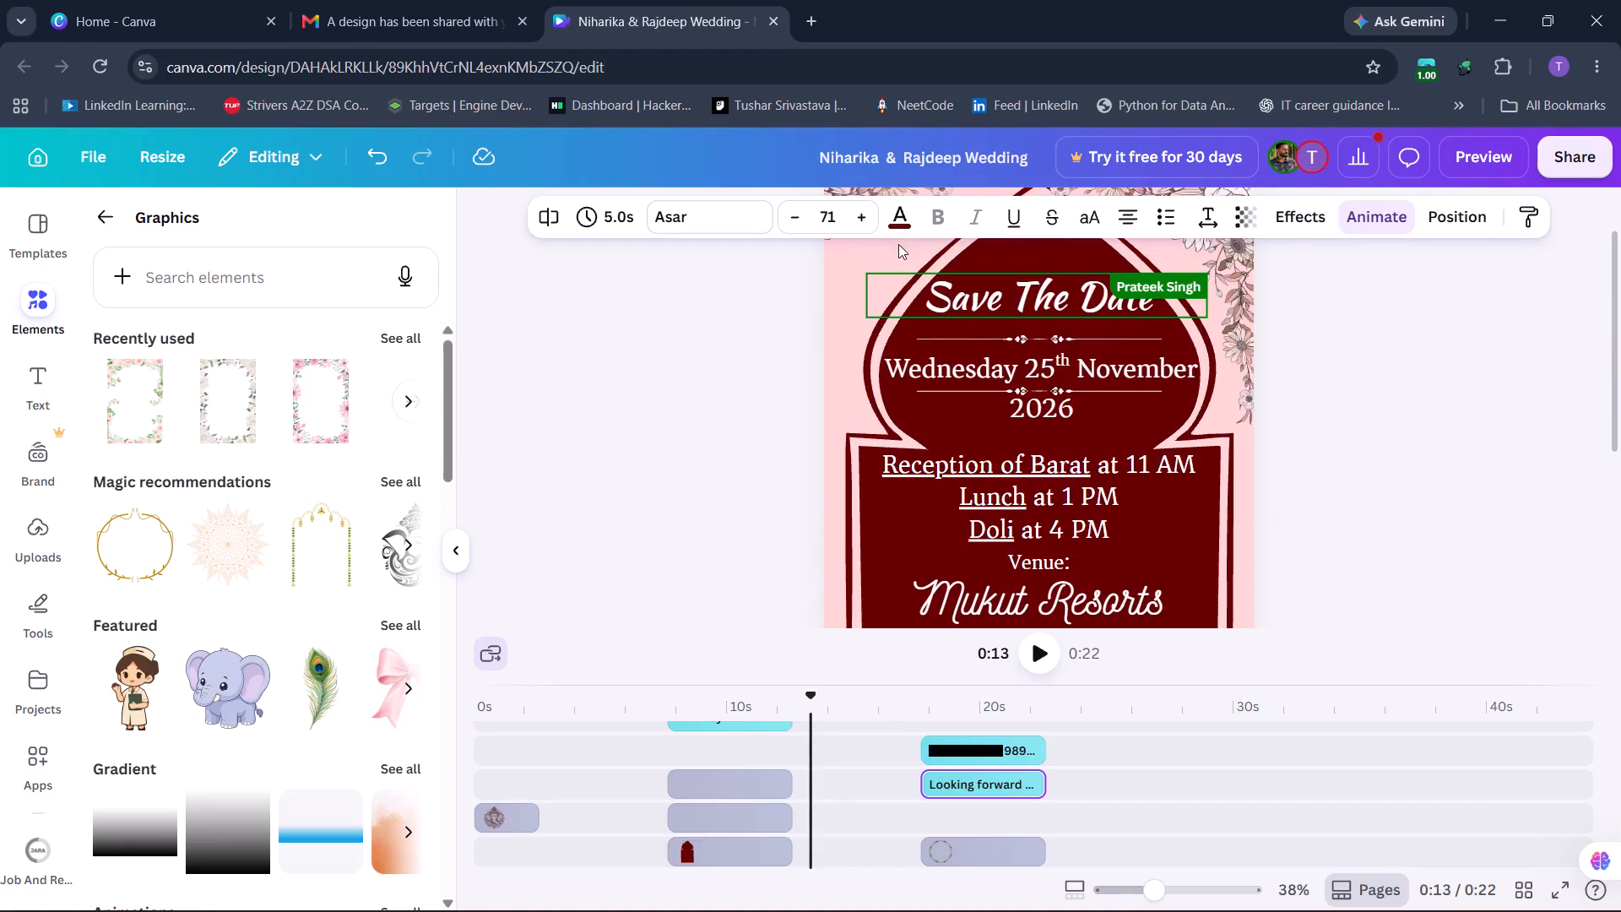
click(1006, 299)
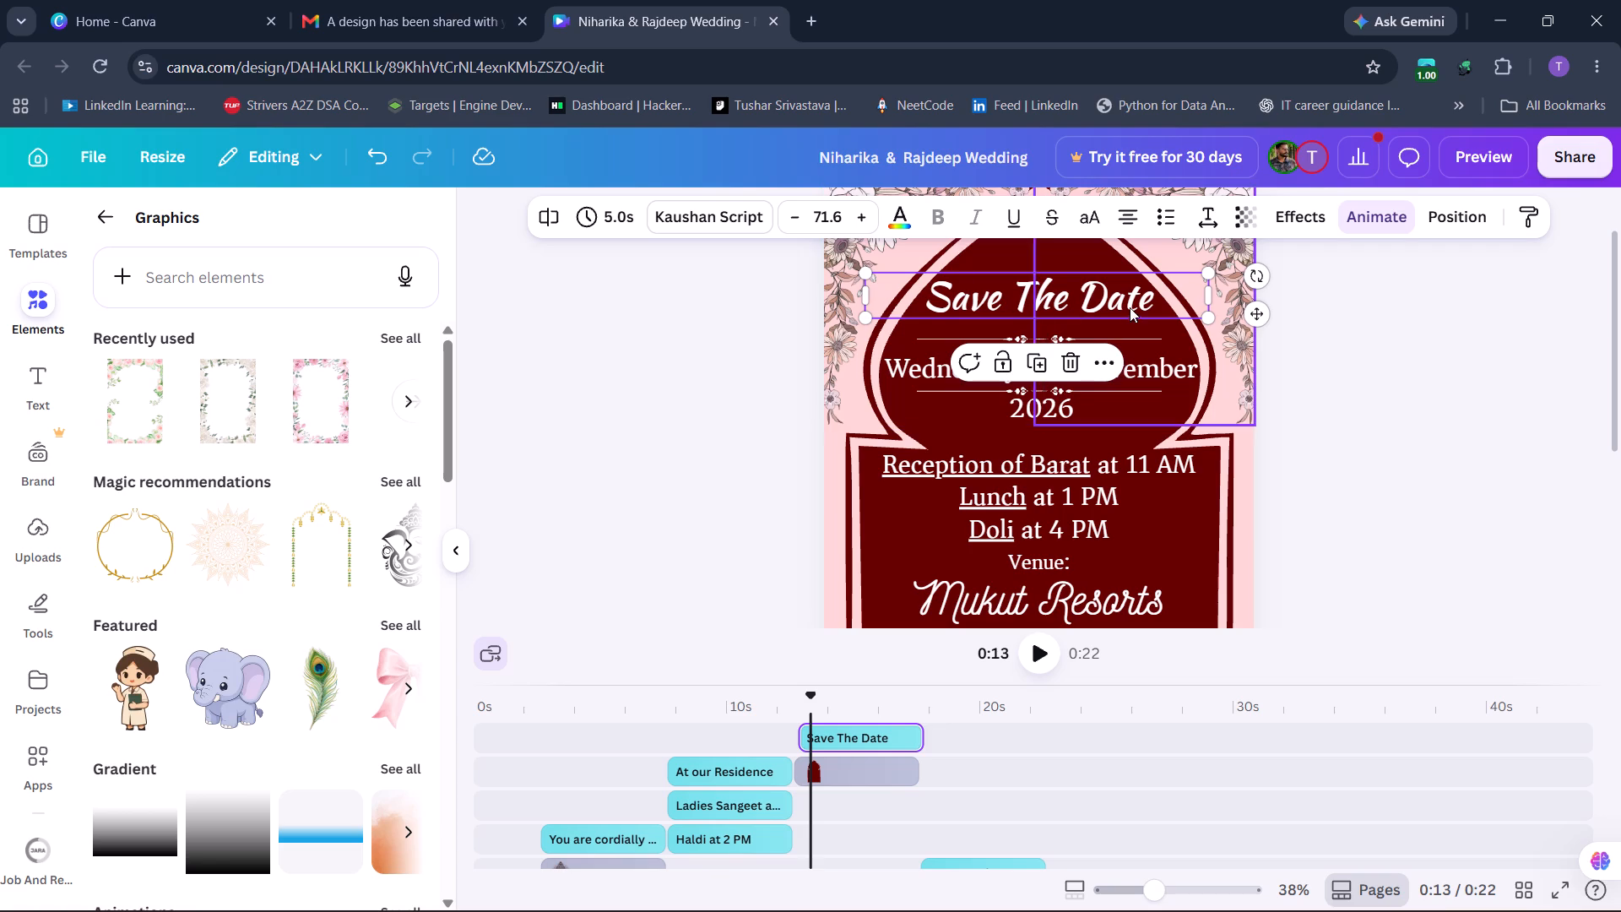
drag(1066, 304, 1066, 318)
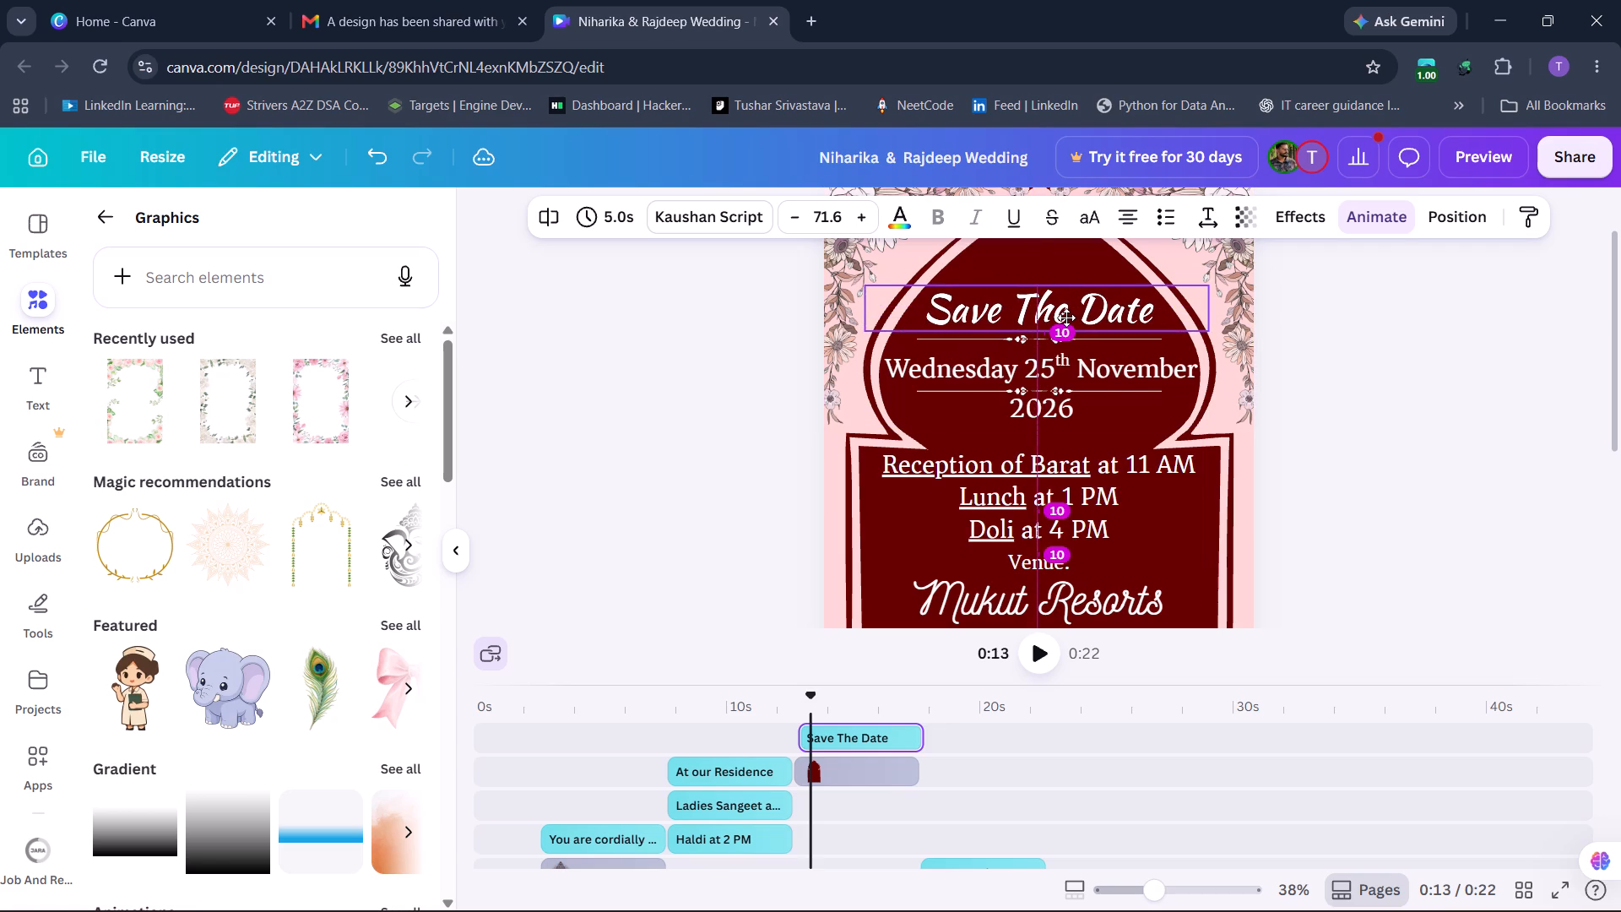
drag(1066, 318, 1065, 316)
click(1461, 327)
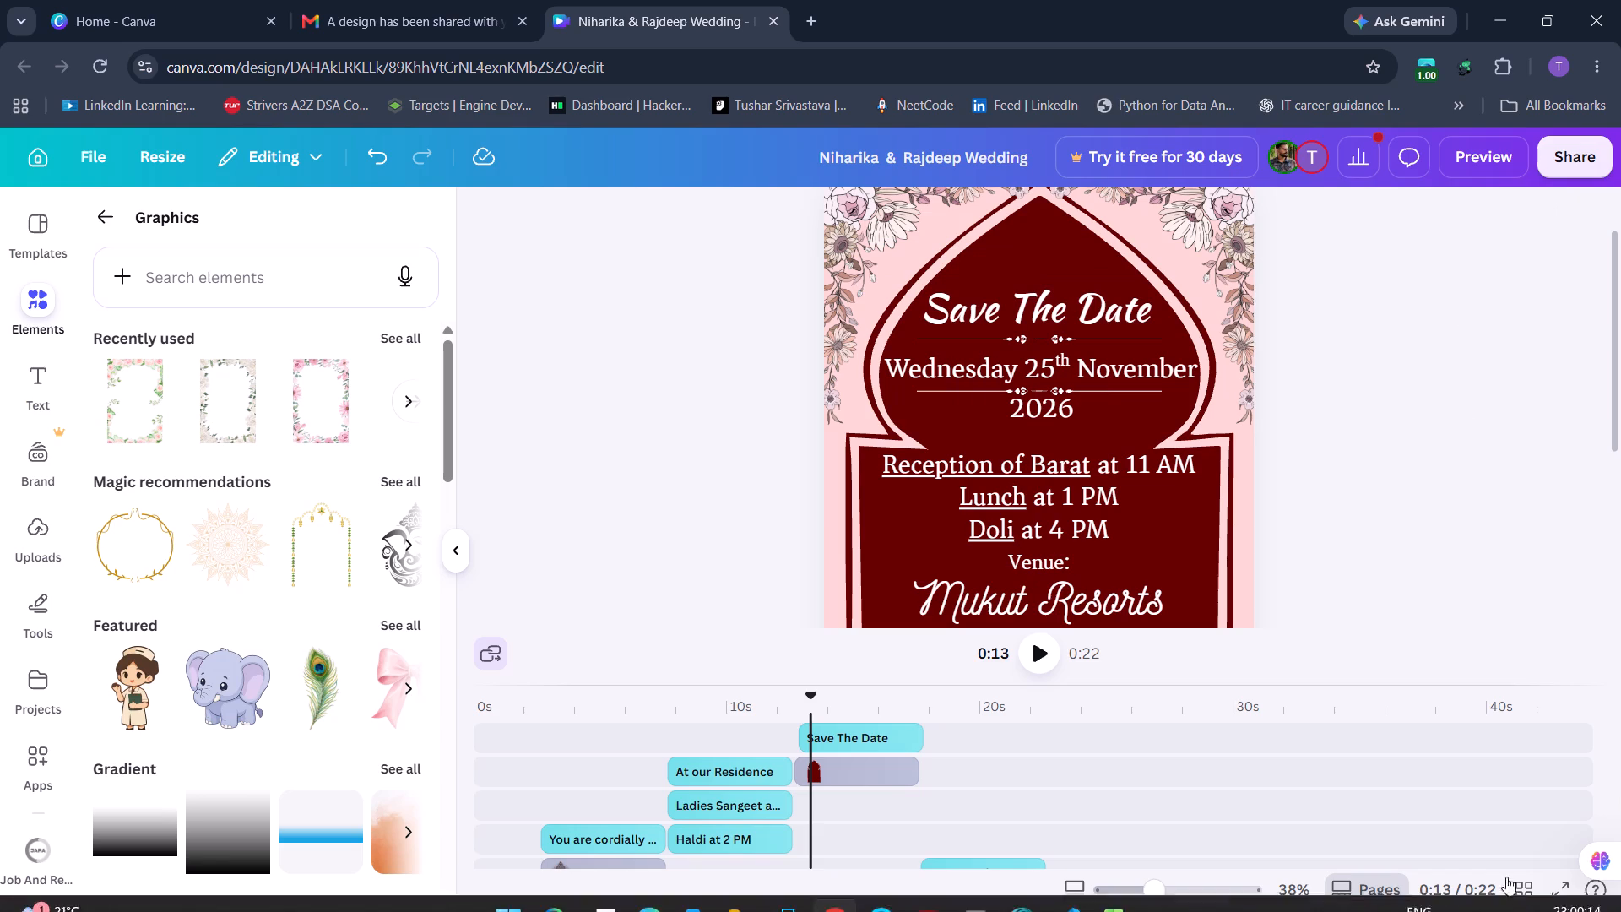
Replay the invitation video full screen, pausing to examine the couple's invitation page and the Tuesday 24th November events page.
click(1565, 892)
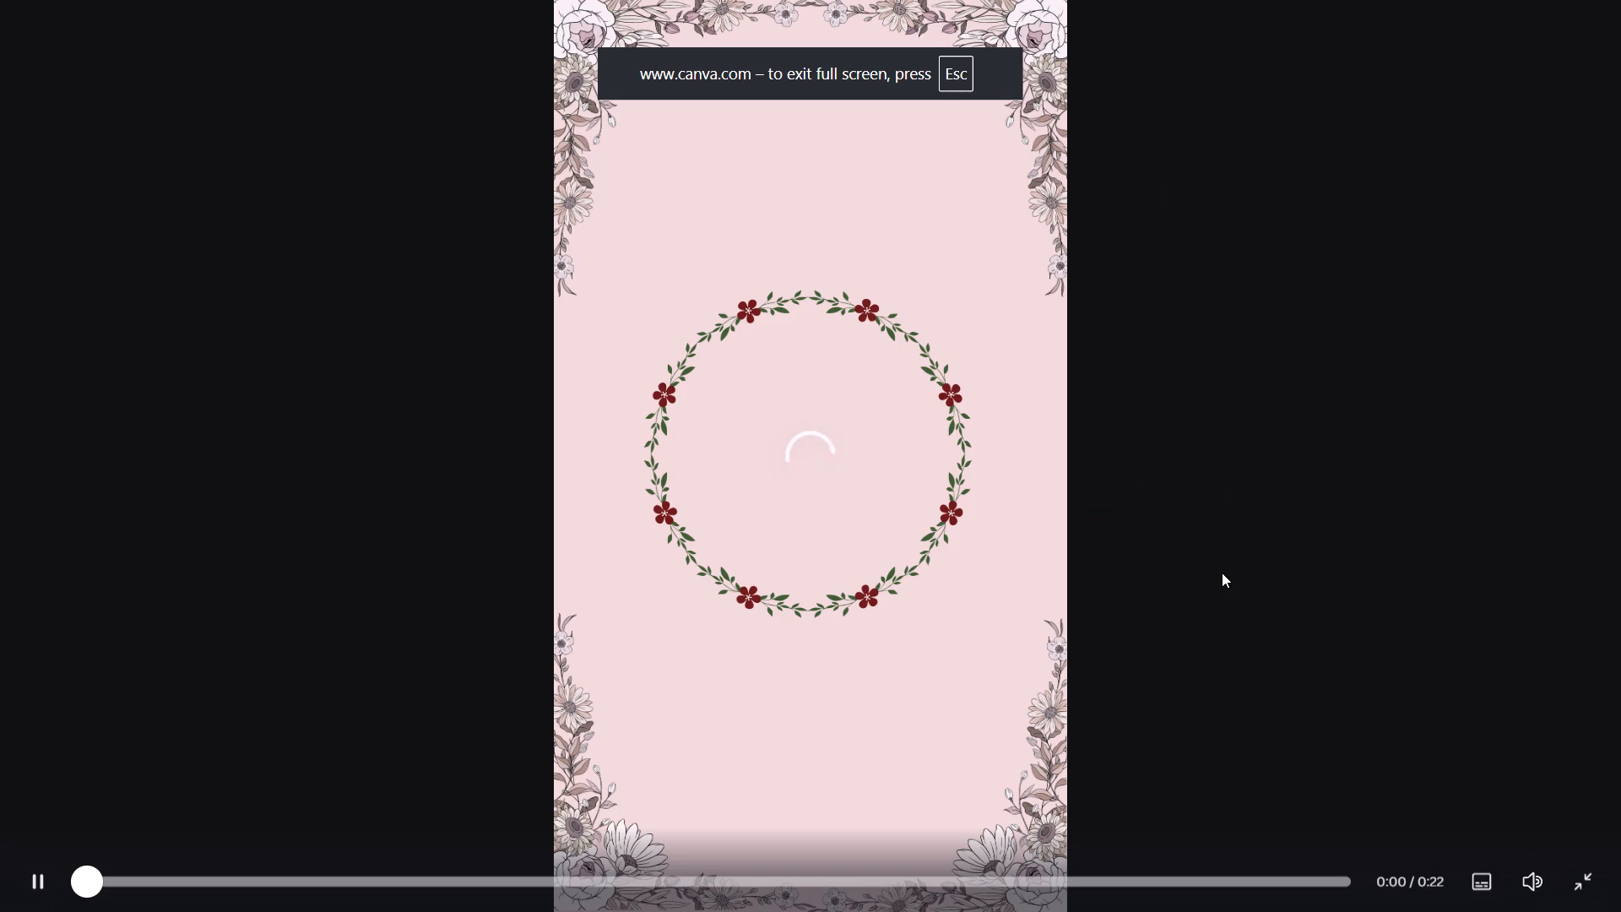
key(space)
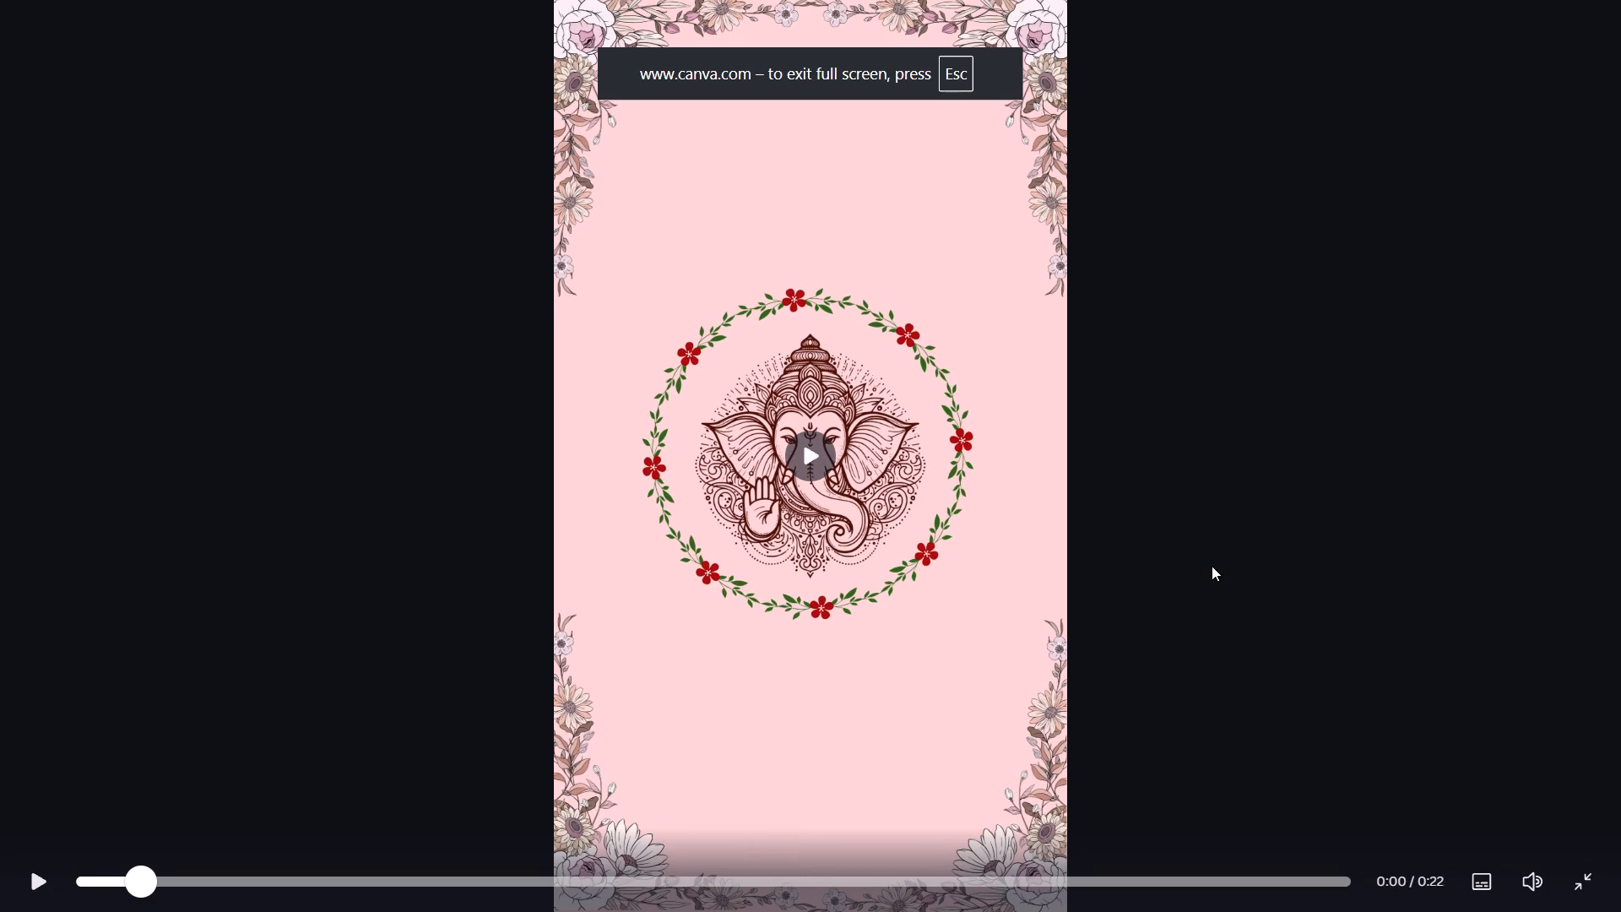
key(Left)
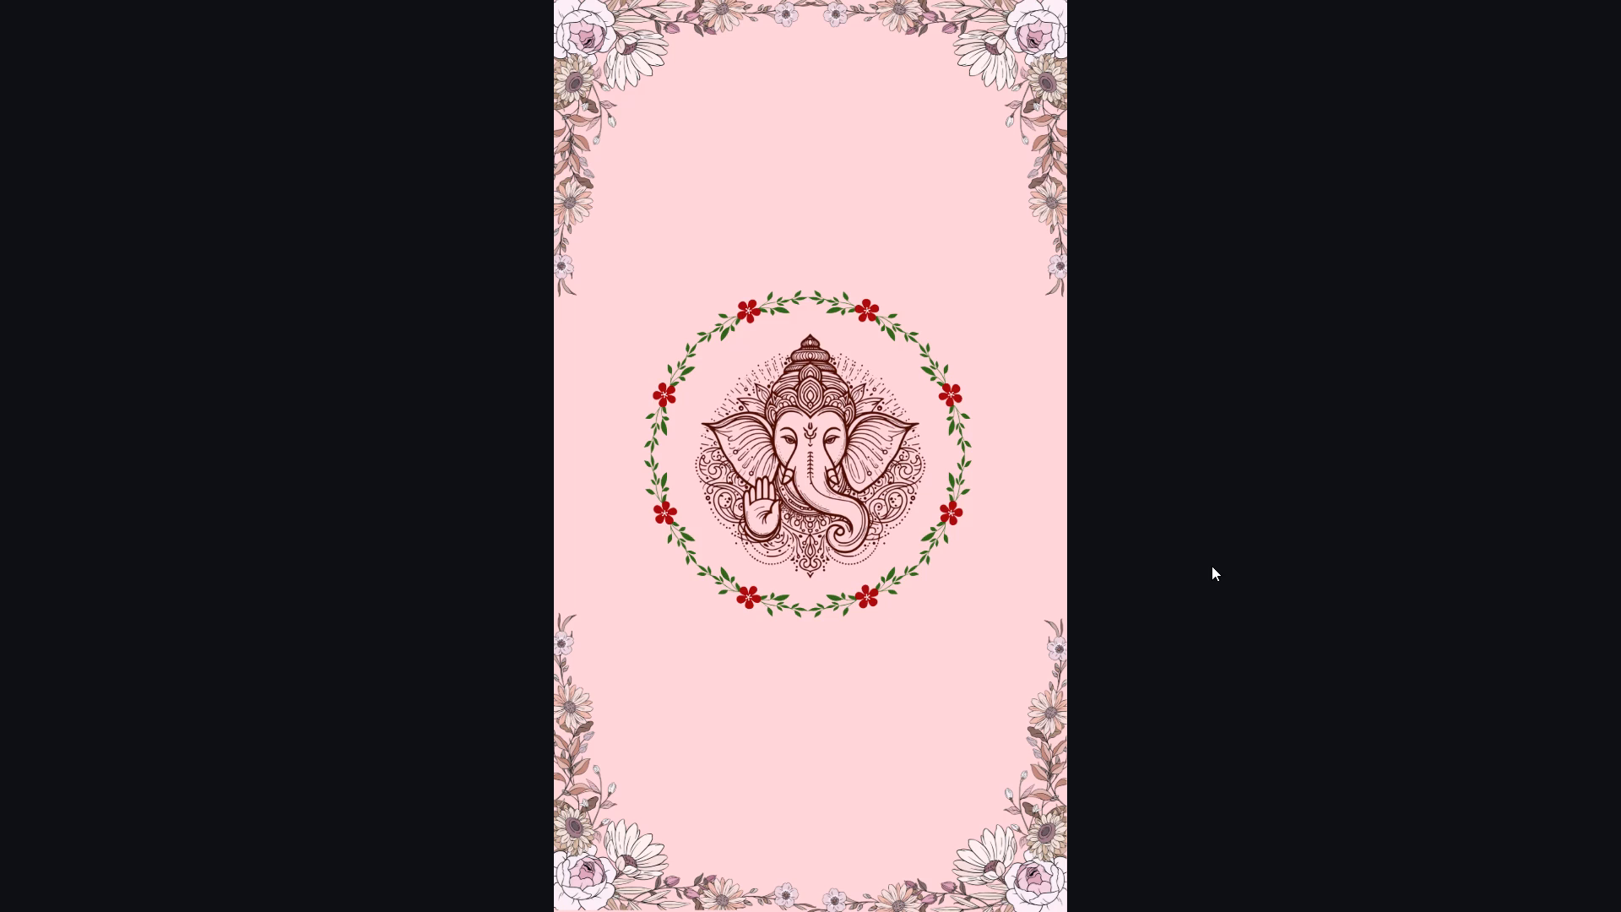
key(space)
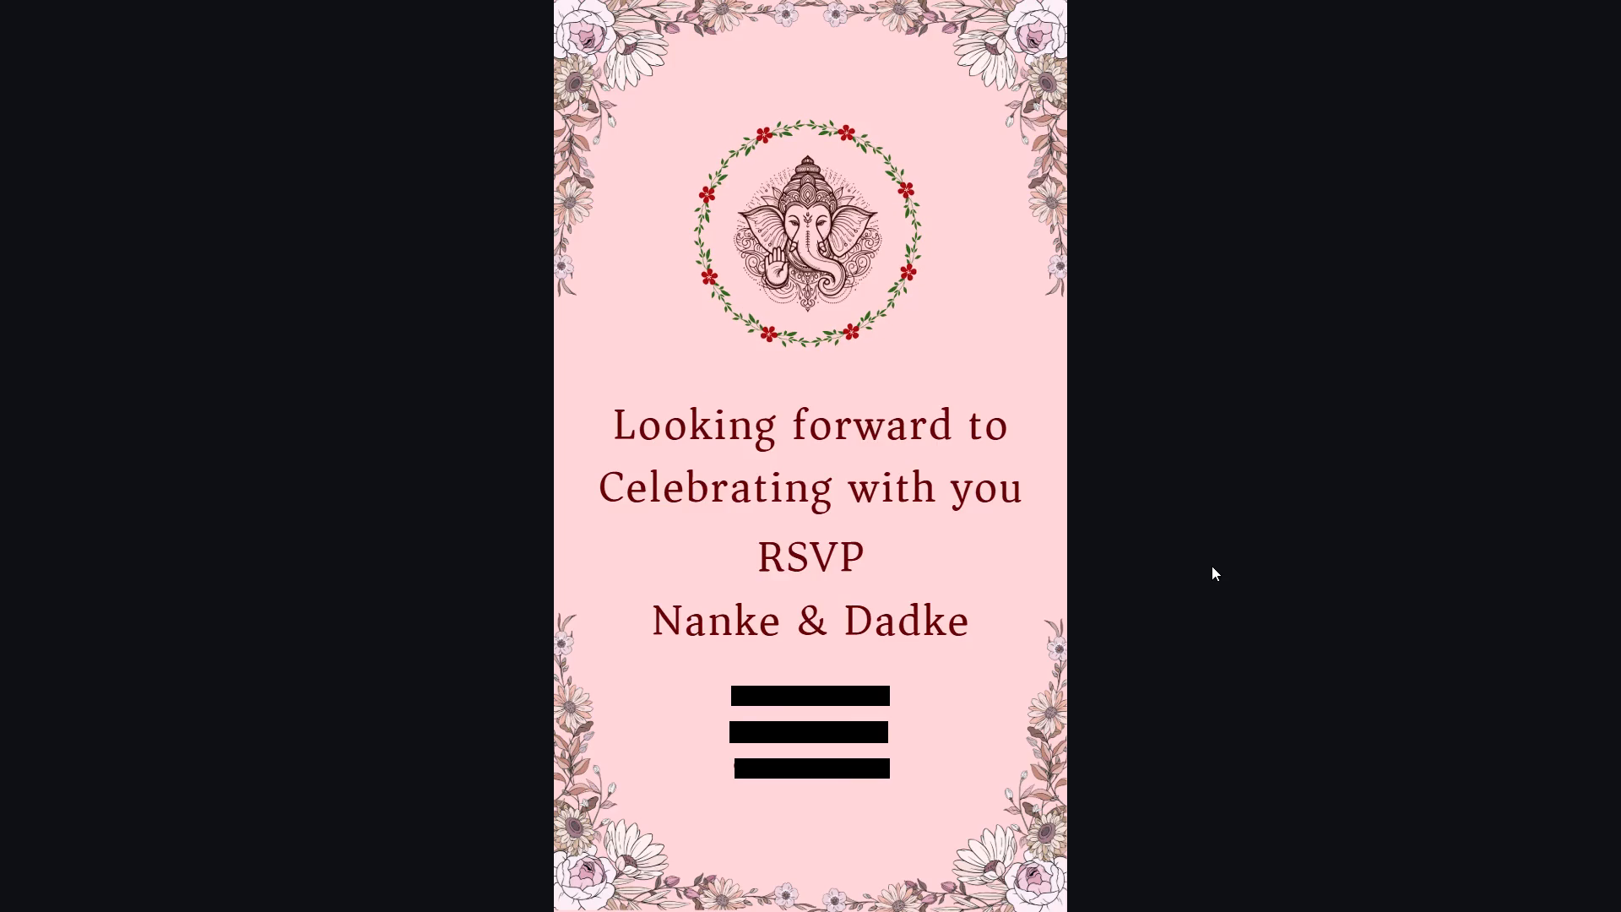
click(1212, 566)
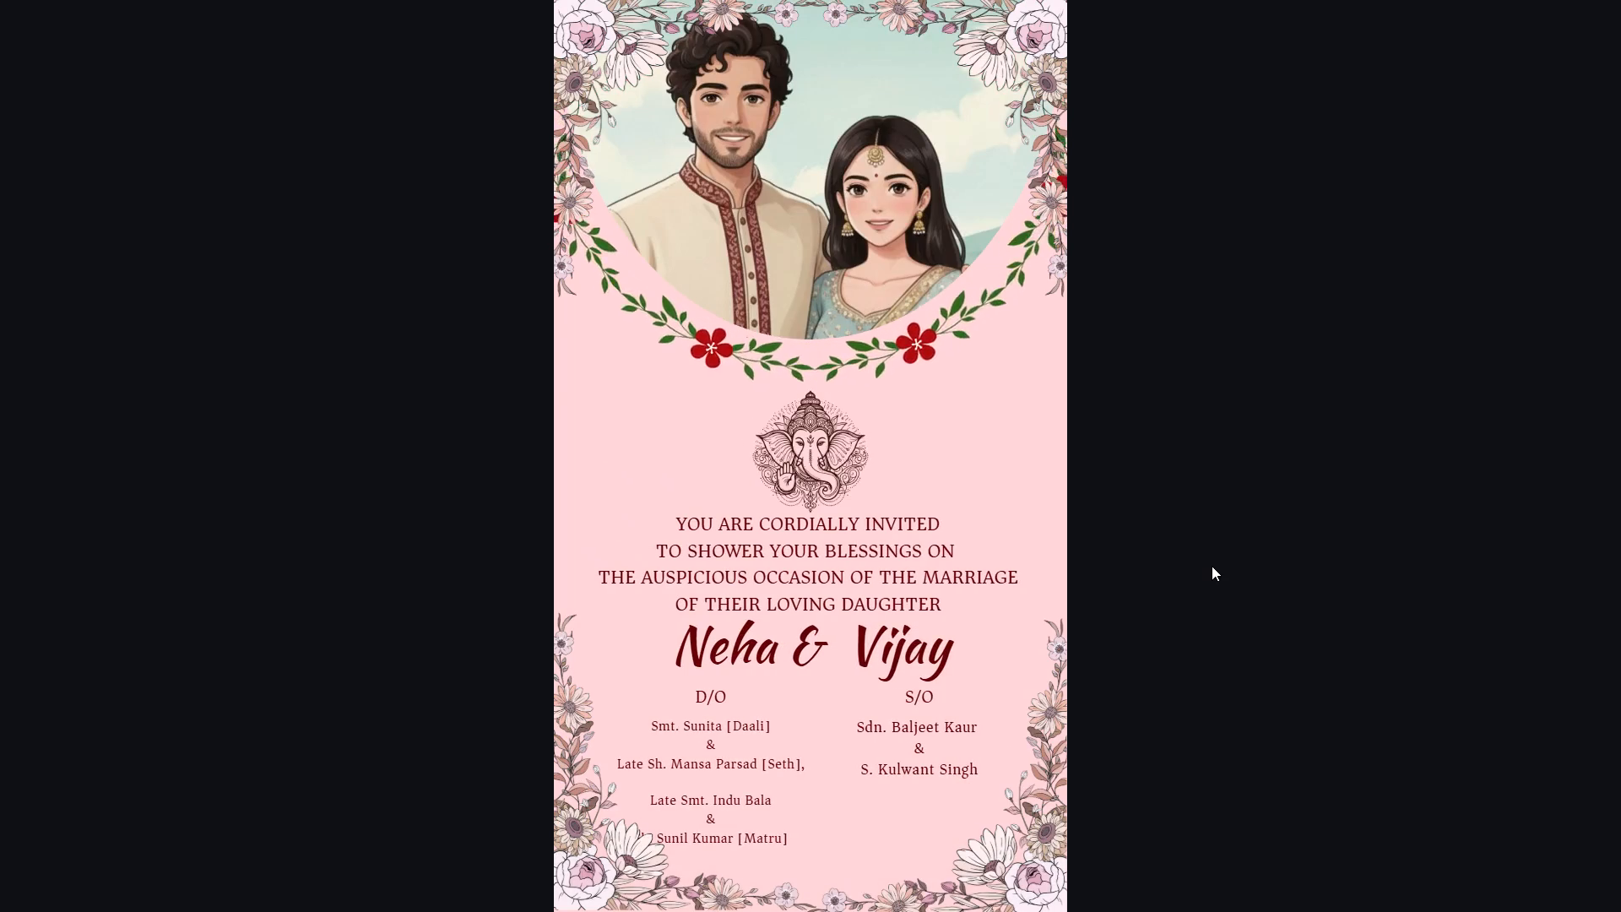
click(1212, 566)
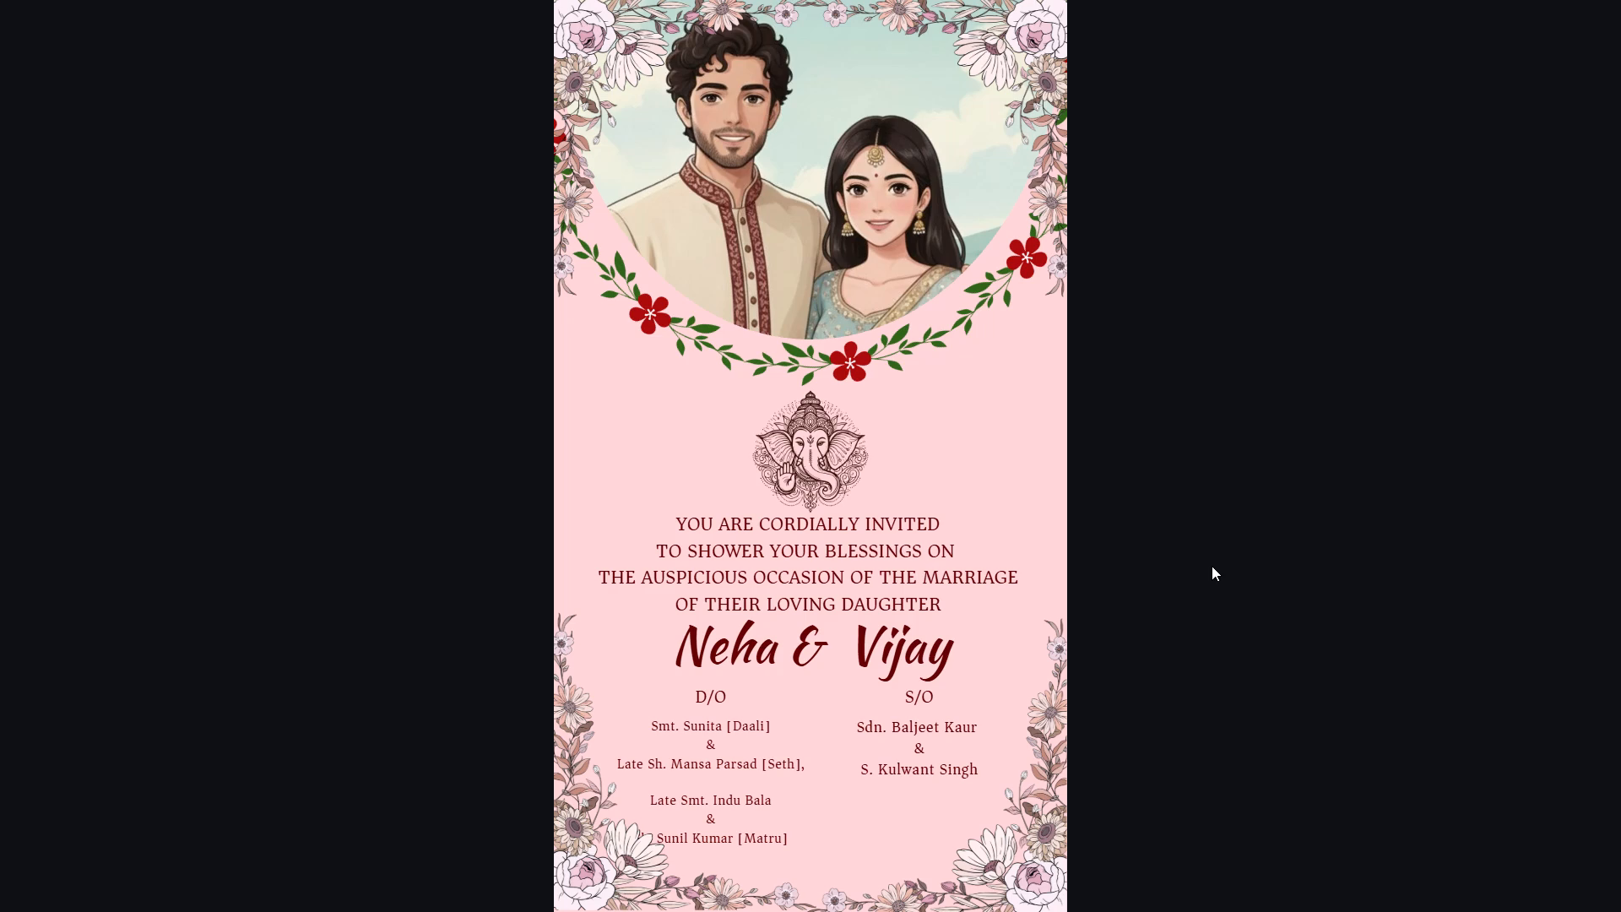
click(1212, 566)
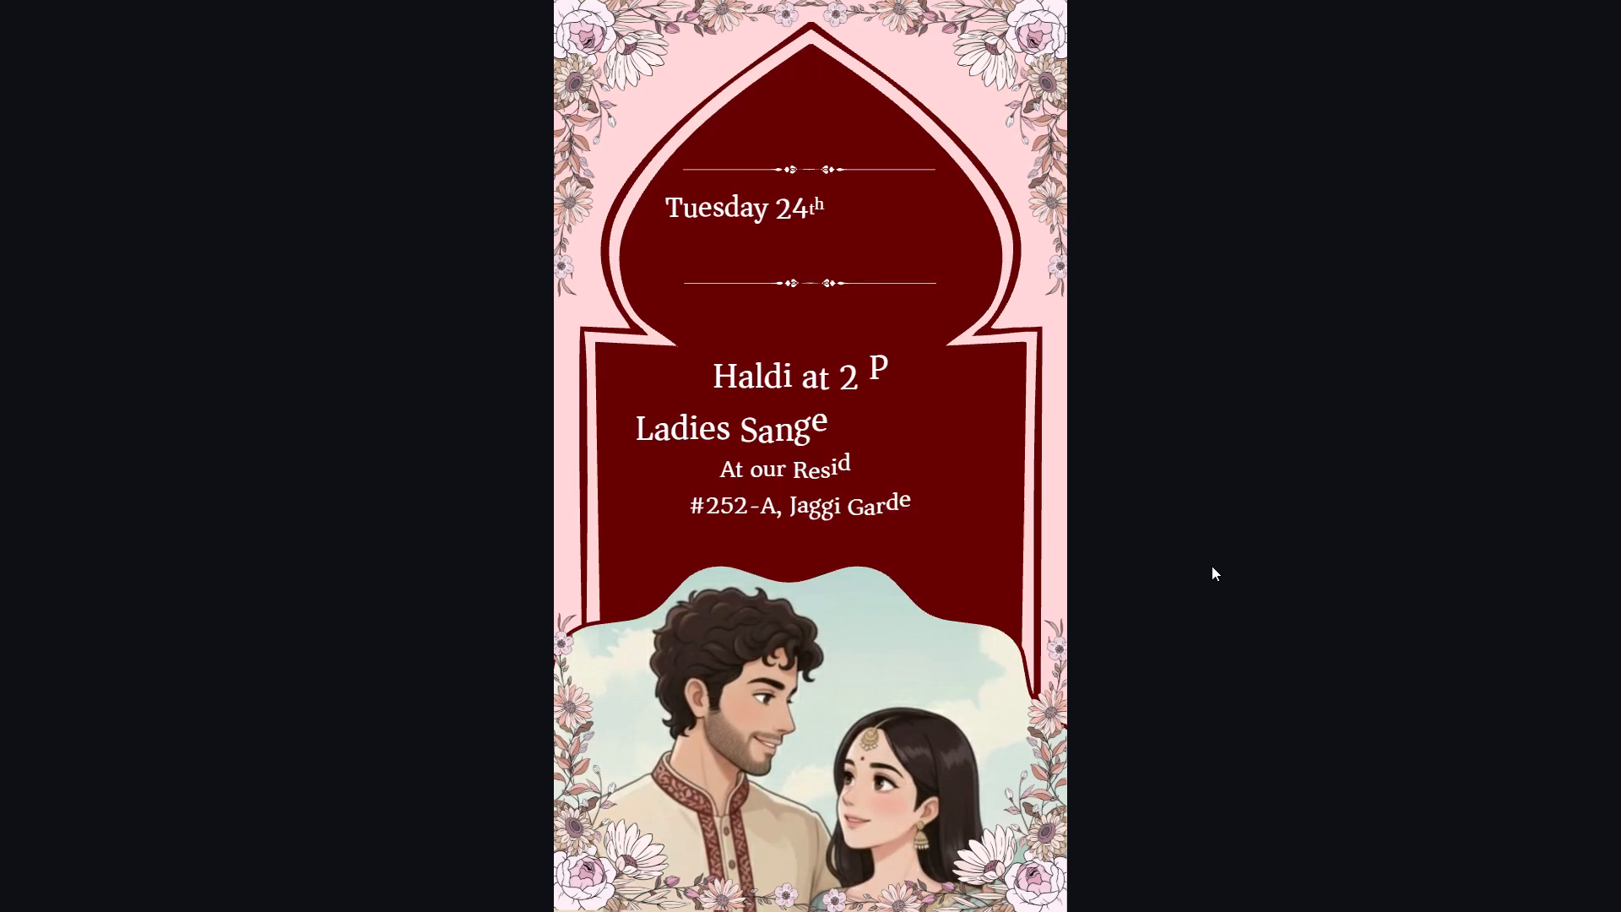
click(1212, 566)
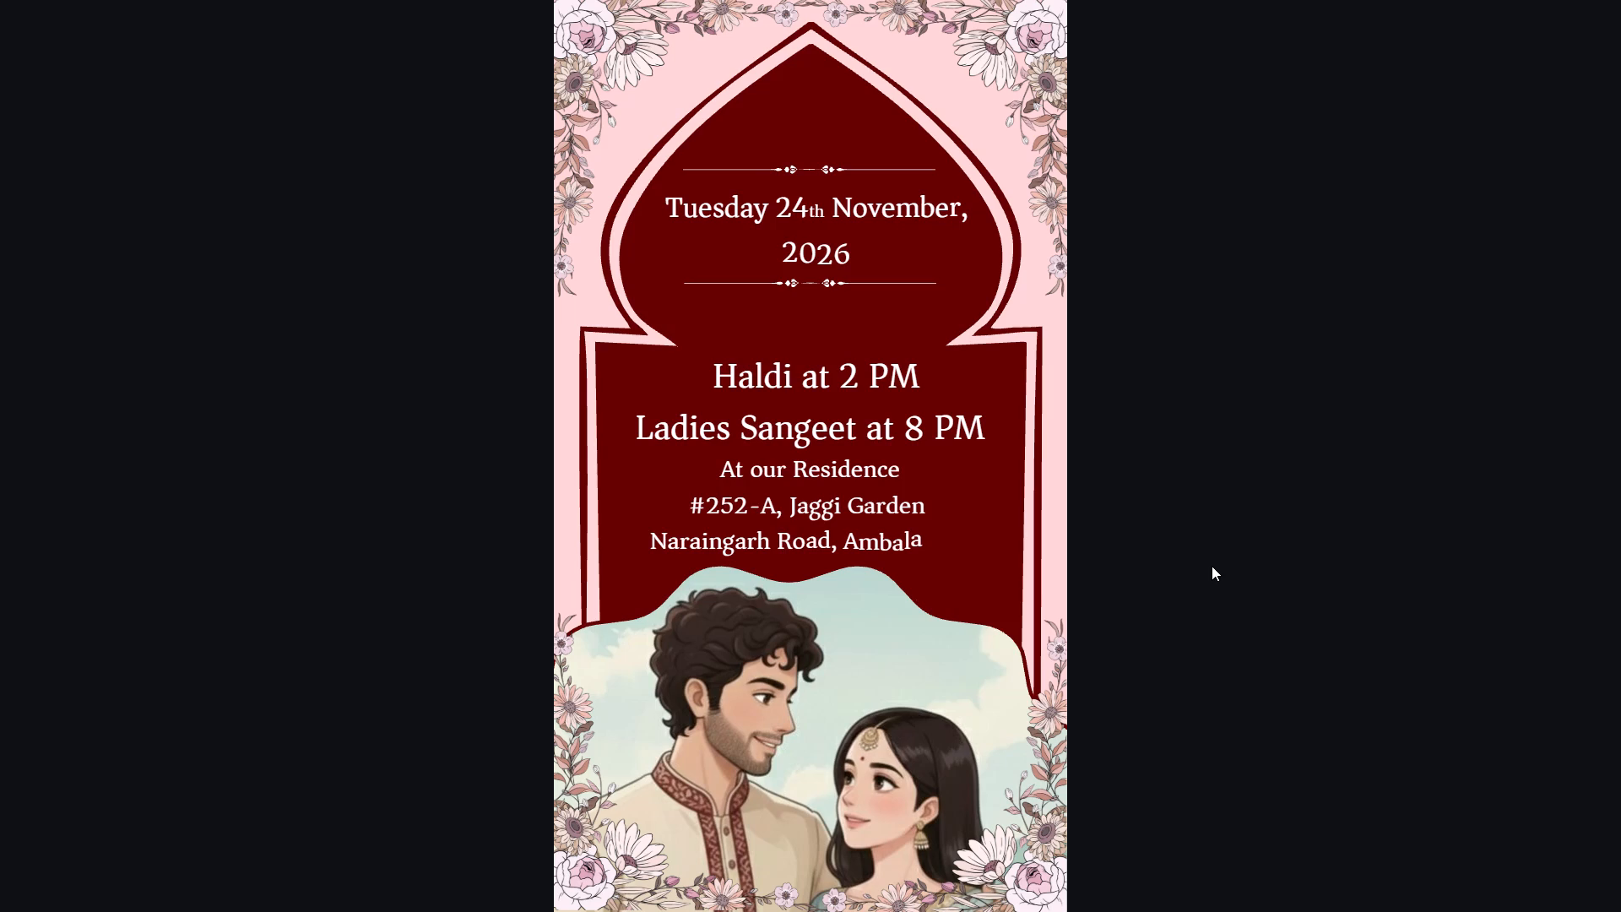
click(1212, 566)
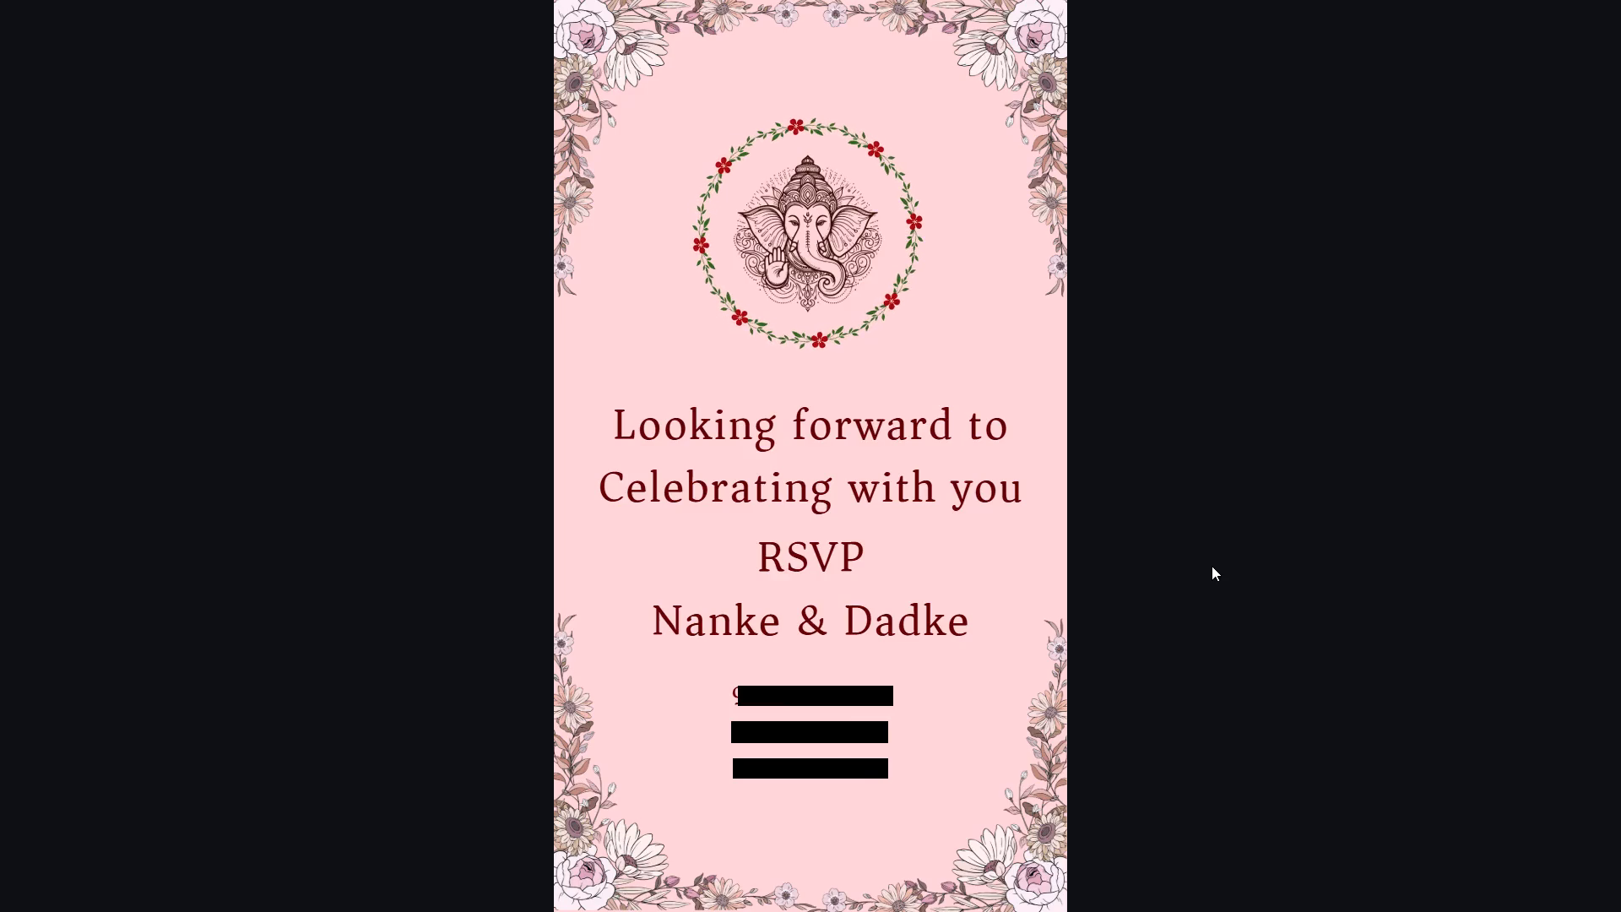
click(1212, 566)
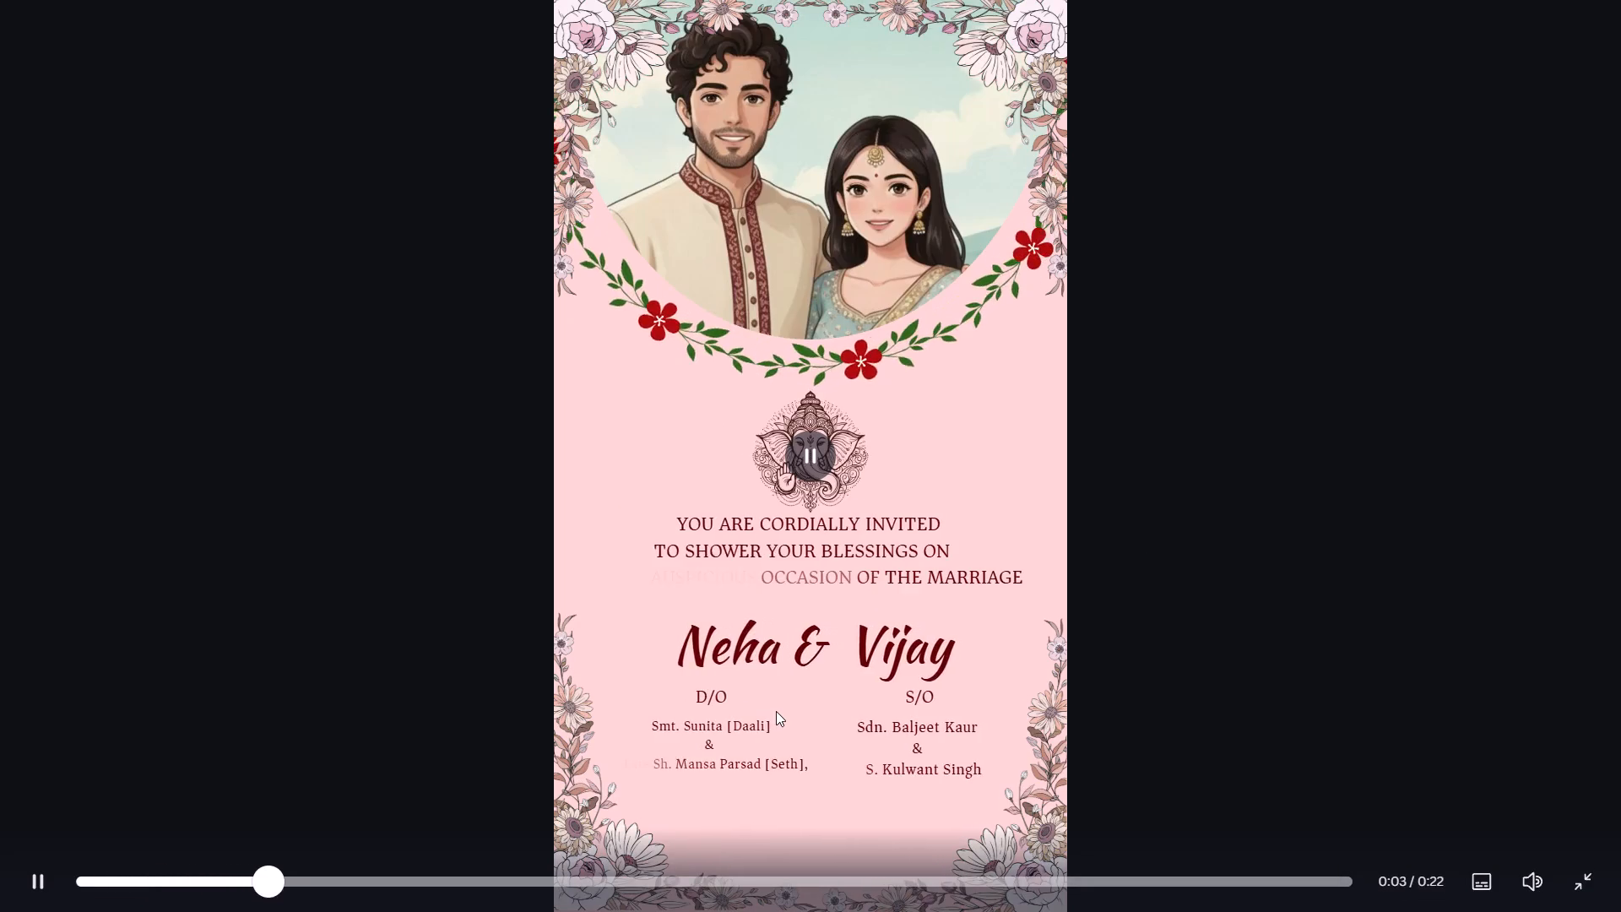
click(776, 711)
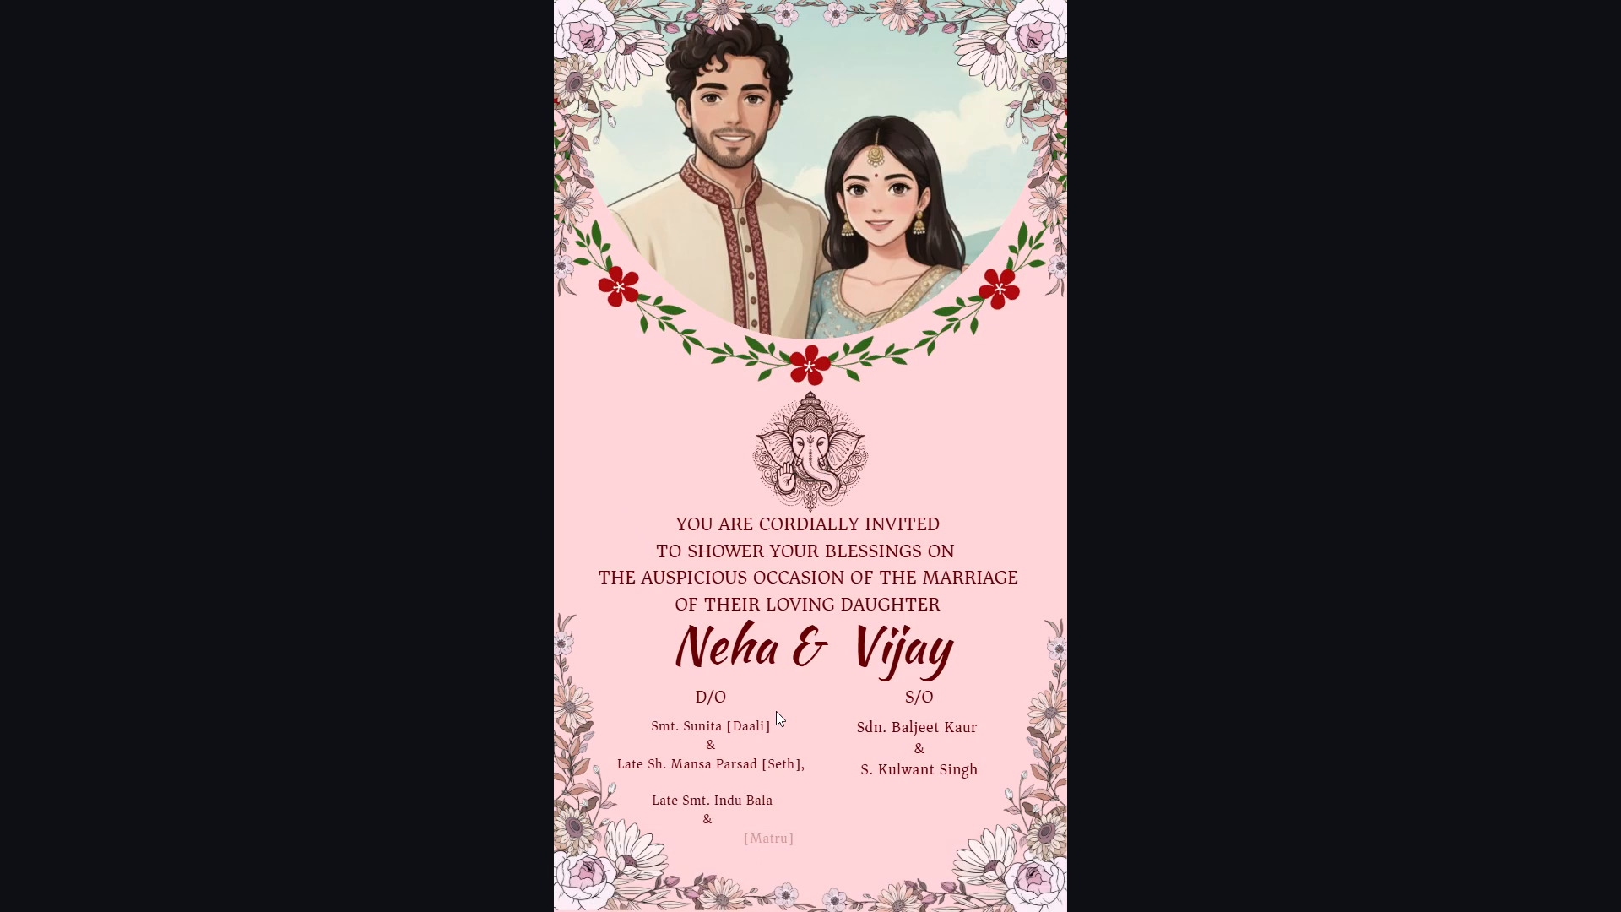
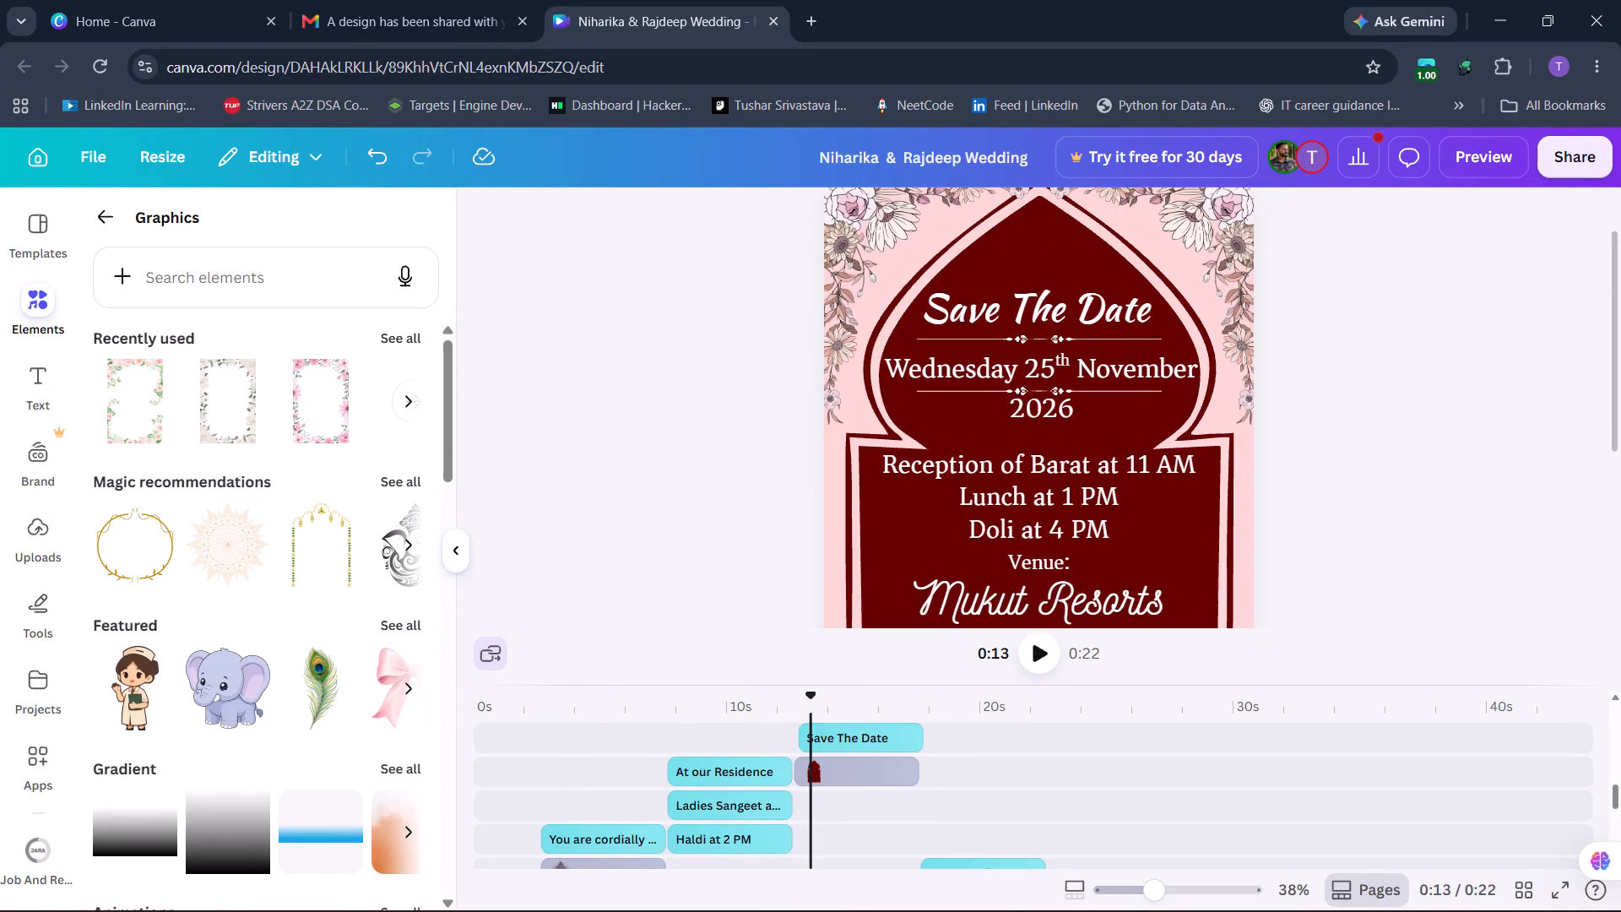
On the couple's invitation page, shift the lower-right floral corner outward and down, clear of the couple's names.
drag(814, 699, 723, 694)
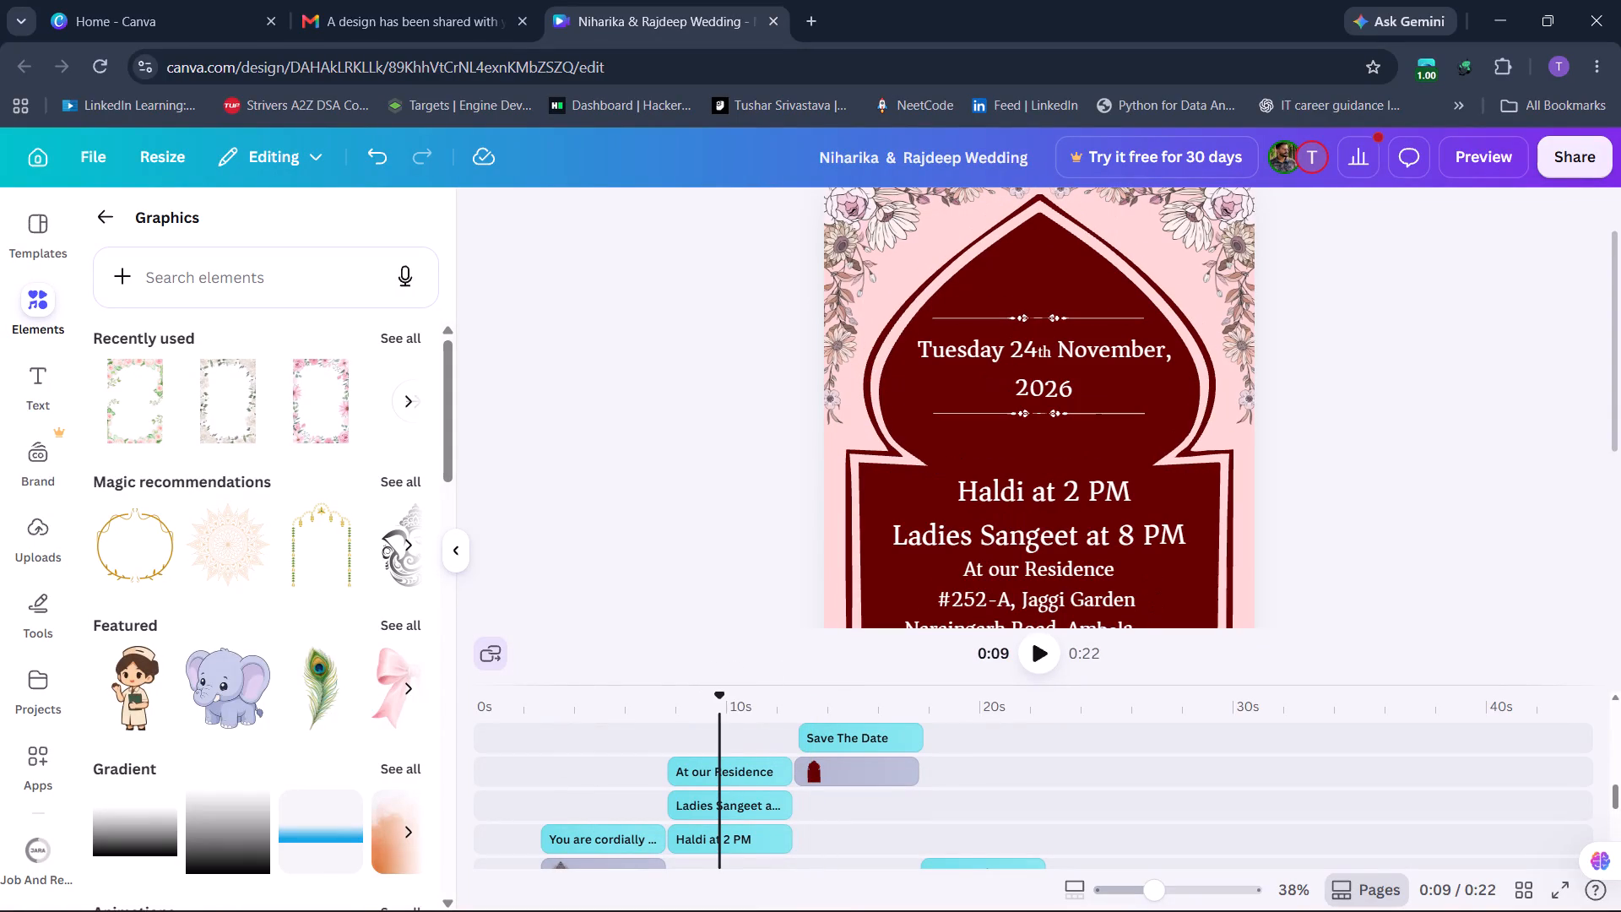
click(588, 713)
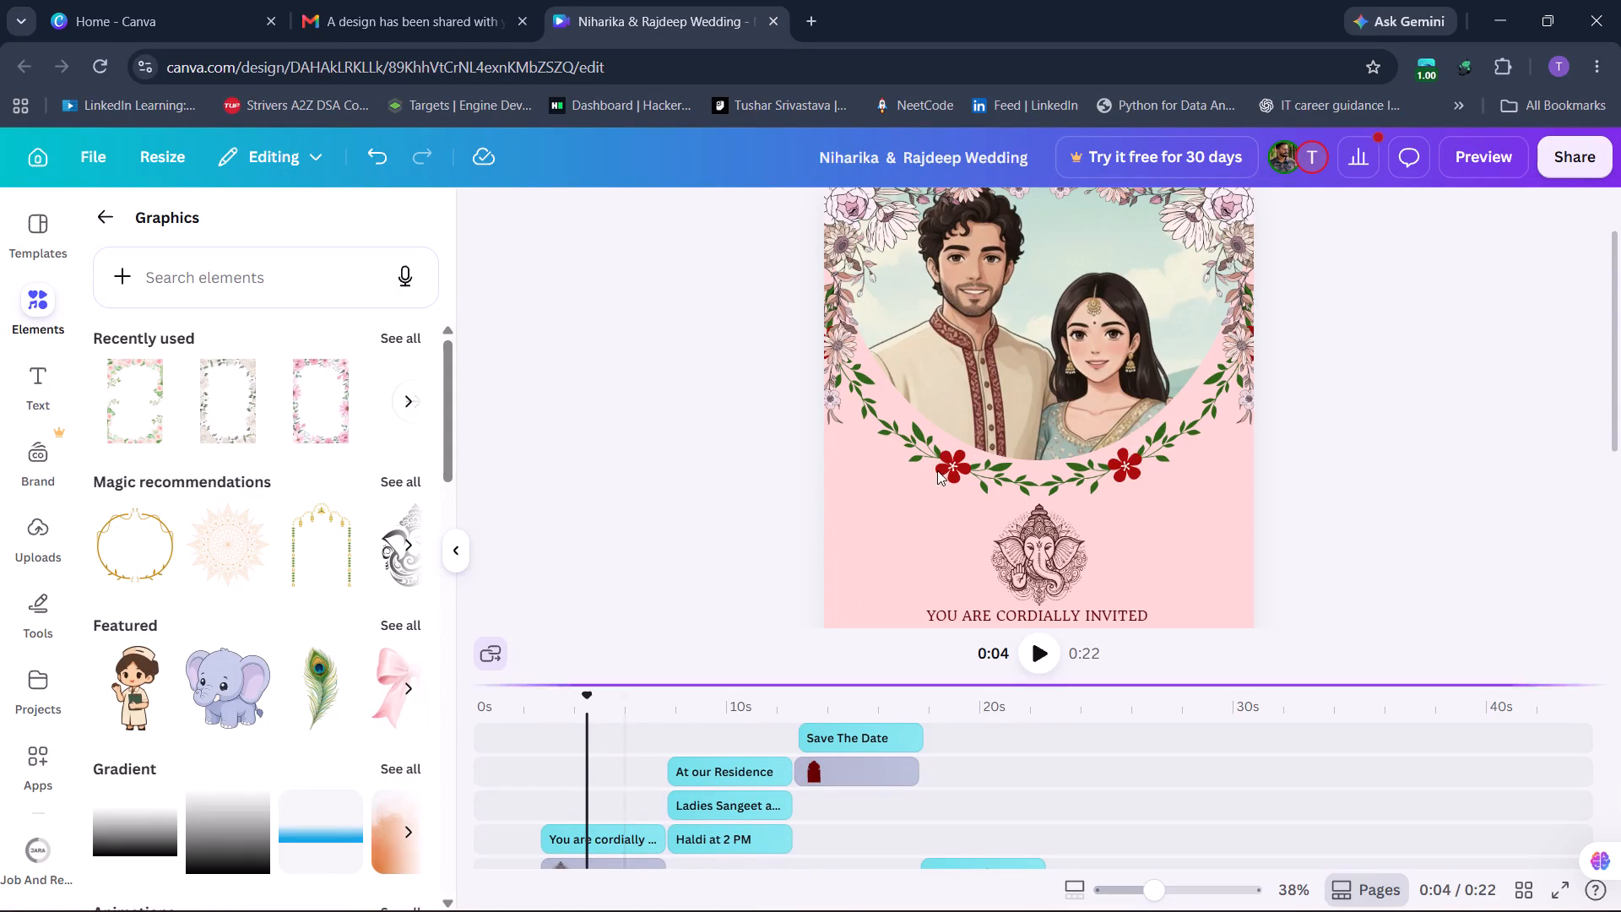
scroll(999, 444, down, 3)
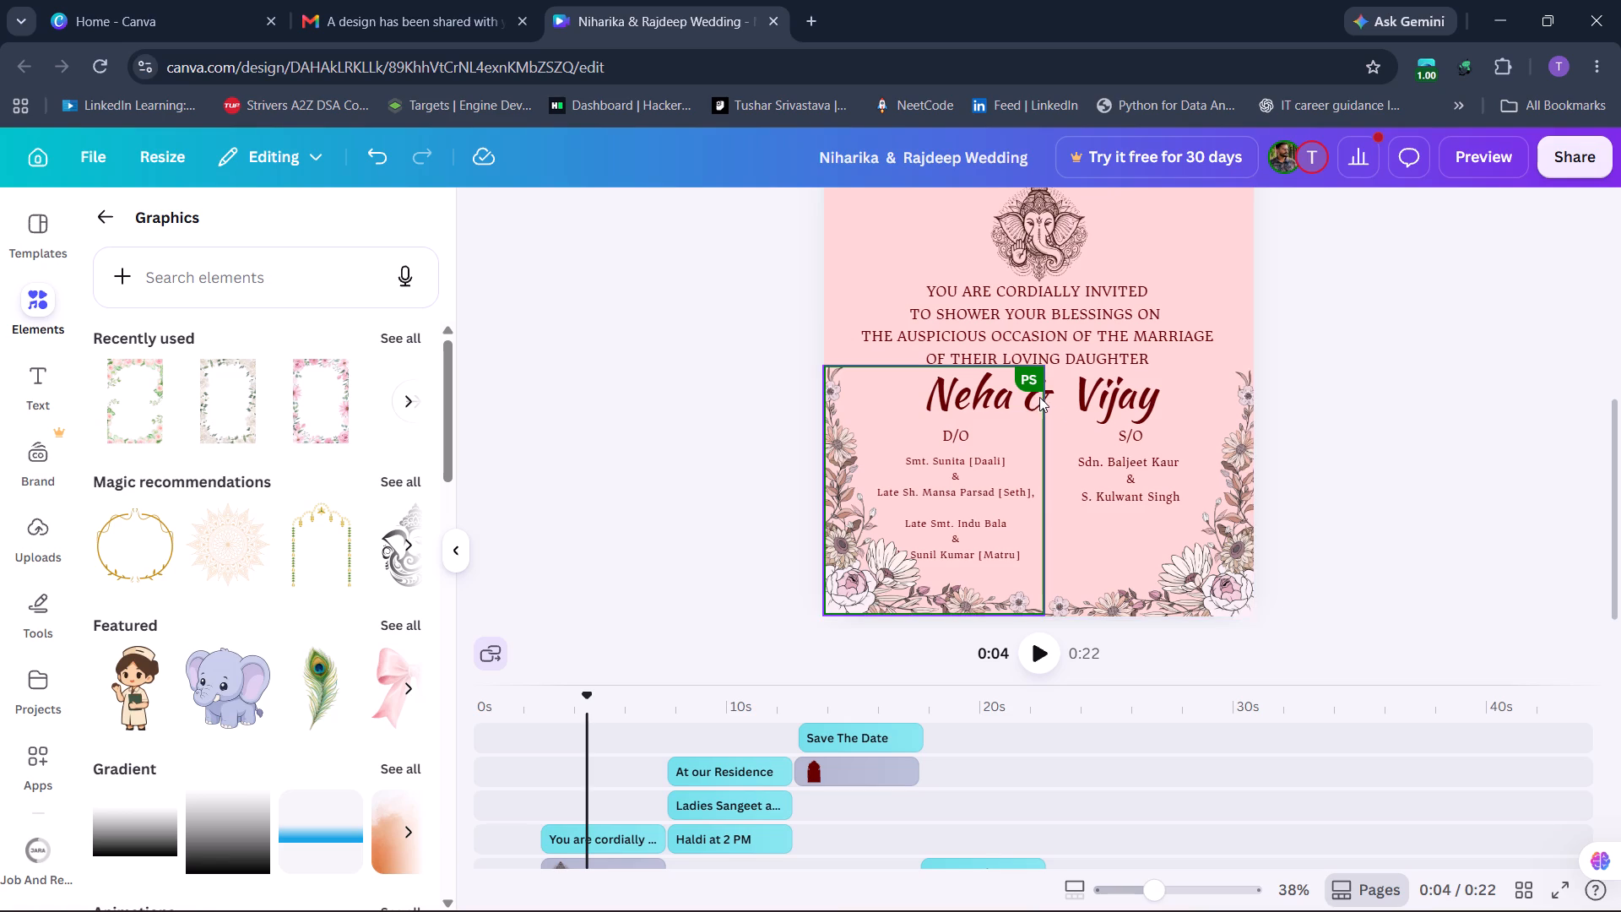
double_click(1040, 397)
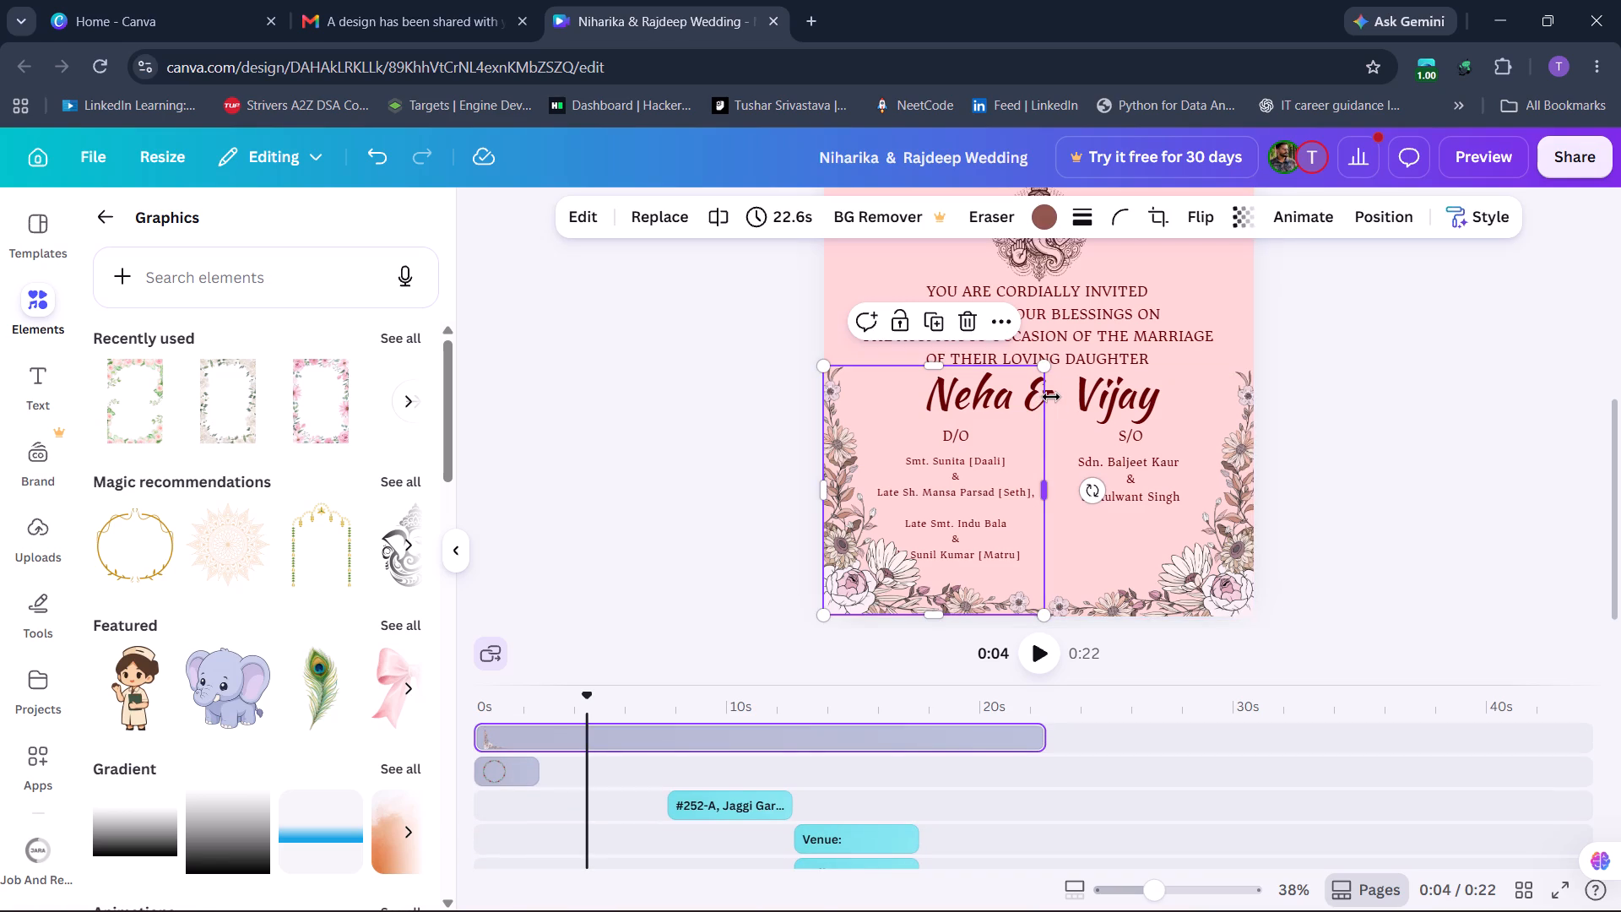
double_click(1058, 399)
click(1326, 412)
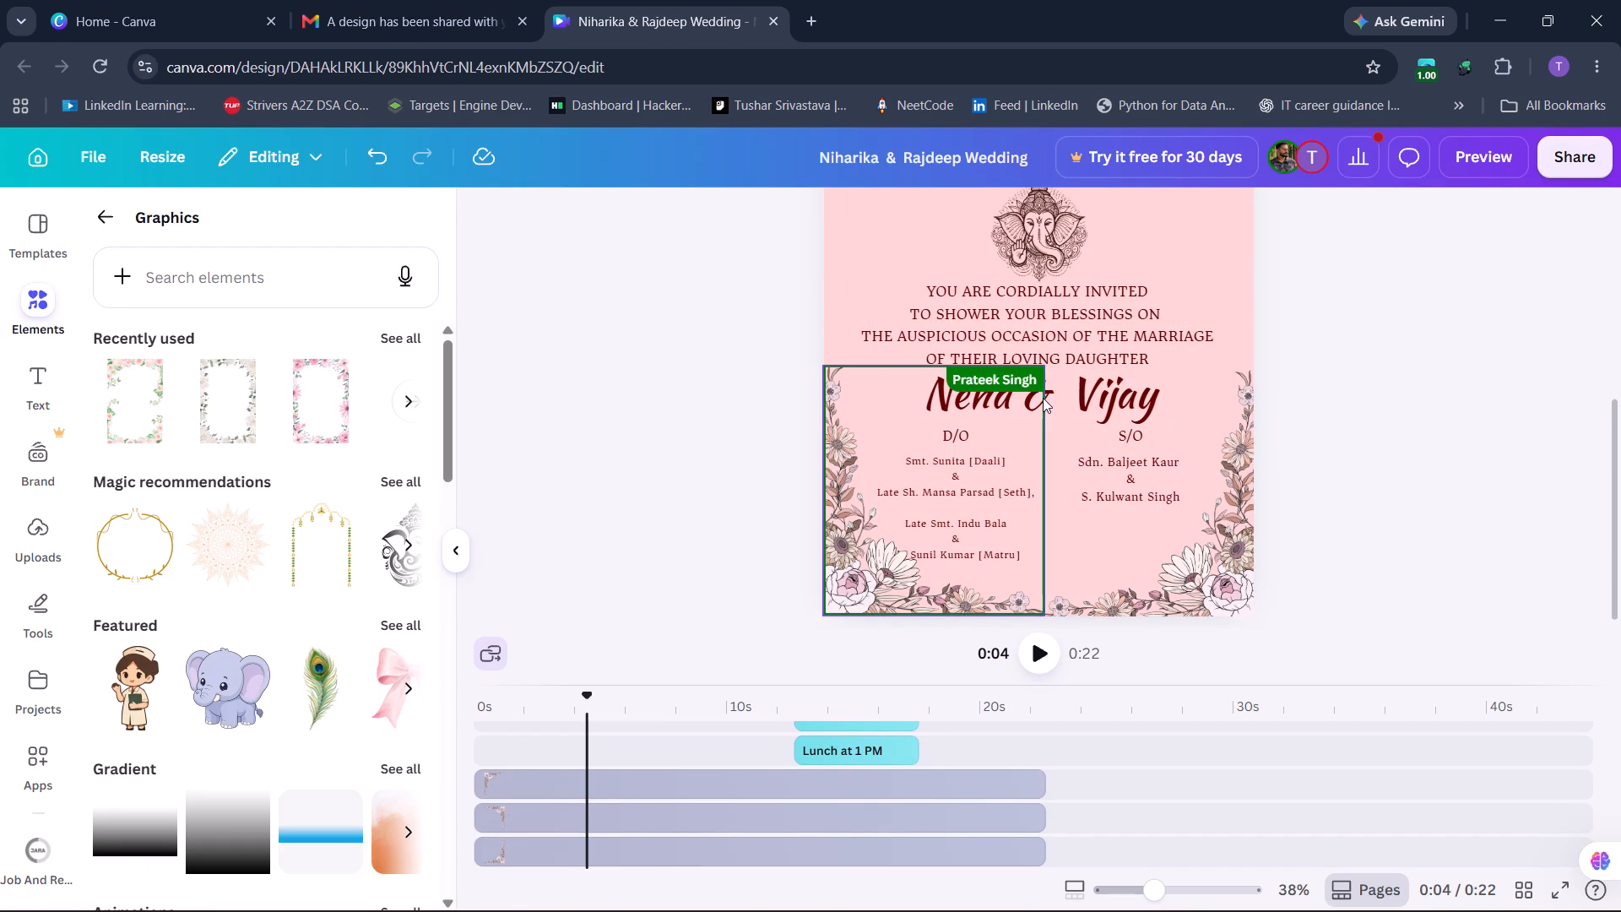
drag(1220, 544, 1251, 563)
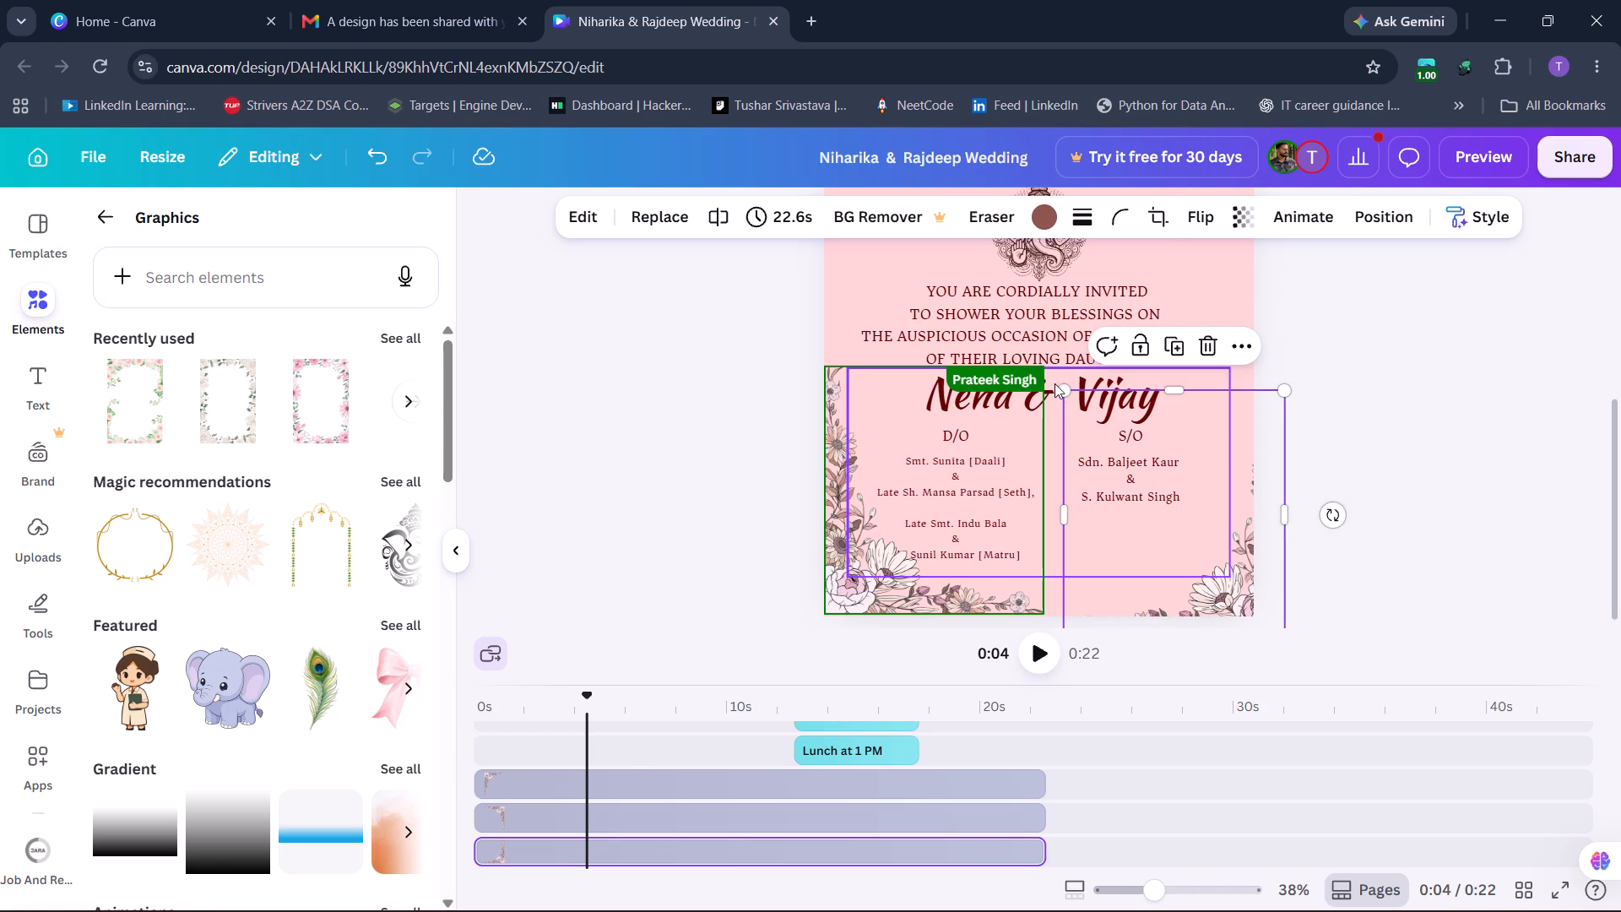
Replace the ampersand between the bride's and groom's names with the word "with".
click(1060, 378)
double_click(1060, 378)
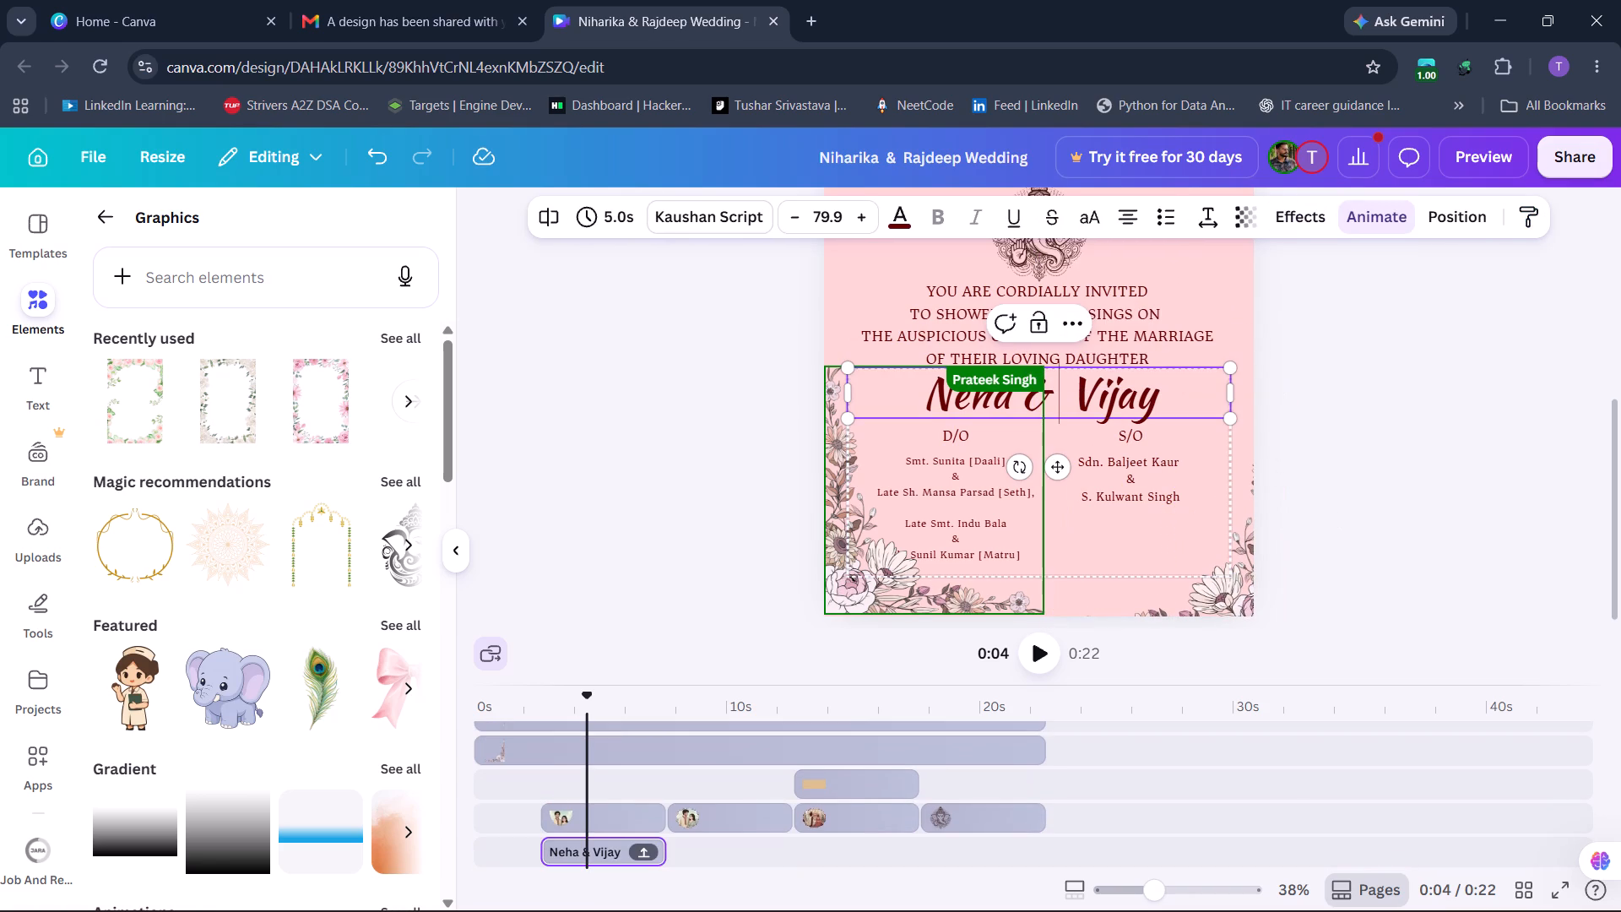
key(BackSpace)
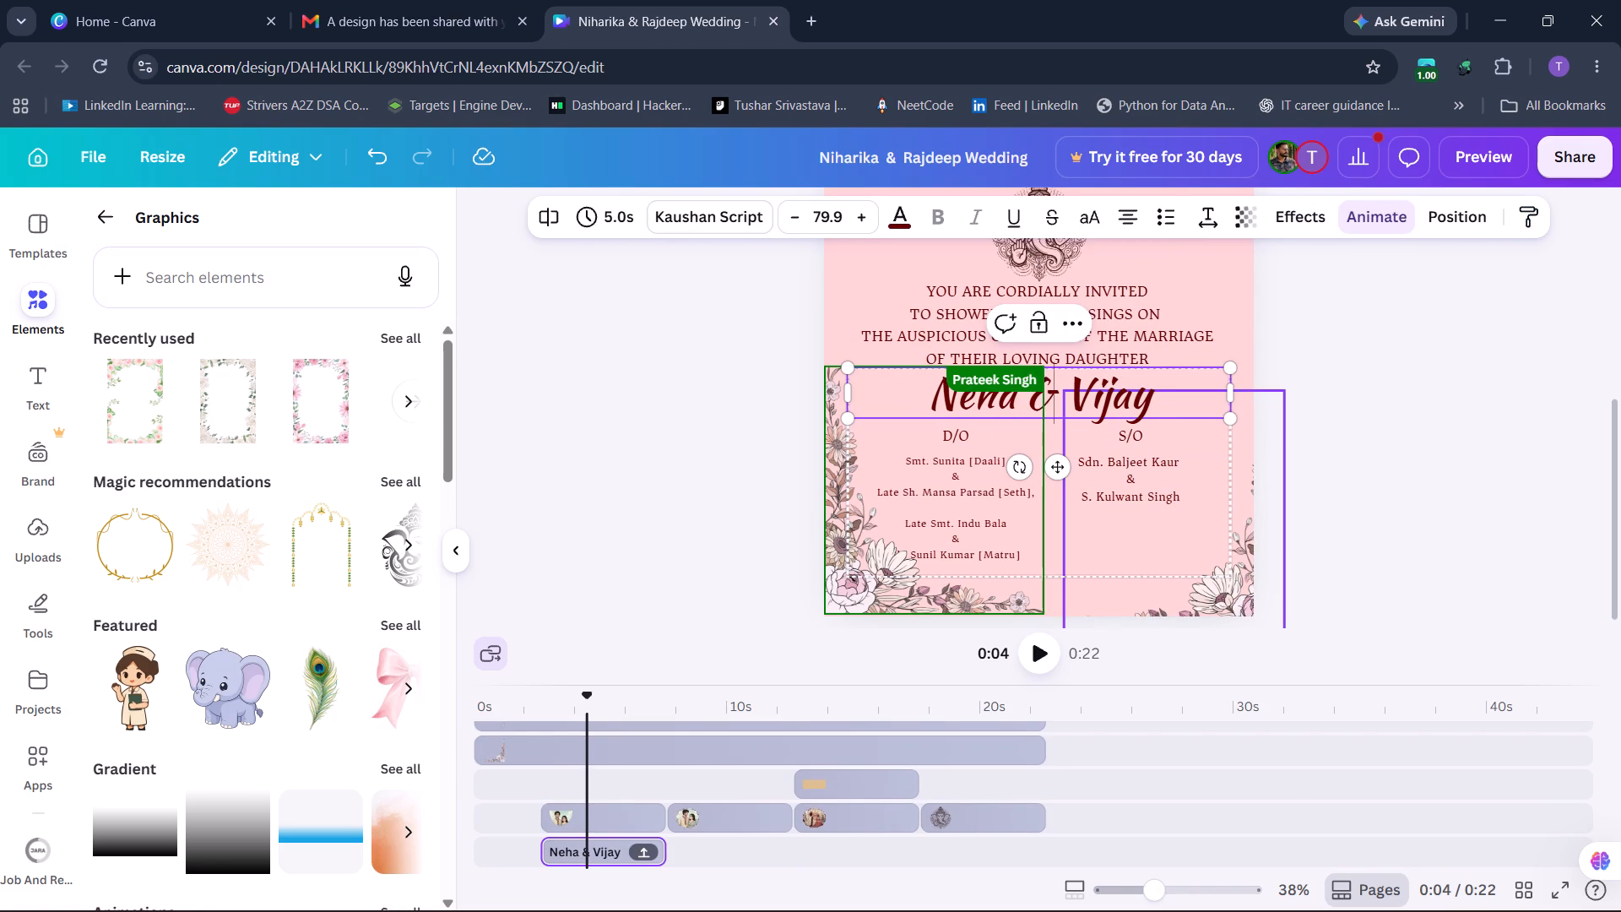
key(BackSpace)
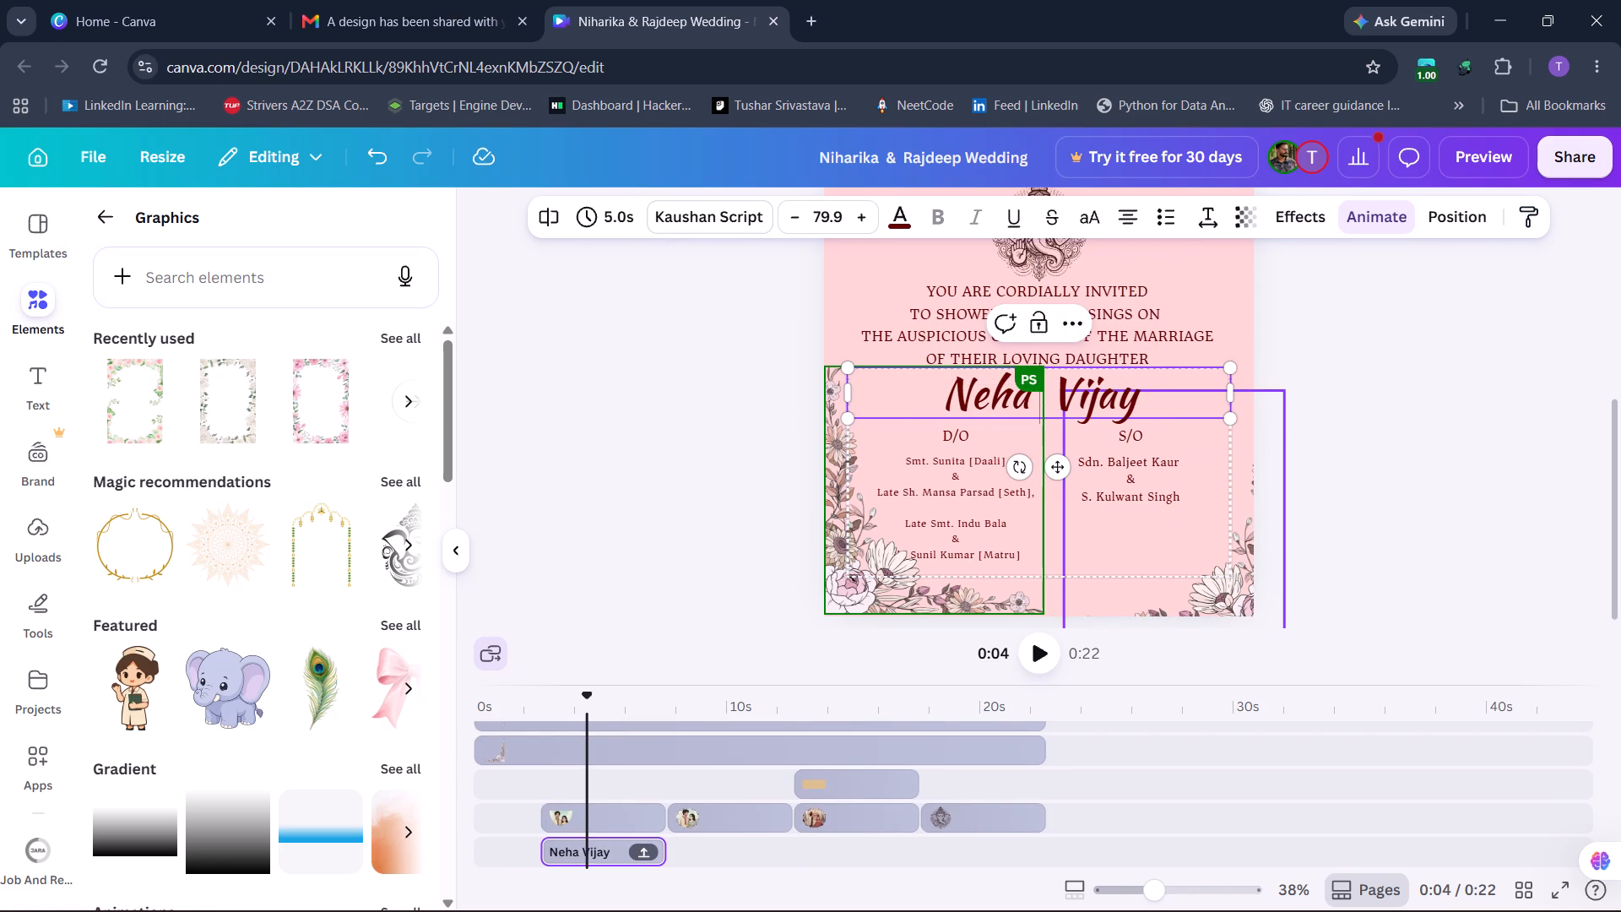
text(with)
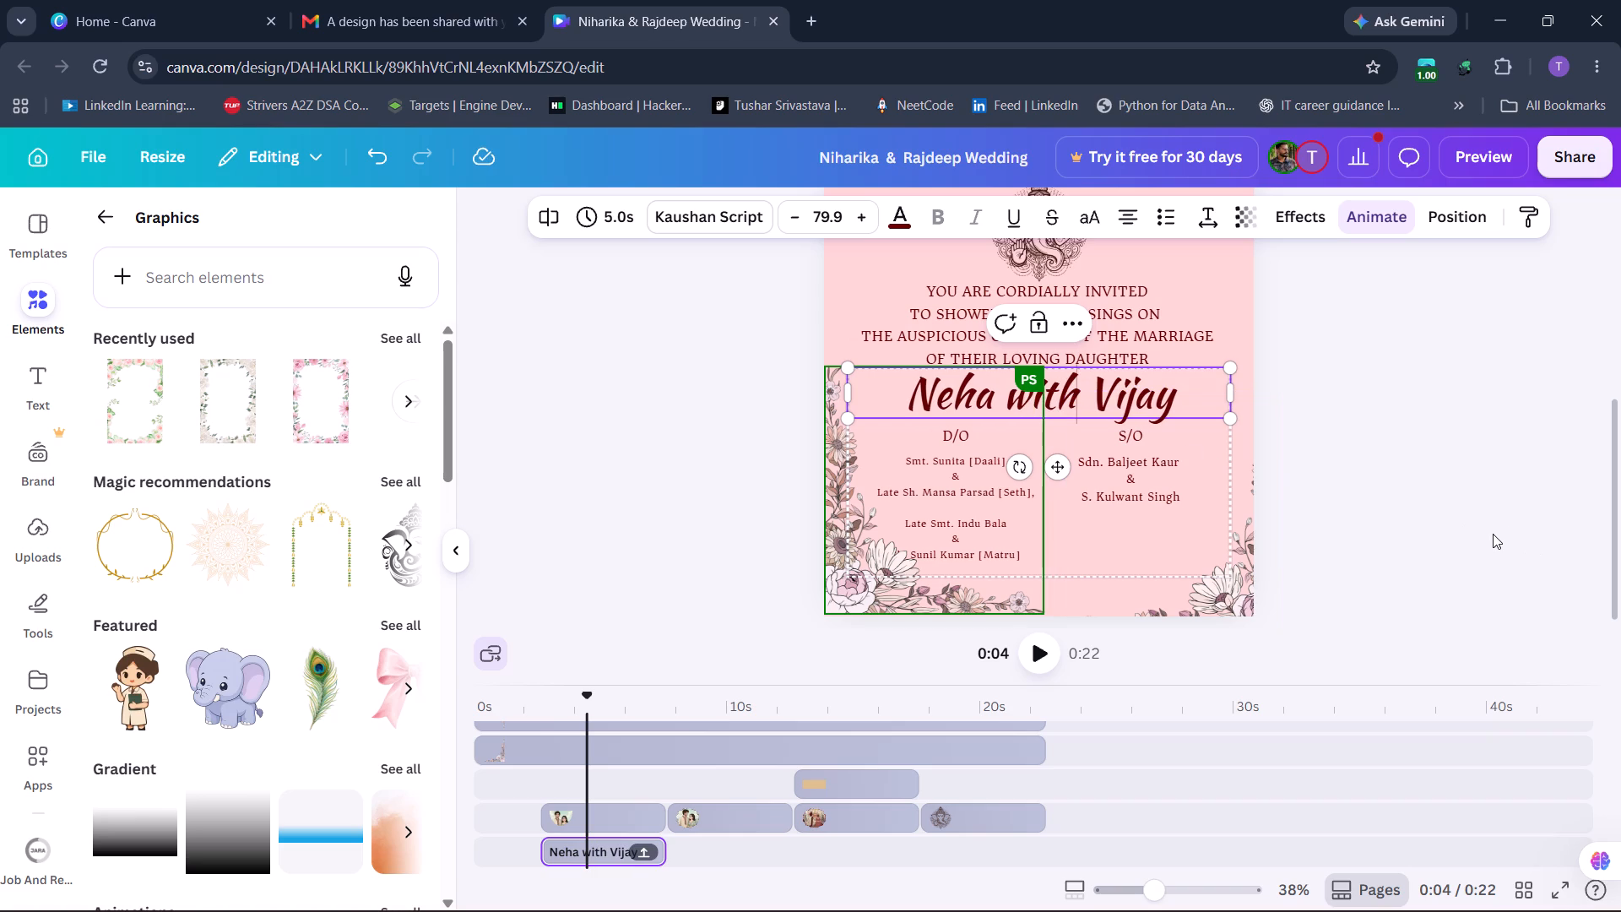
Move the lower-right floral corner back into the page's bottom corner, level with the matching left corner.
drag(1215, 597, 1195, 573)
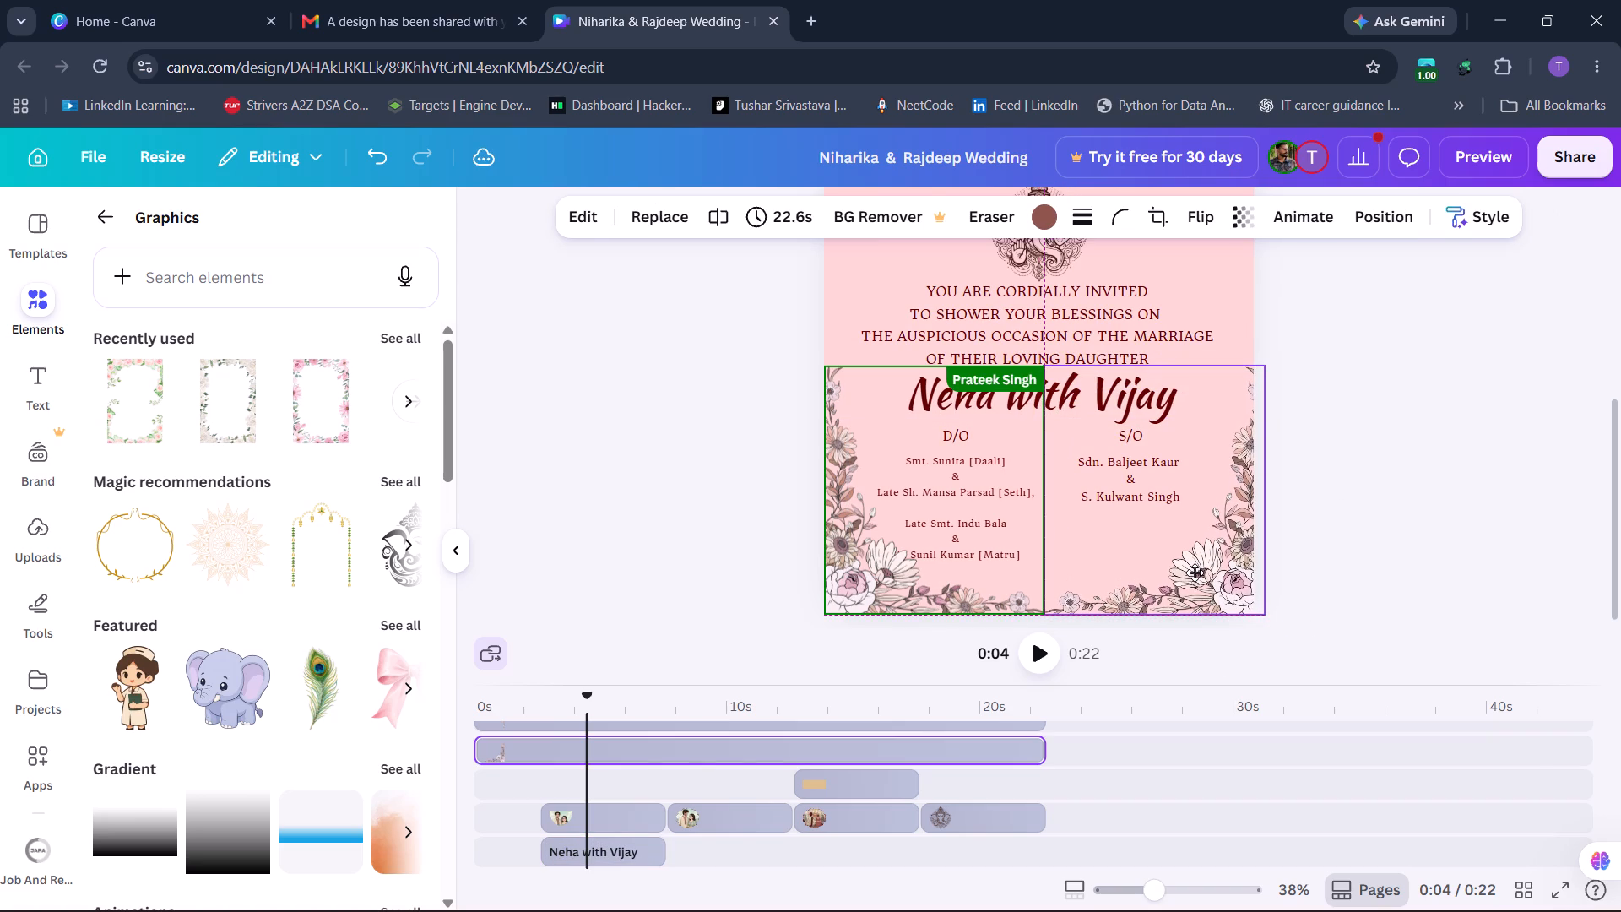
drag(1195, 573, 1191, 572)
click(1408, 536)
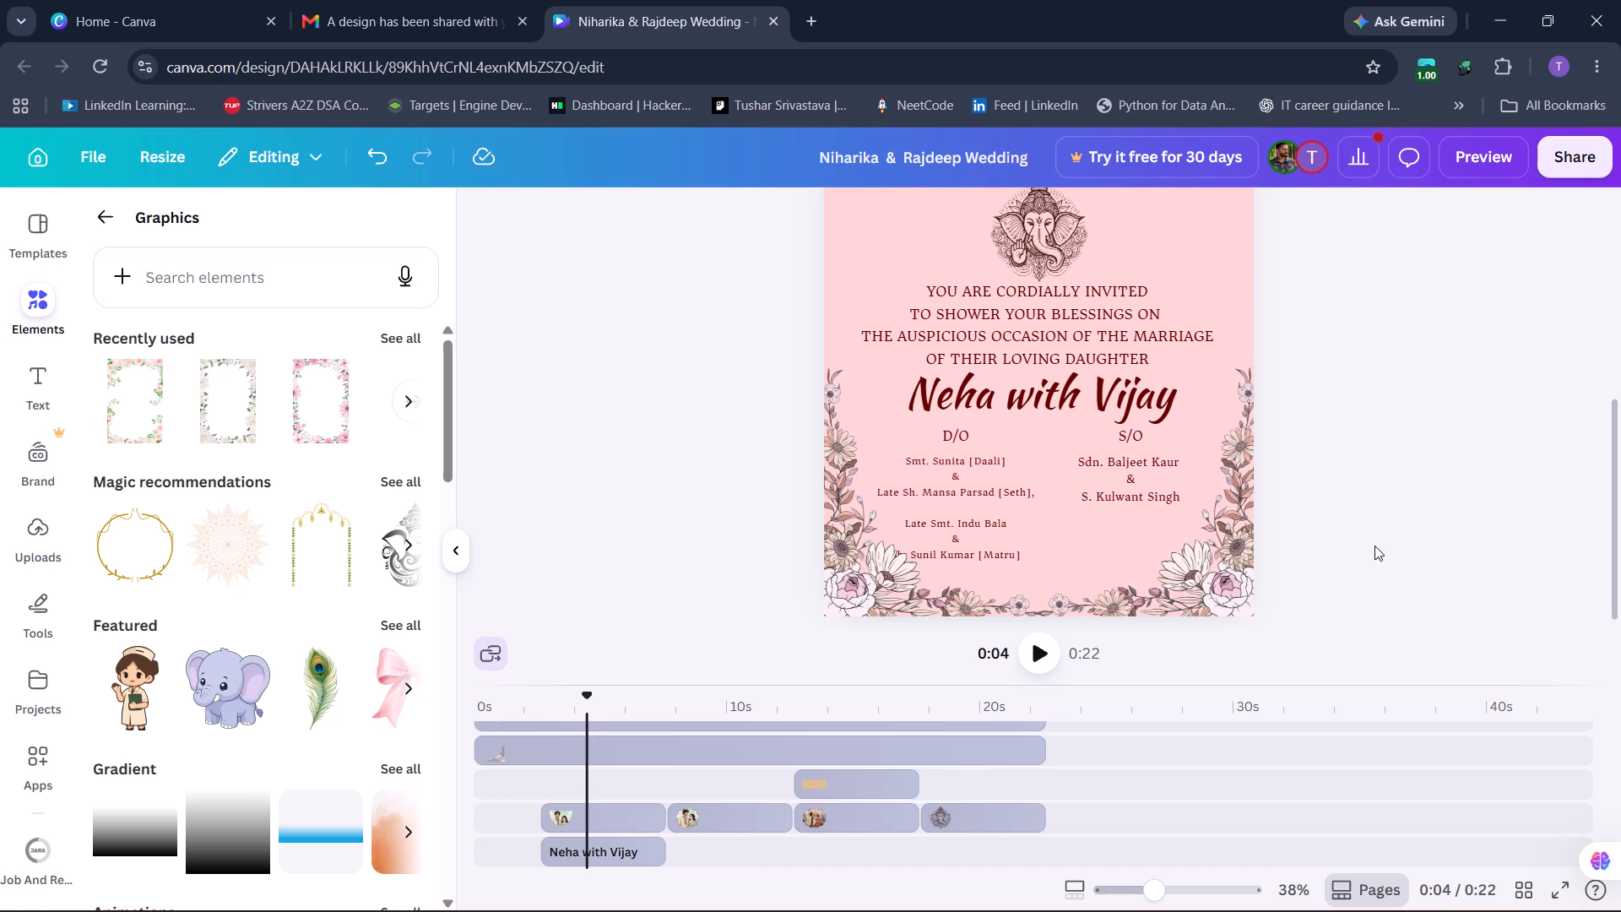
Open the invitation video full screen to review the edited couple's page.
click(1554, 891)
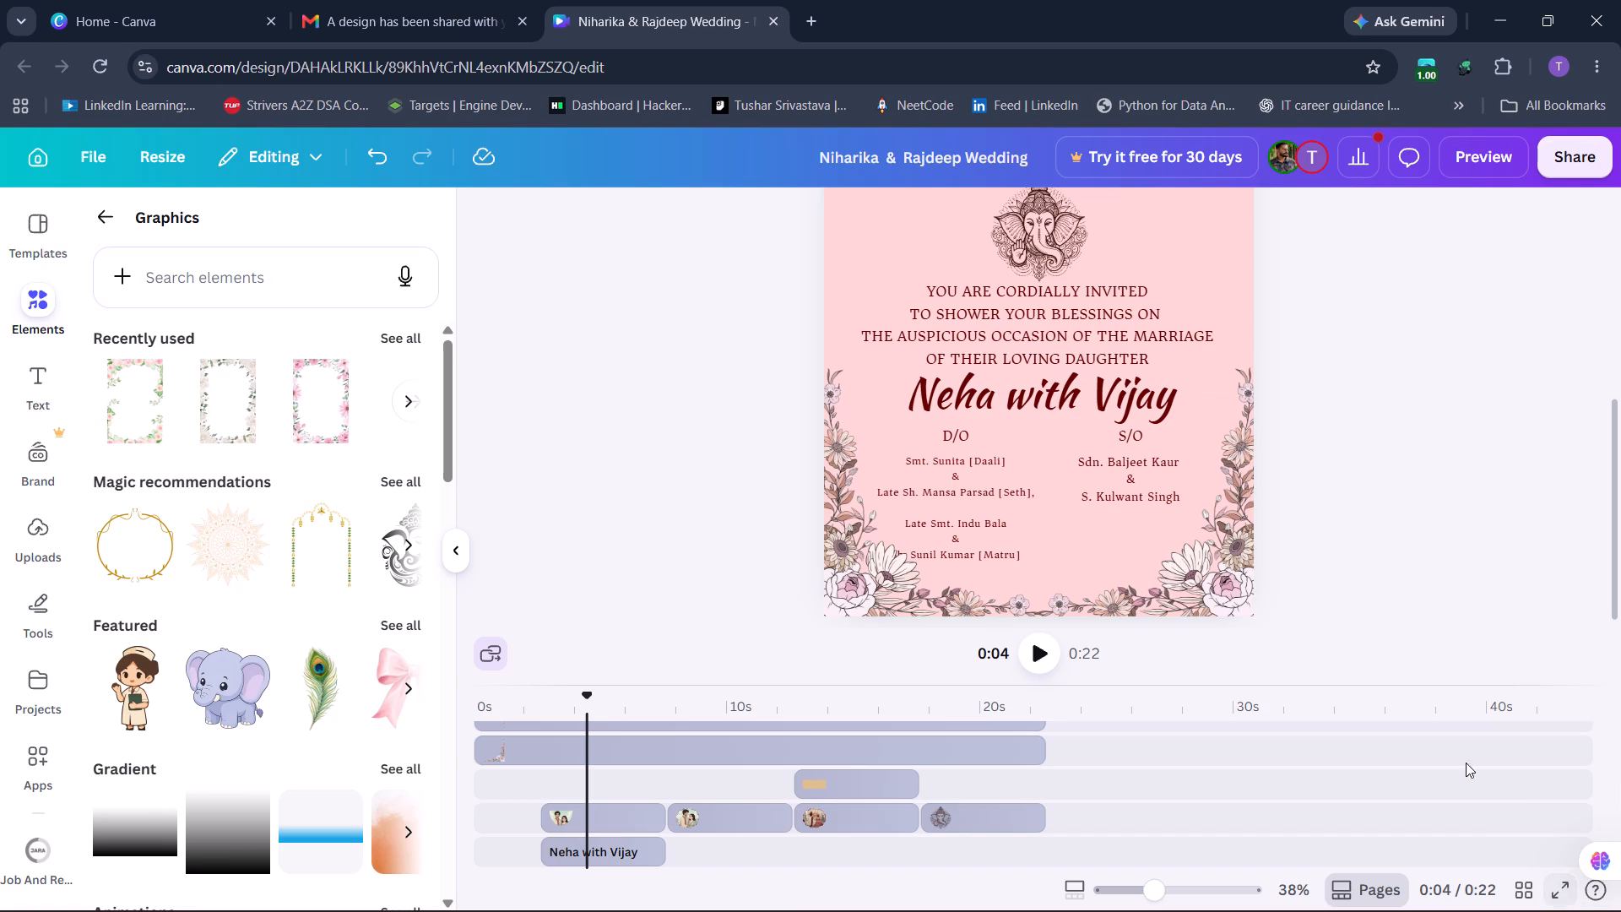